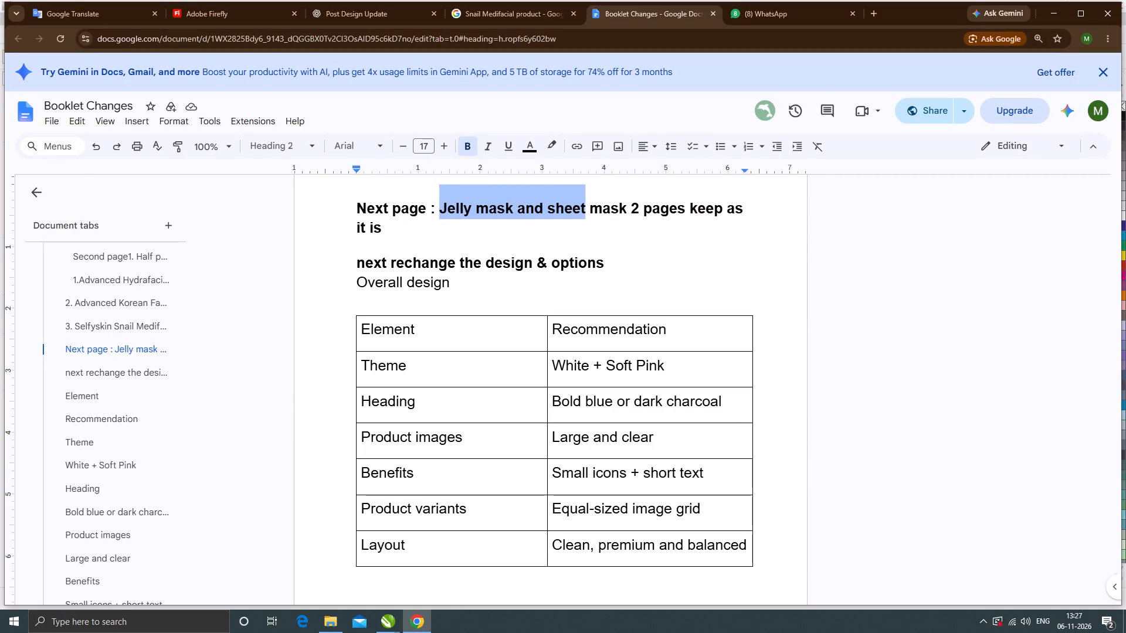
Read the Booklet Changes note on the jelly mask and sheet mask pages, highlighting "Jelly mask and sheet mask" in its heading.
{"action": "left_click", "coordinate": [448, 214]}
{"action": "left_click_drag", "start_coordinate": [440, 209], "coordinate": [560, 212]}
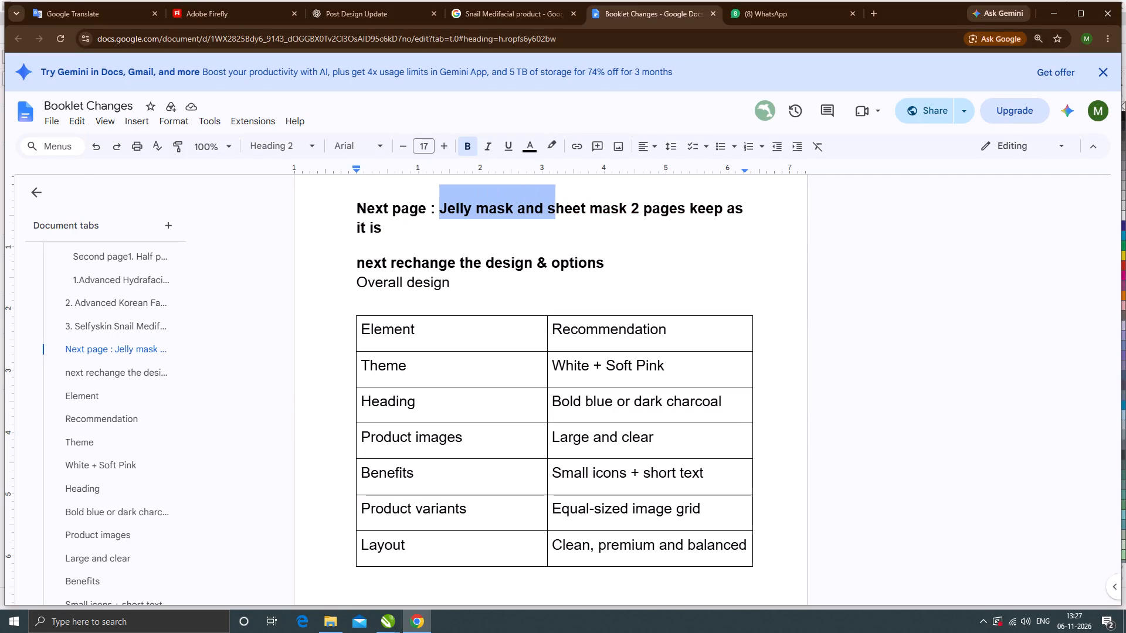
{"action": "left_click_drag", "start_coordinate": [560, 212], "coordinate": [627, 211]}
{"action": "left_click", "coordinate": [436, 214]}
{"action": "left_click_drag", "start_coordinate": [440, 210], "coordinate": [544, 209]}
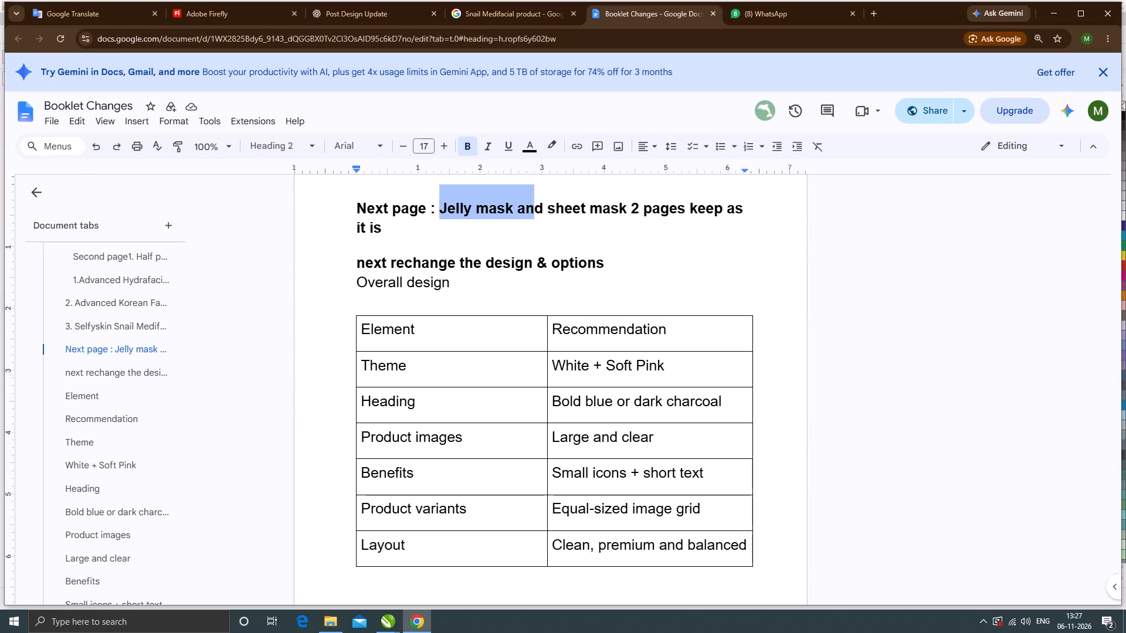
{"action": "left_click_drag", "start_coordinate": [544, 209], "coordinate": [627, 209]}
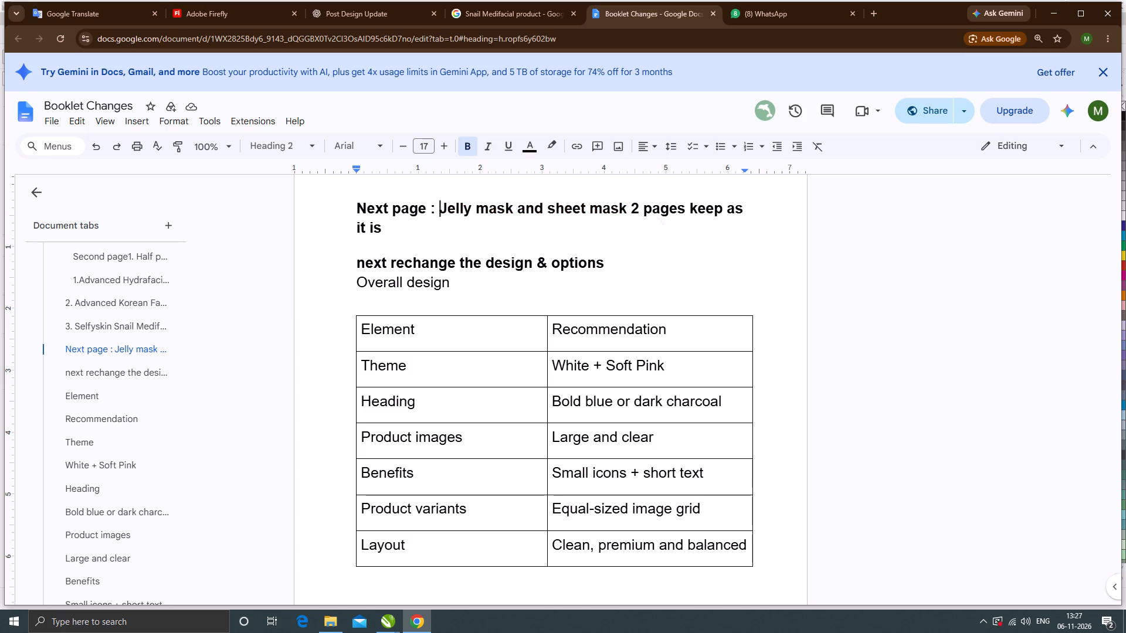
{"action": "left_click", "coordinate": [439, 212]}
{"action": "left_click_drag", "start_coordinate": [441, 209], "coordinate": [625, 212]}
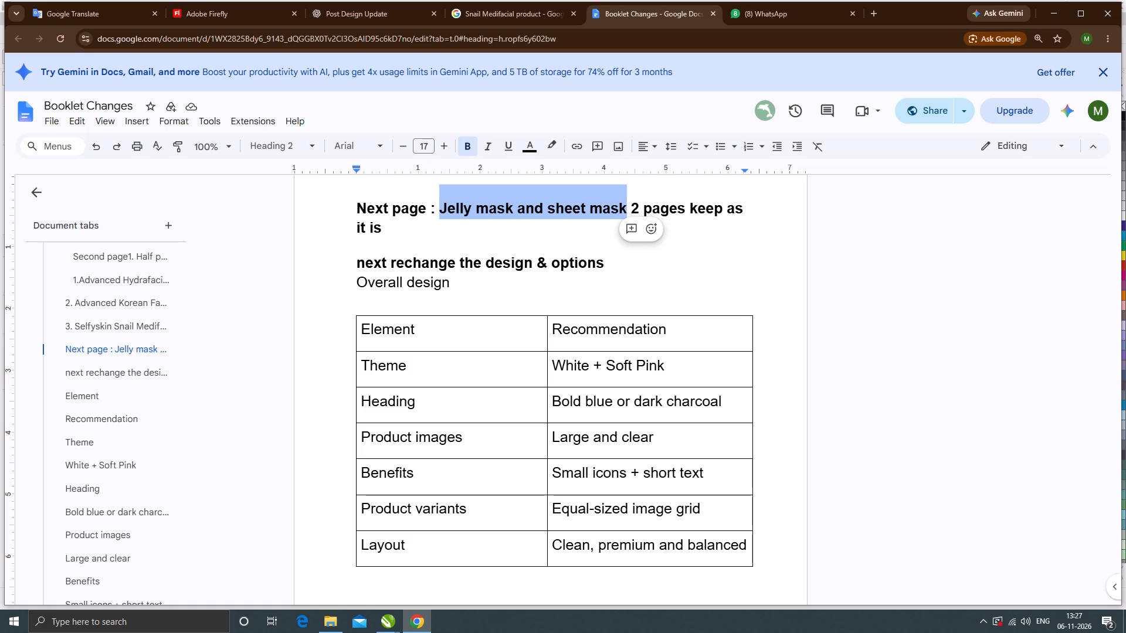
{"action": "left_click", "coordinate": [467, 229]}
{"action": "left_click_drag", "start_coordinate": [439, 208], "coordinate": [634, 212]}
{"action": "left_click_drag", "start_coordinate": [634, 212], "coordinate": [629, 214]}
{"action": "left_click", "coordinate": [472, 235]}
{"action": "left_click_drag", "start_coordinate": [440, 204], "coordinate": [545, 203]}
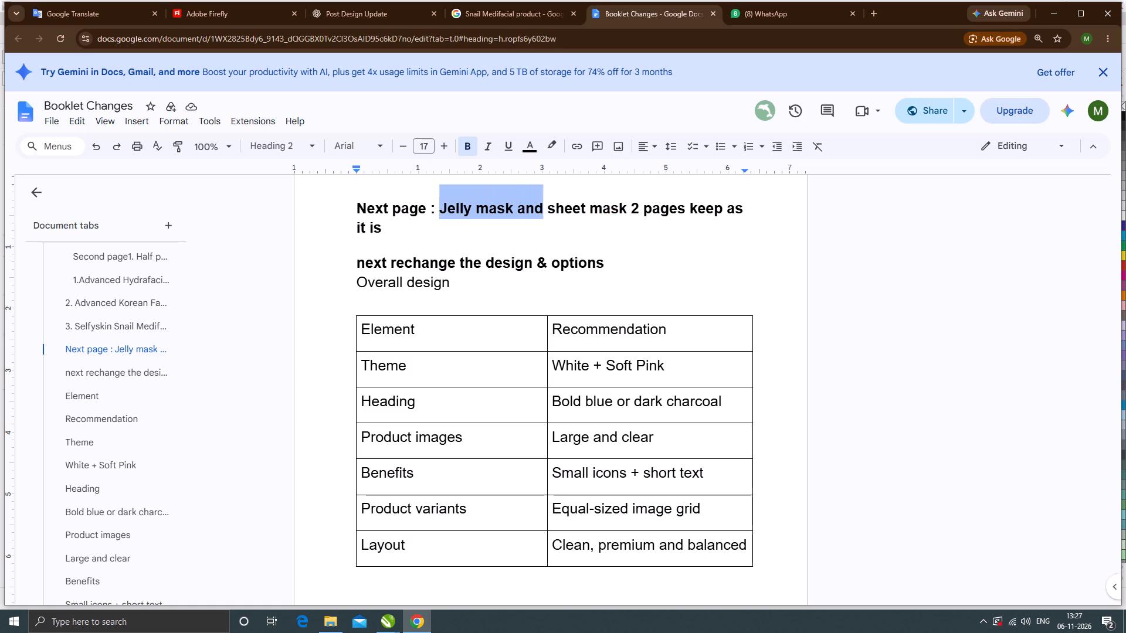
{"action": "left_click_drag", "start_coordinate": [545, 203], "coordinate": [625, 205]}
{"action": "left_click", "coordinate": [456, 234]}
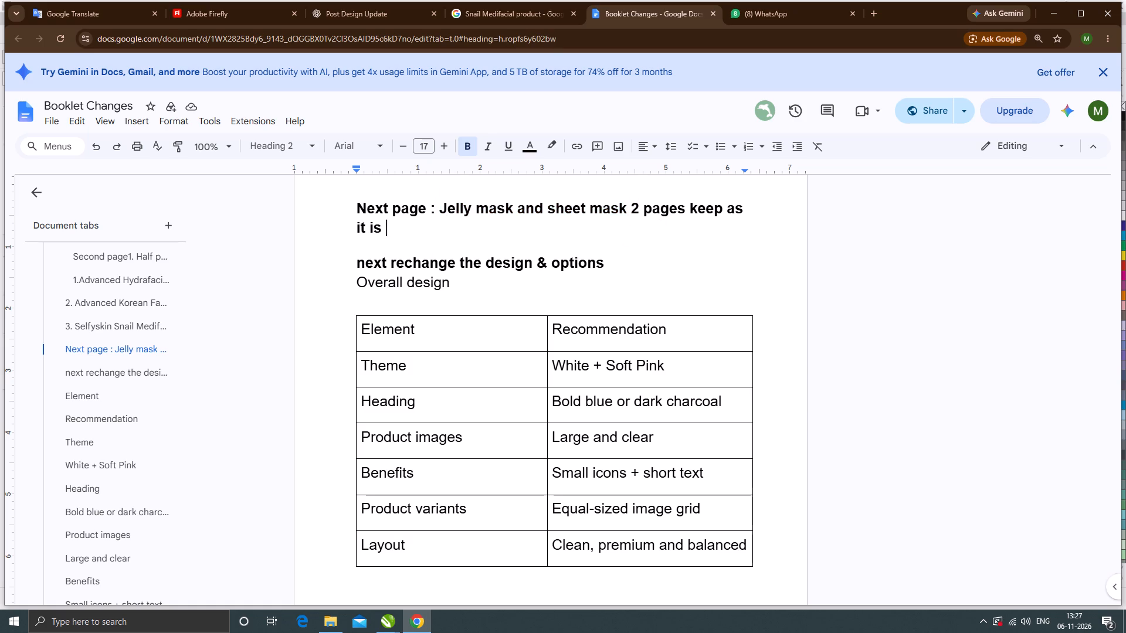
{"action": "left_click_drag", "start_coordinate": [439, 205], "coordinate": [631, 206]}
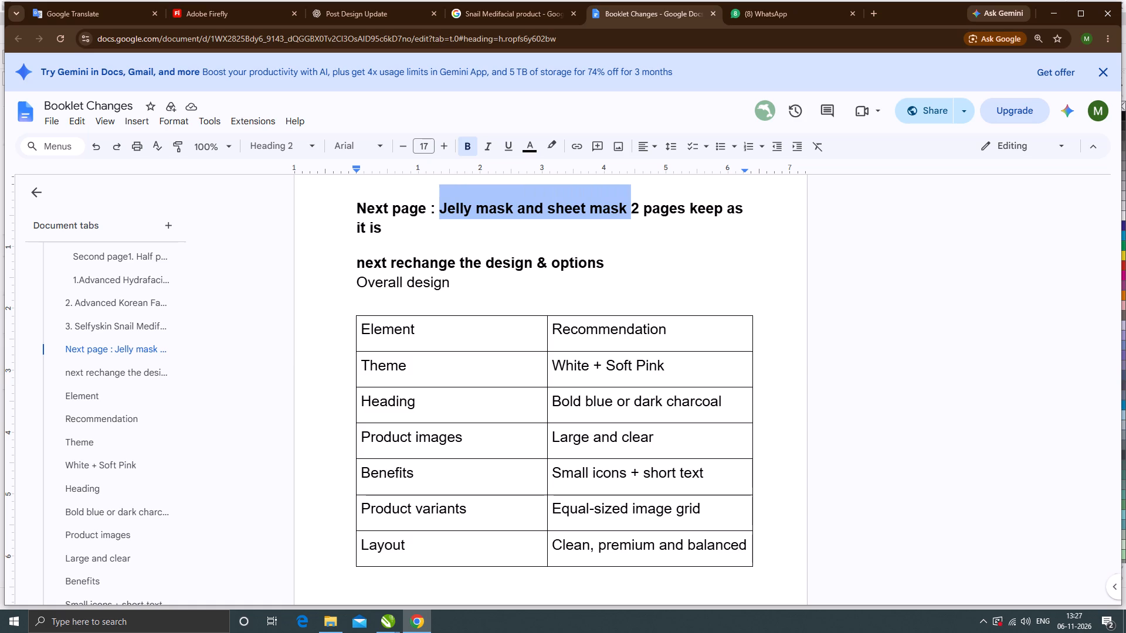
{"action": "left_click_drag", "start_coordinate": [631, 206], "coordinate": [628, 208]}
{"action": "left_click", "coordinate": [440, 220]}
{"action": "left_click_drag", "start_coordinate": [440, 207], "coordinate": [523, 210]}
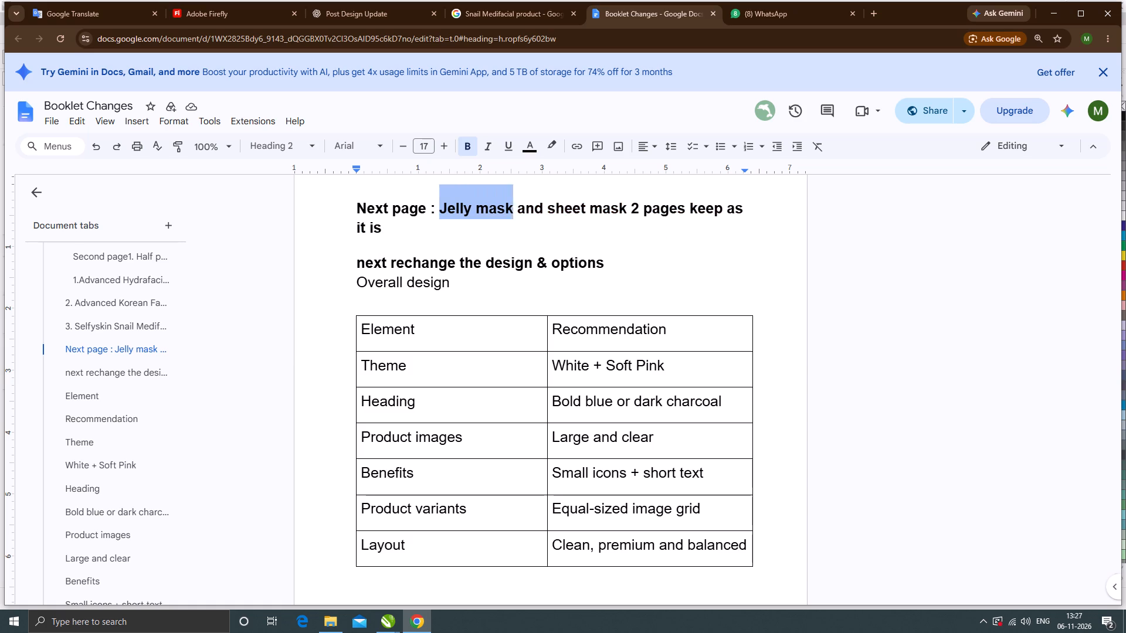
{"action": "left_click_drag", "start_coordinate": [523, 210], "coordinate": [626, 216]}
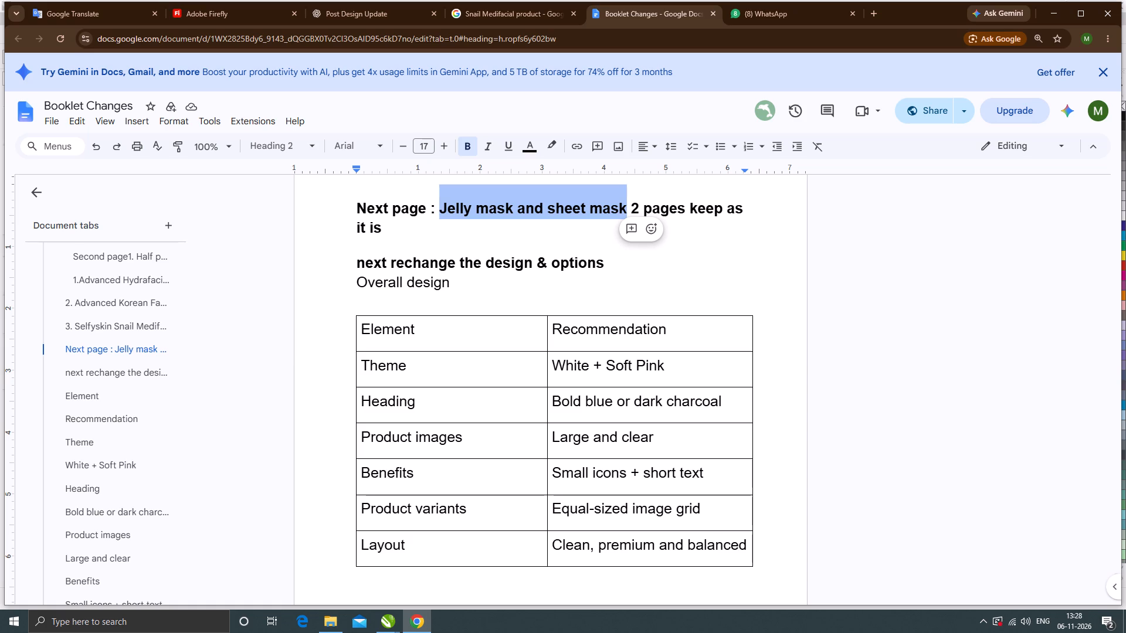
Review the overall design table of elements and recommendations under the "next rechange the design & options" heading.
{"action": "scroll", "coordinate": [633, 301], "scroll_direction": "down", "scroll_amount": 6}
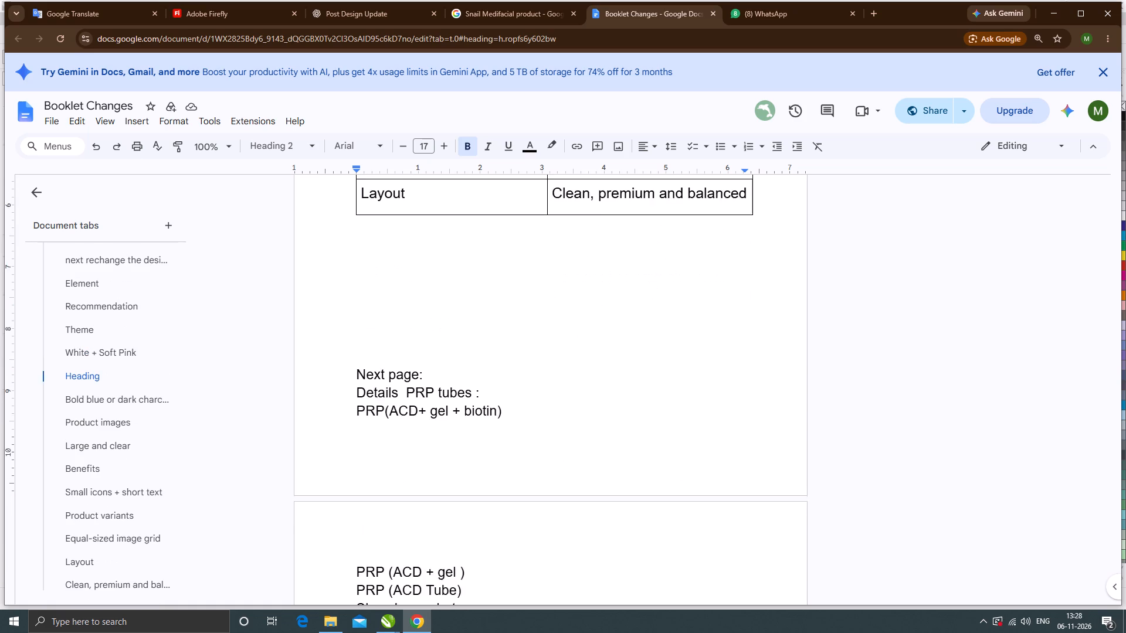
{"action": "scroll", "coordinate": [637, 304], "scroll_direction": "down", "scroll_amount": 2}
{"action": "scroll", "coordinate": [637, 304], "scroll_direction": "up", "scroll_amount": 7}
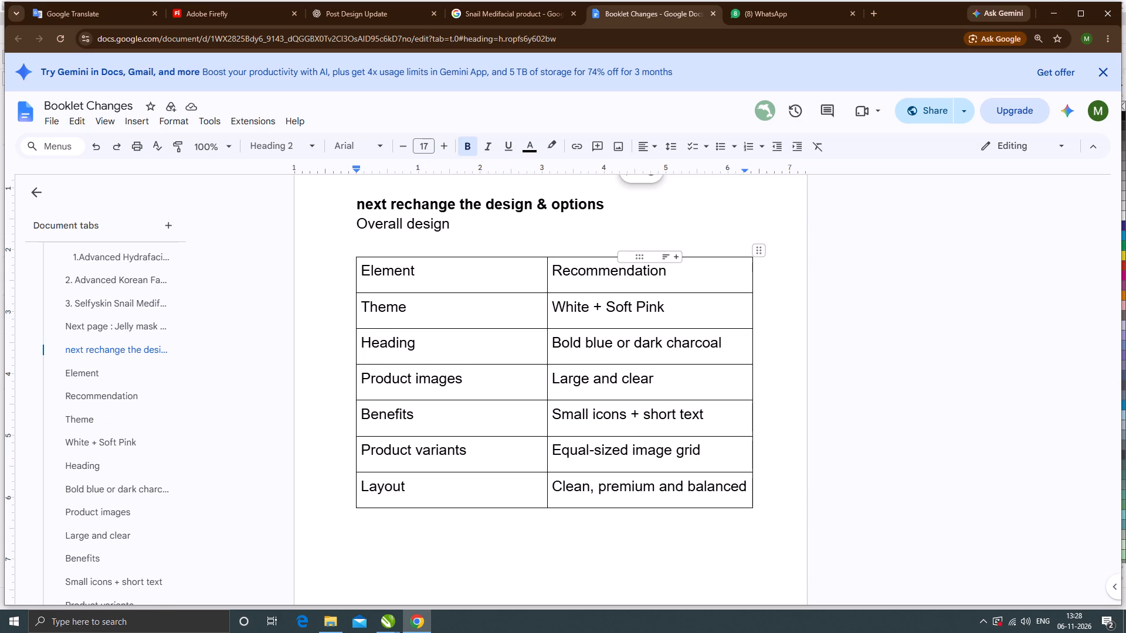
{"action": "scroll", "coordinate": [576, 358], "scroll_direction": "up", "scroll_amount": 1}
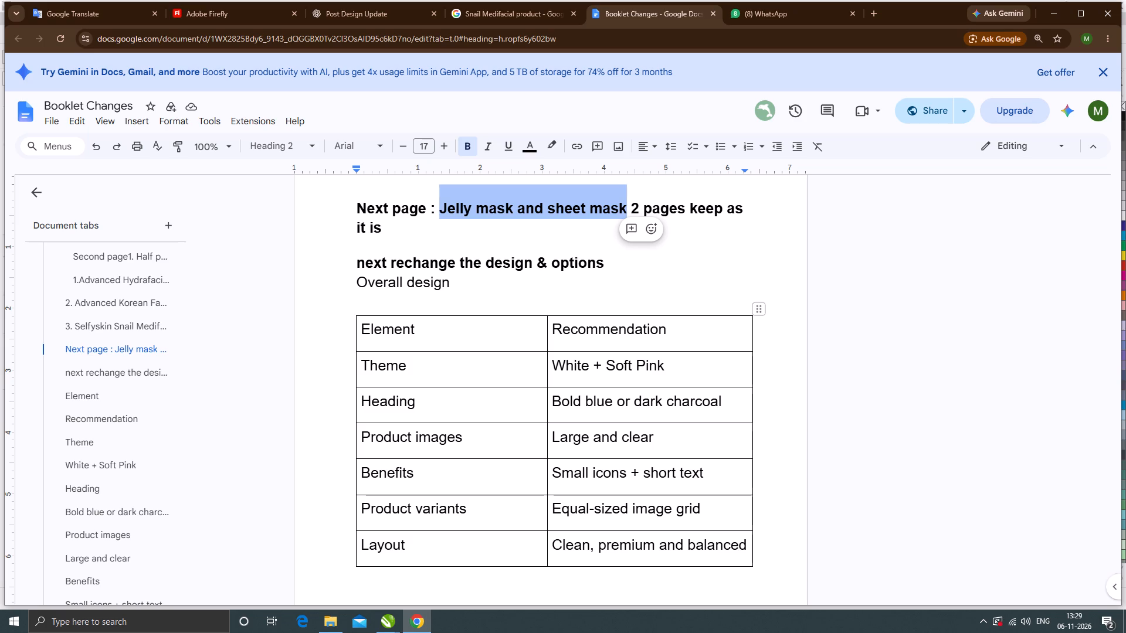
{"action": "scroll", "coordinate": [636, 387], "scroll_direction": "down", "scroll_amount": 2}
{"action": "scroll", "coordinate": [636, 387], "scroll_direction": "up", "scroll_amount": 2}
{"action": "left_click", "coordinate": [771, 347]}
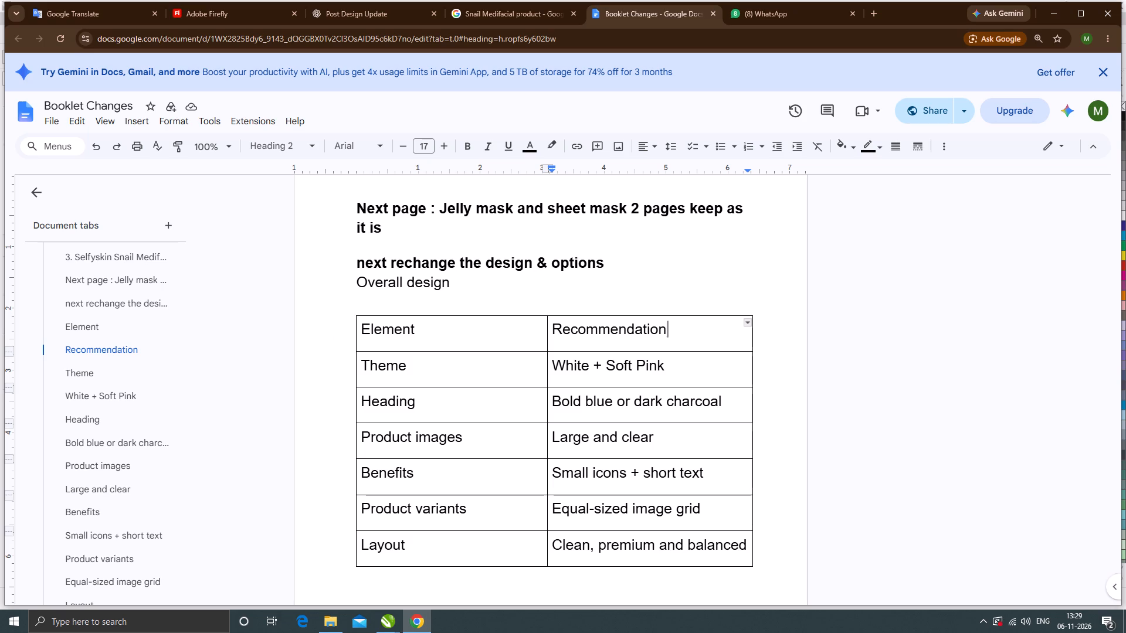
Read the next-page notes on PRP tubes, GFC tubes and the down-side items, and return to the jelly mask heading.
{"action": "scroll", "coordinate": [683, 409], "scroll_direction": "down", "scroll_amount": 2}
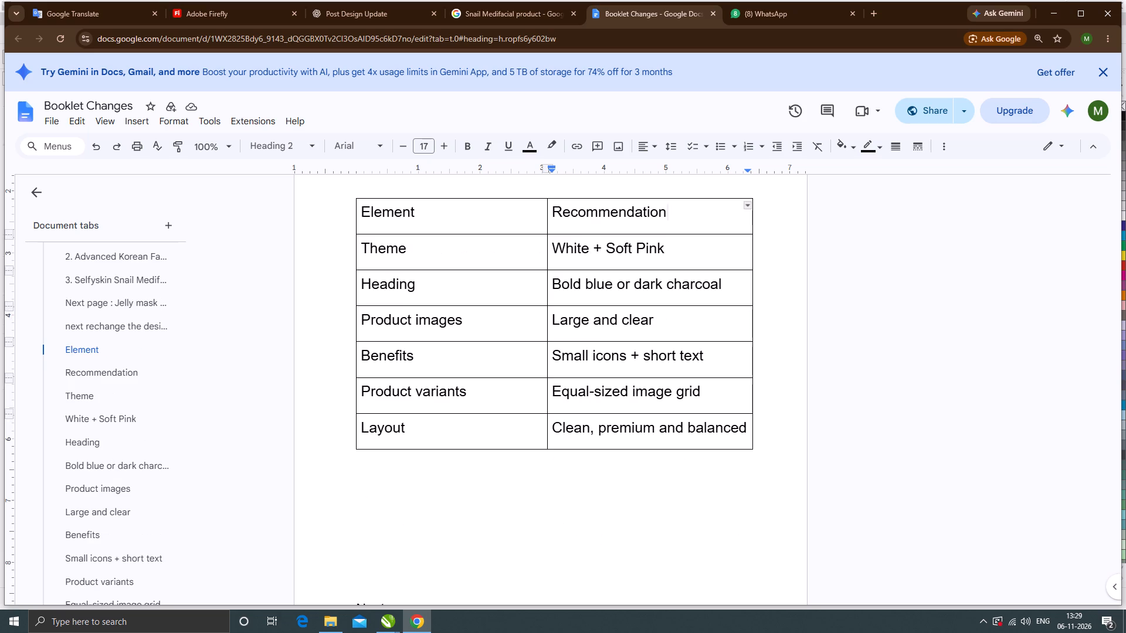
{"action": "scroll", "coordinate": [683, 409], "scroll_direction": "down", "scroll_amount": 6}
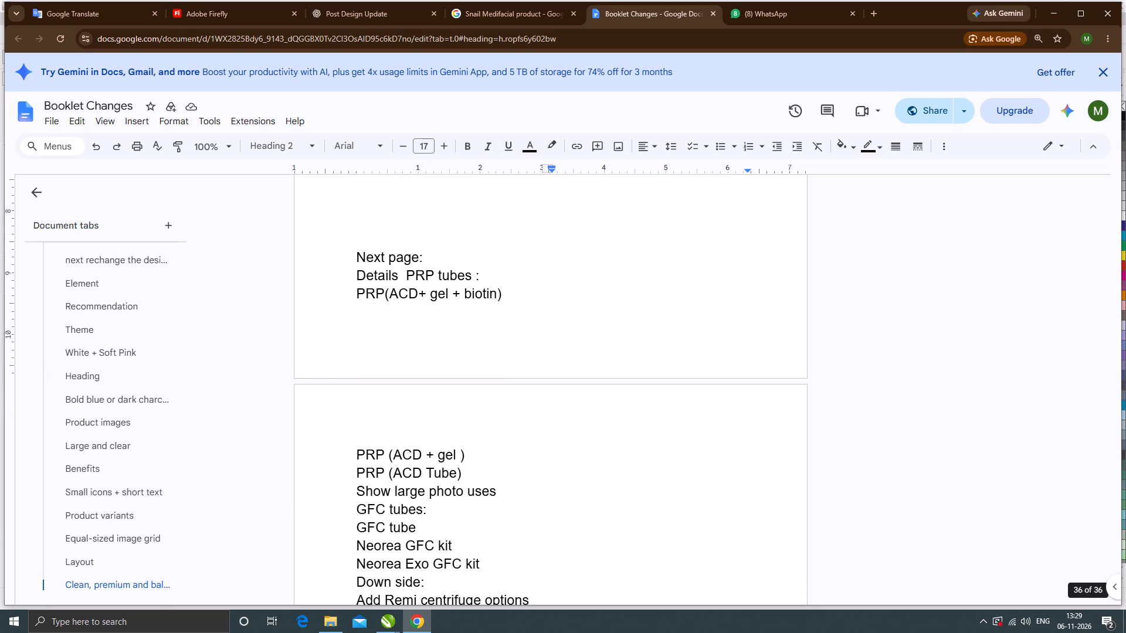
{"action": "scroll", "coordinate": [578, 460], "scroll_direction": "down", "scroll_amount": 2}
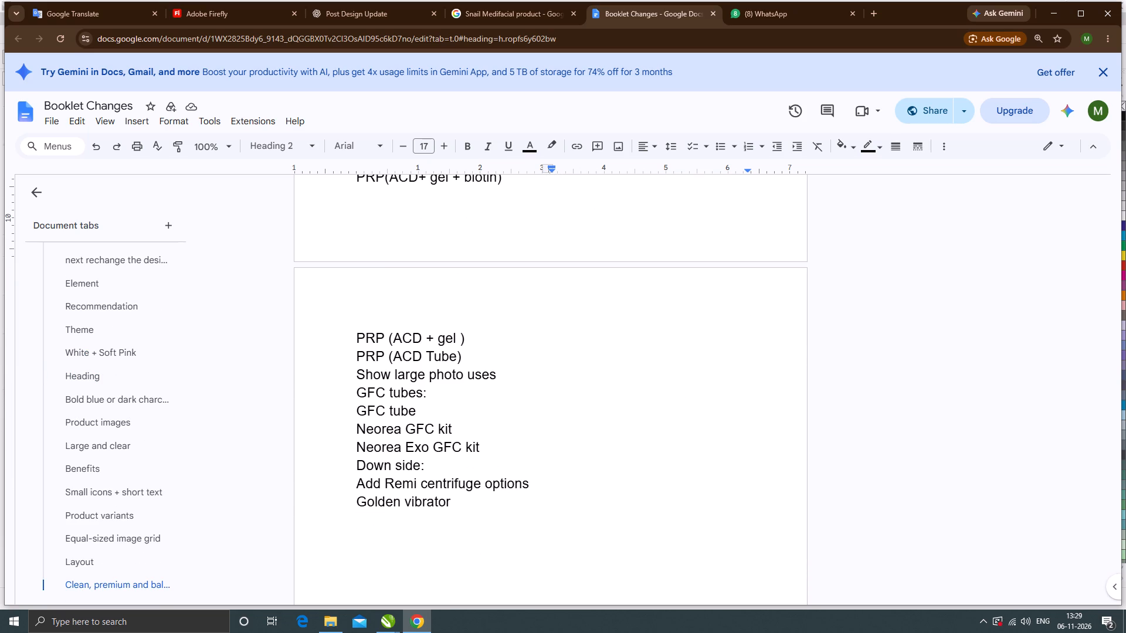
{"action": "scroll", "coordinate": [584, 461], "scroll_direction": "up", "scroll_amount": 3}
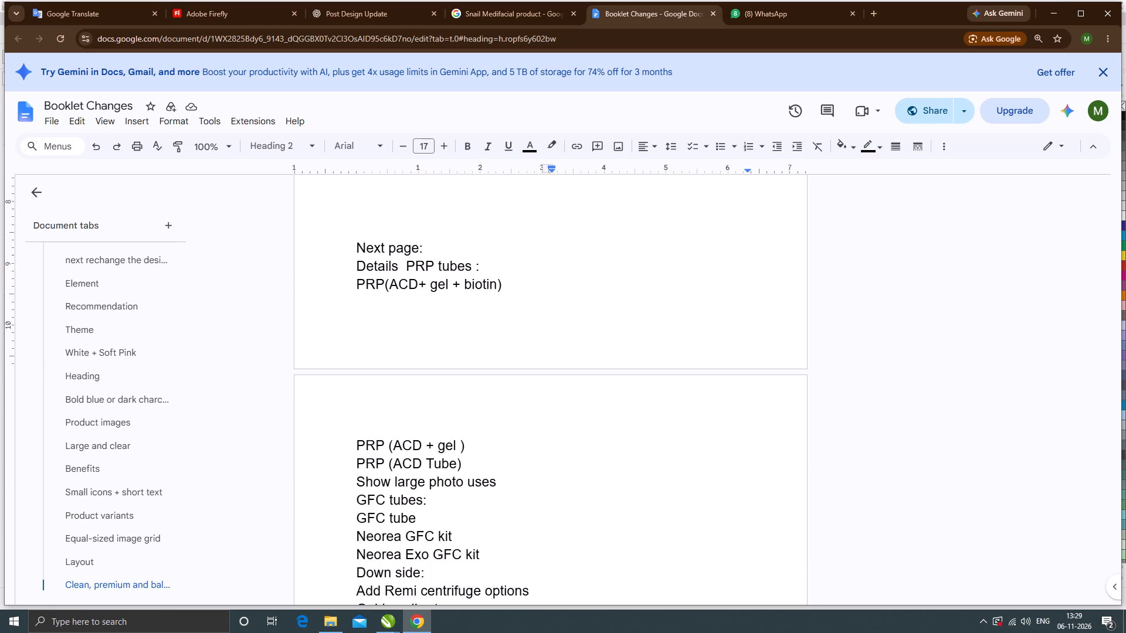
{"action": "scroll", "coordinate": [584, 461], "scroll_direction": "up", "scroll_amount": 6}
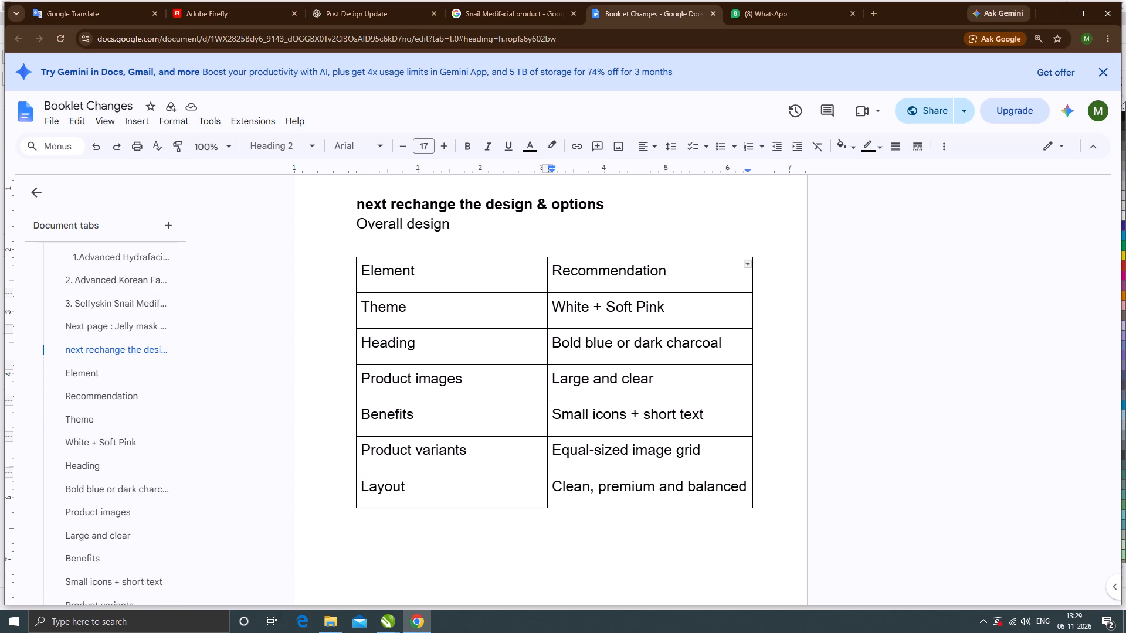
{"action": "scroll", "coordinate": [585, 461], "scroll_direction": "up", "scroll_amount": 1}
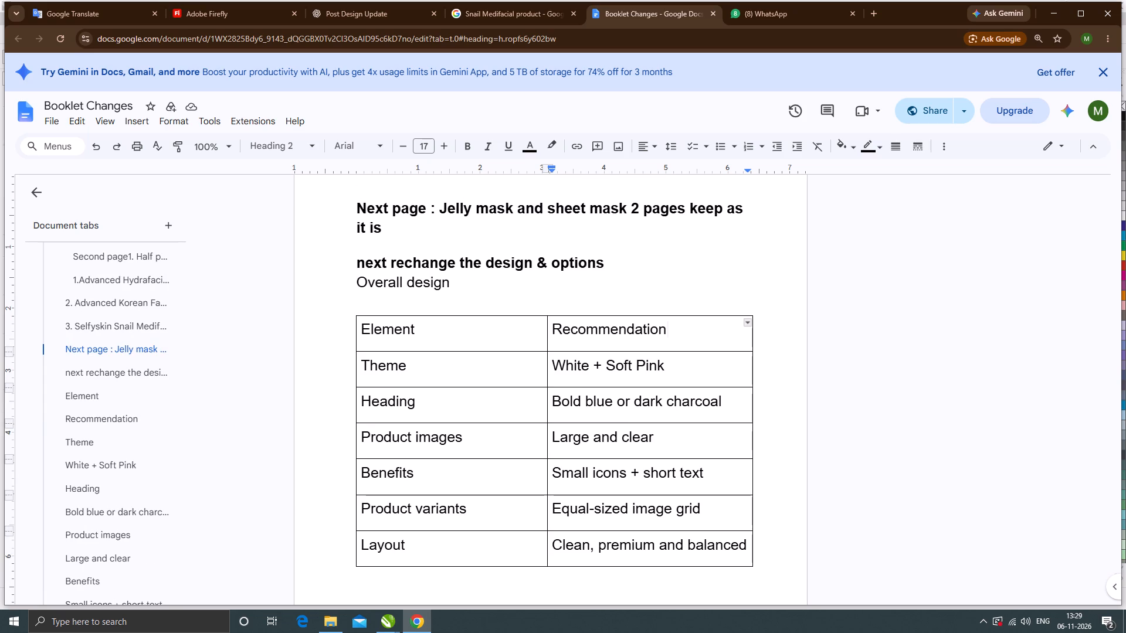
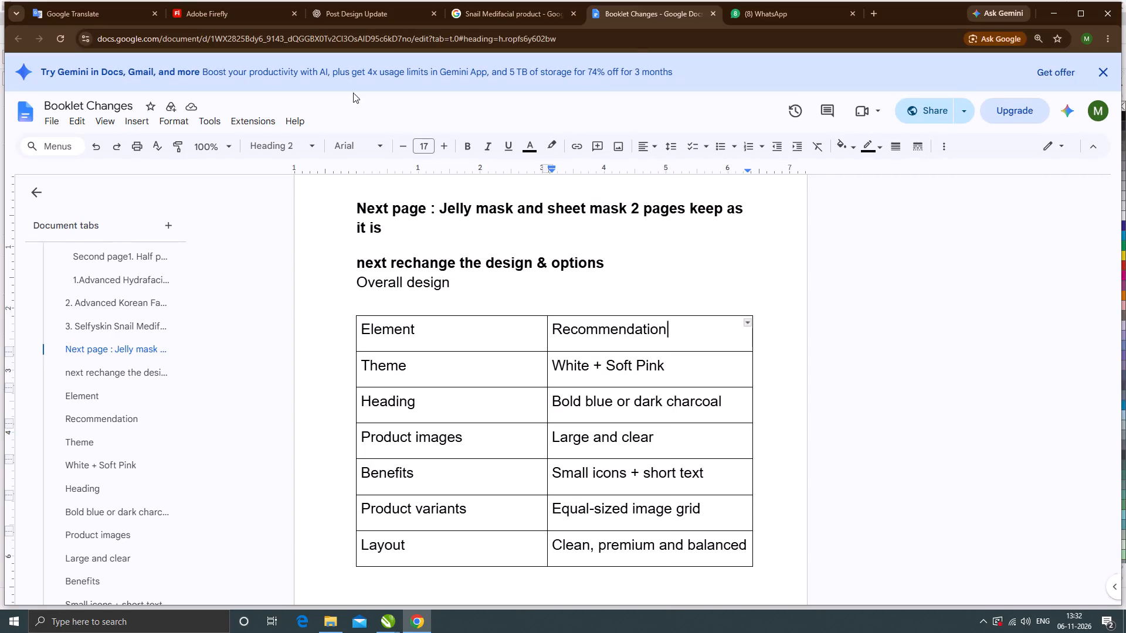
Switch to the mix 3 catlouge file in CorelDRAW and examine the spreads from page 33 through page 39.
{"action": "left_click", "coordinate": [1053, 12]}
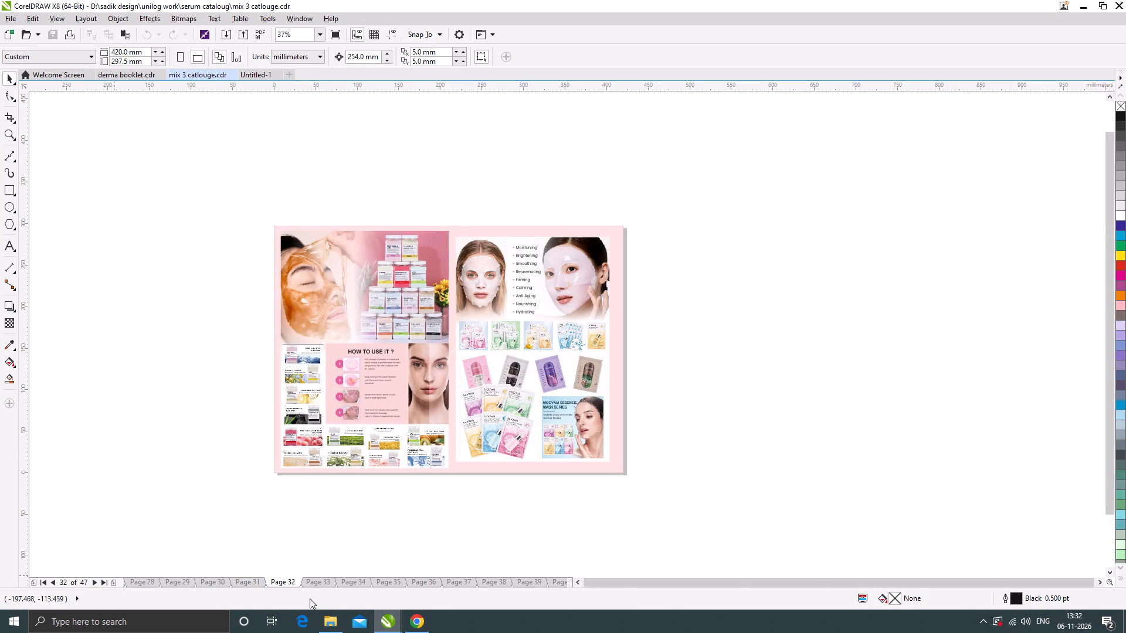
{"action": "left_click", "coordinate": [320, 581]}
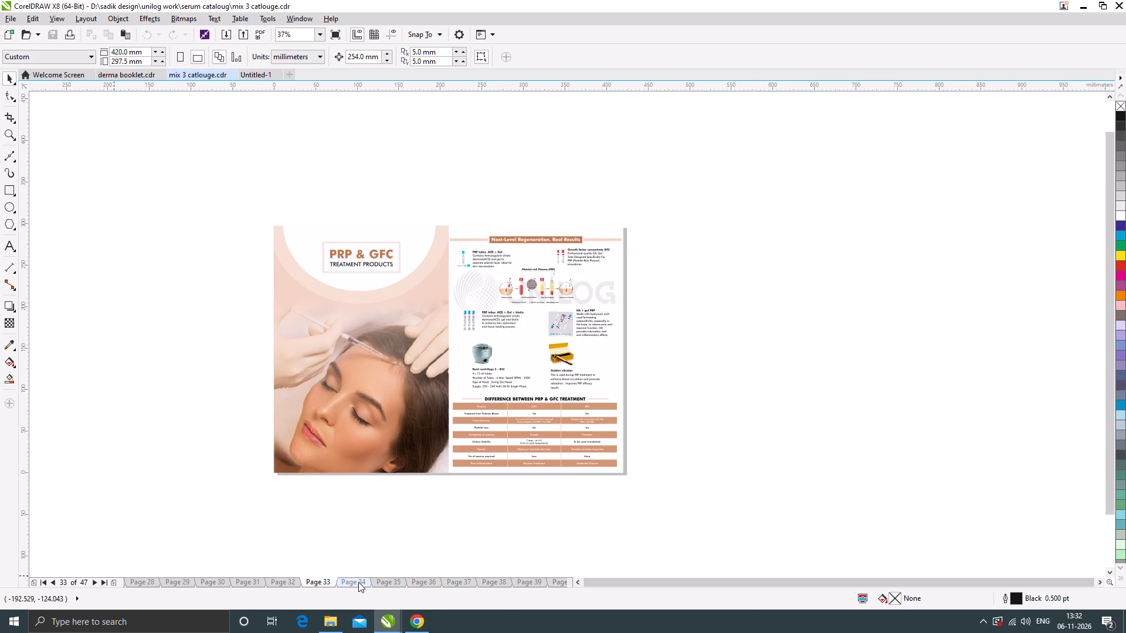
{"action": "left_click", "coordinate": [358, 582]}
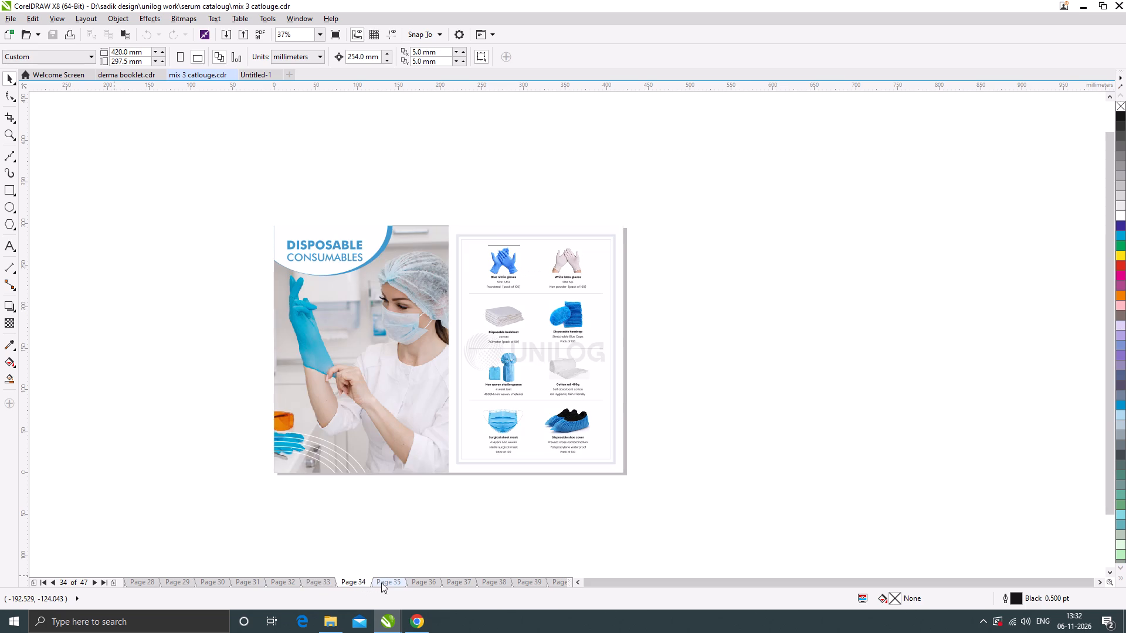
{"action": "left_click", "coordinate": [381, 583]}
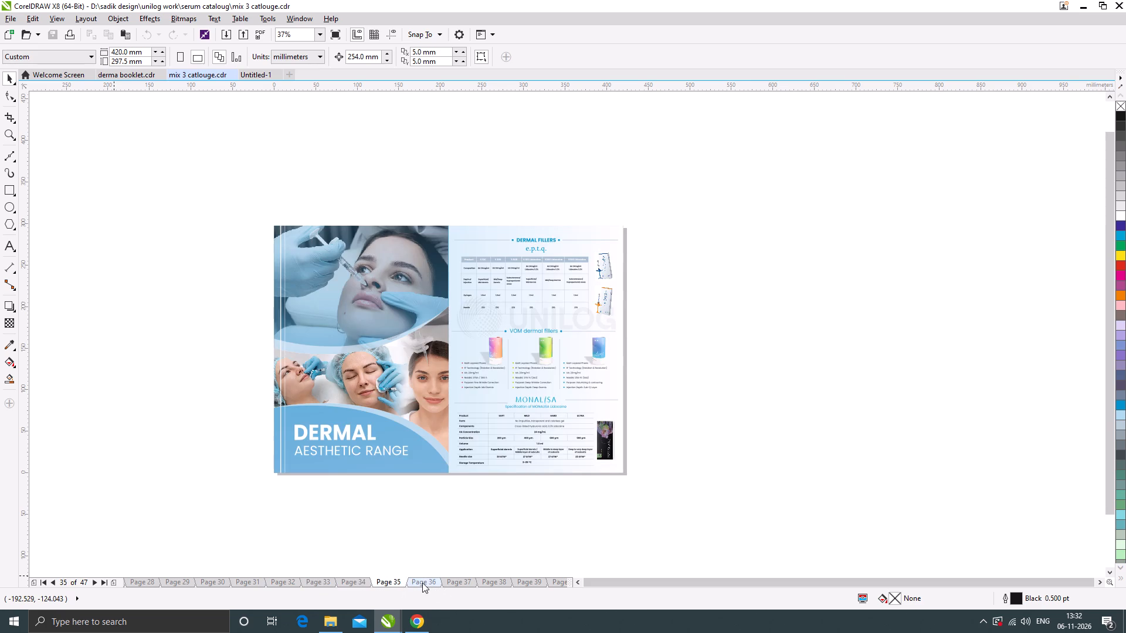
{"action": "left_click", "coordinate": [422, 583]}
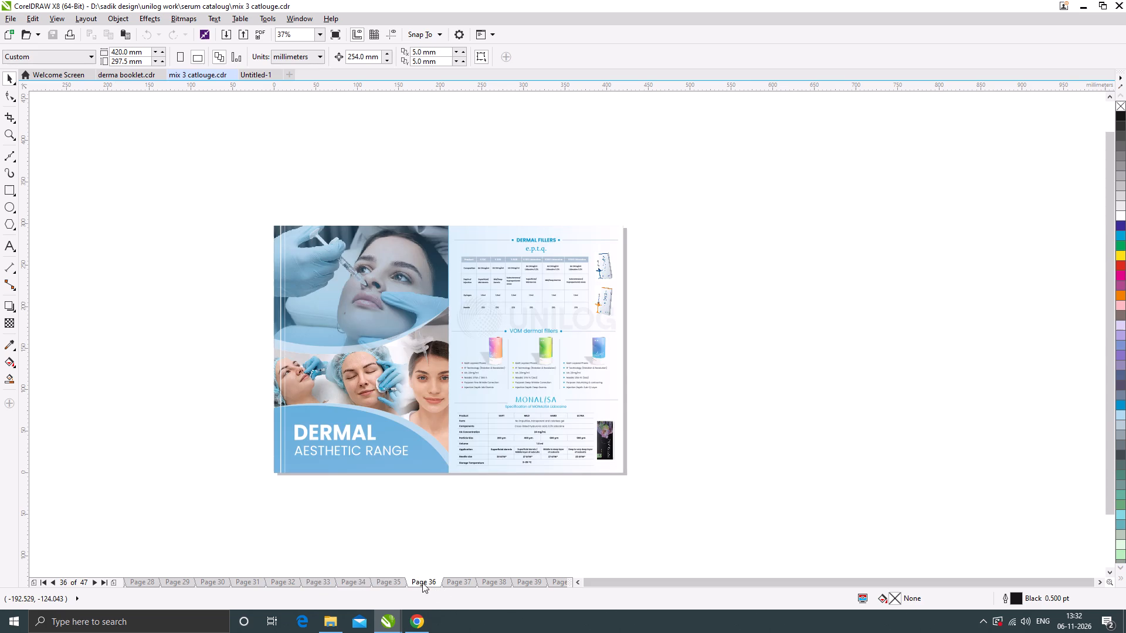
{"action": "left_click", "coordinate": [454, 581]}
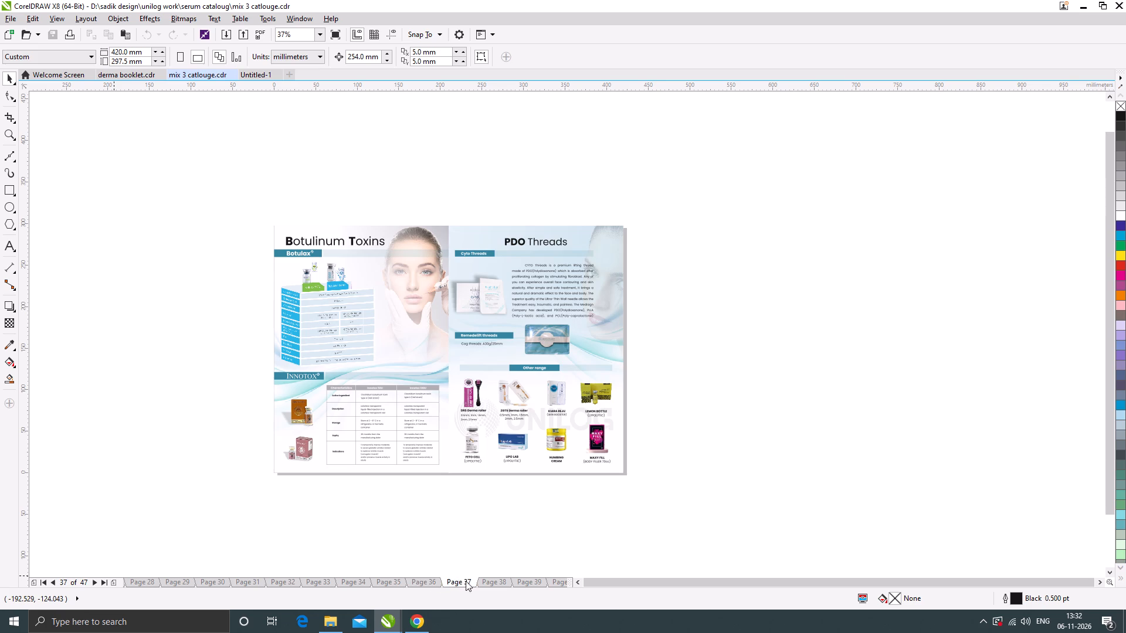
{"action": "left_click", "coordinate": [490, 581]}
{"action": "left_click", "coordinate": [523, 580]}
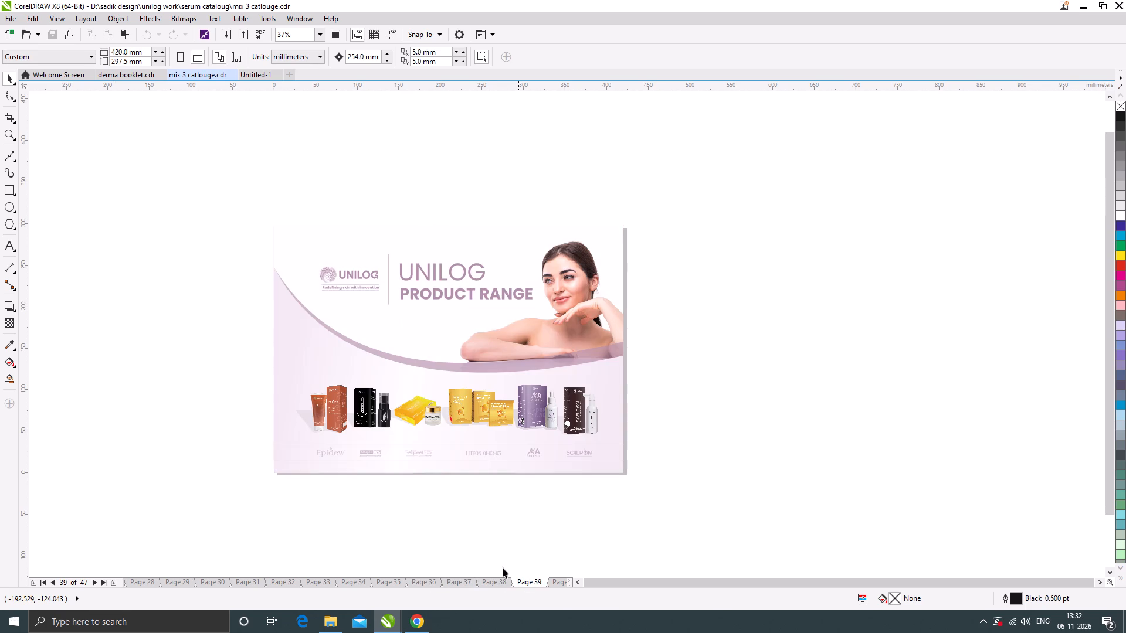
Recheck pages 35, 40 and 39, and review the preceding spreads in reverse order back to the mask spread on page 32.
{"action": "left_click", "coordinate": [384, 582]}
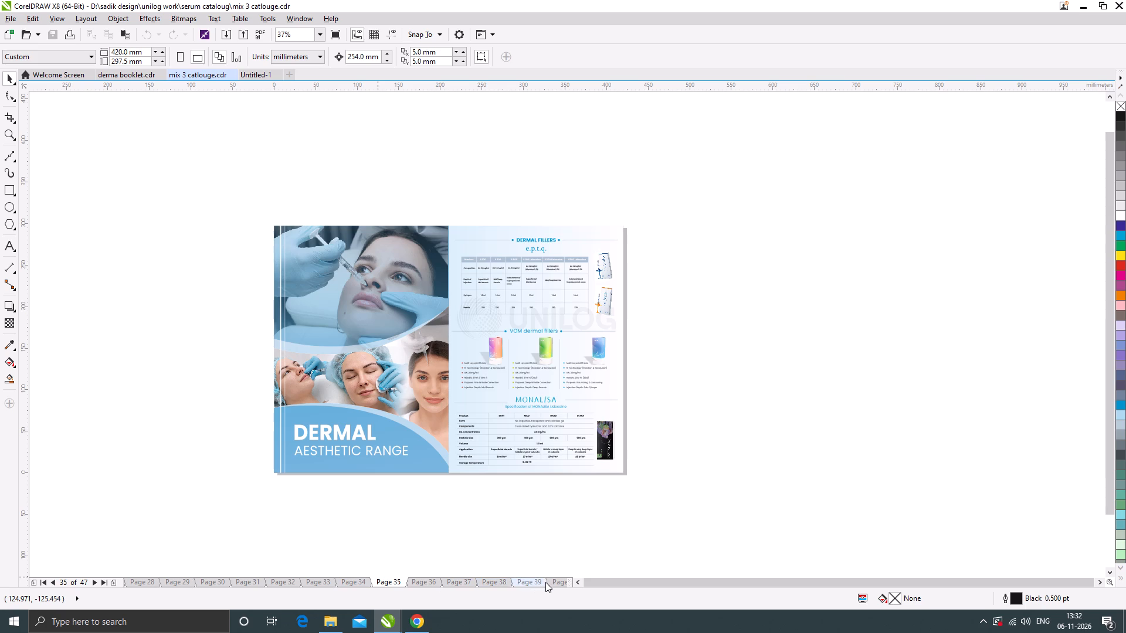
{"action": "left_click", "coordinate": [550, 581]}
{"action": "left_click", "coordinate": [496, 581]}
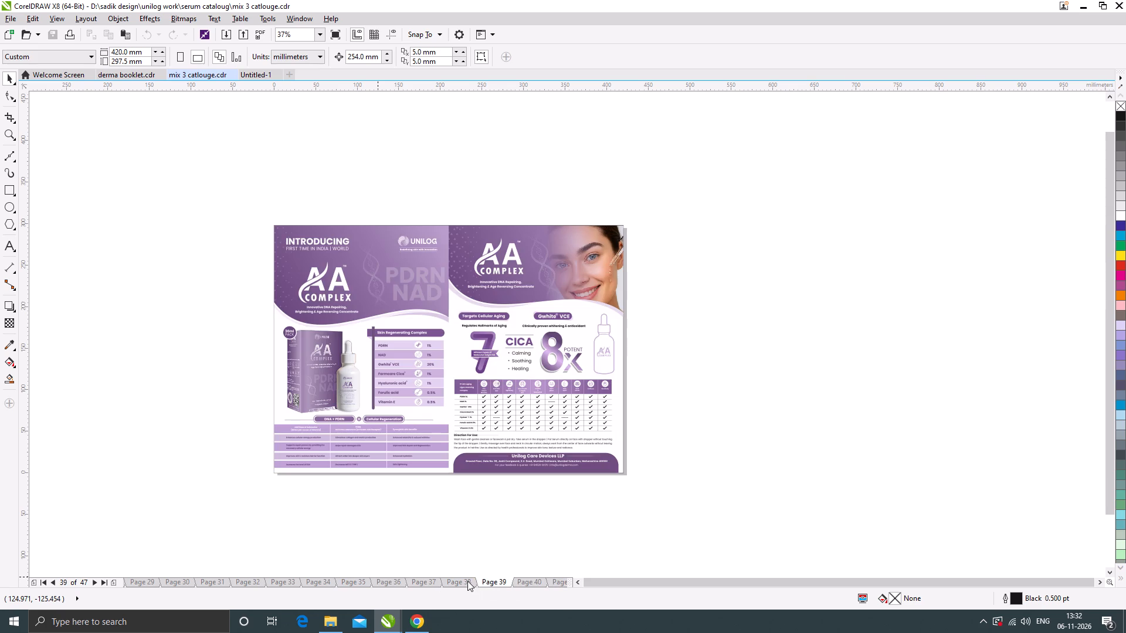
{"action": "left_click", "coordinate": [466, 581]}
{"action": "left_click", "coordinate": [426, 582]}
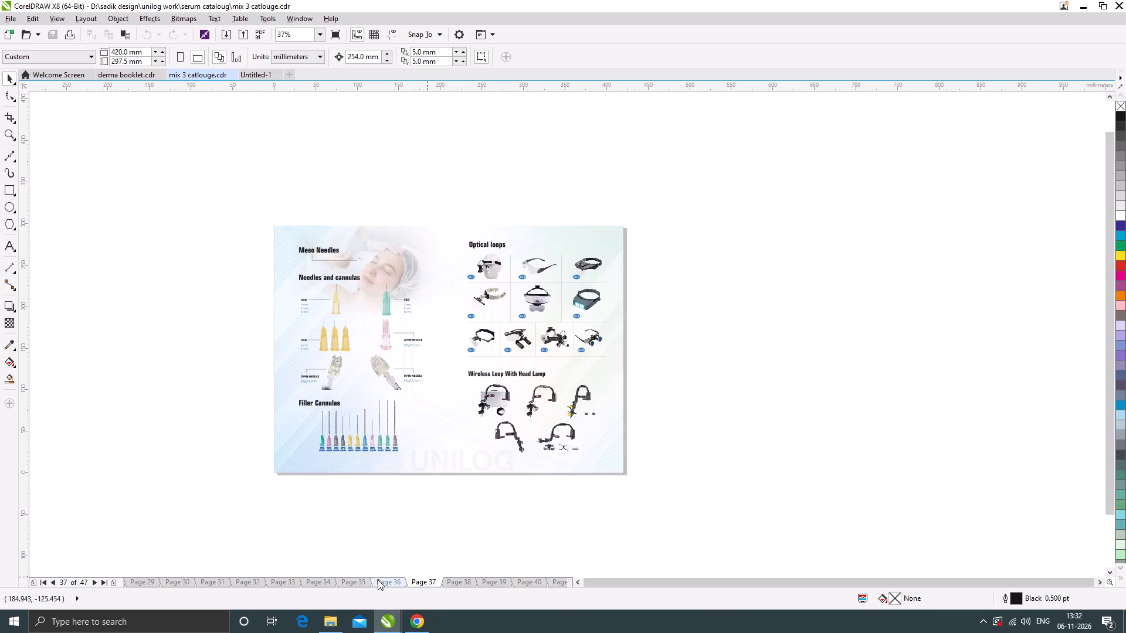
{"action": "left_click", "coordinate": [392, 583]}
{"action": "left_click", "coordinate": [354, 583]}
{"action": "left_click", "coordinate": [324, 580]}
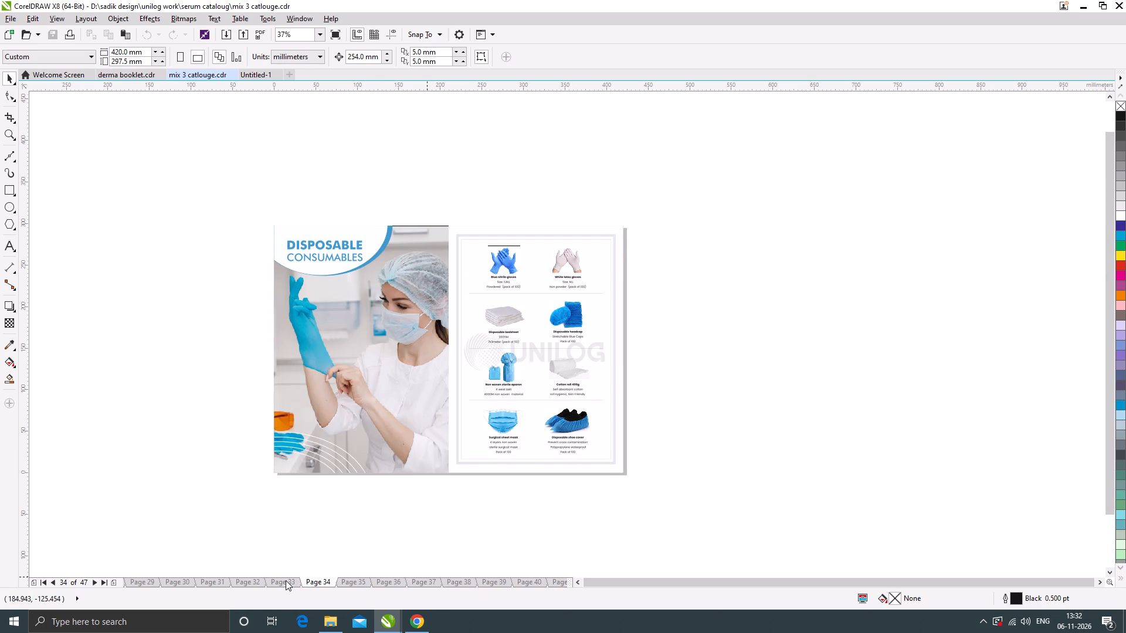
{"action": "left_click", "coordinate": [286, 580]}
{"action": "left_click", "coordinate": [250, 583]}
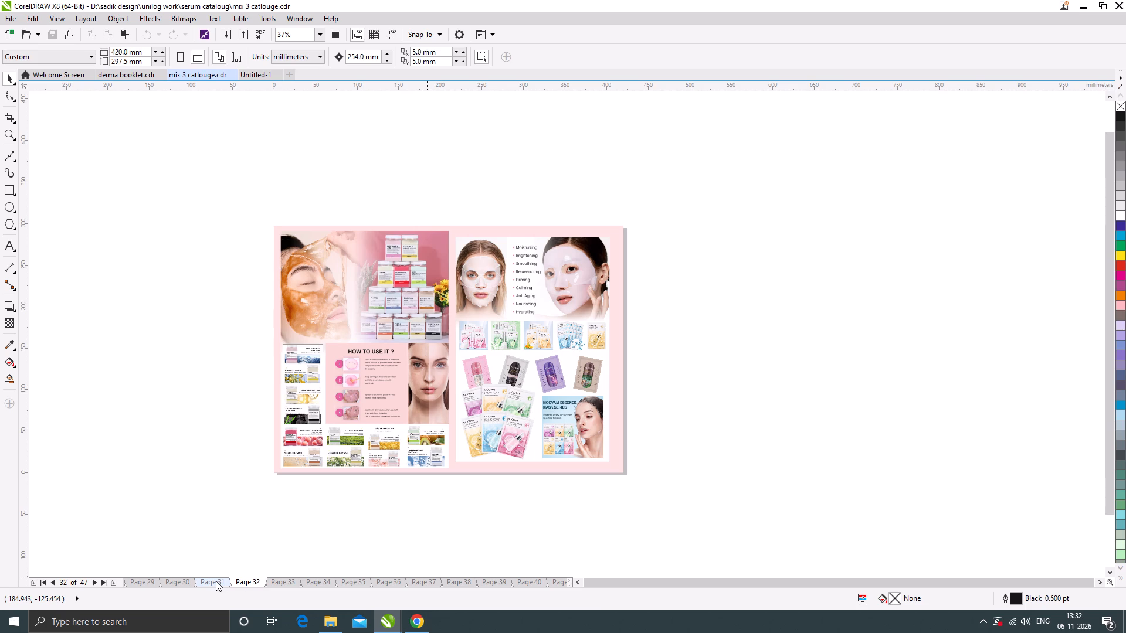
{"action": "left_click", "coordinate": [208, 433]}
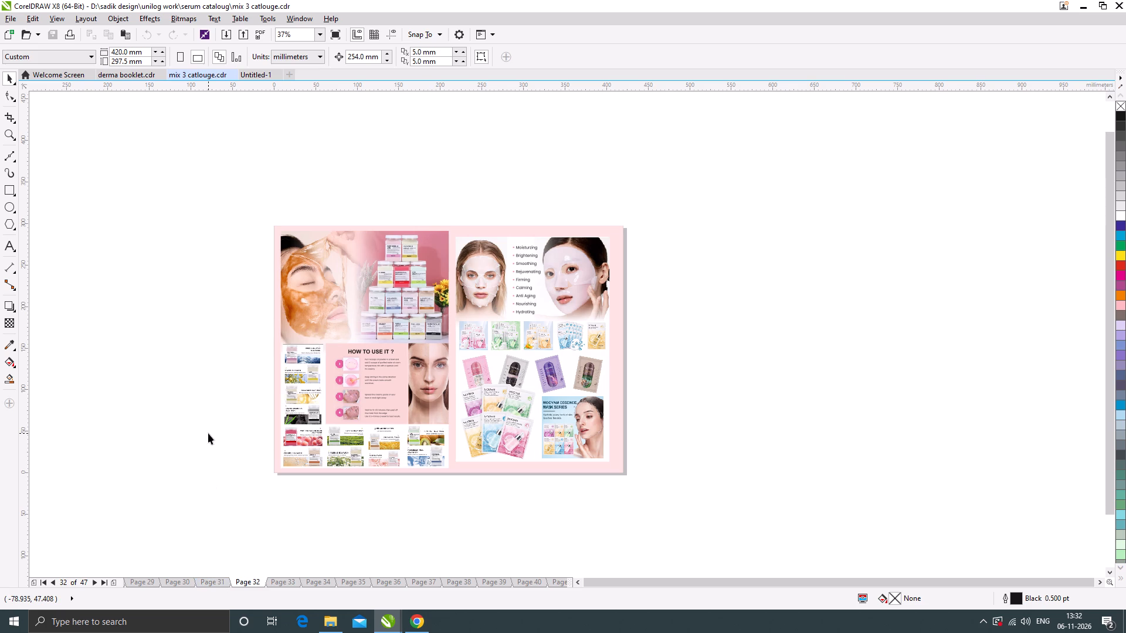
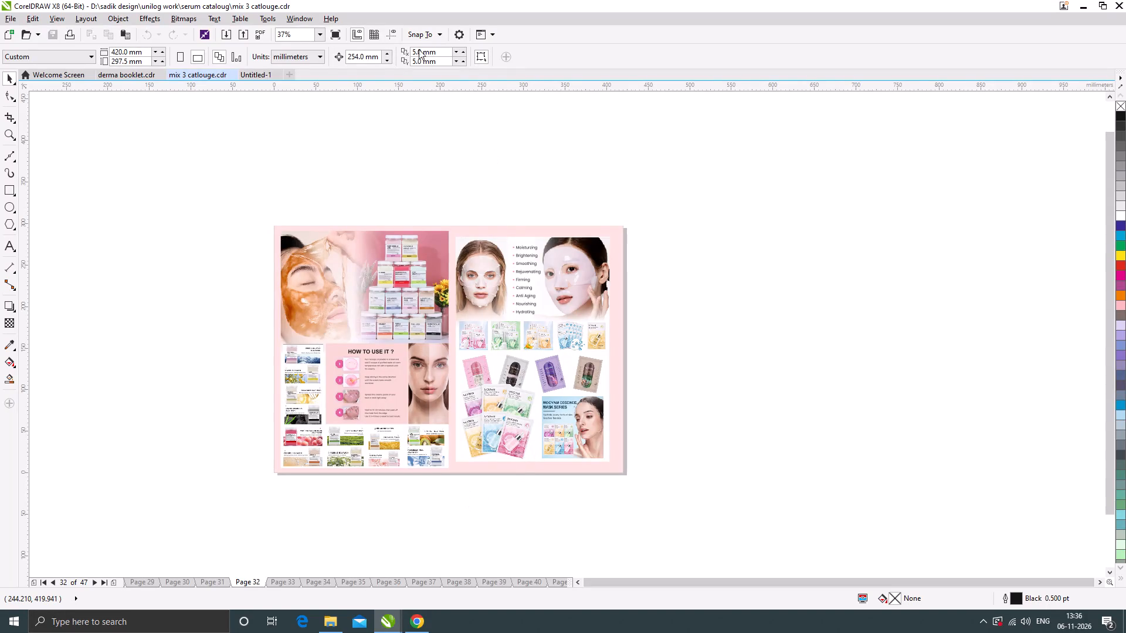
Switch to the derma booklet file and insert one page after page 29.
{"action": "left_click", "coordinate": [128, 74]}
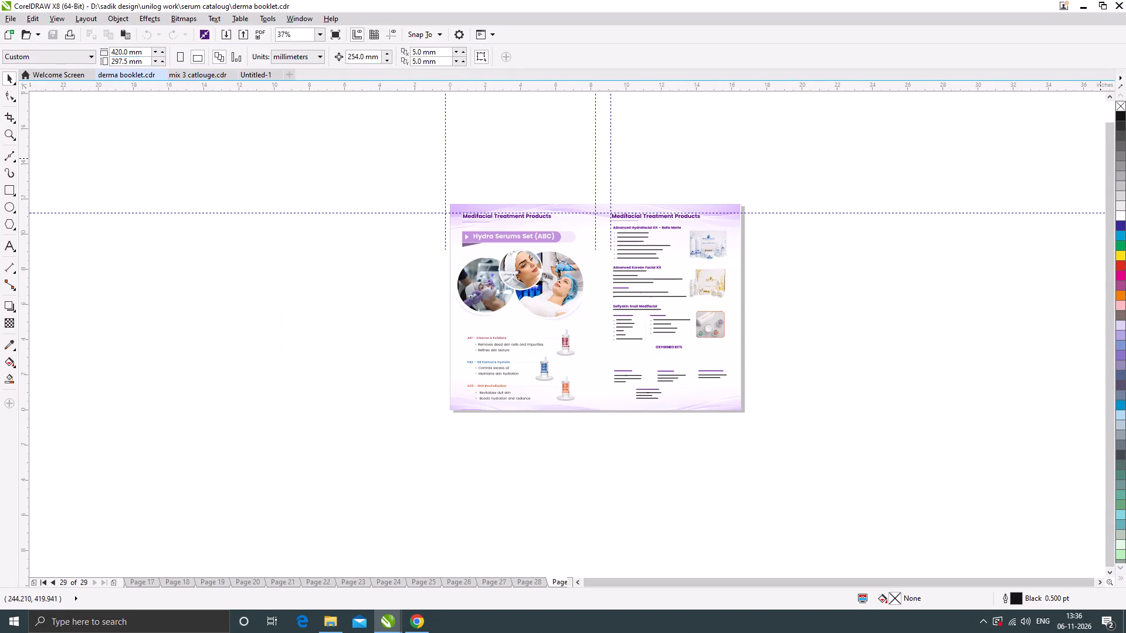
{"action": "left_click", "coordinate": [810, 351]}
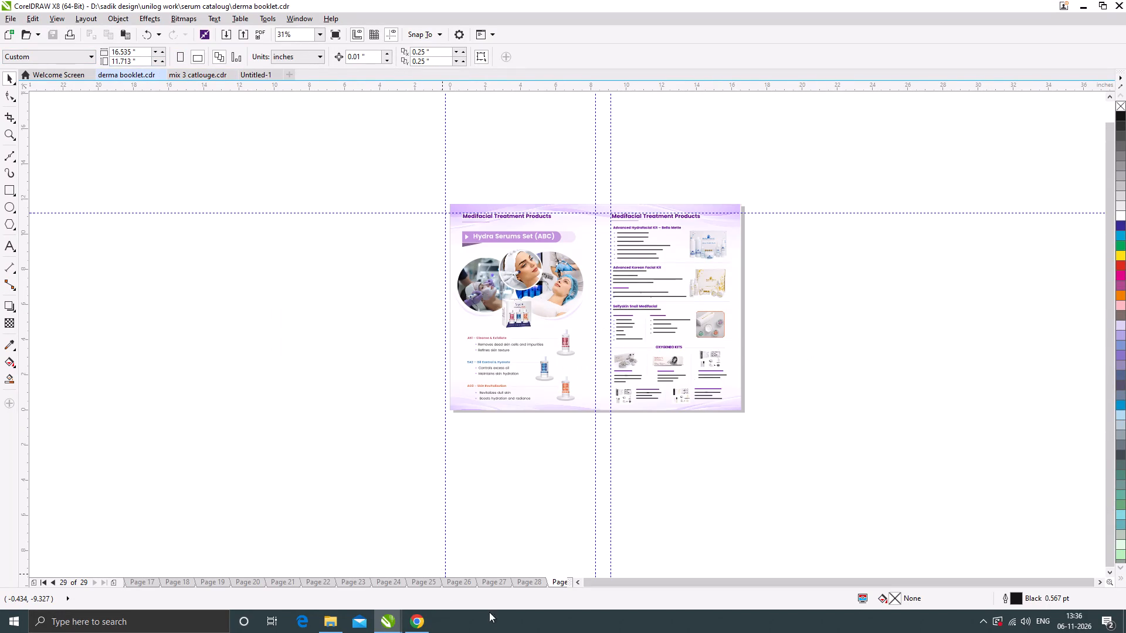
{"action": "key", "text": "Page_Down"}
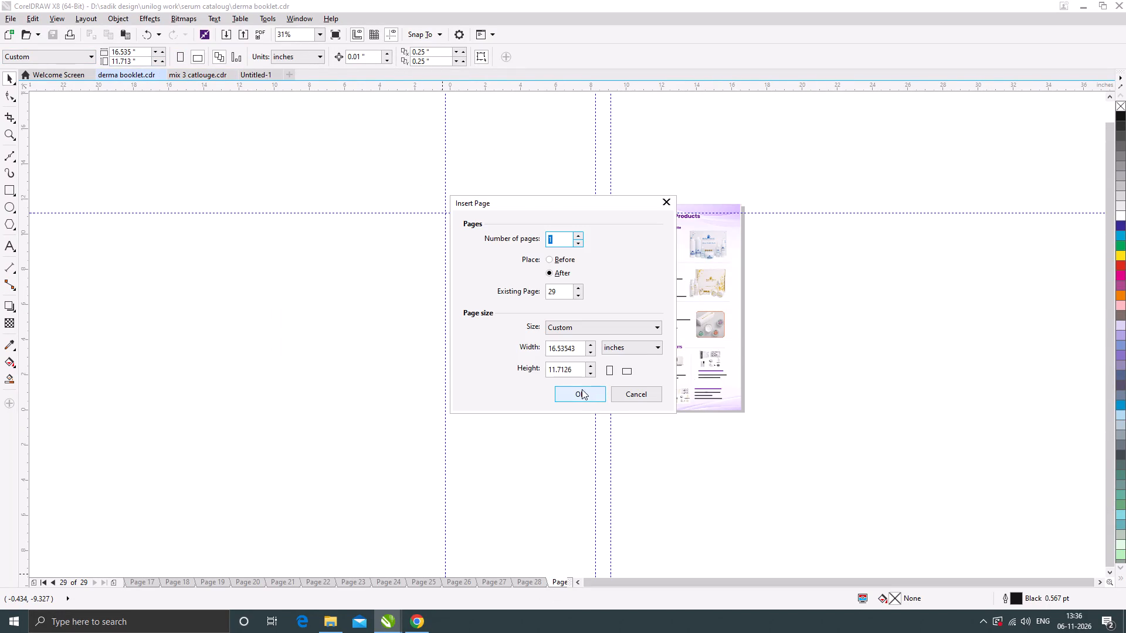
{"action": "left_click", "coordinate": [580, 389]}
Unlock the purple wave background on page 29 and copy it onto the empty page 30.
{"action": "left_click", "coordinate": [502, 581]}
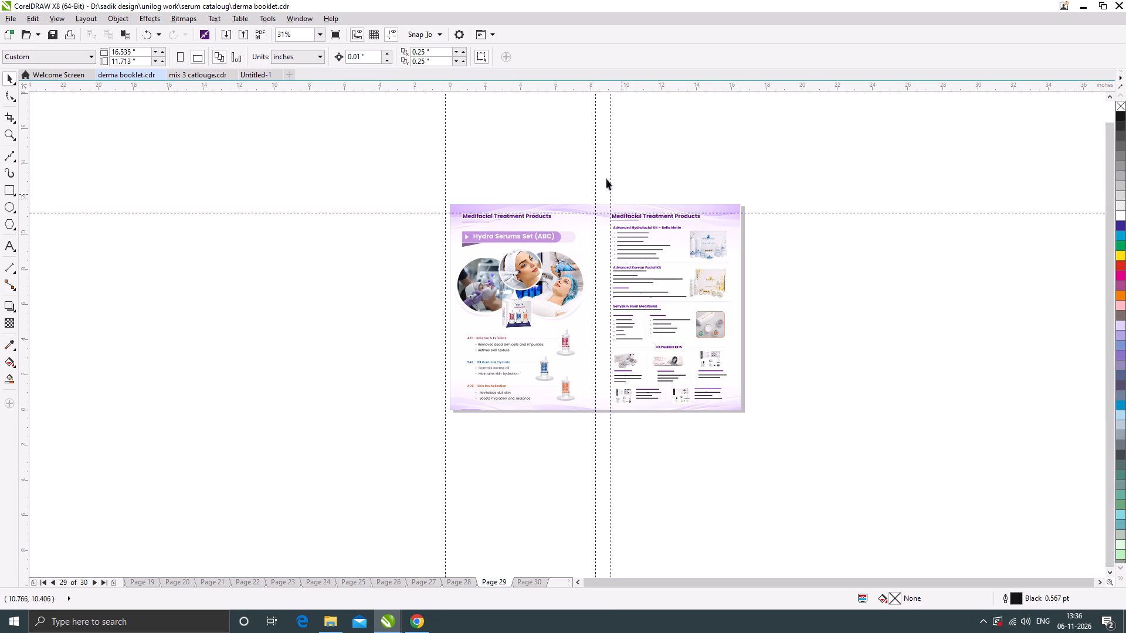
{"action": "left_click", "coordinate": [565, 206]}
{"action": "right_click", "coordinate": [565, 206]}
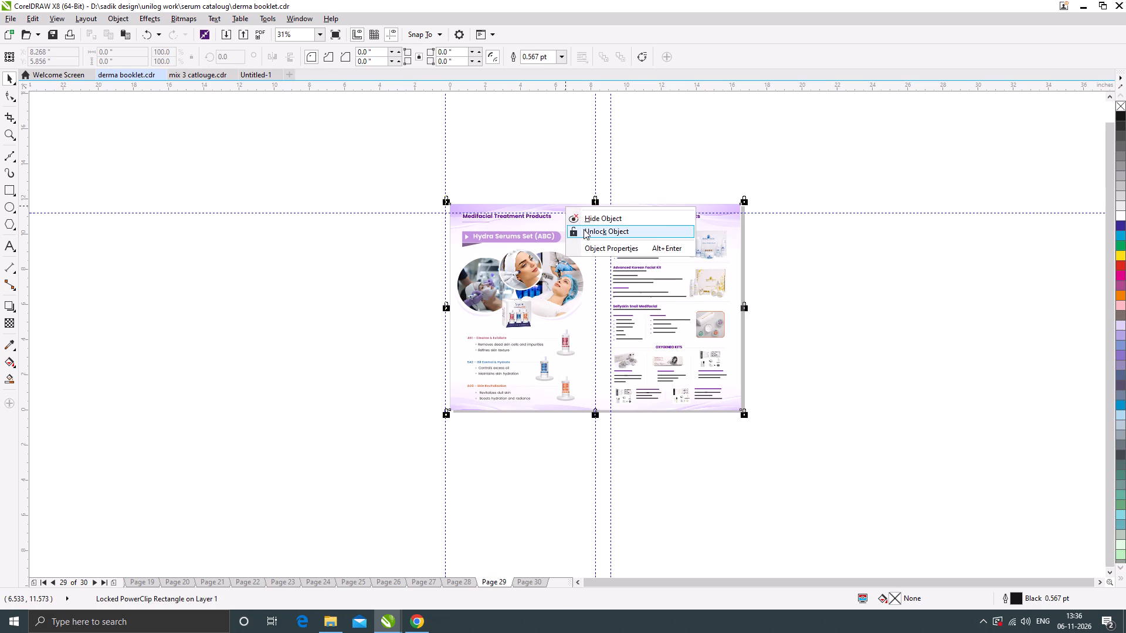
{"action": "left_click", "coordinate": [584, 229]}
{"action": "left_click", "coordinate": [545, 164]}
{"action": "left_click", "coordinate": [555, 207]}
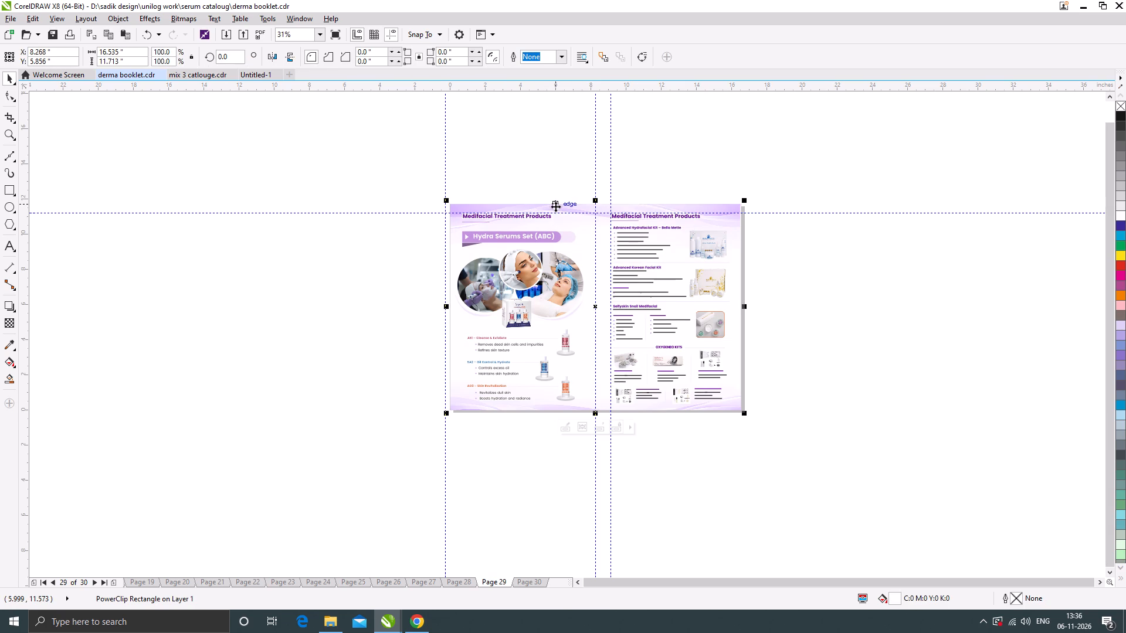
{"action": "key", "text": "ctrl+c"}
{"action": "left_click", "coordinate": [535, 583]}
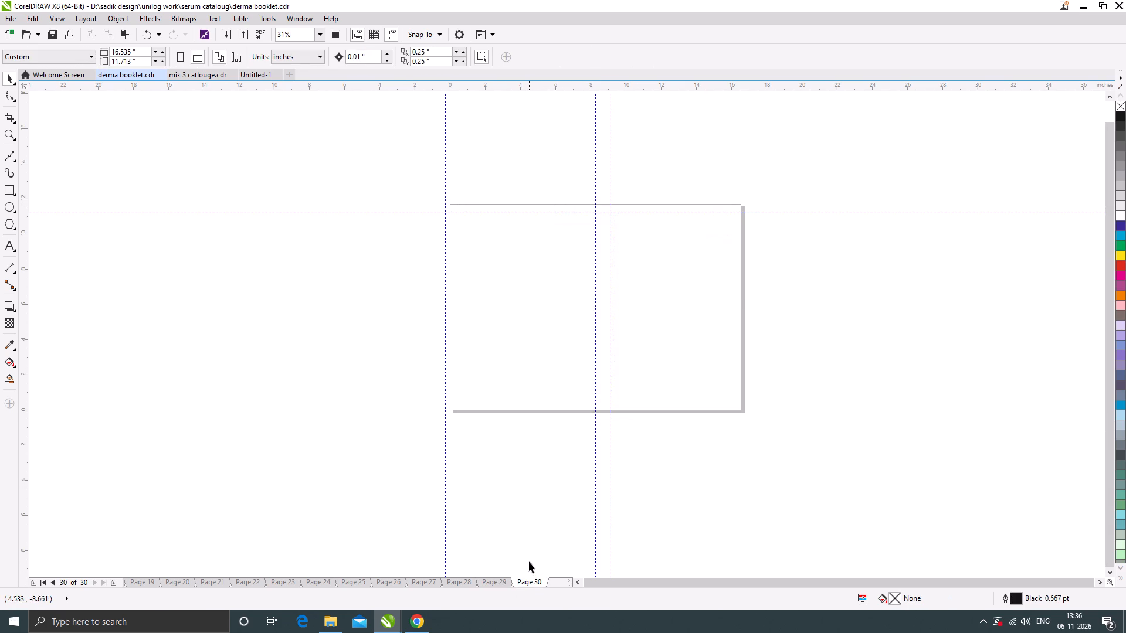
{"action": "key", "text": "ctrl+v"}
{"action": "left_click", "coordinate": [860, 344]}
{"action": "left_click", "coordinate": [333, 224]}
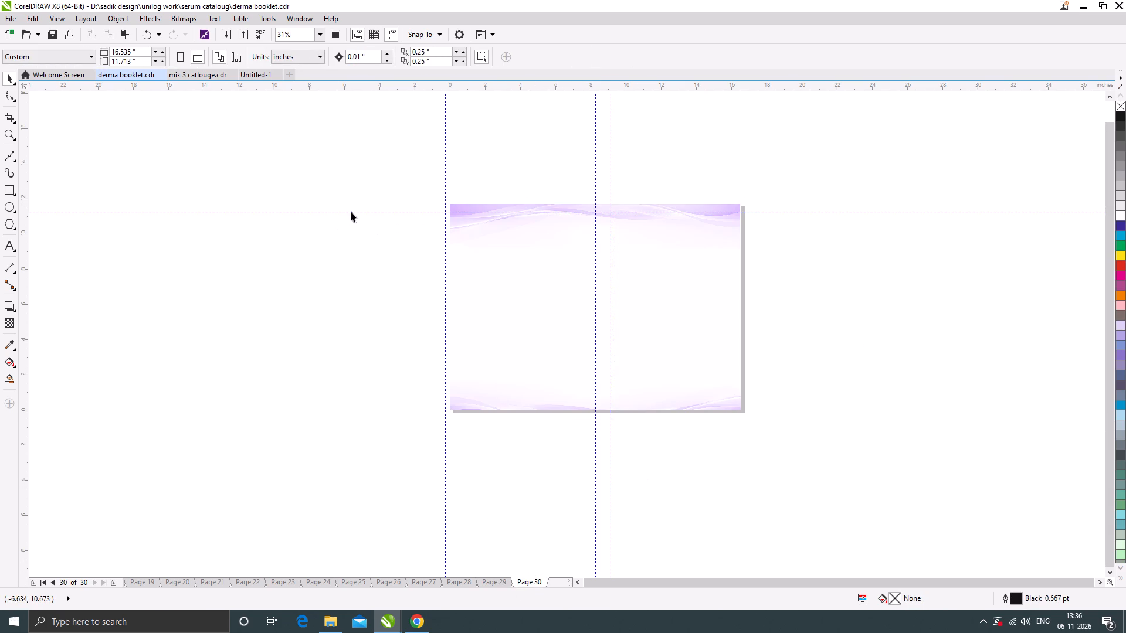
Delete the vertical guideline near the left edge of page 30.
{"action": "left_click", "coordinate": [446, 183]}
{"action": "key", "text": "Delete"}
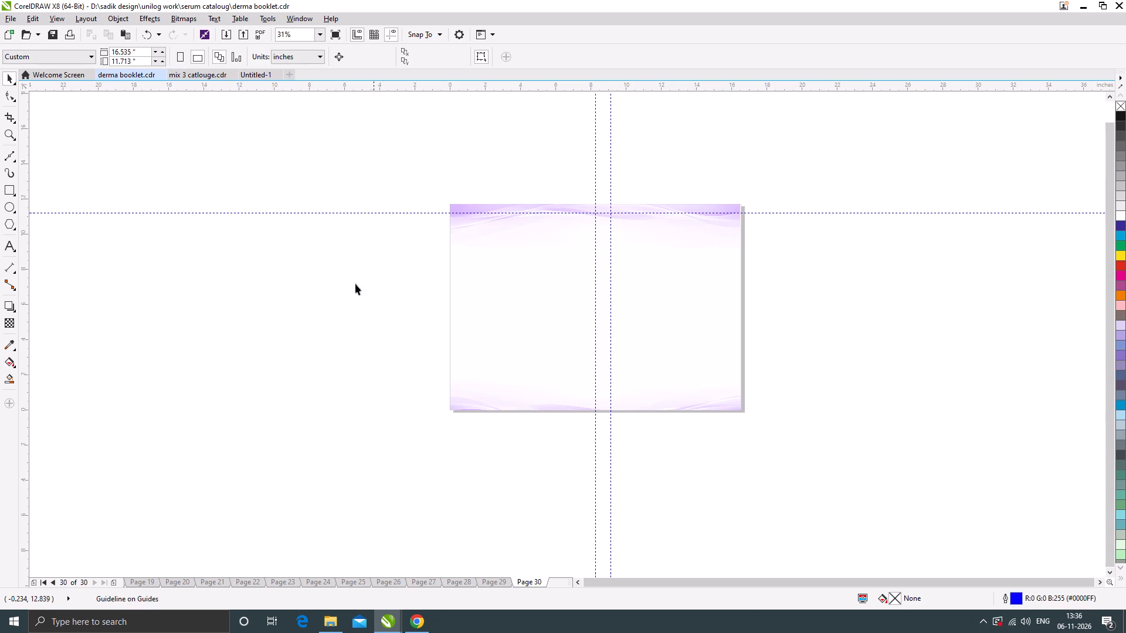
{"action": "left_click", "coordinate": [352, 290]}
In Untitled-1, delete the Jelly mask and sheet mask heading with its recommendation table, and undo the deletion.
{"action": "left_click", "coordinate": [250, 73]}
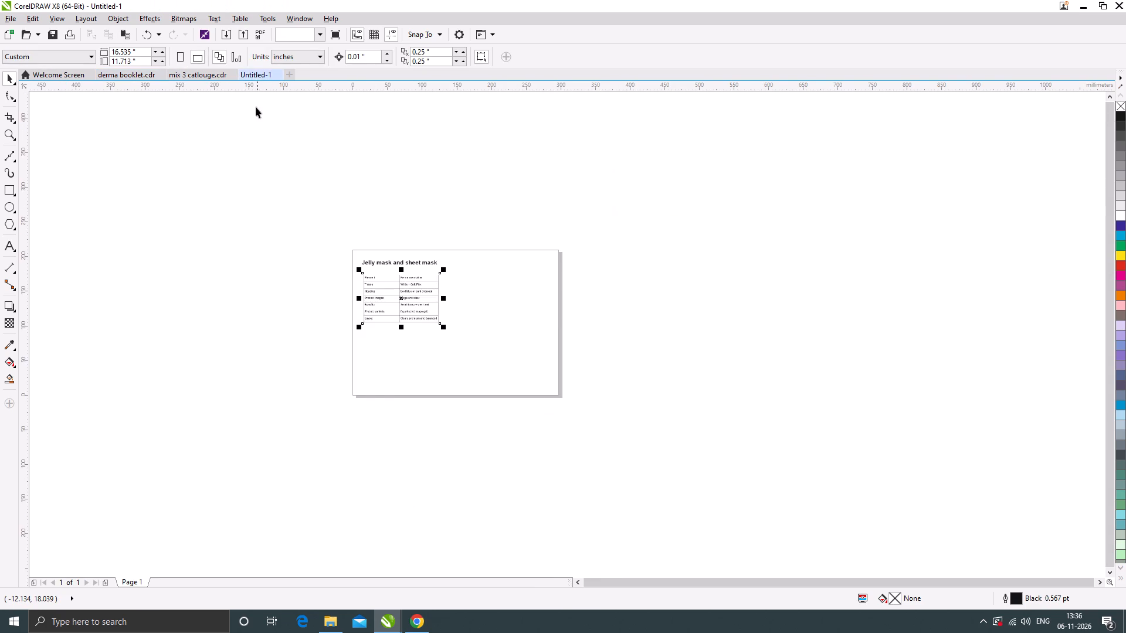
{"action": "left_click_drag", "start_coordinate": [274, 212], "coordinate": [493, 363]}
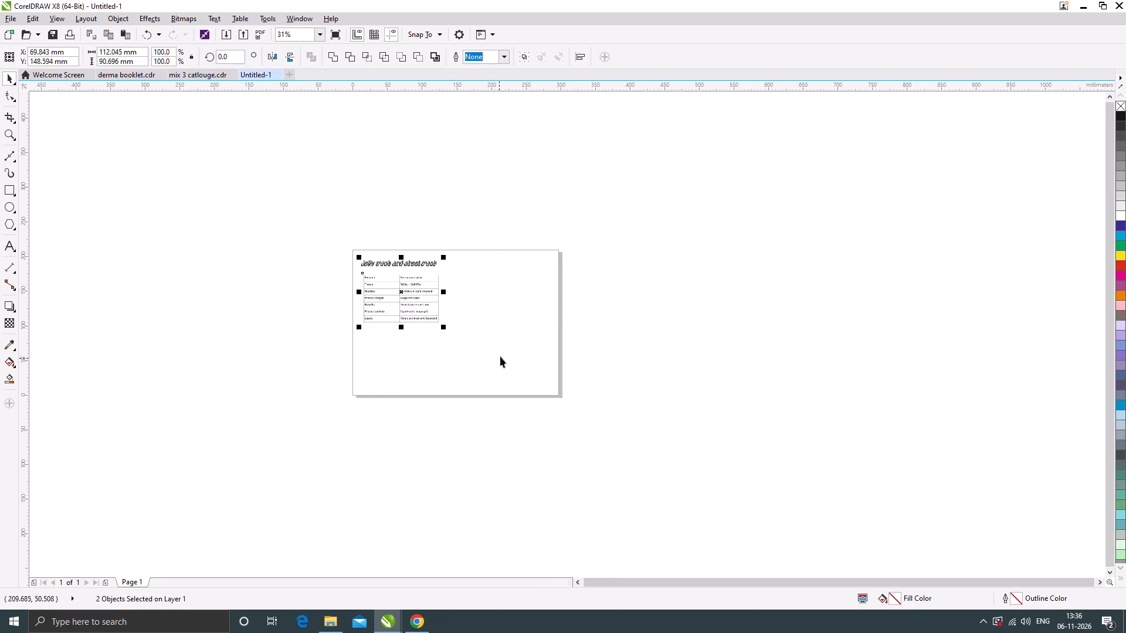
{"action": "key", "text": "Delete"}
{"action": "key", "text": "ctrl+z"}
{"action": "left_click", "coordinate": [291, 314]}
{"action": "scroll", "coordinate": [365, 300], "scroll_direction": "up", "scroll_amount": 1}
Check the overall design table and the next-page notes in the Booklet Changes document in Chrome.
{"action": "left_click", "coordinate": [418, 625]}
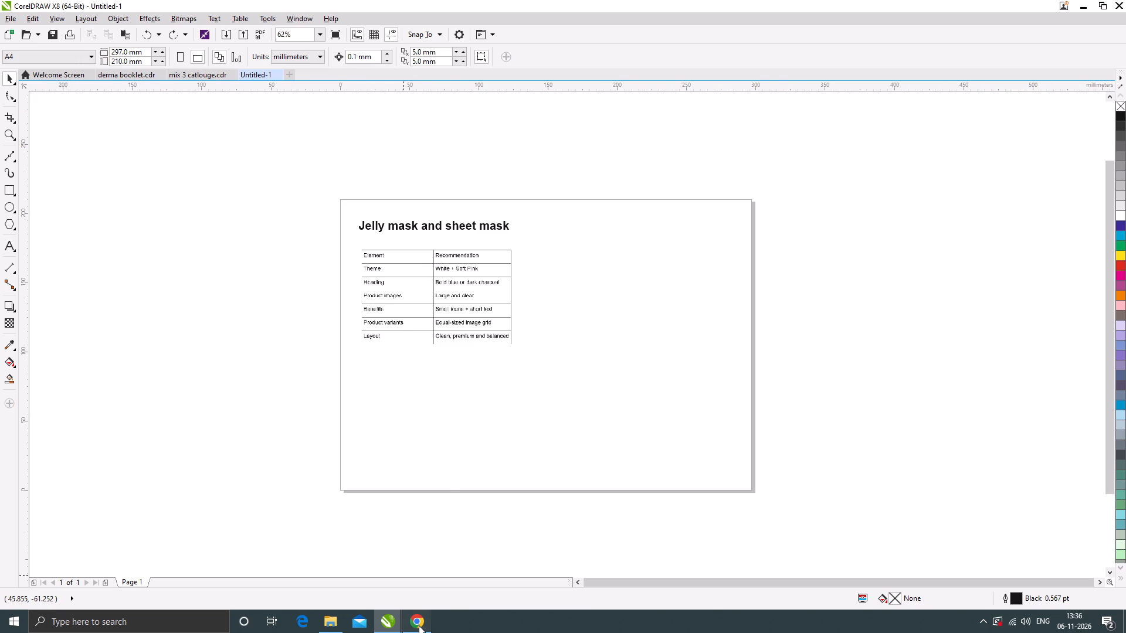
{"action": "scroll", "coordinate": [421, 337], "scroll_direction": "down", "scroll_amount": 5}
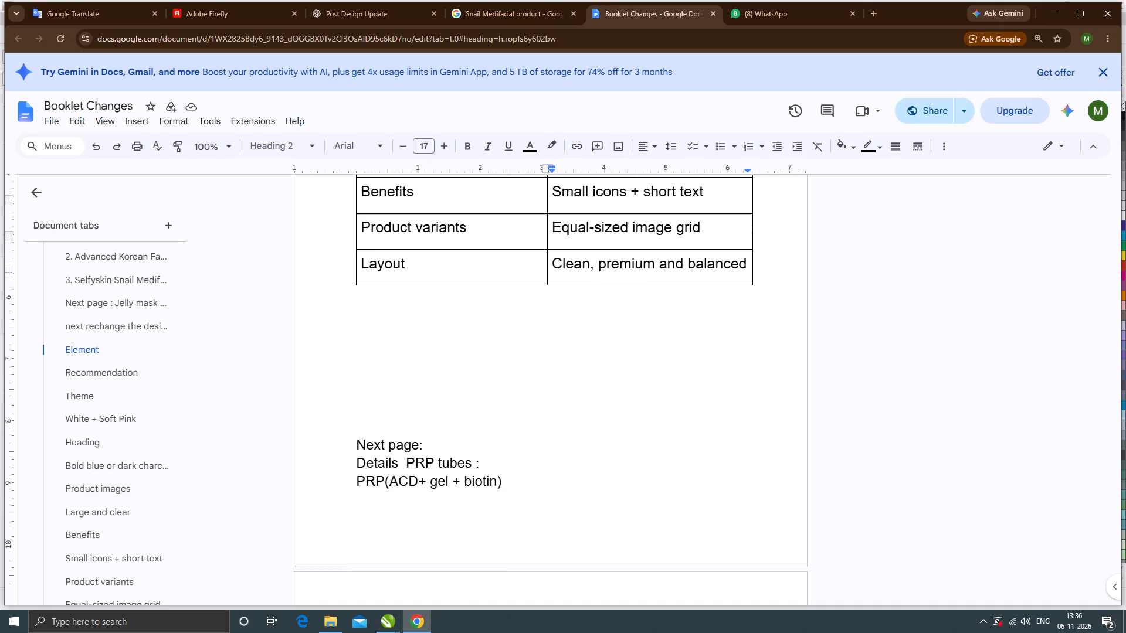
{"action": "scroll", "coordinate": [485, 355], "scroll_direction": "up", "scroll_amount": 5}
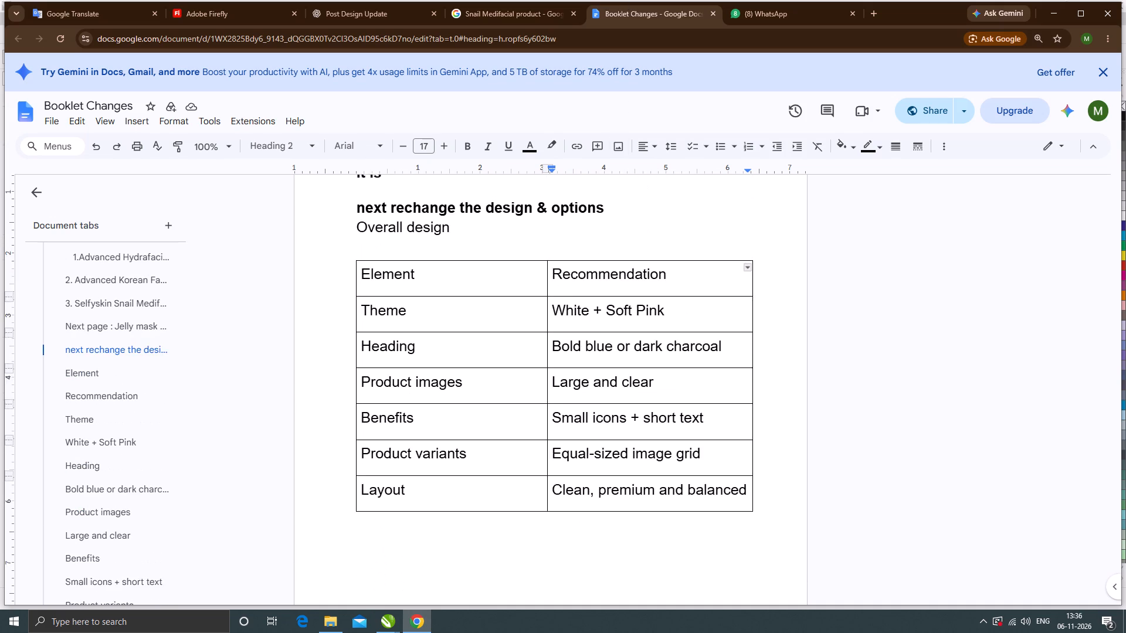
{"action": "left_click", "coordinate": [1054, 6]}
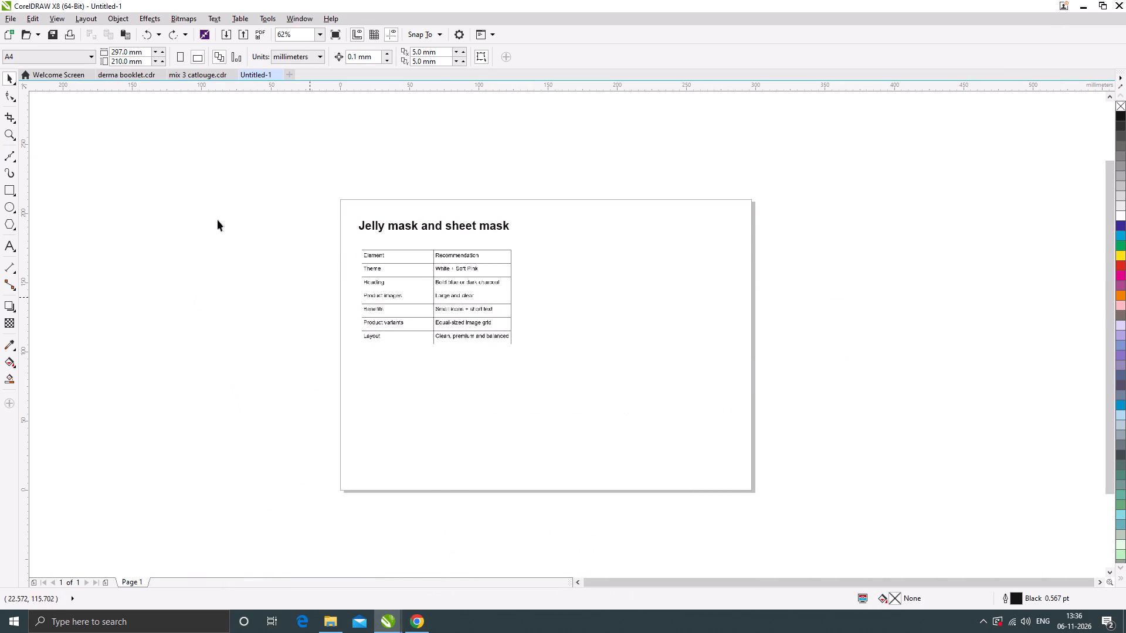
Return to the mix 3 catlouge file in CorelDRAW and ungroup the mask spread on page 32.
{"action": "left_click", "coordinate": [206, 74]}
{"action": "scroll", "coordinate": [327, 402], "scroll_direction": "up", "scroll_amount": 1}
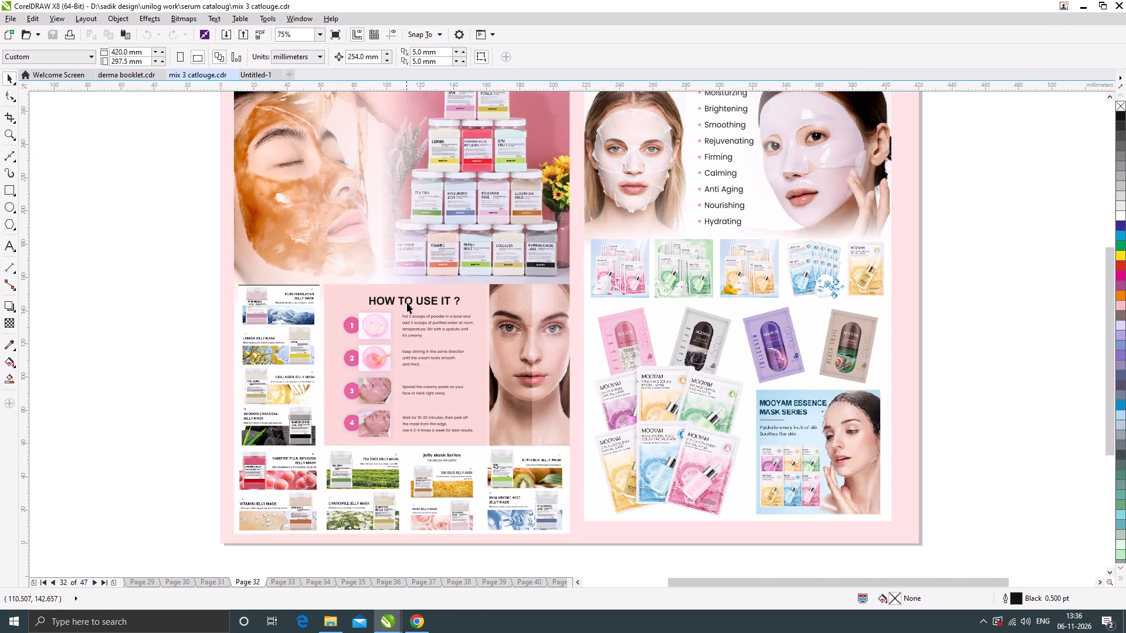
{"action": "left_click", "coordinate": [408, 302]}
{"action": "left_click", "coordinate": [377, 55]}
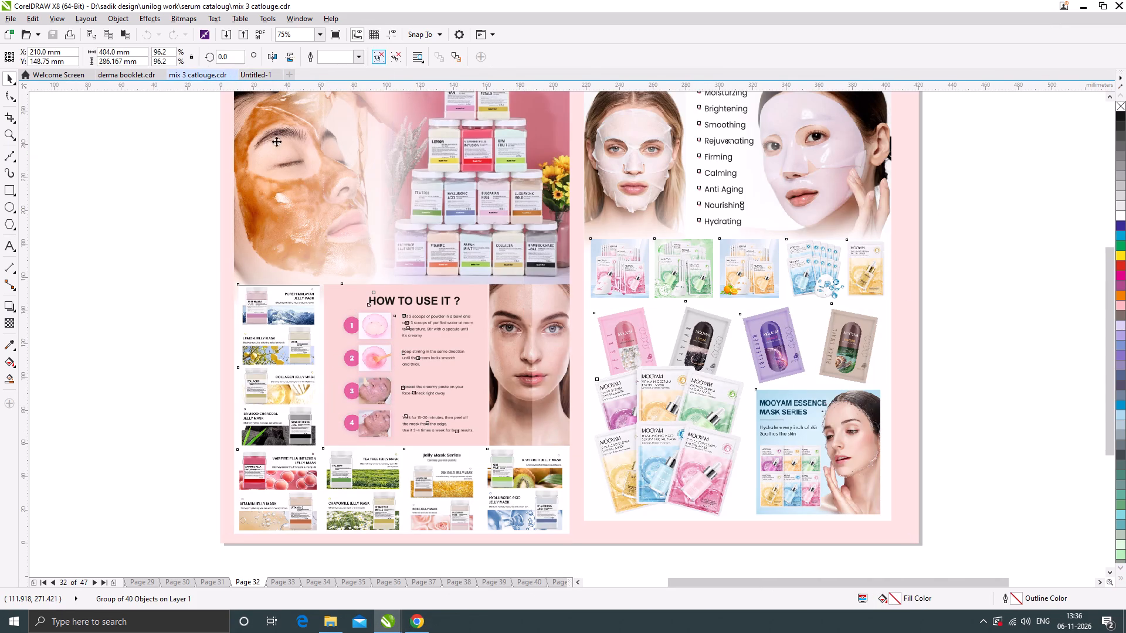
{"action": "left_click", "coordinate": [196, 196]}
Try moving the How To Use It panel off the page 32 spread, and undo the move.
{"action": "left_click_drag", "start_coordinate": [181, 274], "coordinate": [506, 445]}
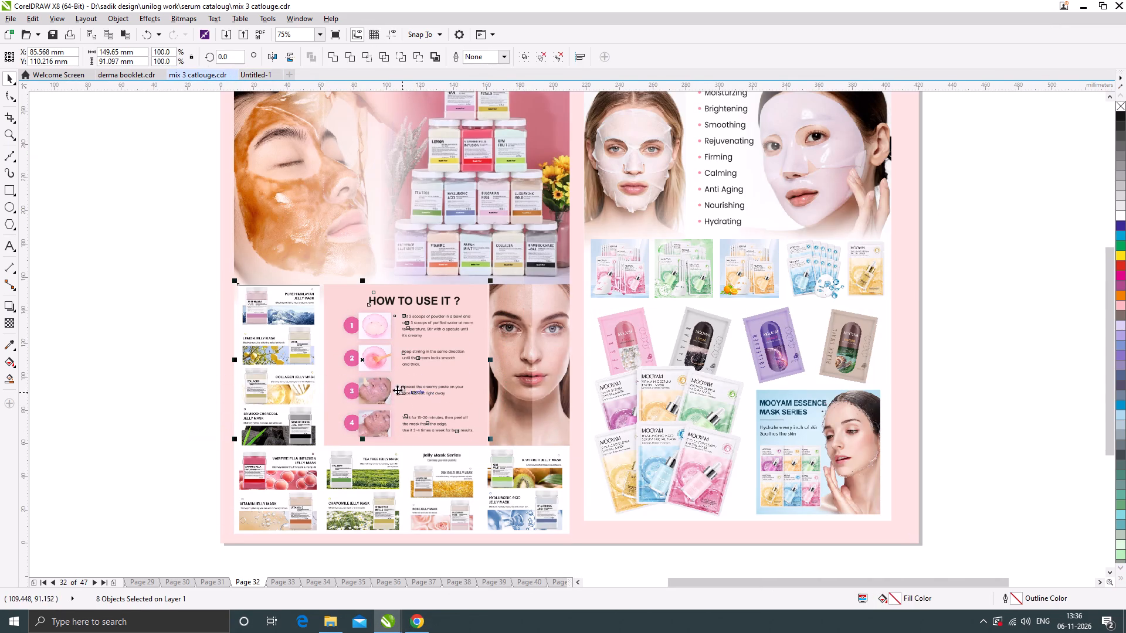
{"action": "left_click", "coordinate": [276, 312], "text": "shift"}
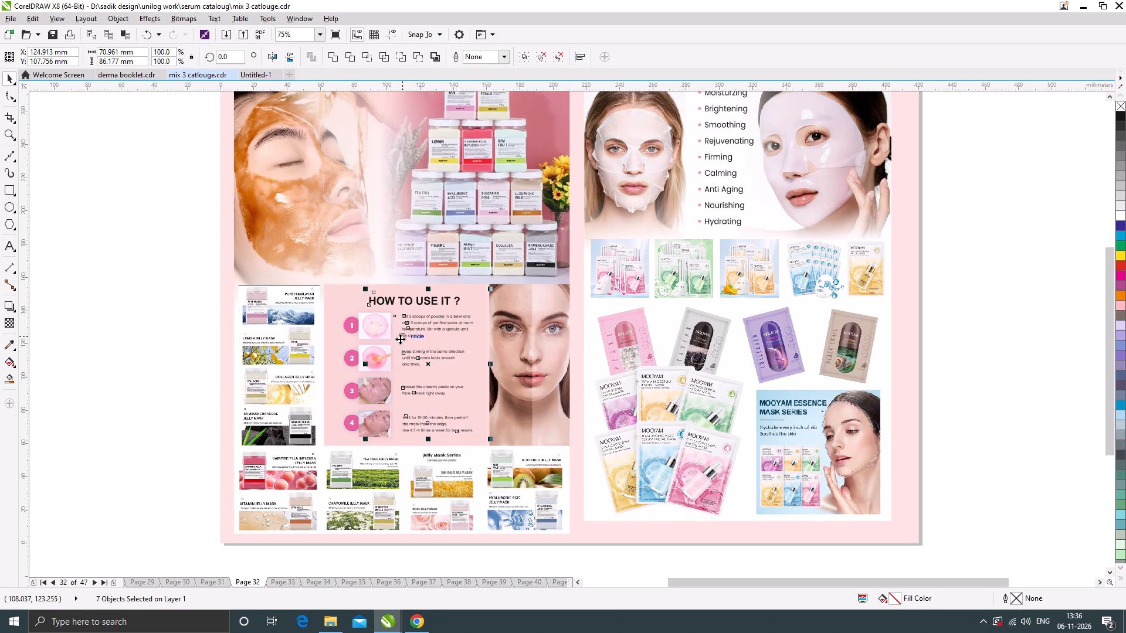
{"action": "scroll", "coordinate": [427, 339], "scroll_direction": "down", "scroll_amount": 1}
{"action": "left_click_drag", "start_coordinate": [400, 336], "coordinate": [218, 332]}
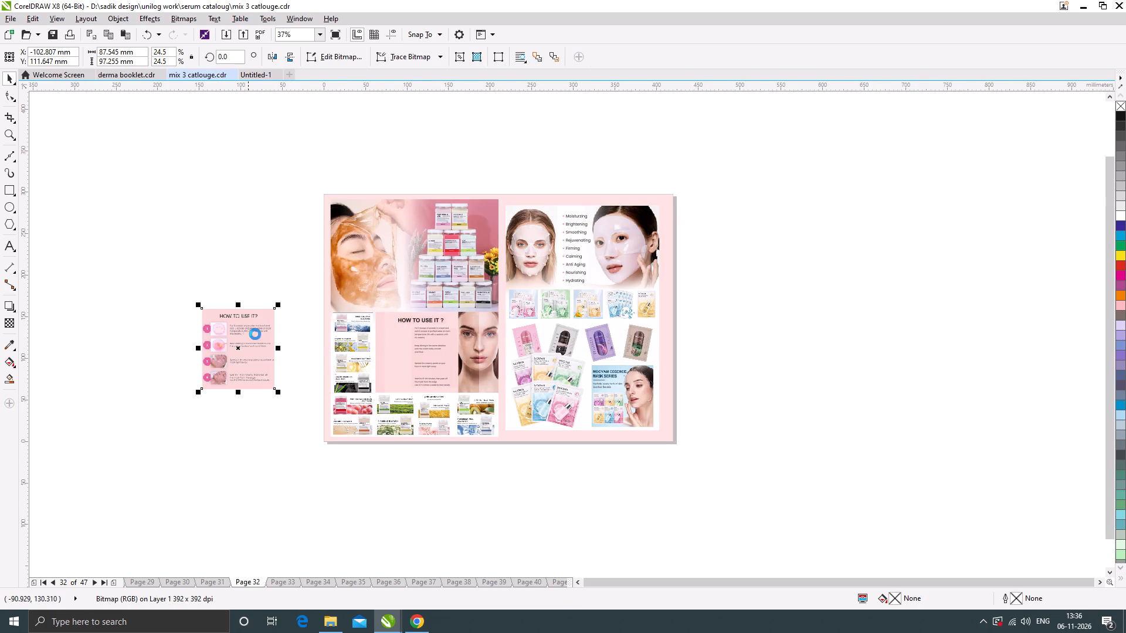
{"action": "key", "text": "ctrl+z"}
Duplicate the How To Use It panel with its four steps onto the empty area beside the page 32 spread.
{"action": "scroll", "coordinate": [411, 333], "scroll_direction": "up", "scroll_amount": 1}
{"action": "left_click_drag", "start_coordinate": [170, 273], "coordinate": [534, 454]}
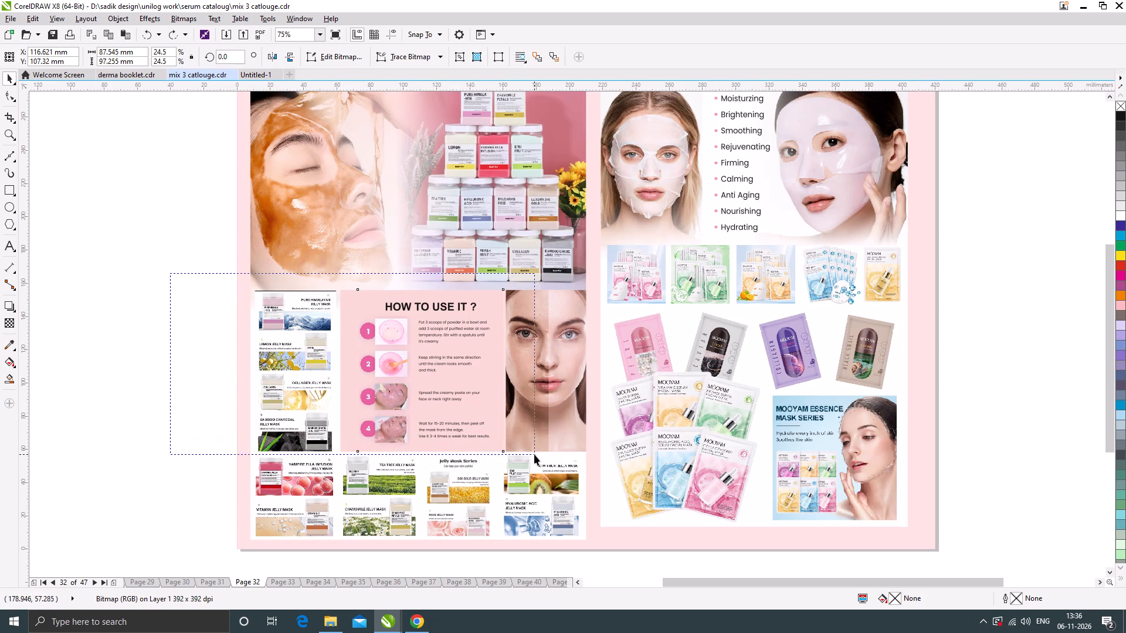
{"action": "left_click_drag", "start_coordinate": [534, 454], "coordinate": [535, 455]}
{"action": "scroll", "coordinate": [443, 353], "scroll_direction": "down", "scroll_amount": 1}
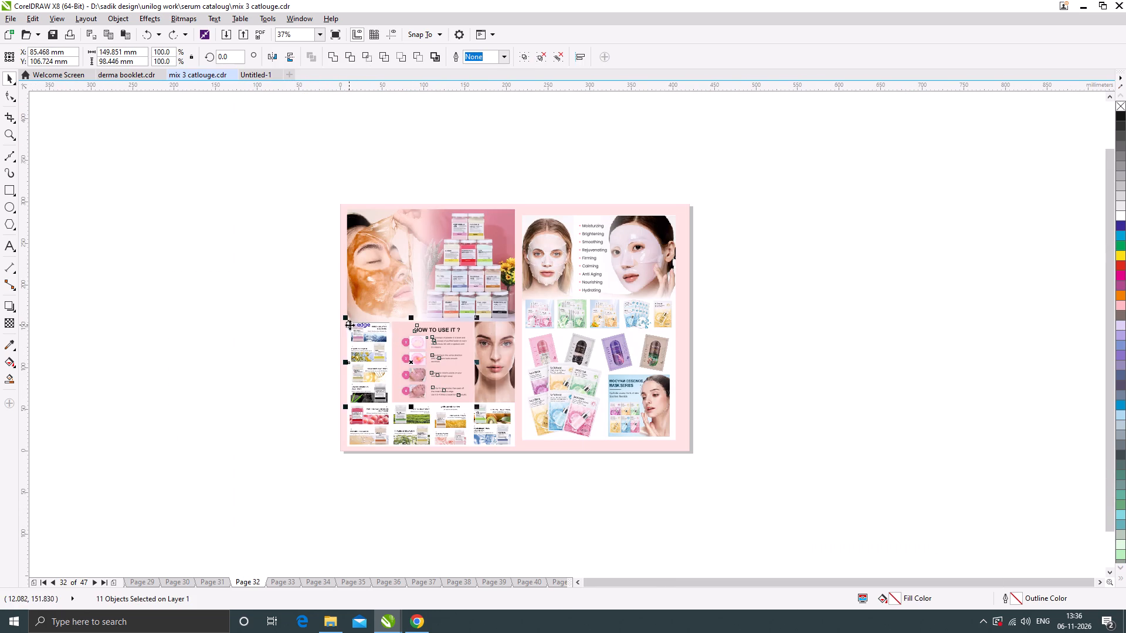
{"action": "left_click", "coordinate": [350, 324], "text": "shift"}
{"action": "left_click_drag", "start_coordinate": [438, 345], "coordinate": [255, 345]}
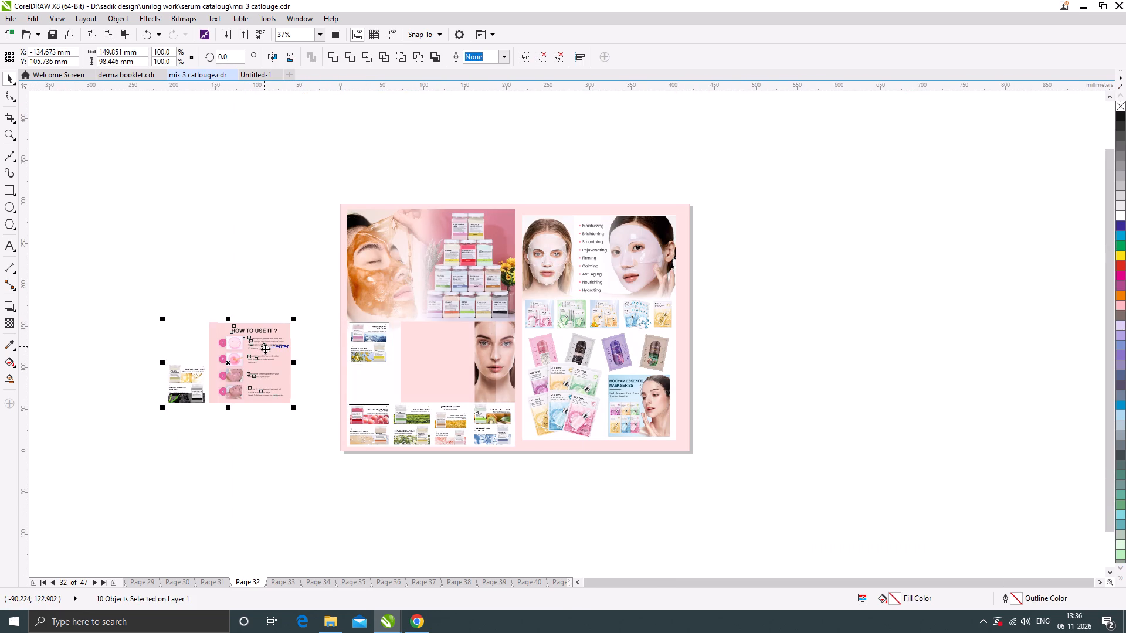
{"action": "key", "text": "ctrl+z"}
{"action": "left_click_drag", "start_coordinate": [422, 342], "coordinate": [243, 353]}
{"action": "right_click", "coordinate": [243, 353]}
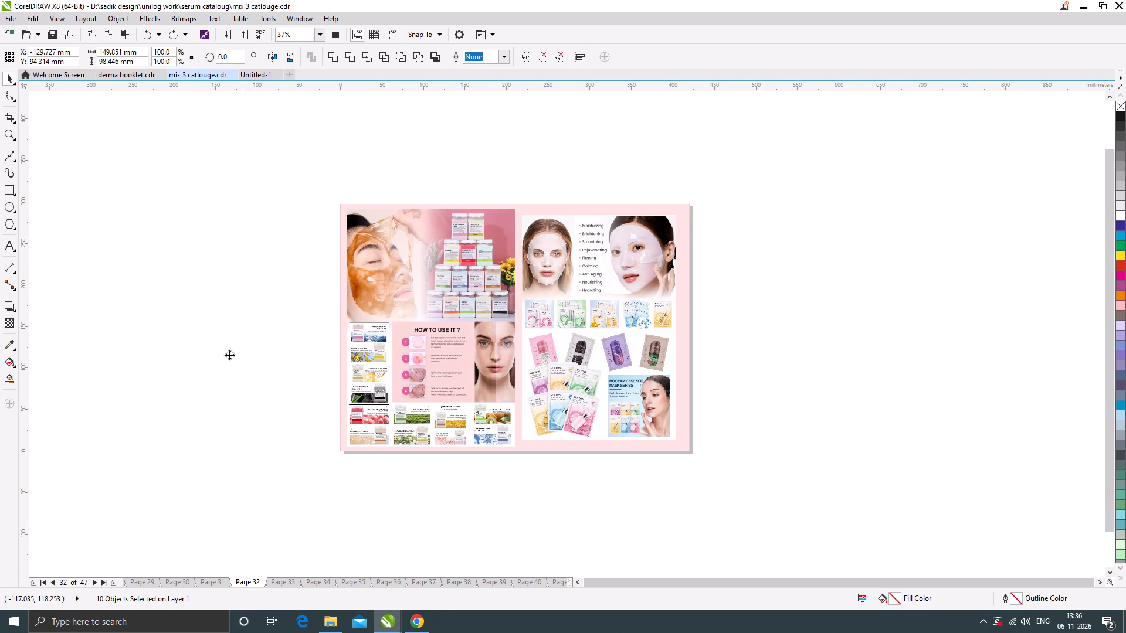
Delete the two stray jelly mask product images that were copied along with the How To Use It panel.
{"action": "scroll", "coordinate": [155, 390], "scroll_direction": "up", "scroll_amount": 1}
{"action": "left_click", "coordinate": [127, 405]}
{"action": "left_click", "coordinate": [184, 376]}
{"action": "key", "text": "Delete"}
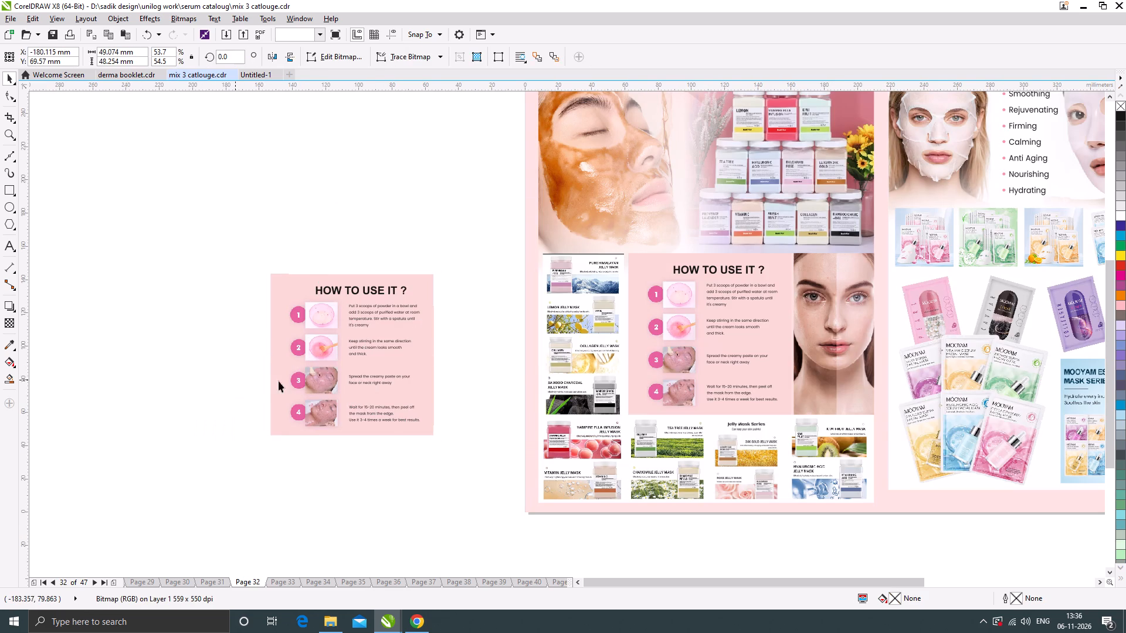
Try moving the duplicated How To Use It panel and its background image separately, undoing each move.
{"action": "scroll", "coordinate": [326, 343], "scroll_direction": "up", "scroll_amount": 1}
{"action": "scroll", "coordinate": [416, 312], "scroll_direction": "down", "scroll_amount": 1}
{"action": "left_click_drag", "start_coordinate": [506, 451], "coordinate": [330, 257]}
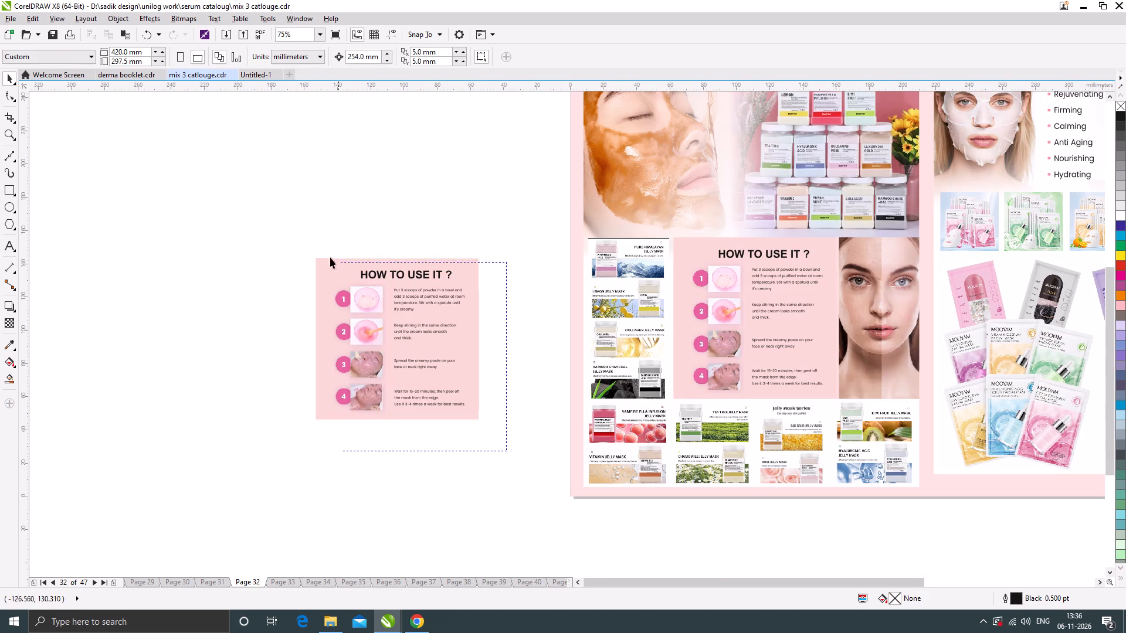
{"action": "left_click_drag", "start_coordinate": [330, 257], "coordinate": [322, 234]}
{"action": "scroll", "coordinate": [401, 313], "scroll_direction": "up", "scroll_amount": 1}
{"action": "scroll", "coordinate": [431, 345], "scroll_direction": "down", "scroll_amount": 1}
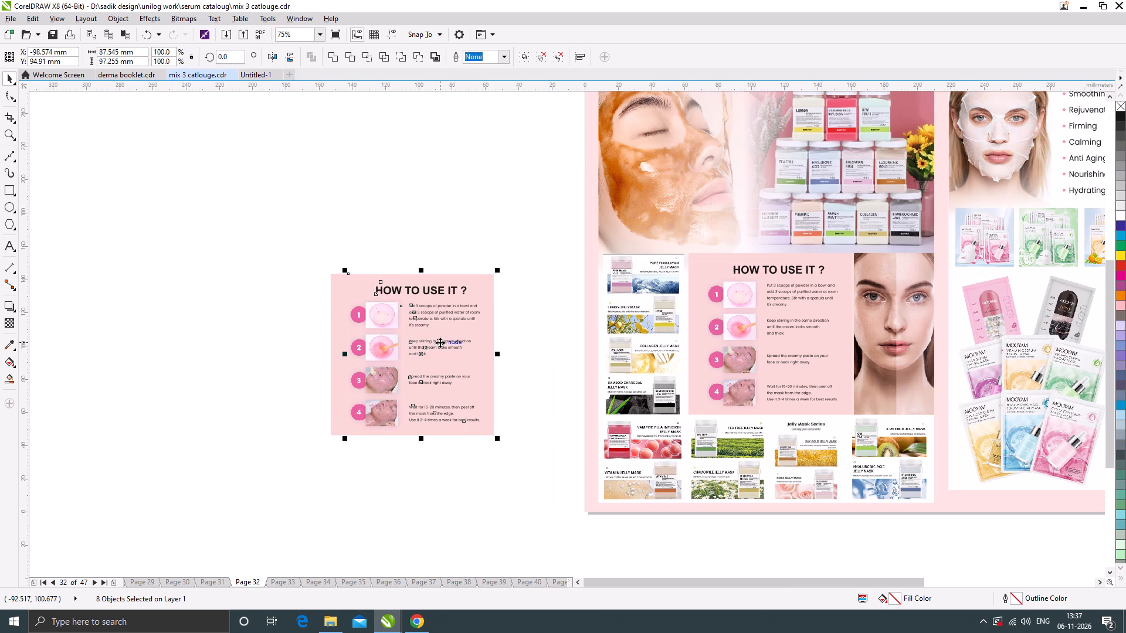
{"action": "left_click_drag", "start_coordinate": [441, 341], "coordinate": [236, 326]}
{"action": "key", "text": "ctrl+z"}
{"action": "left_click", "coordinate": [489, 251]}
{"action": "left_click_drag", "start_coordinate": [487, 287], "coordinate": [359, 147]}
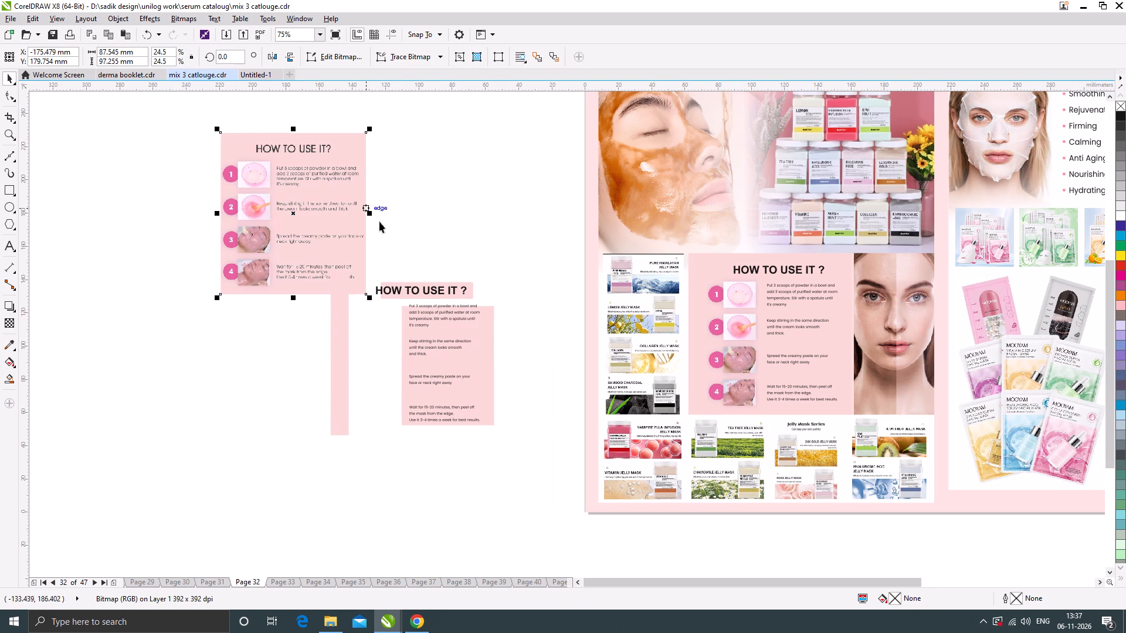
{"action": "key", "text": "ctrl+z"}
Delete the extra pink strip along the left edge of the duplicated How To Use It panel.
{"action": "left_click", "coordinate": [524, 430]}
{"action": "left_click", "coordinate": [340, 332]}
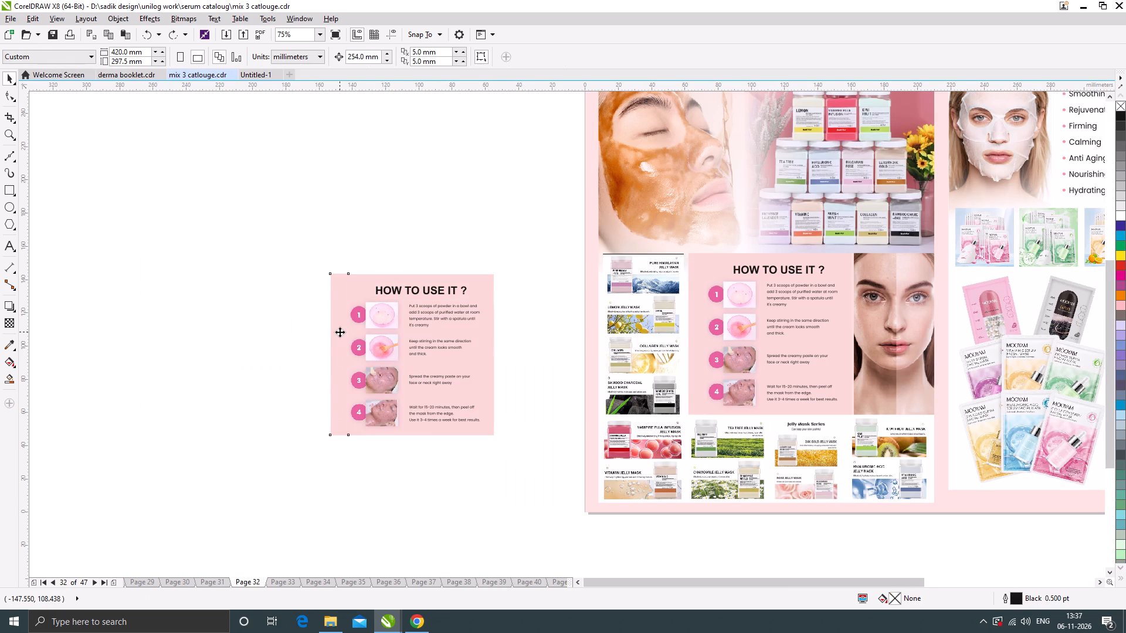
{"action": "left_click_drag", "start_coordinate": [340, 332], "coordinate": [291, 326]}
{"action": "key", "text": "Delete"}
Copy all objects of the duplicated How To Use It panel and paste them into Untitled-1.
{"action": "left_click_drag", "start_coordinate": [313, 230], "coordinate": [354, 294]}
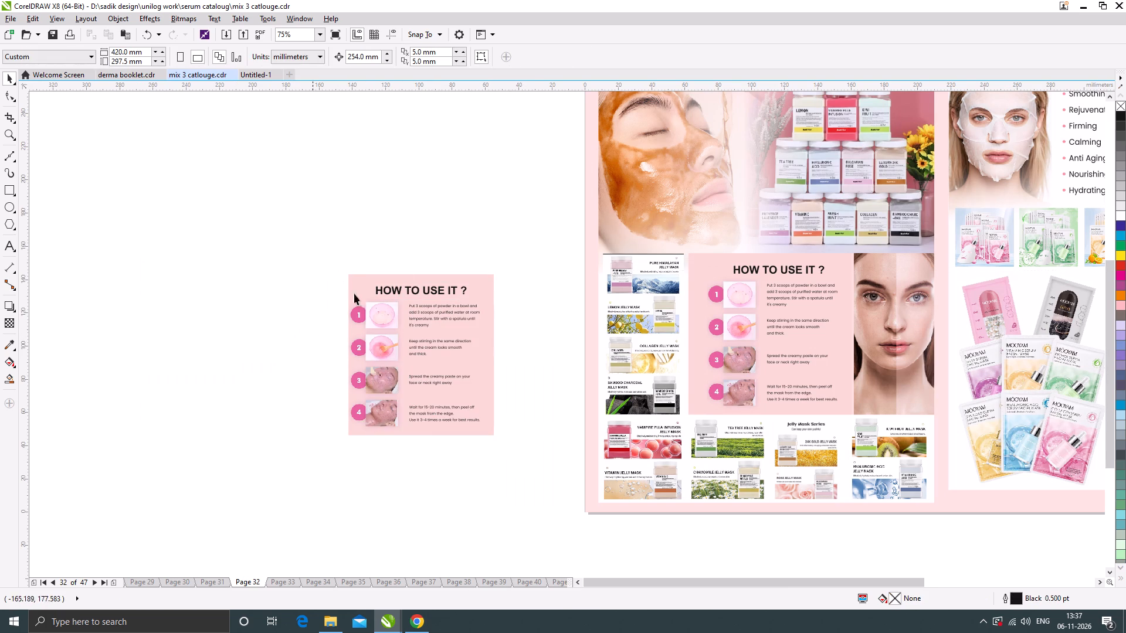
{"action": "left_click_drag", "start_coordinate": [354, 294], "coordinate": [540, 465]}
{"action": "scroll", "coordinate": [420, 366], "scroll_direction": "down", "scroll_amount": 3}
{"action": "scroll", "coordinate": [418, 359], "scroll_direction": "up", "scroll_amount": 1}
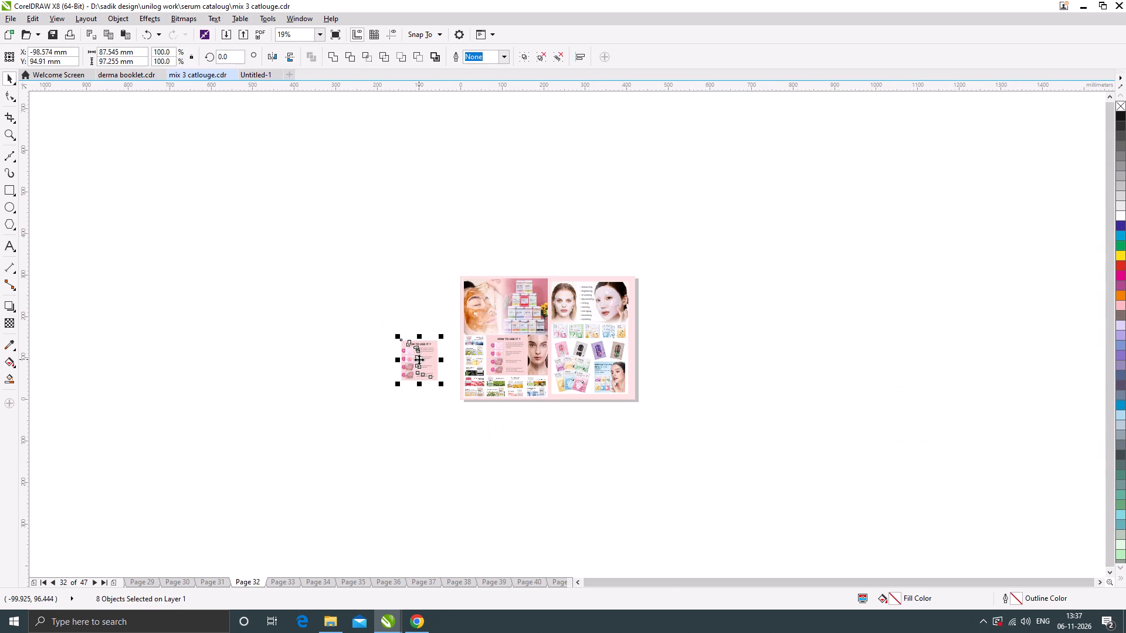
{"action": "key", "text": "ctrl+c"}
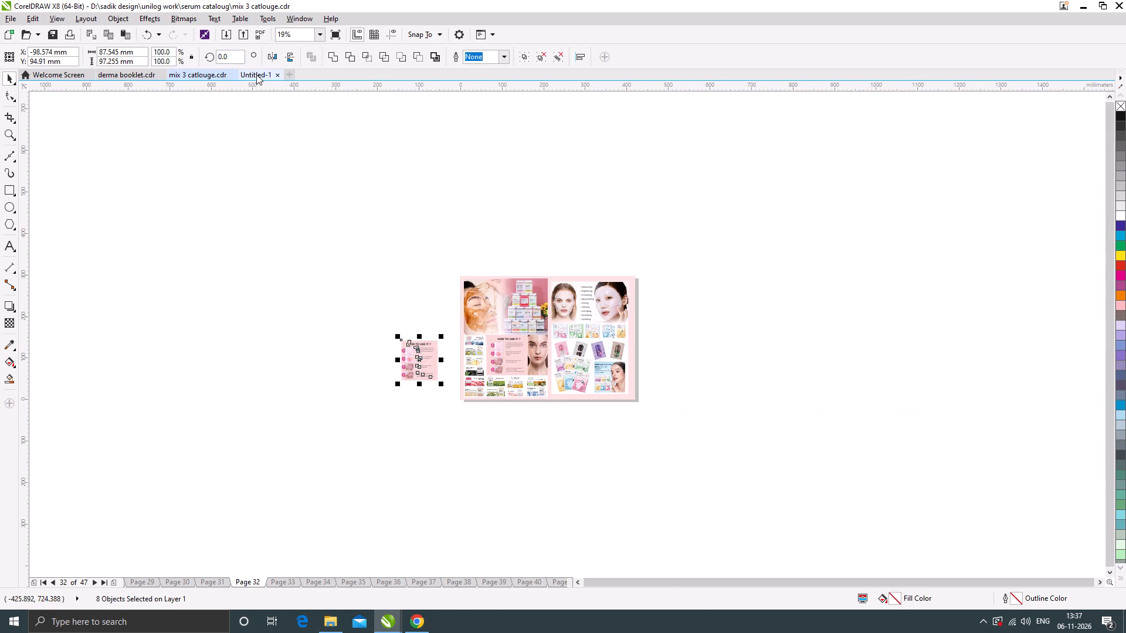
{"action": "left_click", "coordinate": [256, 74]}
{"action": "key", "text": "ctrl+v"}
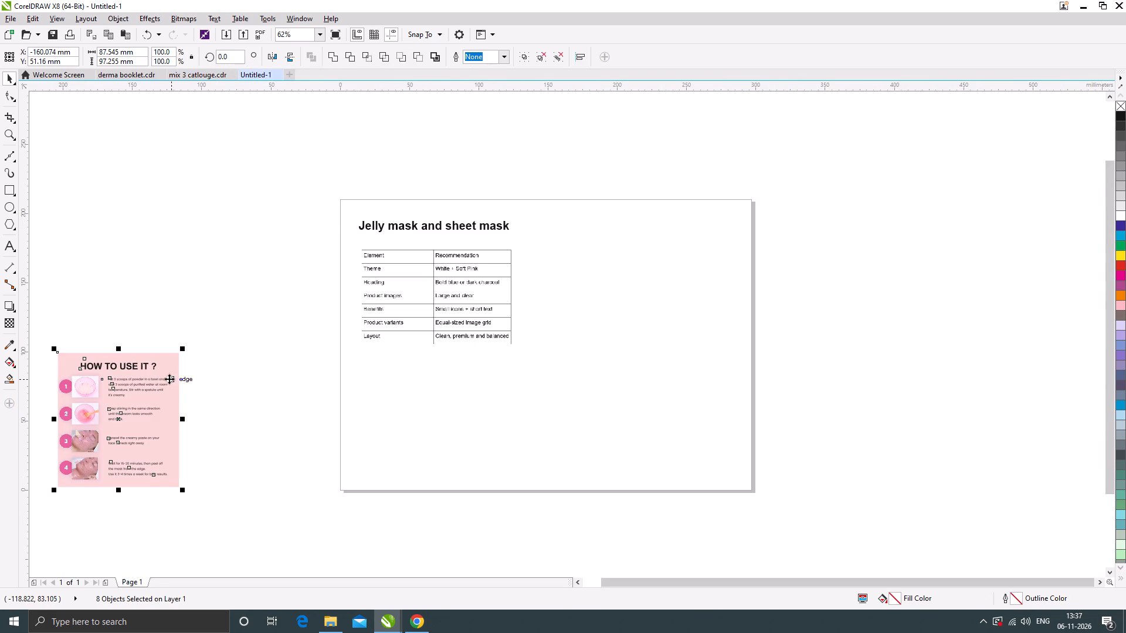
Move the pasted How To Use It panel onto the page below the table and scale it to about 70 × 78 mm.
{"action": "left_click_drag", "start_coordinate": [157, 381], "coordinate": [457, 373]}
{"action": "scroll", "coordinate": [459, 395], "scroll_direction": "up", "scroll_amount": 1}
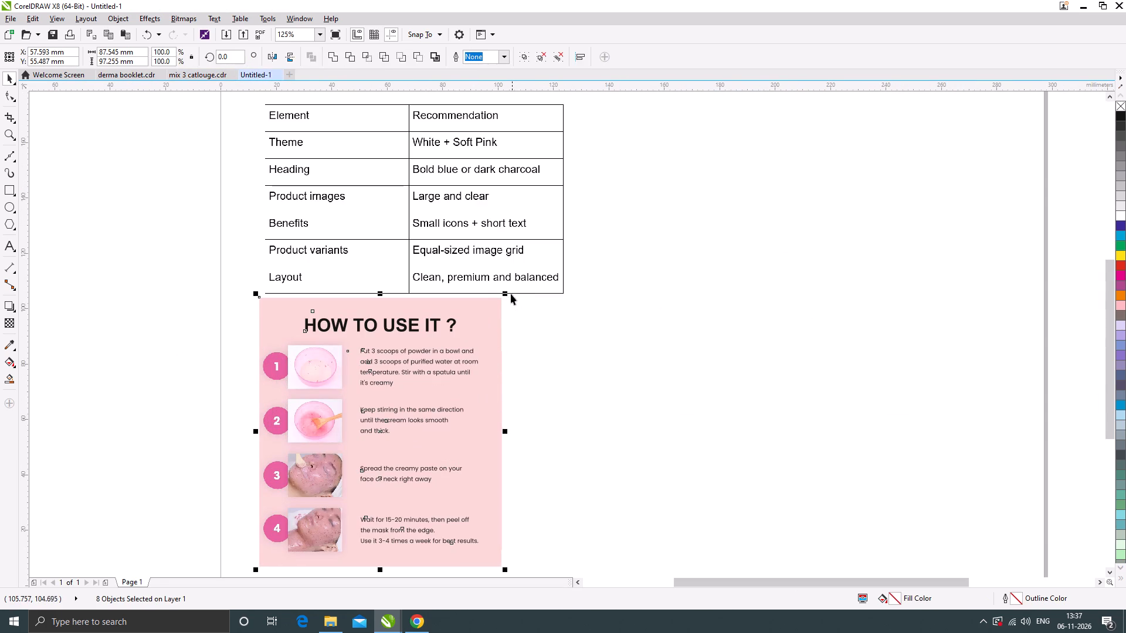
{"action": "left_click_drag", "start_coordinate": [507, 294], "coordinate": [478, 321]}
{"action": "left_click_drag", "start_coordinate": [435, 362], "coordinate": [417, 373]}
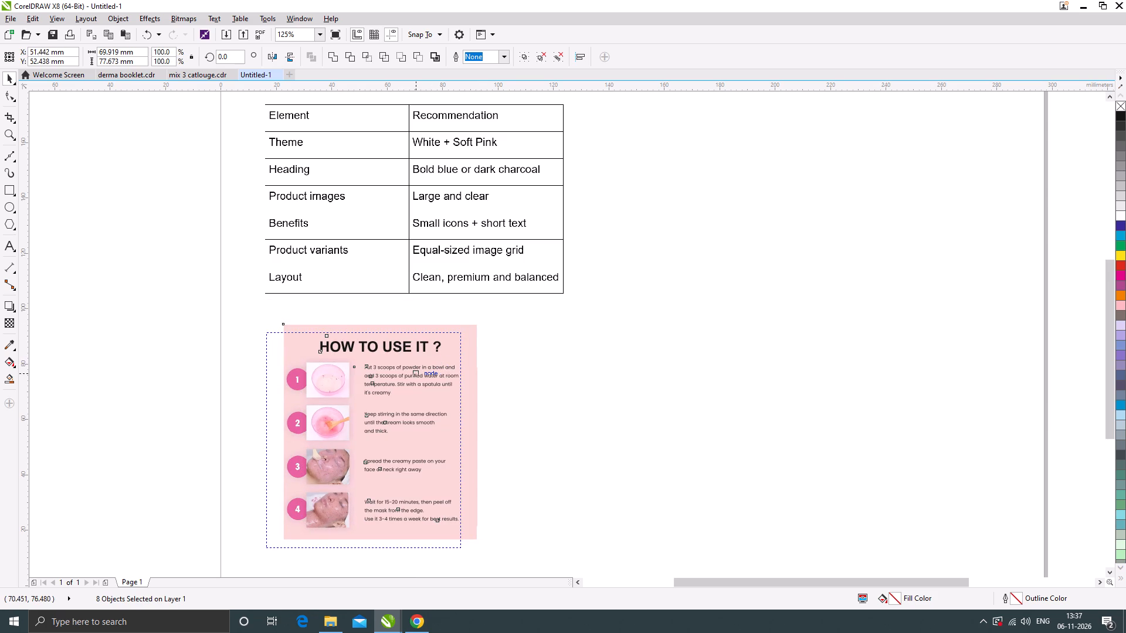
{"action": "left_click_drag", "start_coordinate": [417, 373], "coordinate": [420, 377]}
{"action": "scroll", "coordinate": [469, 356], "scroll_direction": "down", "scroll_amount": 1}
{"action": "scroll", "coordinate": [418, 256], "scroll_direction": "up", "scroll_amount": 1}
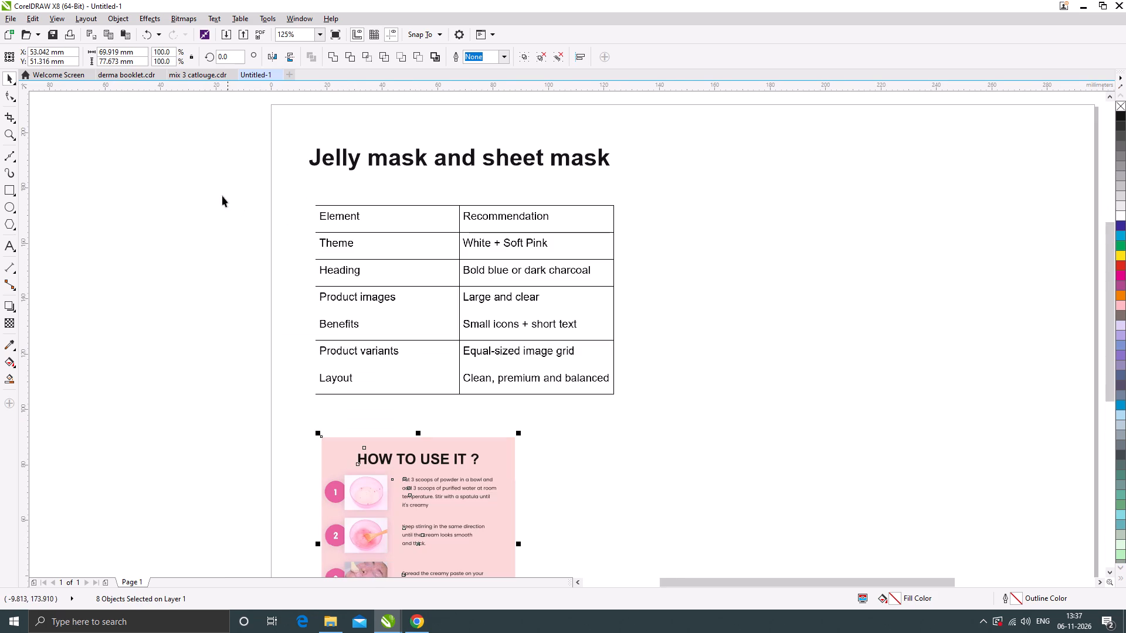
{"action": "scroll", "coordinate": [398, 290], "scroll_direction": "down", "scroll_amount": 1}
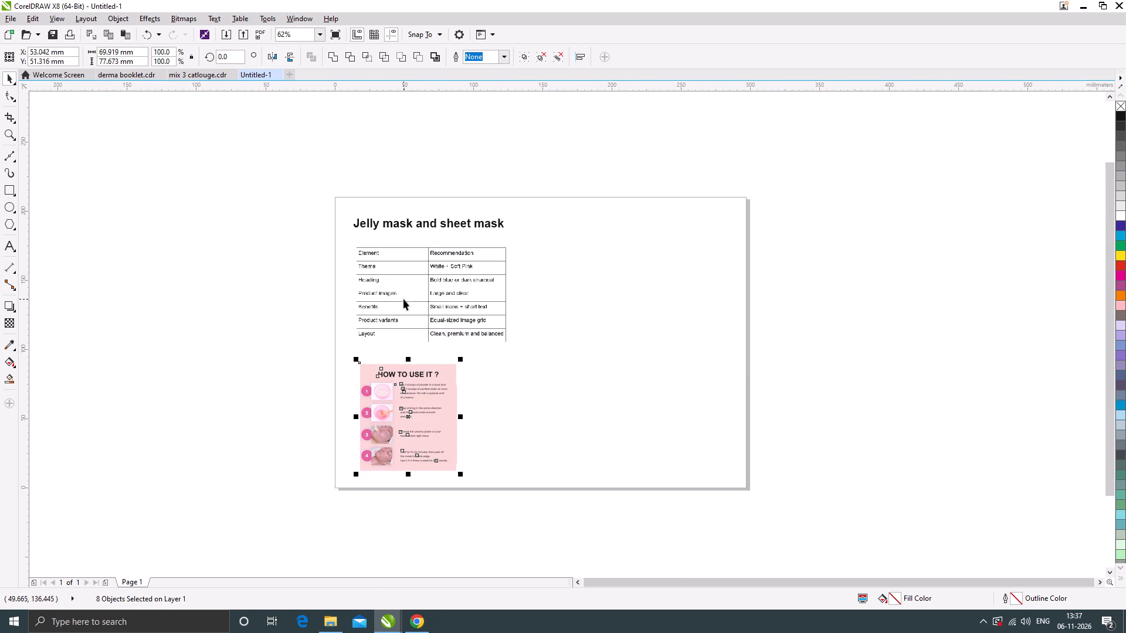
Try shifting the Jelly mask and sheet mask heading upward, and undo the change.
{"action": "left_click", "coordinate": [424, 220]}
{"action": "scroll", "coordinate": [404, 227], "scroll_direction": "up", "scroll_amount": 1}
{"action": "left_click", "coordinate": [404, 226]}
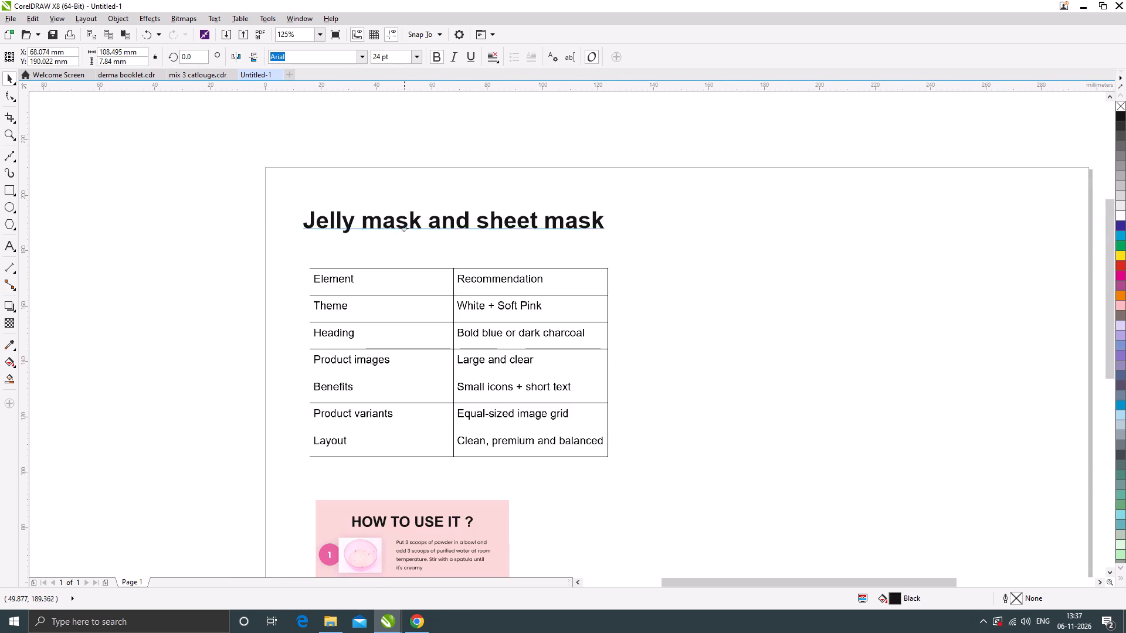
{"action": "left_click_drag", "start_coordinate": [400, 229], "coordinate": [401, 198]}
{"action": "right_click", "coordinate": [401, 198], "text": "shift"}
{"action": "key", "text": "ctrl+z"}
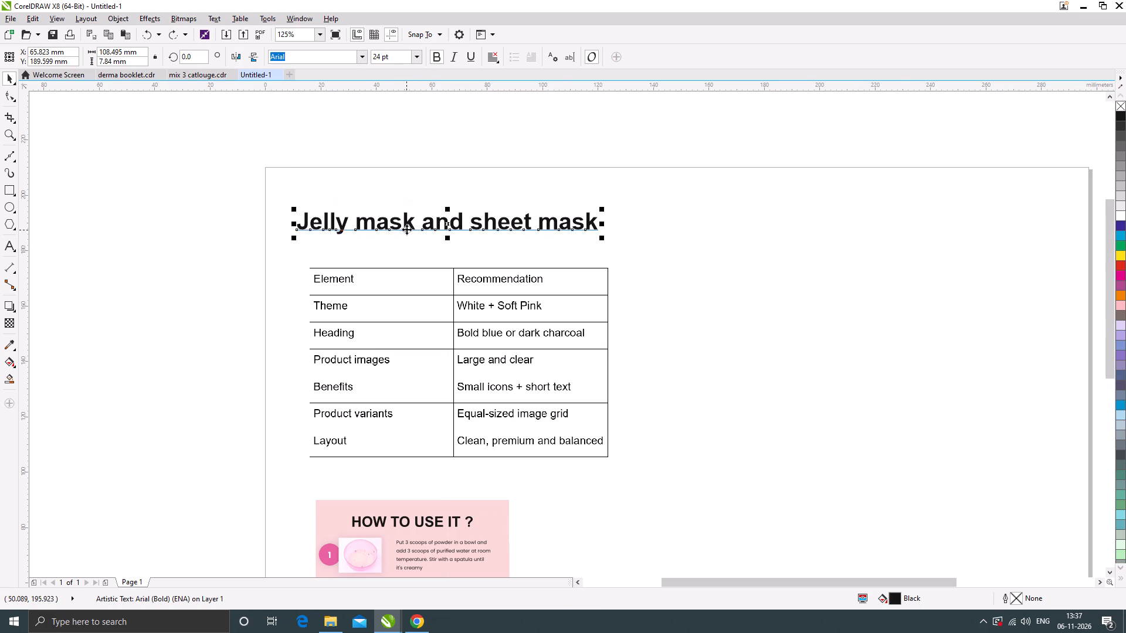
Convert the Jelly mask and sheet mask heading to uppercase and scale it down to about 21 pt.
{"action": "scroll", "coordinate": [419, 216], "scroll_direction": "down", "scroll_amount": 1}
{"action": "left_click", "coordinate": [419, 218]}
{"action": "double_click", "coordinate": [413, 219]}
{"action": "key", "text": "ctrl+a"}
{"action": "right_click", "coordinate": [413, 219]}
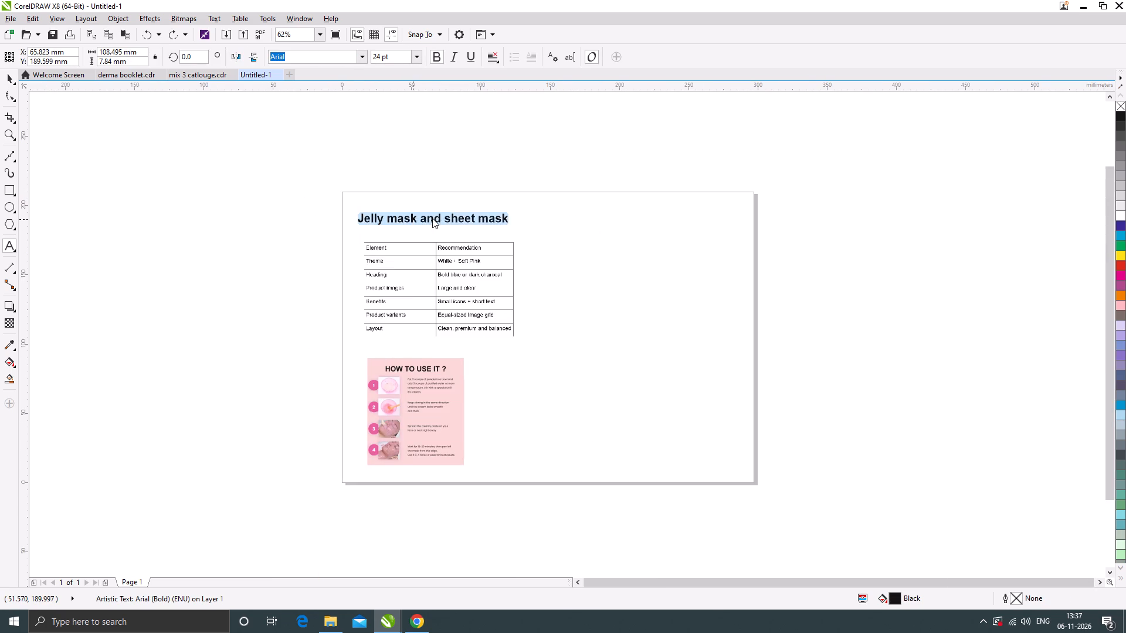
{"action": "left_click", "coordinate": [582, 362]}
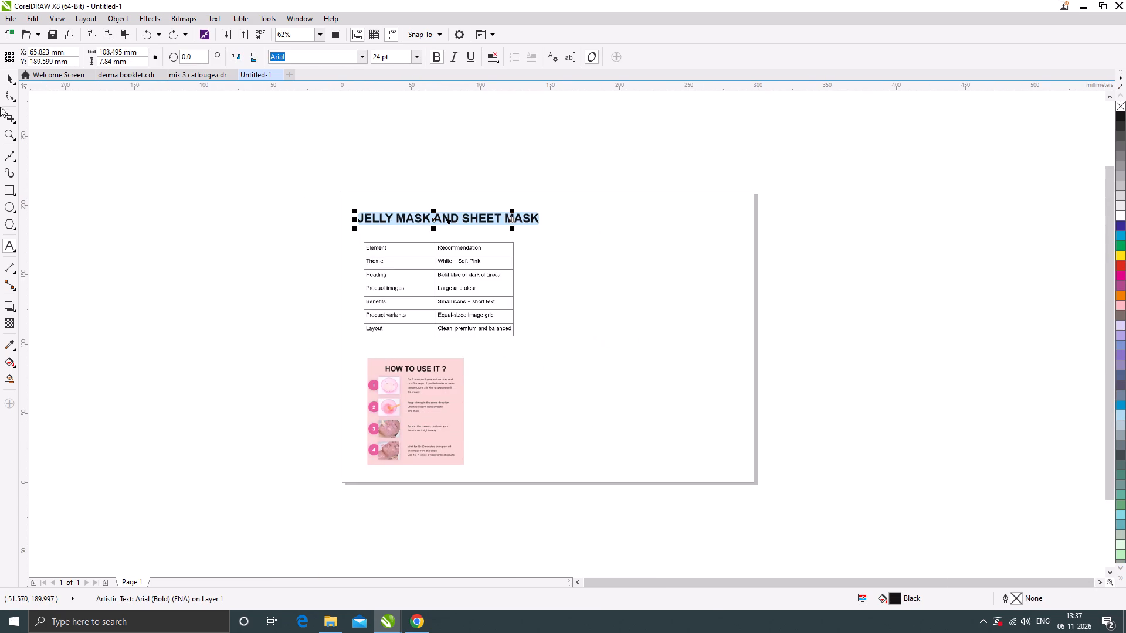
{"action": "left_click", "coordinate": [9, 72]}
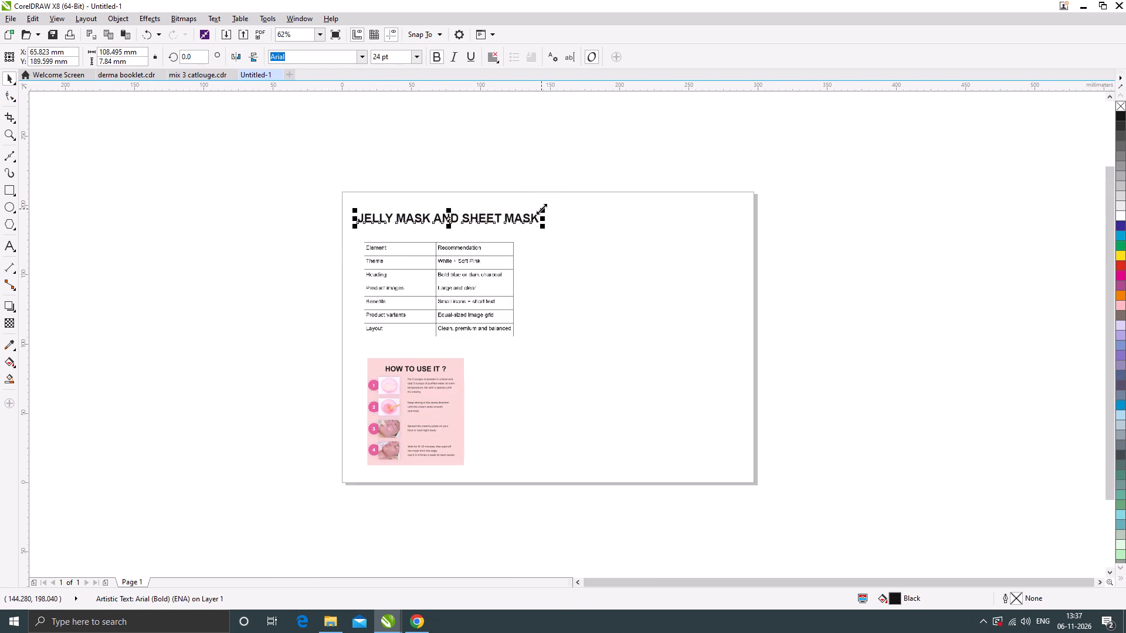
{"action": "left_click_drag", "start_coordinate": [541, 209], "coordinate": [523, 202]}
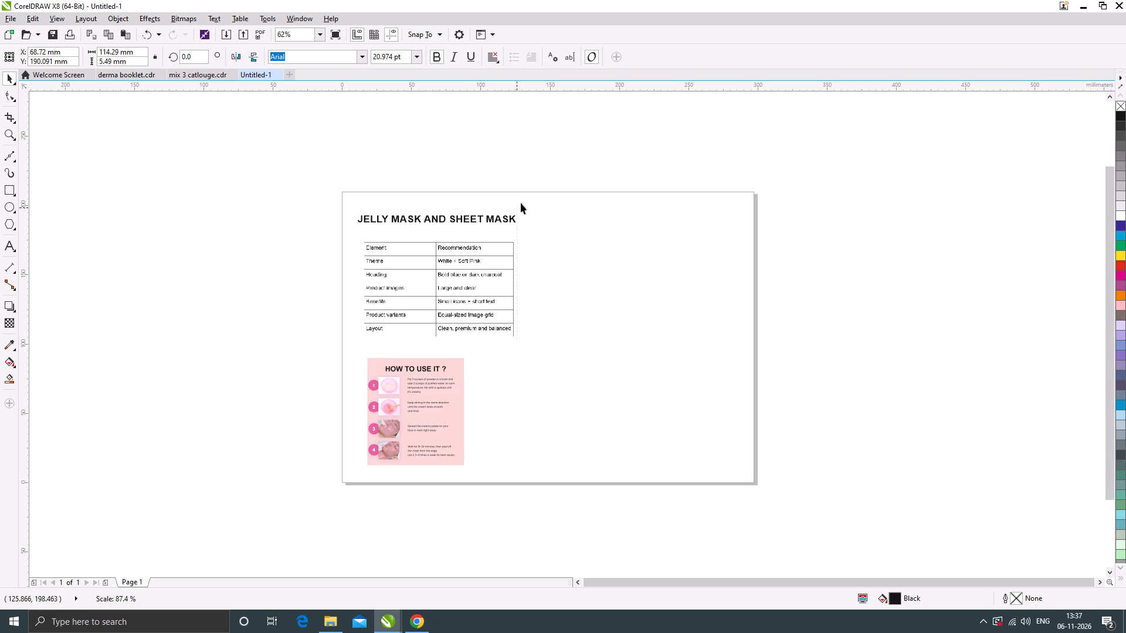
Add a vertical guideline through the centre of the page at 148.5 mm.
{"action": "left_click_drag", "start_coordinate": [26, 288], "coordinate": [258, 300]}
{"action": "key", "text": "p"}
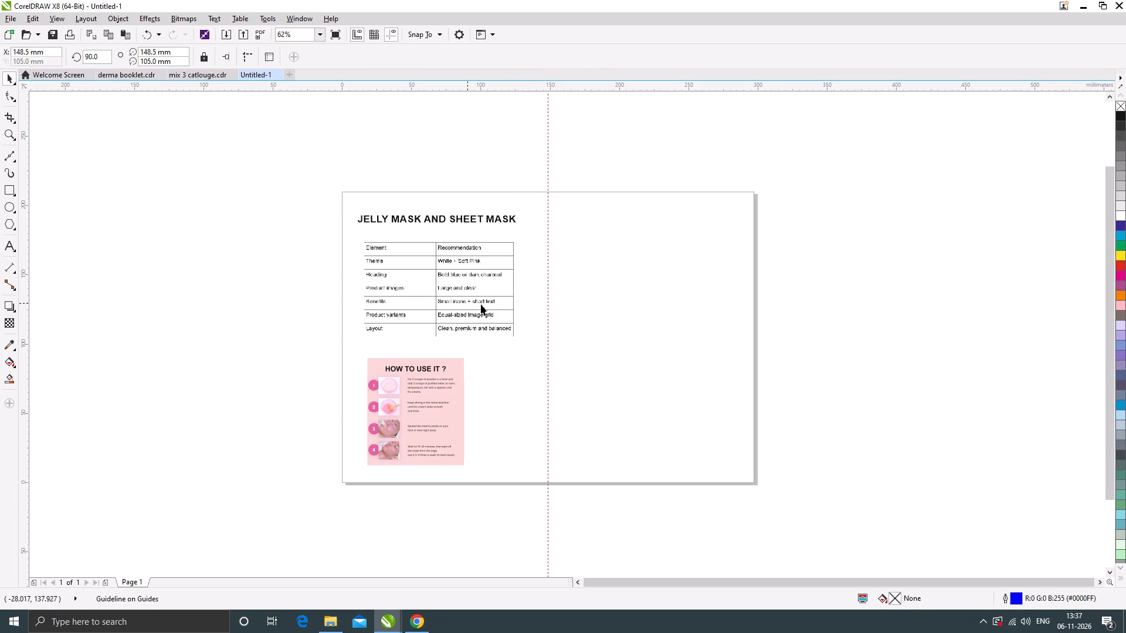
Draw a tall narrow rectangle about 188 mm high along the centre guideline, filled black with no outline.
{"action": "left_click", "coordinate": [8, 188]}
{"action": "scroll", "coordinate": [561, 241], "scroll_direction": "up", "scroll_amount": 1}
{"action": "left_click", "coordinate": [9, 188]}
{"action": "scroll", "coordinate": [530, 192], "scroll_direction": "down", "scroll_amount": 1}
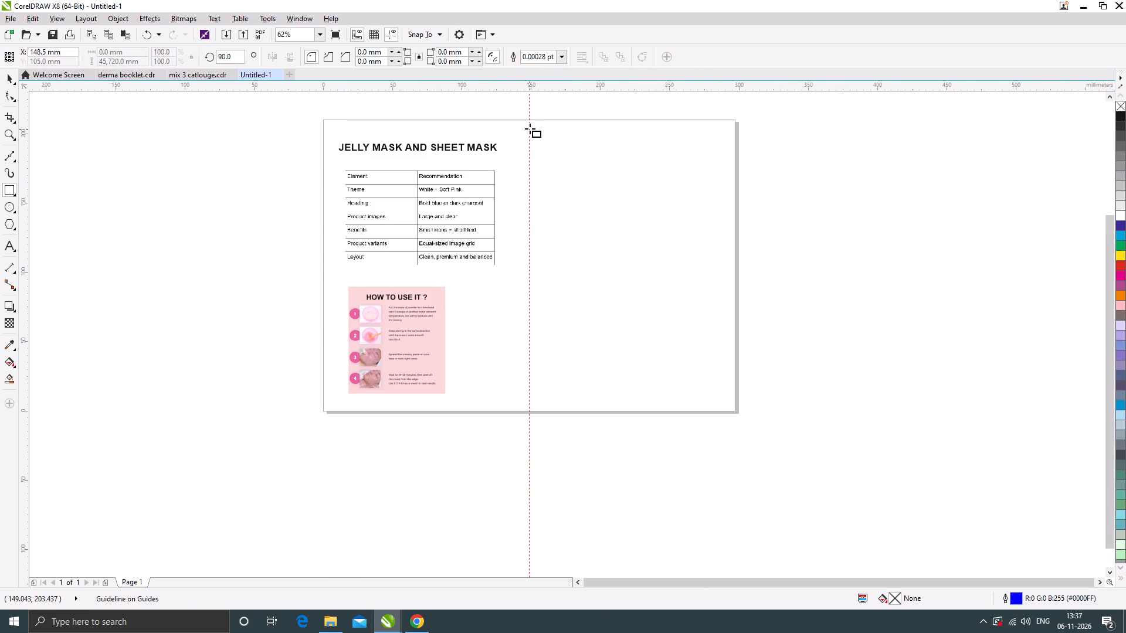
{"action": "left_click_drag", "start_coordinate": [527, 132], "coordinate": [529, 398]}
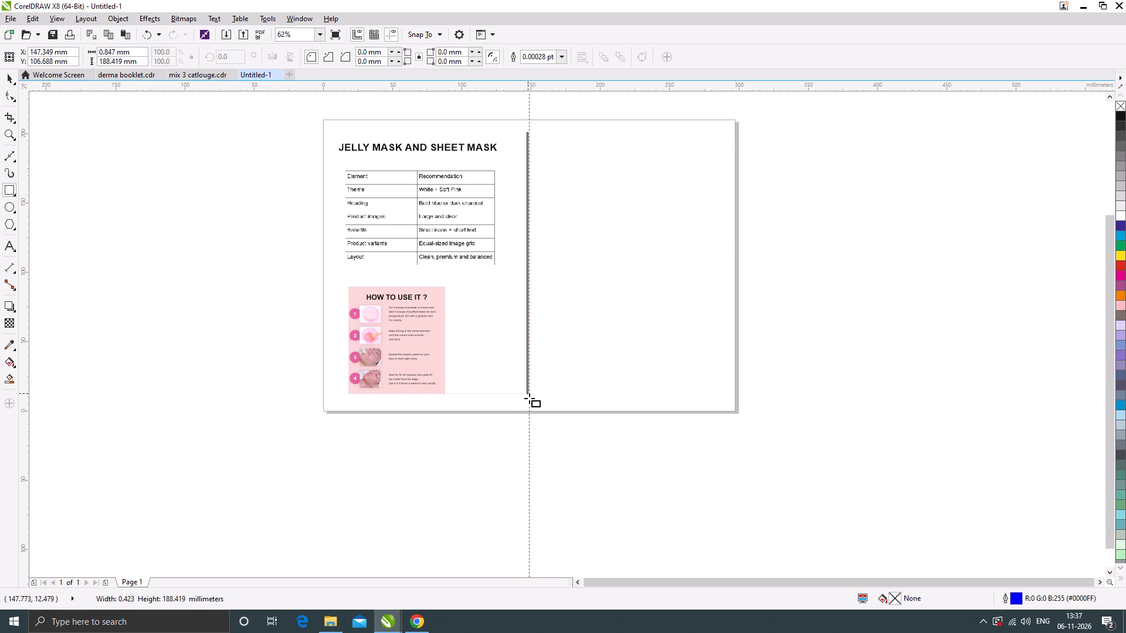
{"action": "left_click_drag", "start_coordinate": [529, 398], "coordinate": [530, 399]}
{"action": "left_click", "coordinate": [1122, 114]}
{"action": "right_click", "coordinate": [1123, 105]}
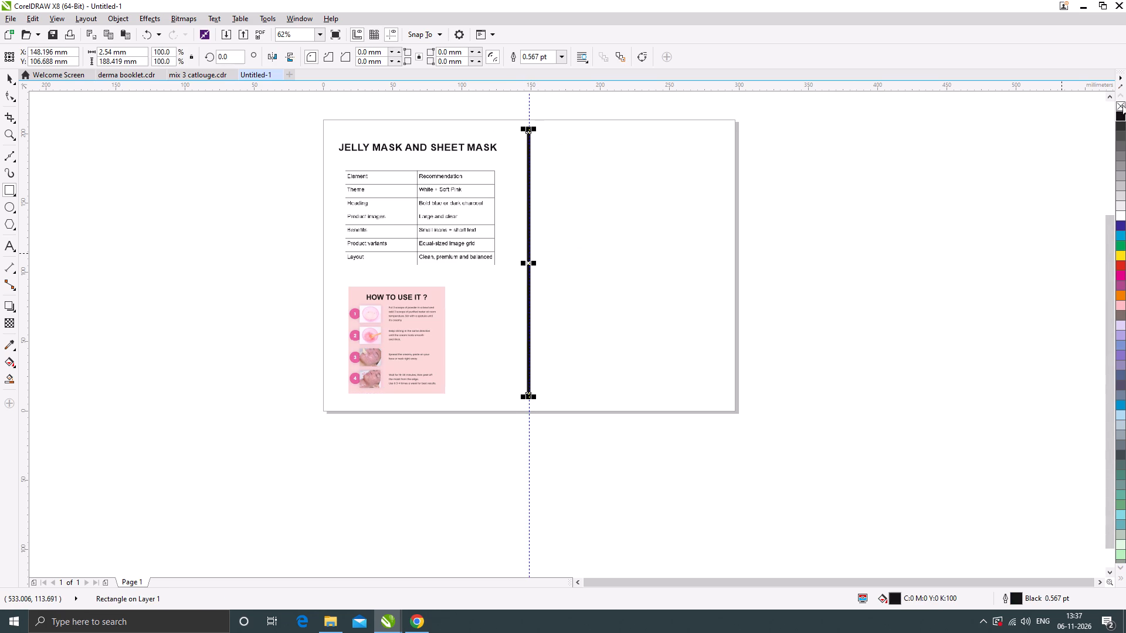
Narrow the black divider bar to about 0.635 mm wide and align it with the centre guideline.
{"action": "left_click", "coordinate": [6, 76]}
{"action": "scroll", "coordinate": [530, 261], "scroll_direction": "up", "scroll_amount": 4}
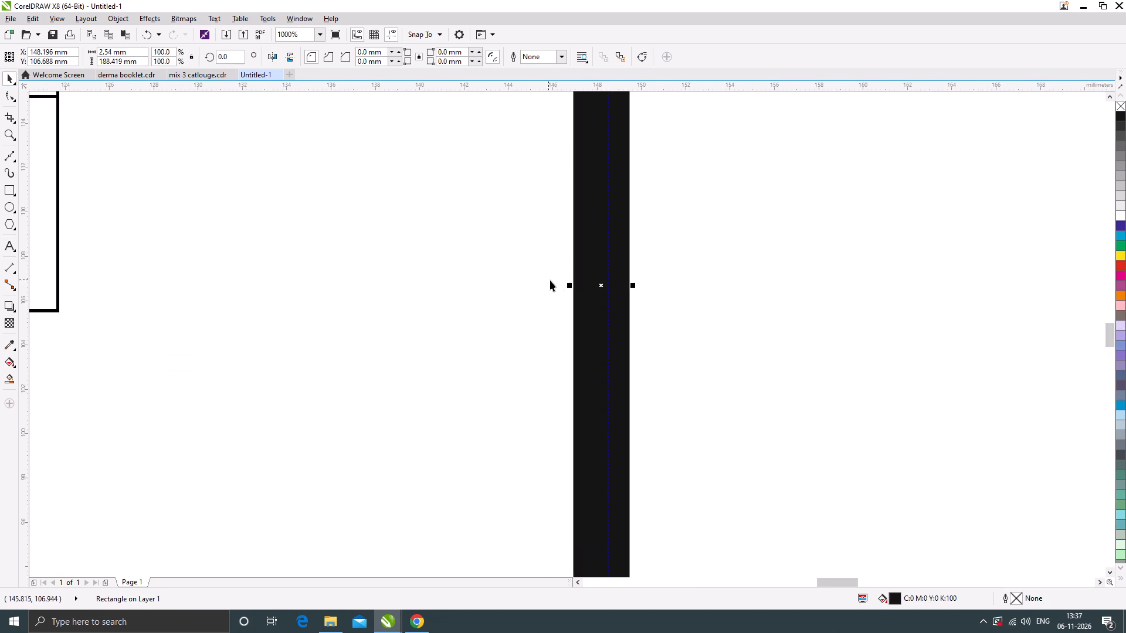
{"action": "left_click_drag", "start_coordinate": [569, 287], "coordinate": [591, 308]}
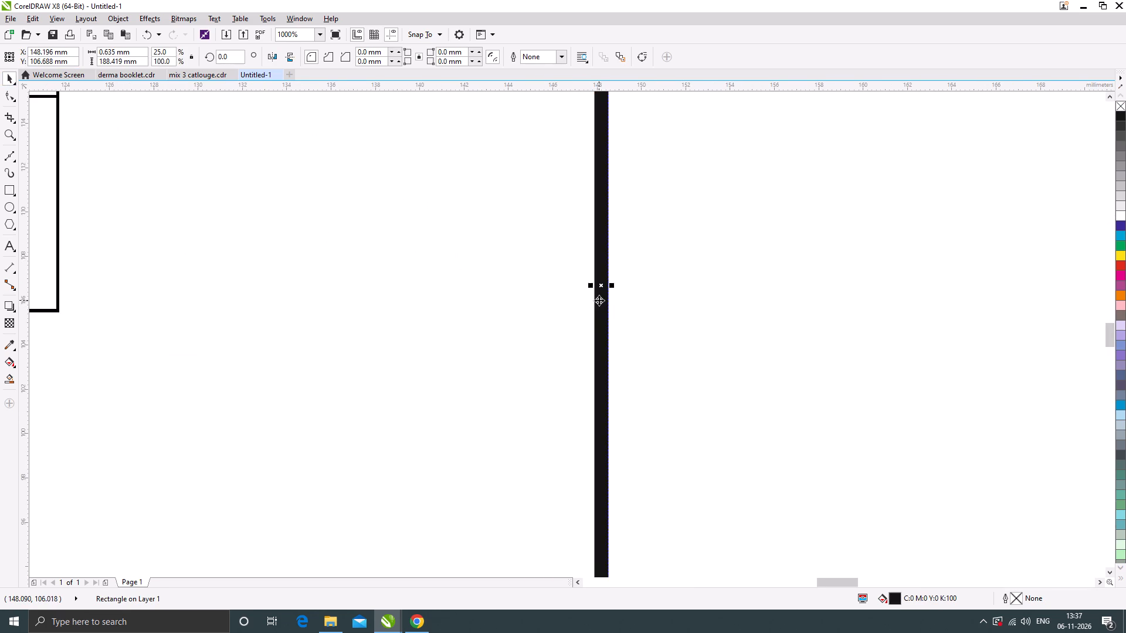
{"action": "left_click_drag", "start_coordinate": [600, 300], "coordinate": [605, 300]}
Delete the vertical centre guideline, keeping the black divider bar.
{"action": "scroll", "coordinate": [602, 302], "scroll_direction": "down", "scroll_amount": 10}
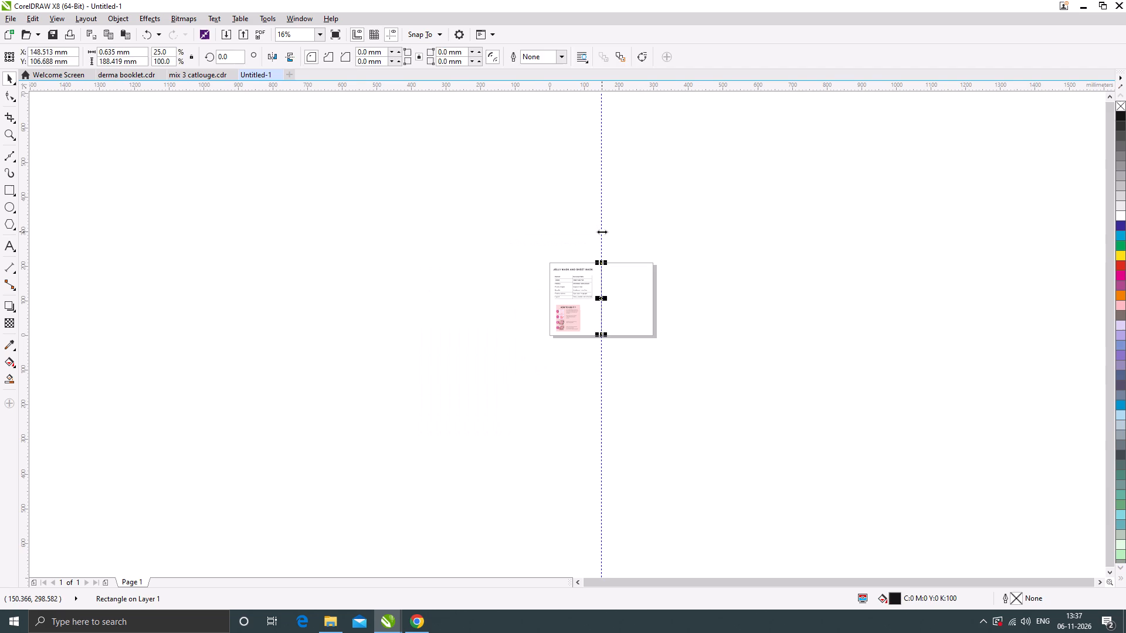
{"action": "left_click", "coordinate": [602, 232]}
{"action": "key", "text": "Delete"}
{"action": "scroll", "coordinate": [591, 304], "scroll_direction": "up", "scroll_amount": 2}
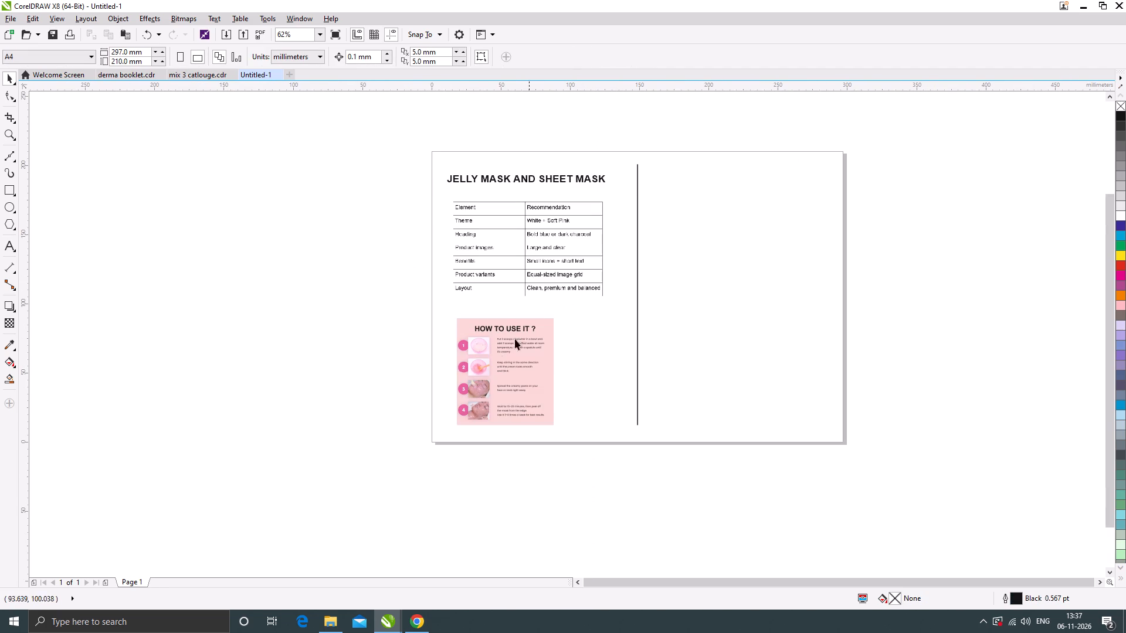
Check the jelly mask and sheet mask instructions in the Booklet Changes document in Chrome.
{"action": "left_click", "coordinate": [419, 625]}
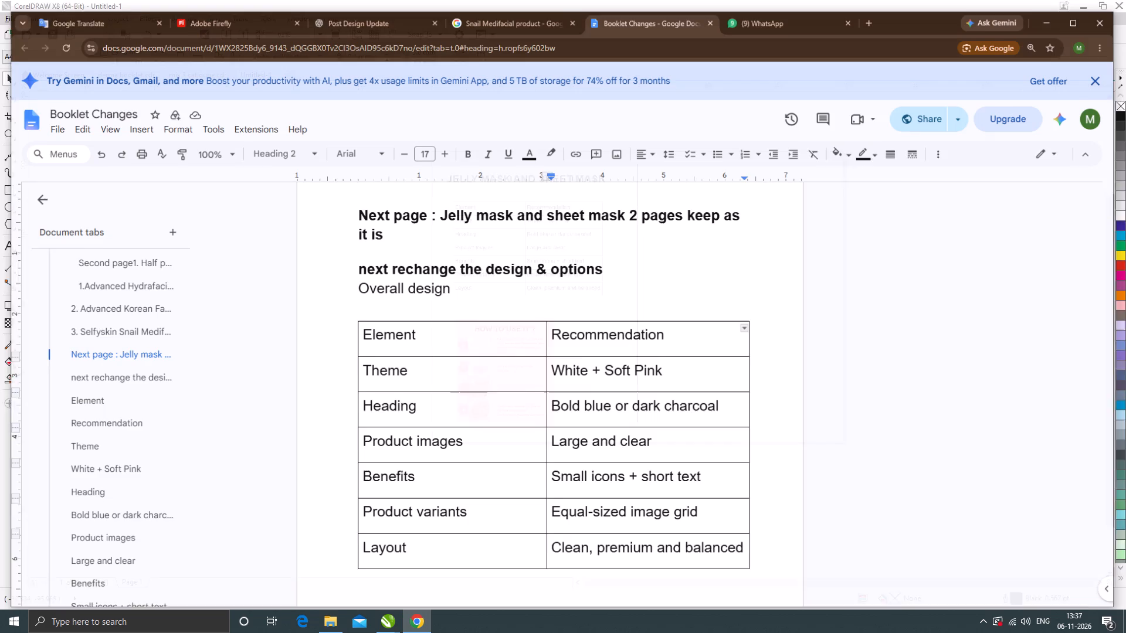
{"action": "scroll", "coordinate": [548, 340], "scroll_direction": "down", "scroll_amount": 6}
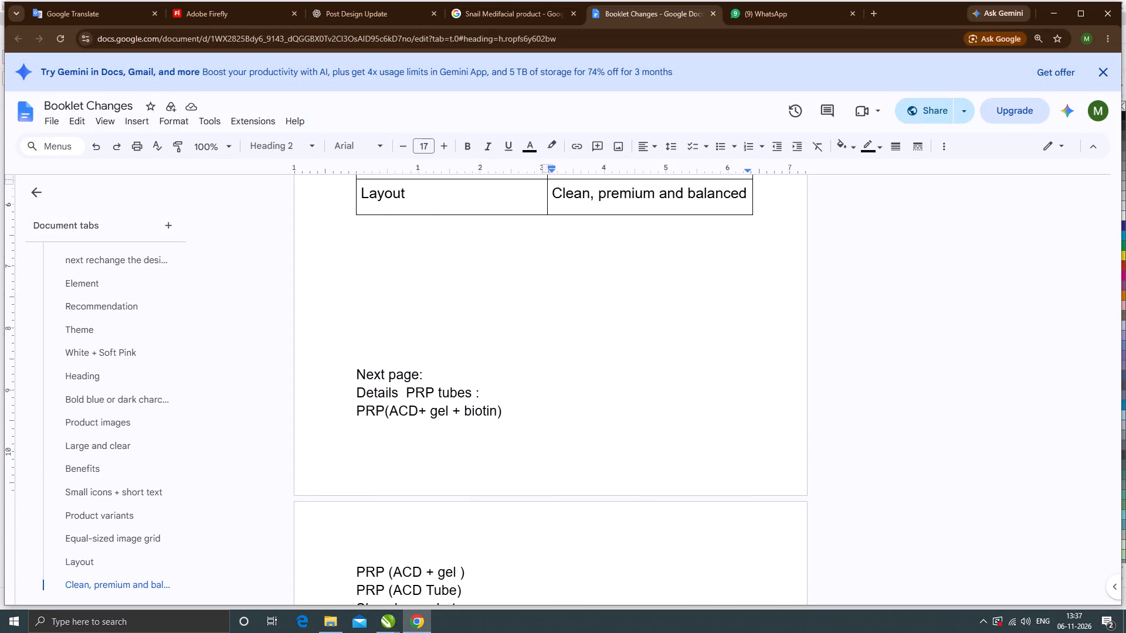
{"action": "left_click", "coordinate": [1057, 11]}
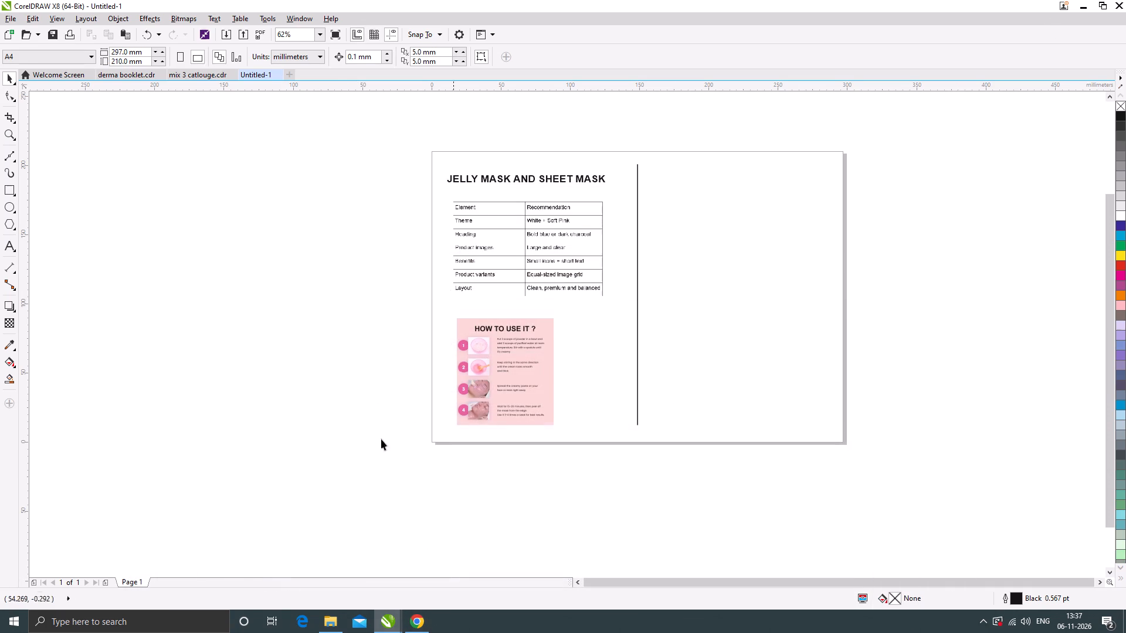
In mix 3 catlouge, delete the leftover duplicate of the How To Use It panel beside page 32.
{"action": "left_click", "coordinate": [201, 76]}
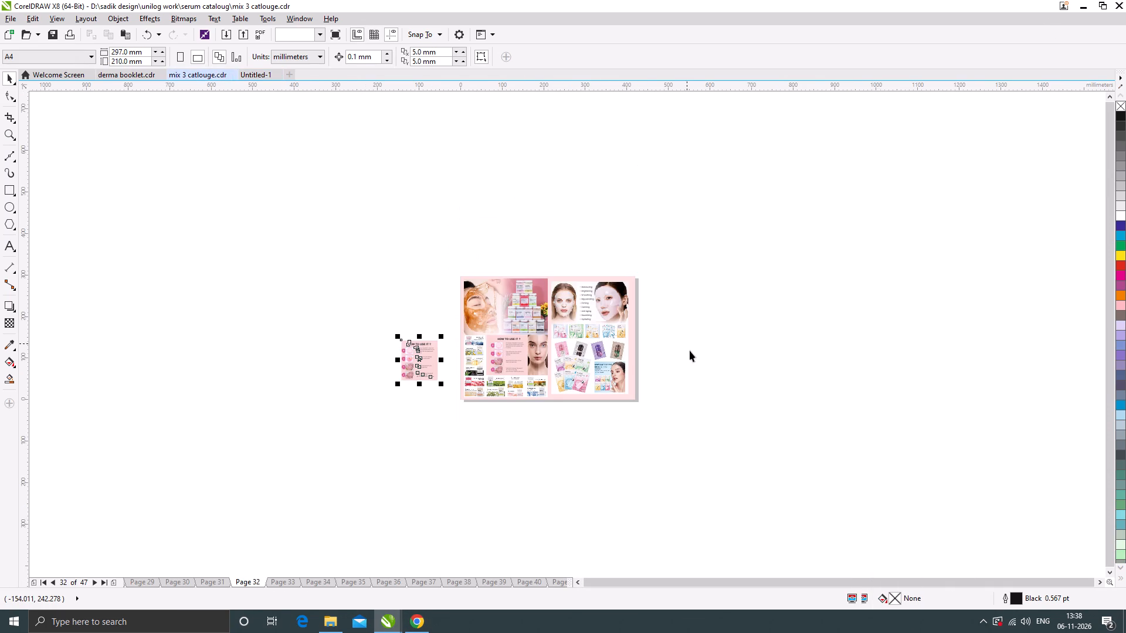
{"action": "scroll", "coordinate": [437, 368], "scroll_direction": "up", "scroll_amount": 1}
{"action": "key", "text": "Delete"}
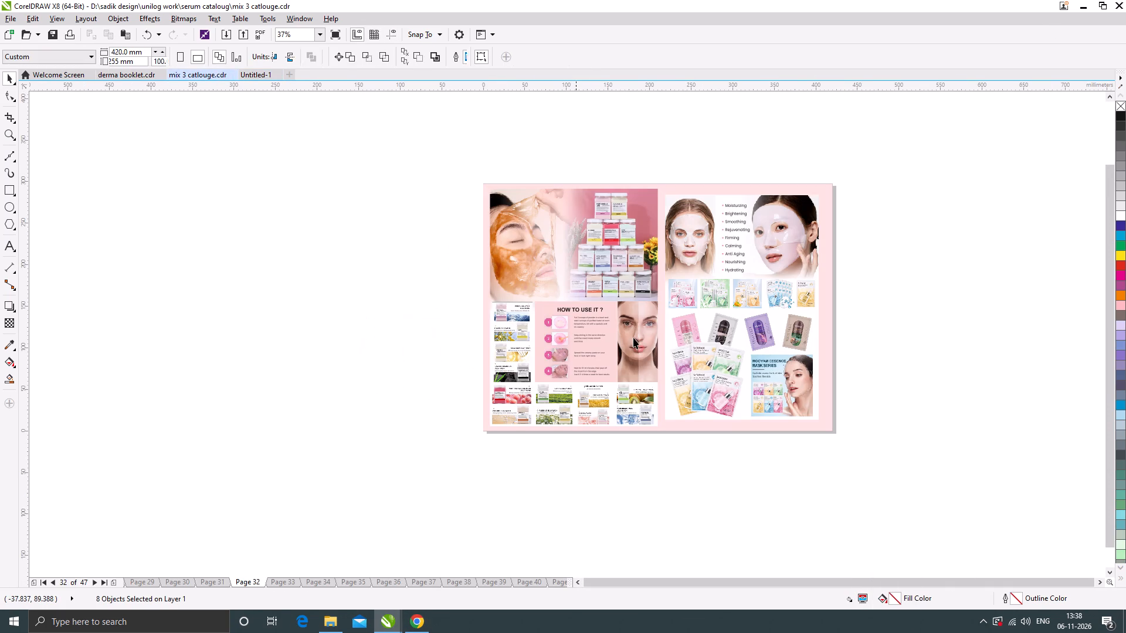
Copy all the sheet mask photos, benefits text and product images from page 32's second half and paste them into Untitled-1.
{"action": "left_click_drag", "start_coordinate": [662, 166], "coordinate": [708, 338]}
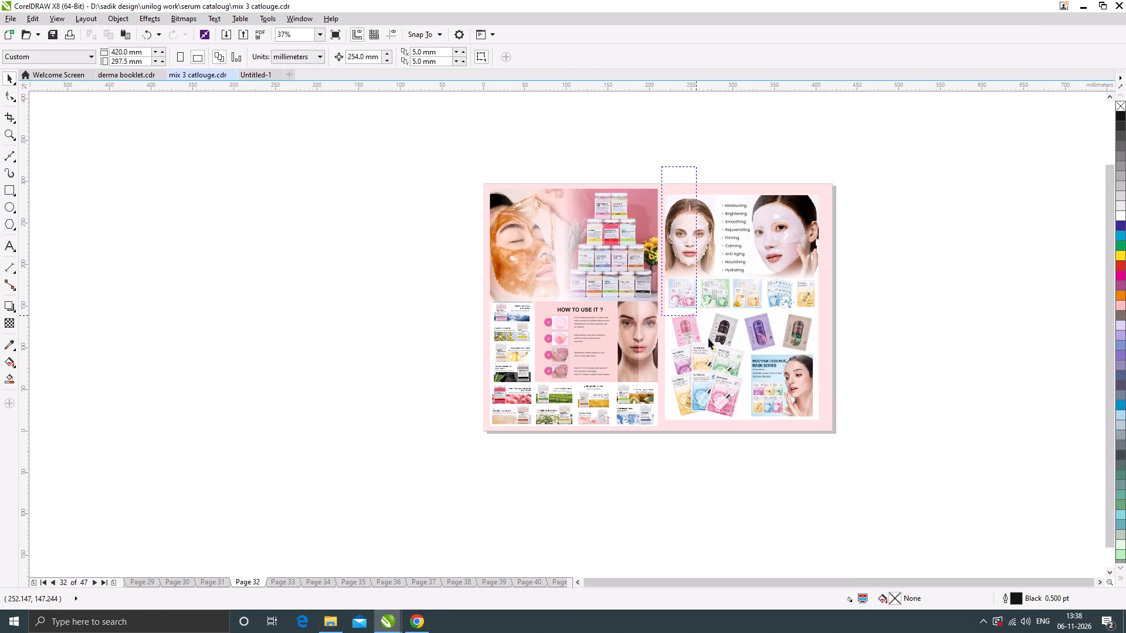
{"action": "left_click_drag", "start_coordinate": [708, 338], "coordinate": [864, 445]}
{"action": "key", "text": "ctrl+c"}
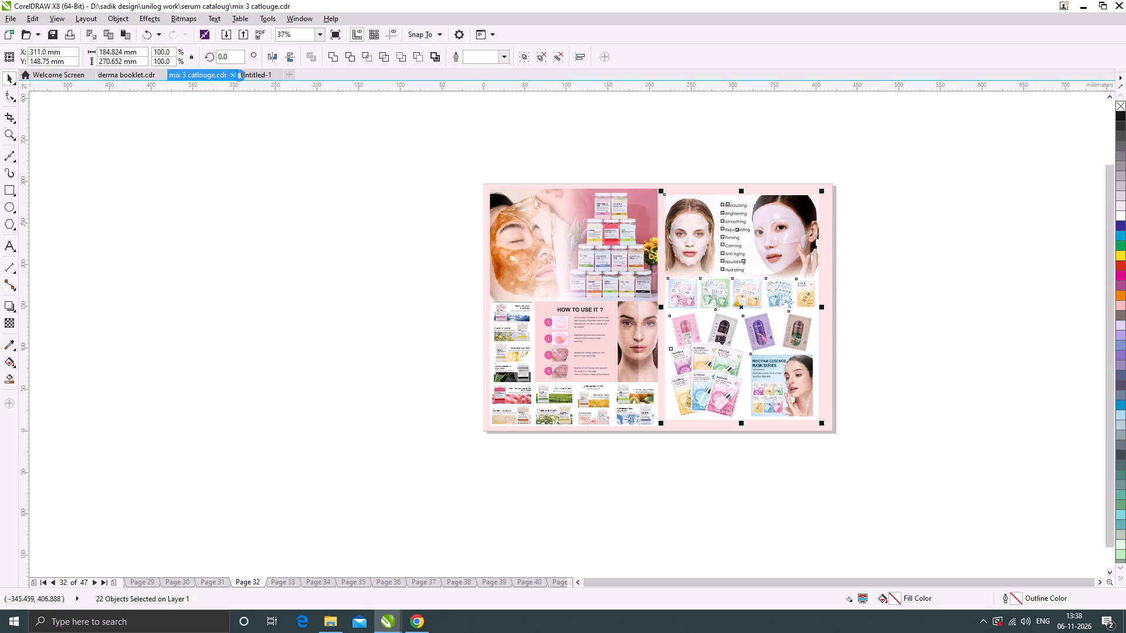
{"action": "left_click", "coordinate": [258, 73]}
{"action": "scroll", "coordinate": [580, 337], "scroll_direction": "down", "scroll_amount": 4}
{"action": "key", "text": "ctrl+v"}
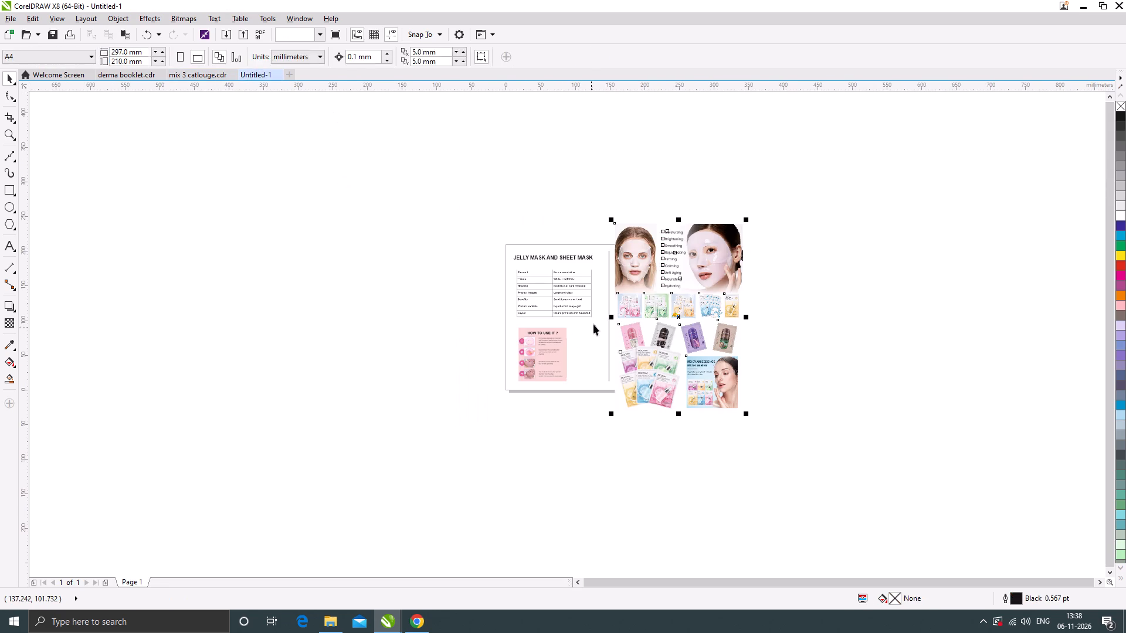
Resize the pasted sheet mask content to fill the empty half of the page beyond the divider and centre it there.
{"action": "left_click_drag", "start_coordinate": [750, 218], "coordinate": [729, 264], "text": "shift"}
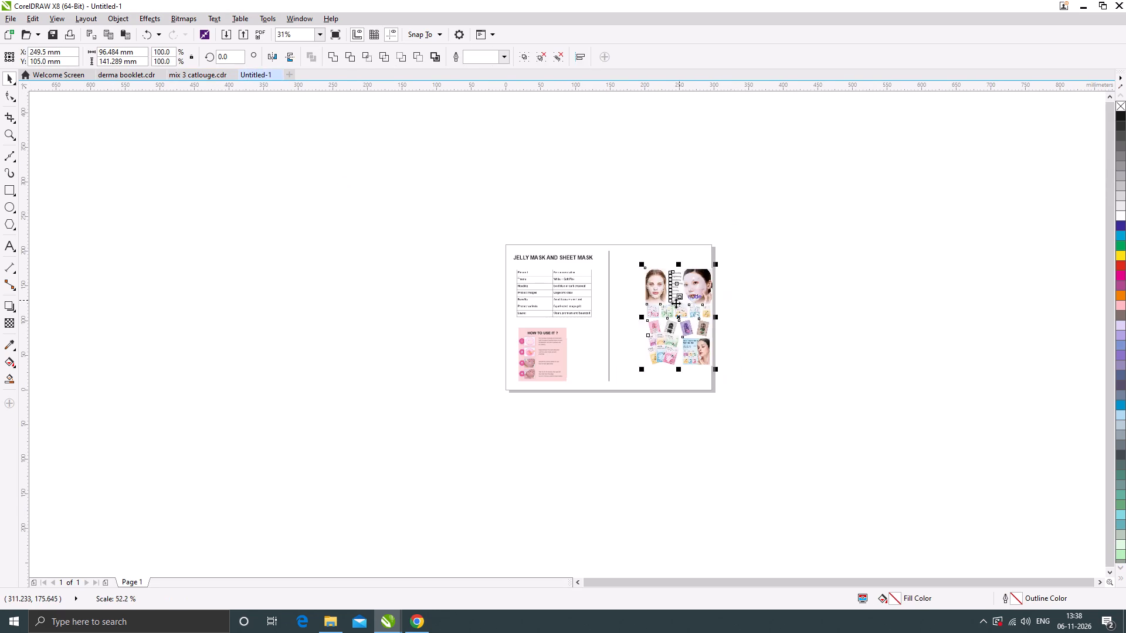
{"action": "scroll", "coordinate": [673, 305], "scroll_direction": "up", "scroll_amount": 1}
{"action": "left_click_drag", "start_coordinate": [688, 271], "coordinate": [623, 238]}
{"action": "left_click_drag", "start_coordinate": [690, 401], "coordinate": [691, 404]}
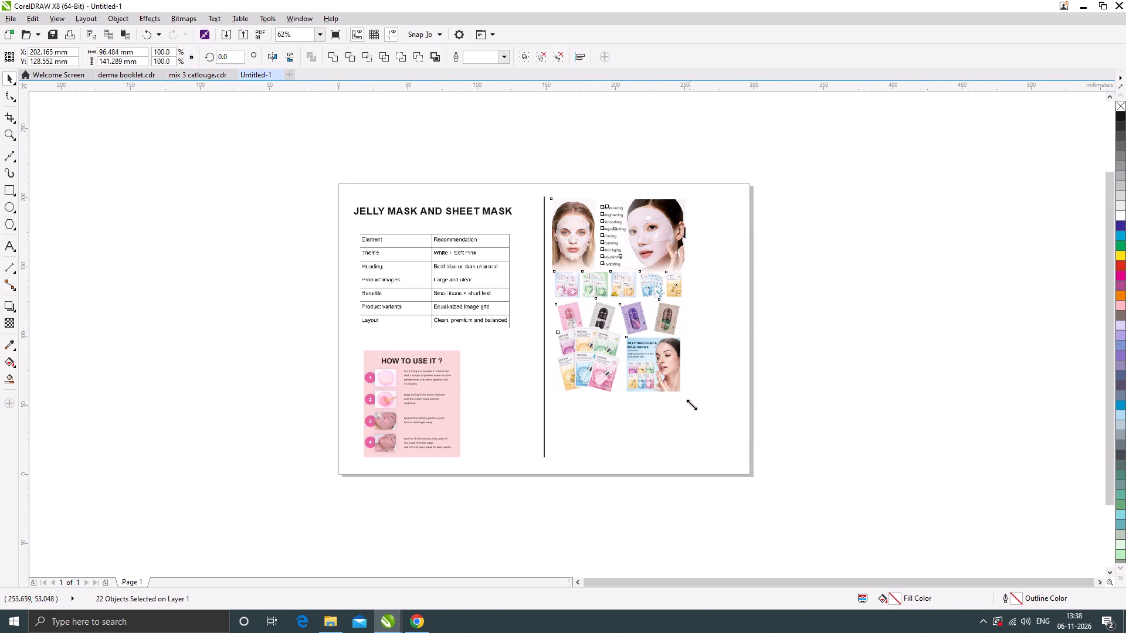
{"action": "left_click_drag", "start_coordinate": [691, 404], "coordinate": [745, 468]}
{"action": "scroll", "coordinate": [673, 279], "scroll_direction": "up", "scroll_amount": 1}
{"action": "left_click_drag", "start_coordinate": [701, 233], "coordinate": [715, 231]}
{"action": "scroll", "coordinate": [690, 266], "scroll_direction": "down", "scroll_amount": 1}
{"action": "left_click", "coordinate": [866, 381]}
{"action": "left_click", "coordinate": [803, 448]}
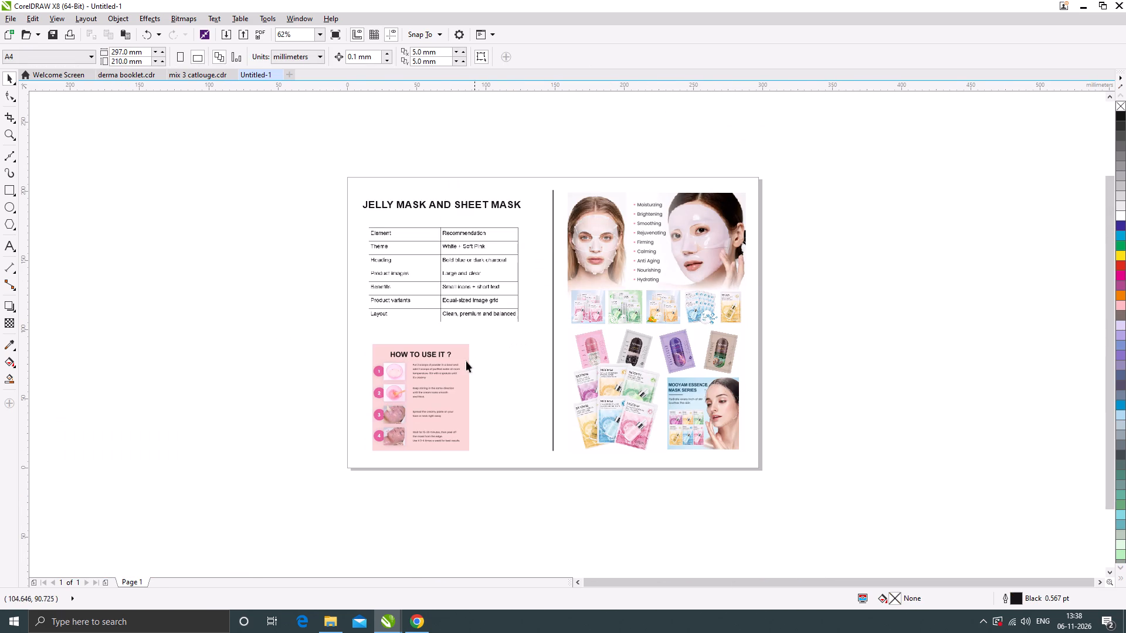
Enlarge the How To Use It panel to about 80 × 89 mm and centre it below the recommendations table.
{"action": "scroll", "coordinate": [441, 461], "scroll_direction": "up", "scroll_amount": 1}
{"action": "left_click_drag", "start_coordinate": [561, 491], "coordinate": [289, 220]}
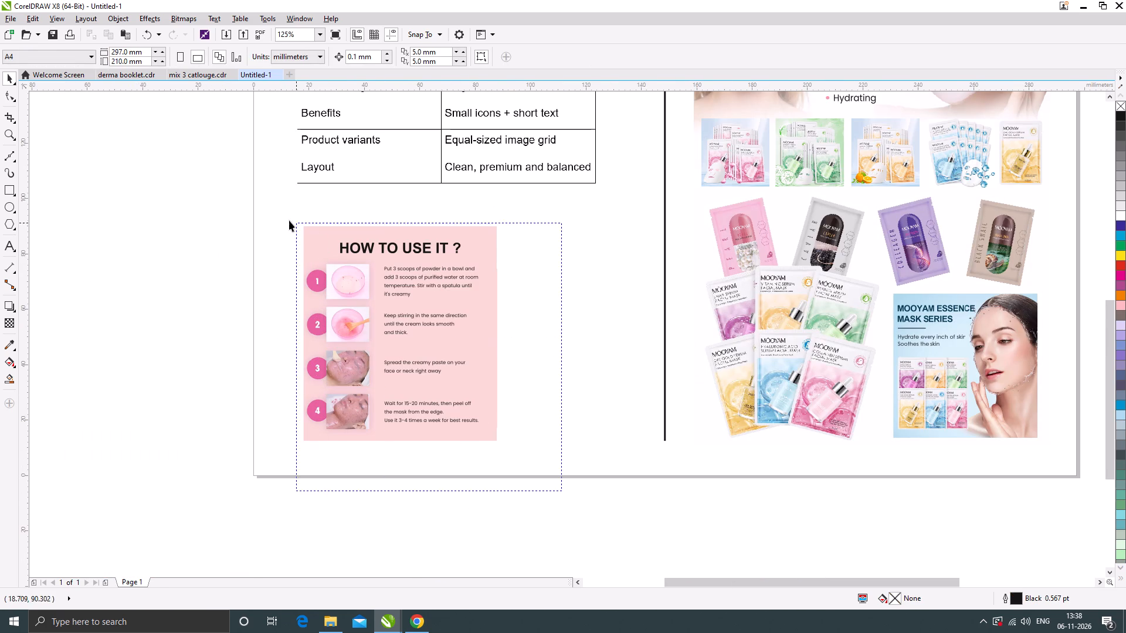
{"action": "left_click_drag", "start_coordinate": [289, 220], "coordinate": [281, 210]}
{"action": "left_click_drag", "start_coordinate": [501, 222], "coordinate": [515, 205]}
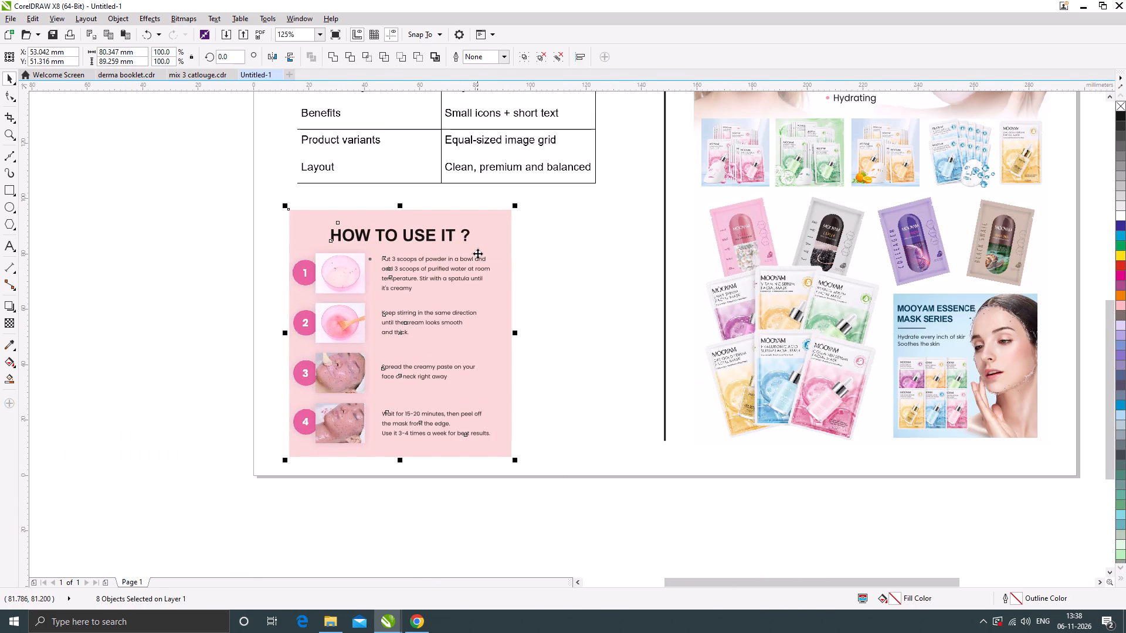
{"action": "left_click_drag", "start_coordinate": [476, 254], "coordinate": [508, 254]}
{"action": "scroll", "coordinate": [515, 309], "scroll_direction": "down", "scroll_amount": 1}
{"action": "left_click", "coordinate": [546, 446]}
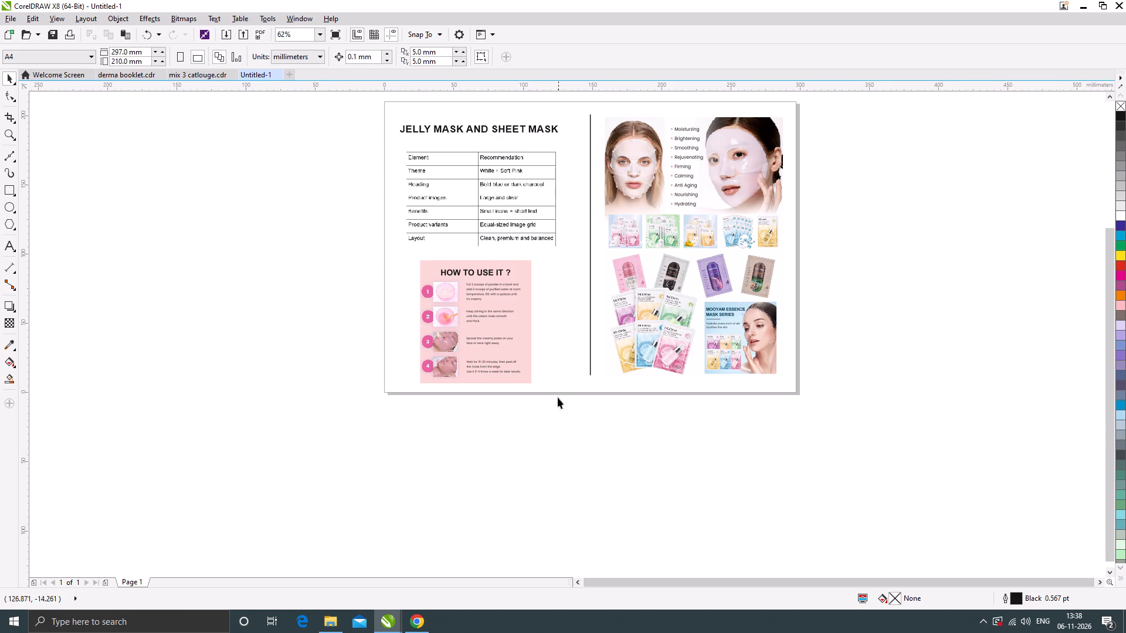
Enlarge the recommendations table image slightly and reposition it between the heading and the How To Use It panel.
{"action": "scroll", "coordinate": [558, 397], "scroll_direction": "down", "scroll_amount": 1}
{"action": "scroll", "coordinate": [534, 288], "scroll_direction": "up", "scroll_amount": 1}
{"action": "left_click", "coordinate": [534, 288]}
{"action": "scroll", "coordinate": [586, 287], "scroll_direction": "up", "scroll_amount": 1}
{"action": "left_click_drag", "start_coordinate": [582, 223], "coordinate": [585, 219]}
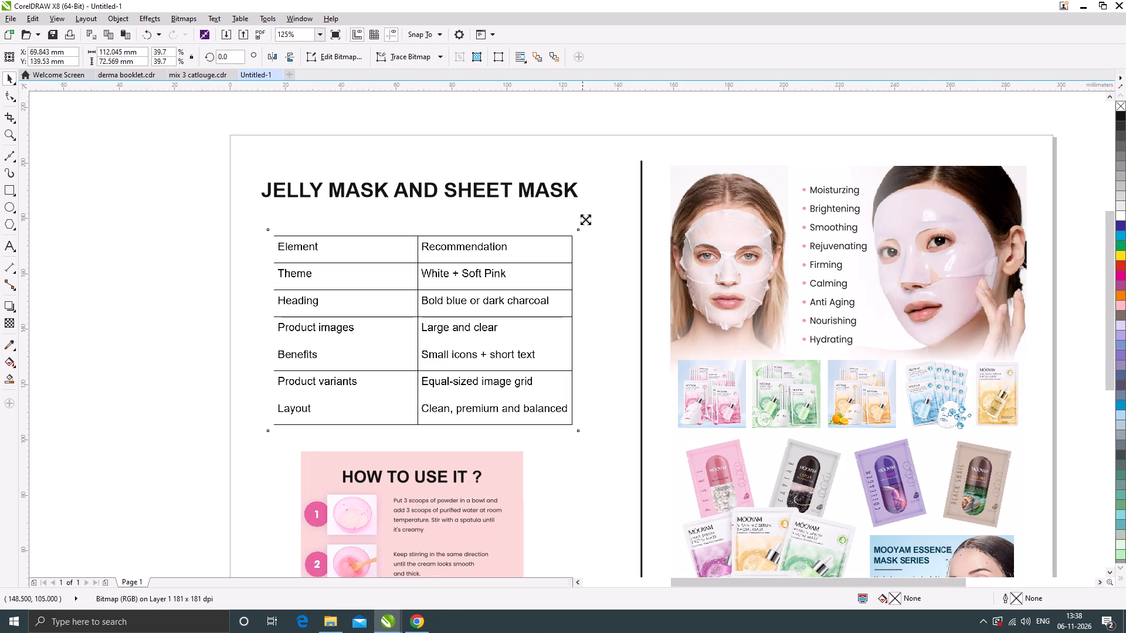
{"action": "left_click_drag", "start_coordinate": [585, 219], "coordinate": [596, 213]}
{"action": "left_click_drag", "start_coordinate": [545, 257], "coordinate": [557, 251]}
{"action": "scroll", "coordinate": [467, 228], "scroll_direction": "down", "scroll_amount": 1}
{"action": "left_click", "coordinate": [807, 380]}
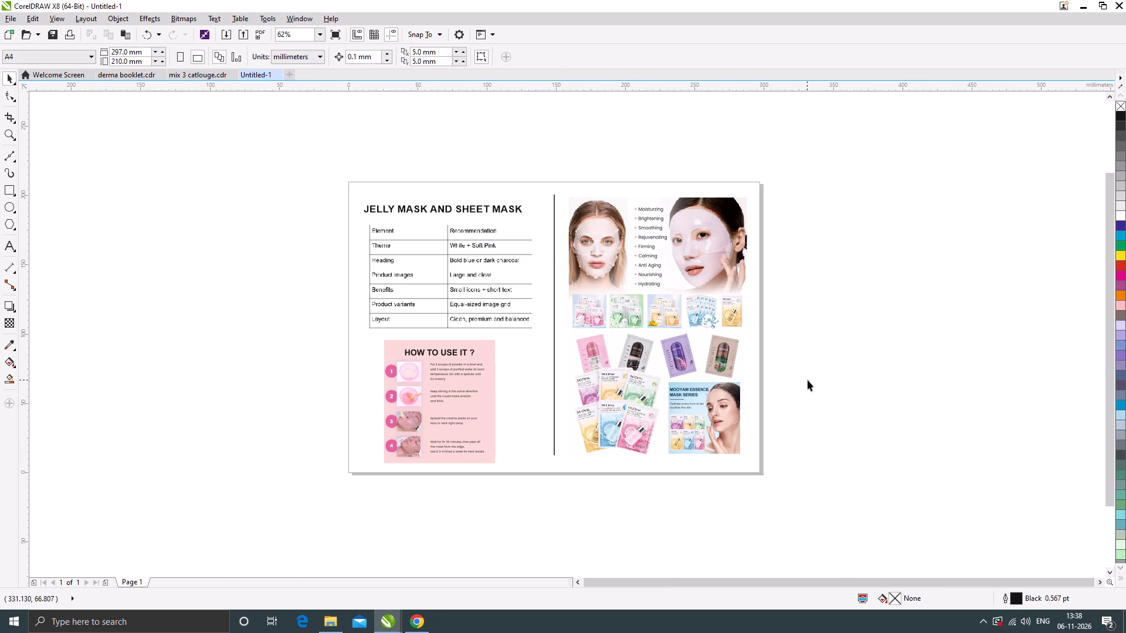
Add a page-sized rectangle frame, 297 × 210 mm, around the layout and give it a white outline.
{"action": "double_click", "coordinate": [10, 191]}
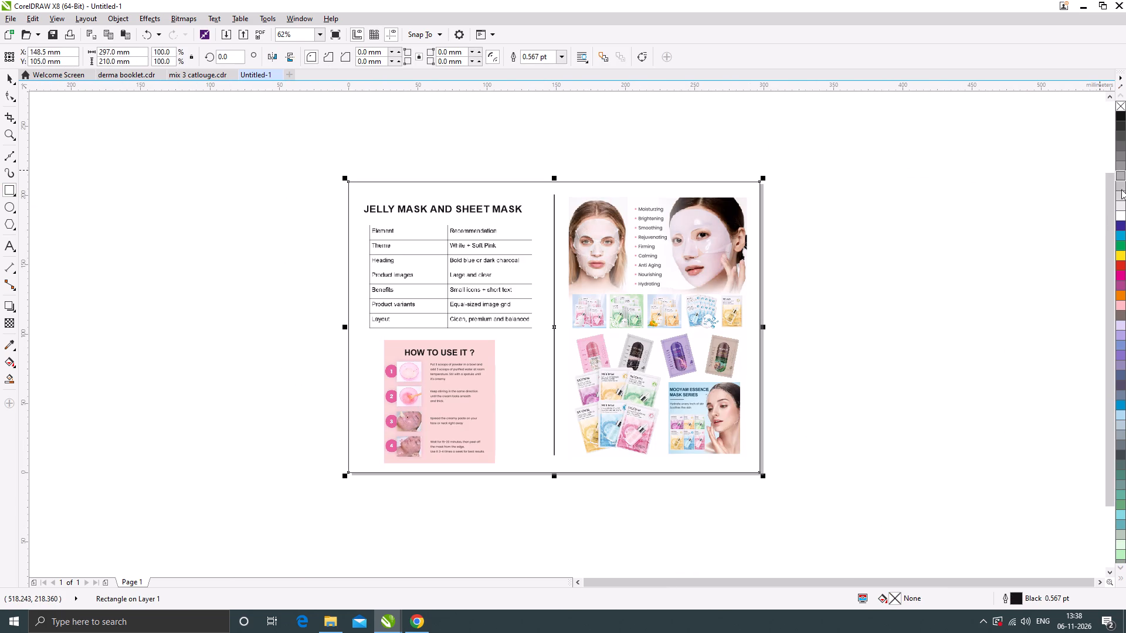
{"action": "right_click", "coordinate": [1115, 216]}
{"action": "left_click", "coordinate": [9, 79]}
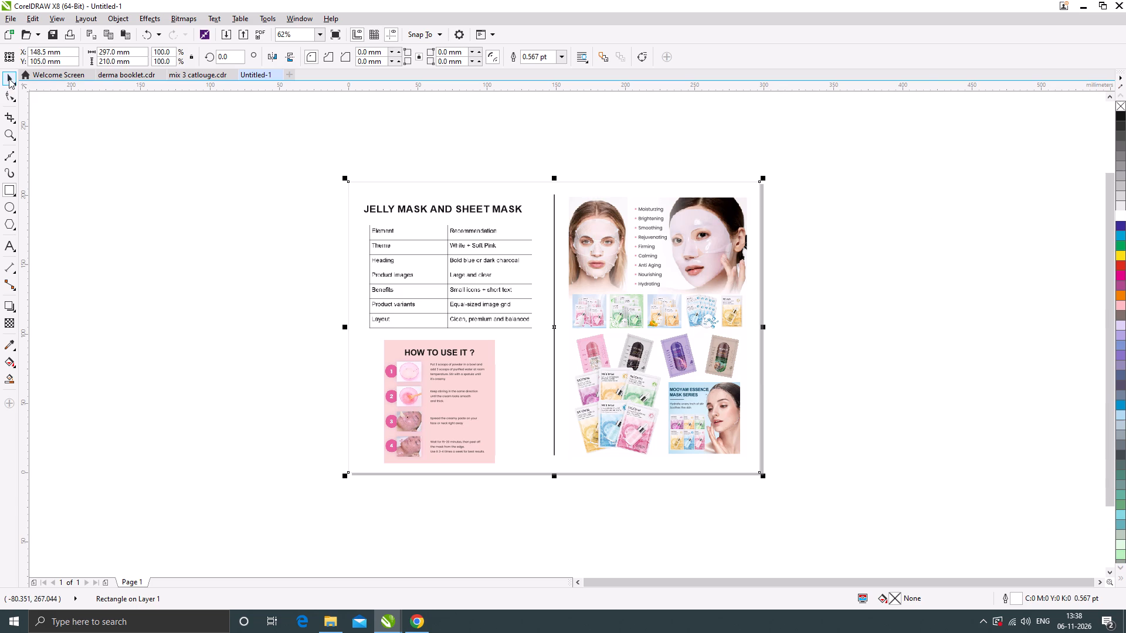
{"action": "key", "text": "ctrl+e"}
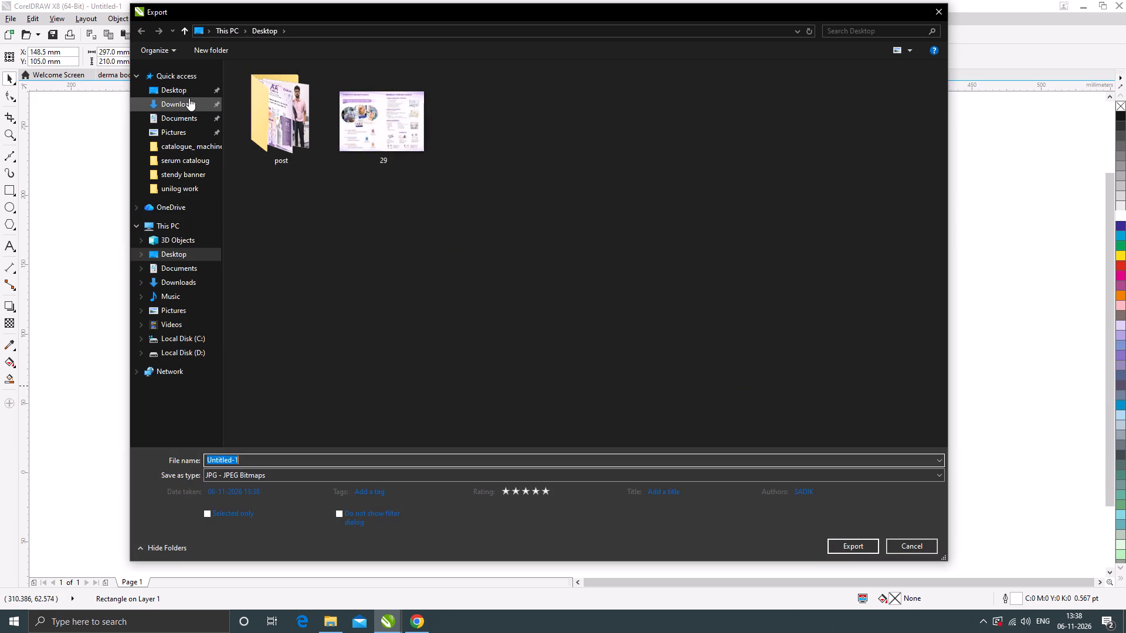
{"action": "left_click", "coordinate": [174, 87]}
{"action": "left_click", "coordinate": [854, 545]}
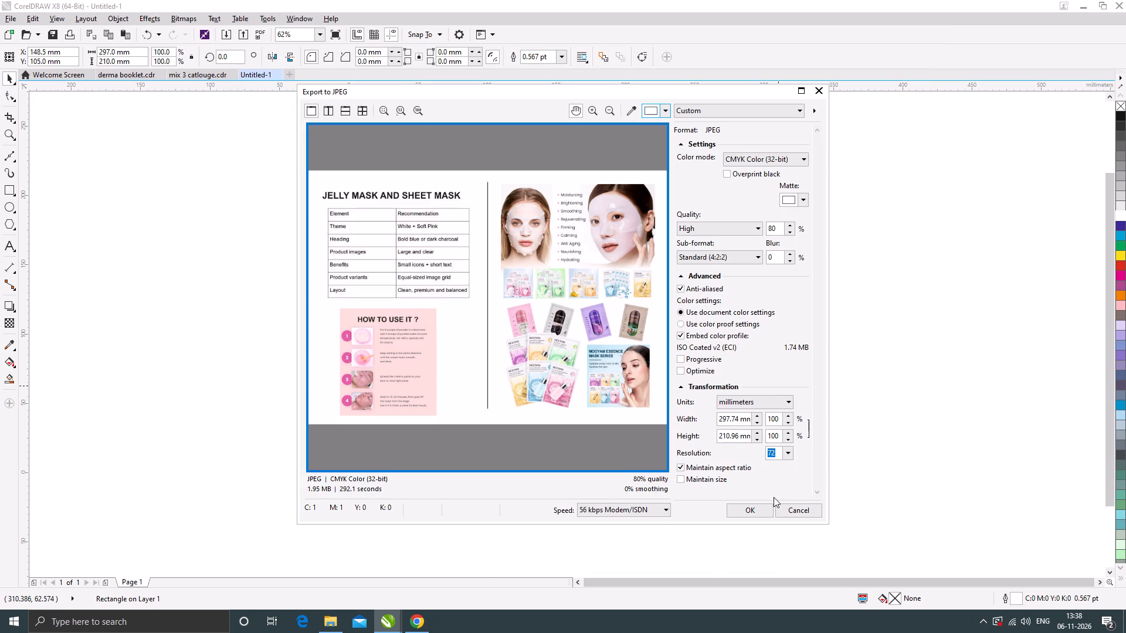
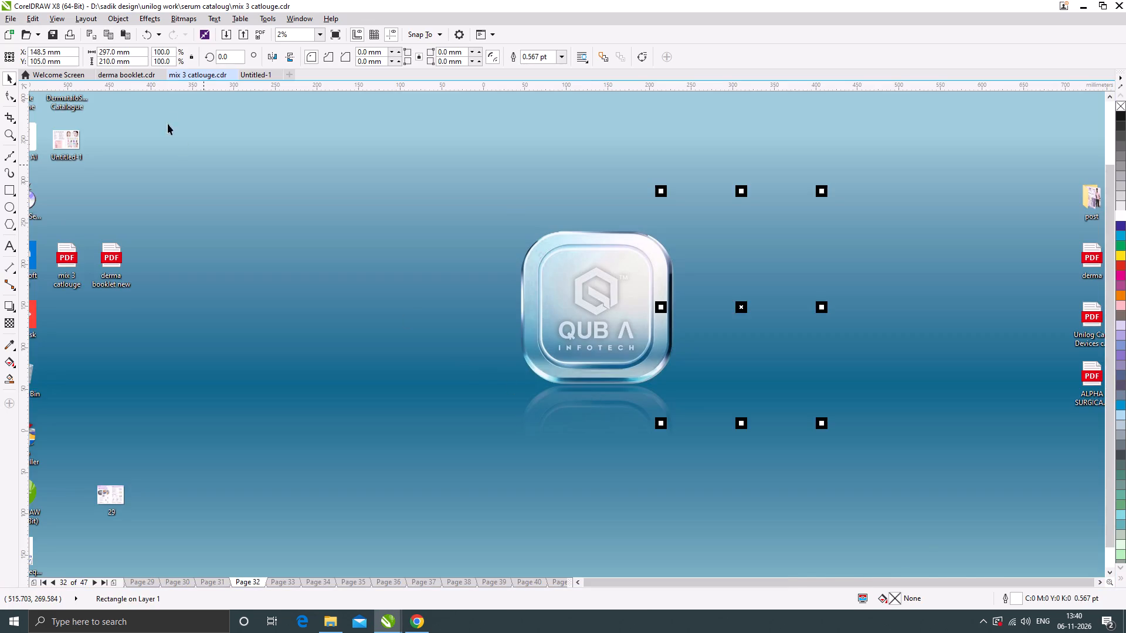
{"action": "left_click", "coordinate": [127, 74]}
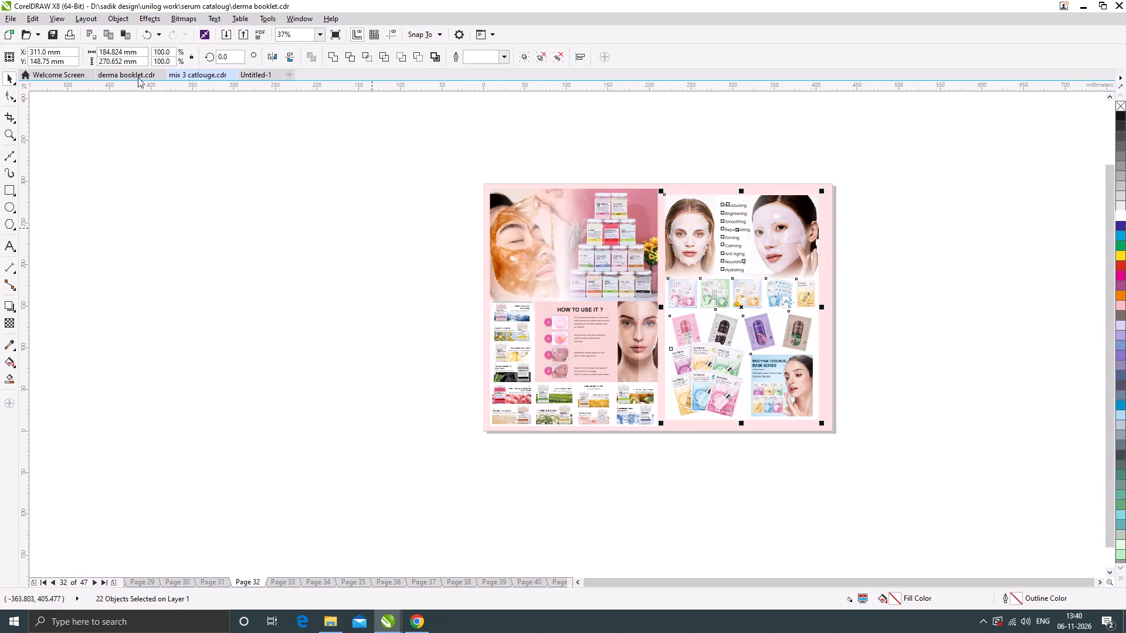
{"action": "left_click", "coordinate": [297, 342]}
{"action": "key", "text": "ctrl+v"}
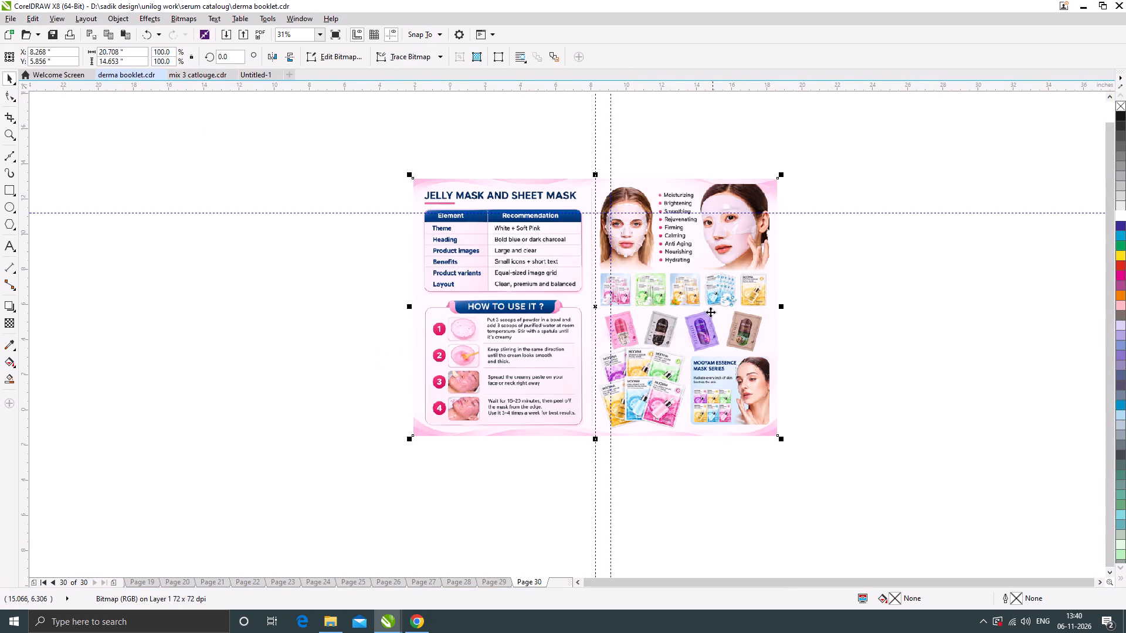
{"action": "left_click_drag", "start_coordinate": [785, 173], "coordinate": [729, 206]}
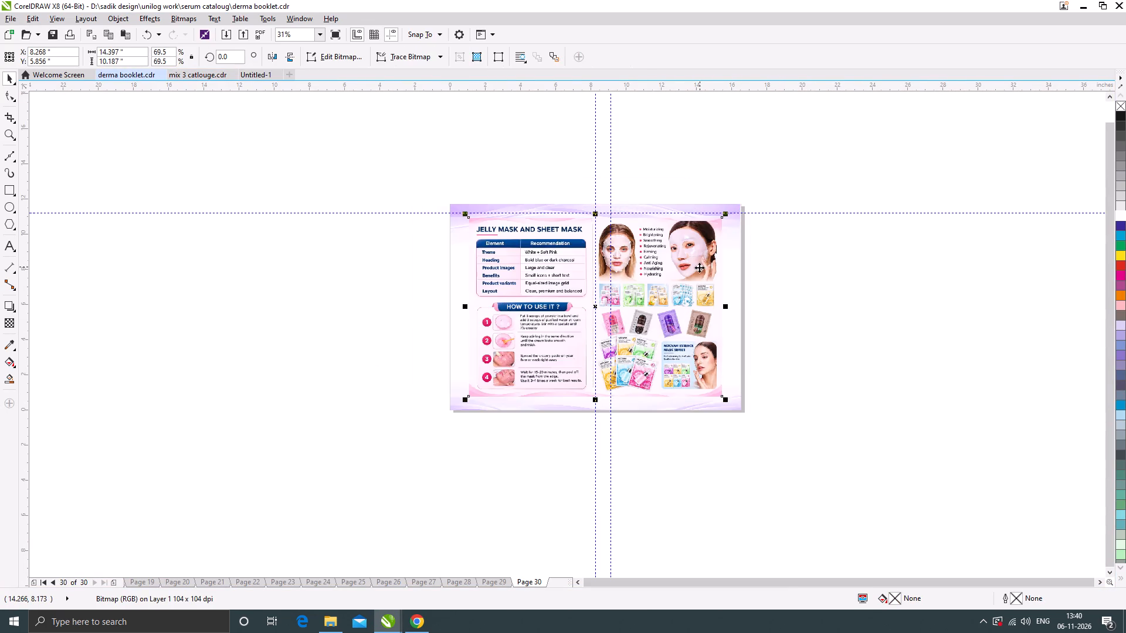
{"action": "left_click_drag", "start_coordinate": [698, 267], "coordinate": [399, 272]}
{"action": "left_click", "coordinate": [386, 475]}
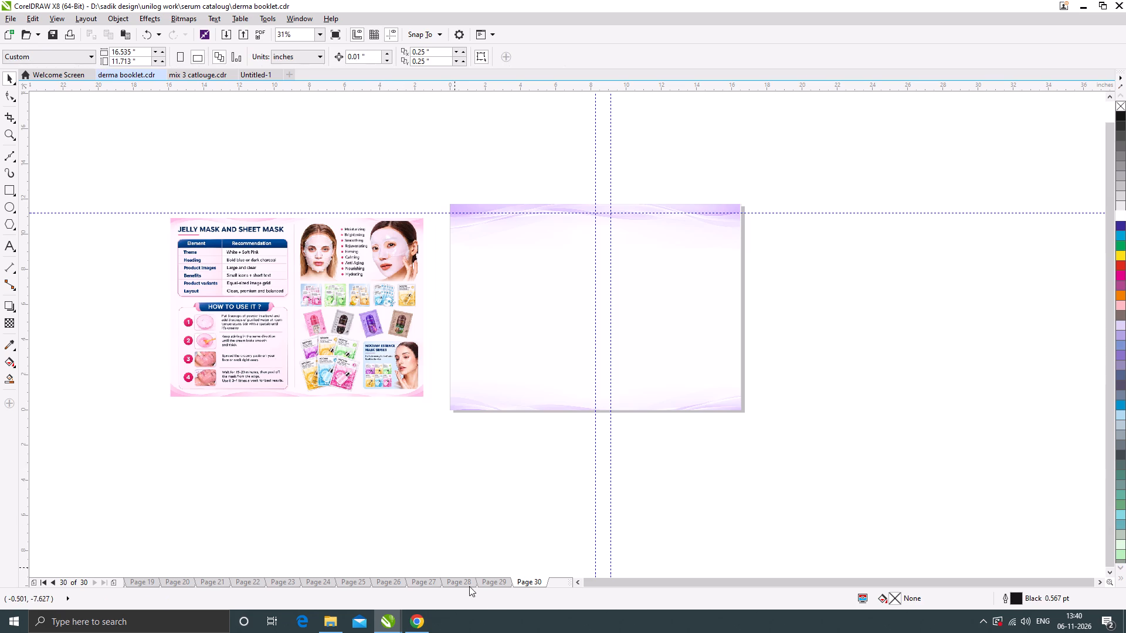
Copy the sheet mask half of page 32 in mix 3 catlouge.cdr and paste it onto page 30 of derma booklet.cdr.
{"action": "left_click", "coordinate": [504, 583]}
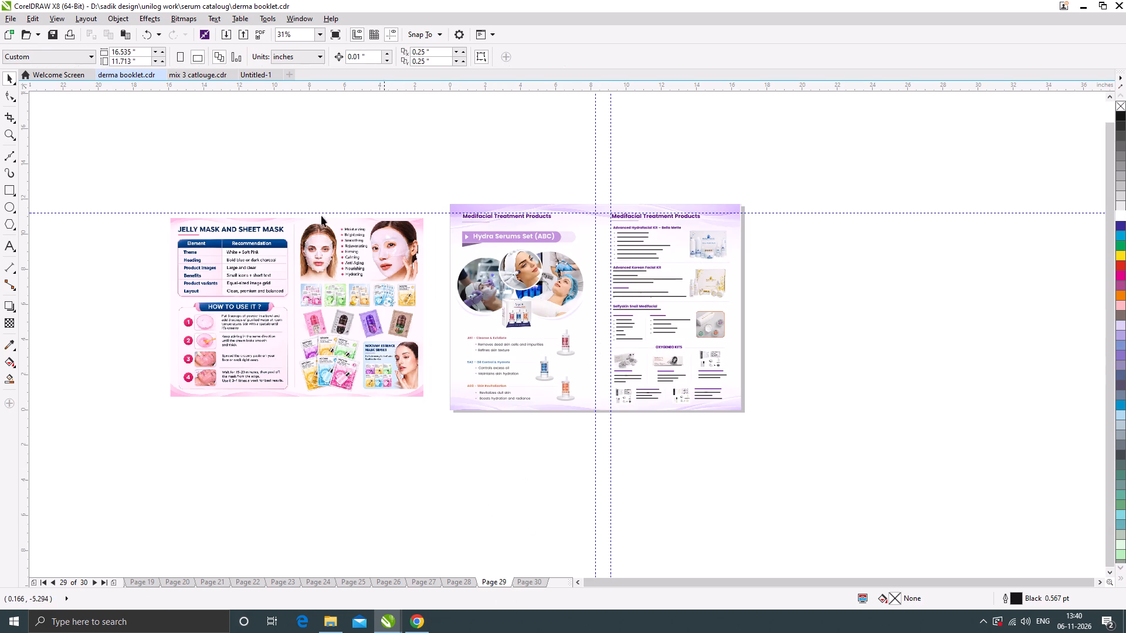
{"action": "left_click", "coordinate": [208, 75]}
{"action": "left_click", "coordinate": [920, 309]}
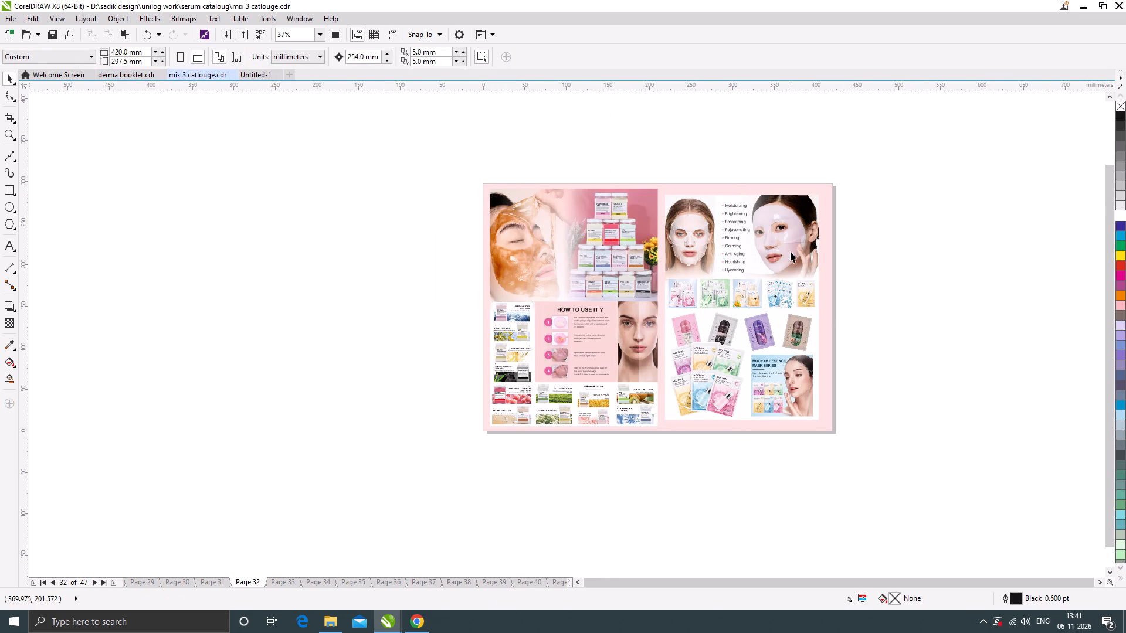
{"action": "scroll", "coordinate": [791, 251], "scroll_direction": "up", "scroll_amount": 1}
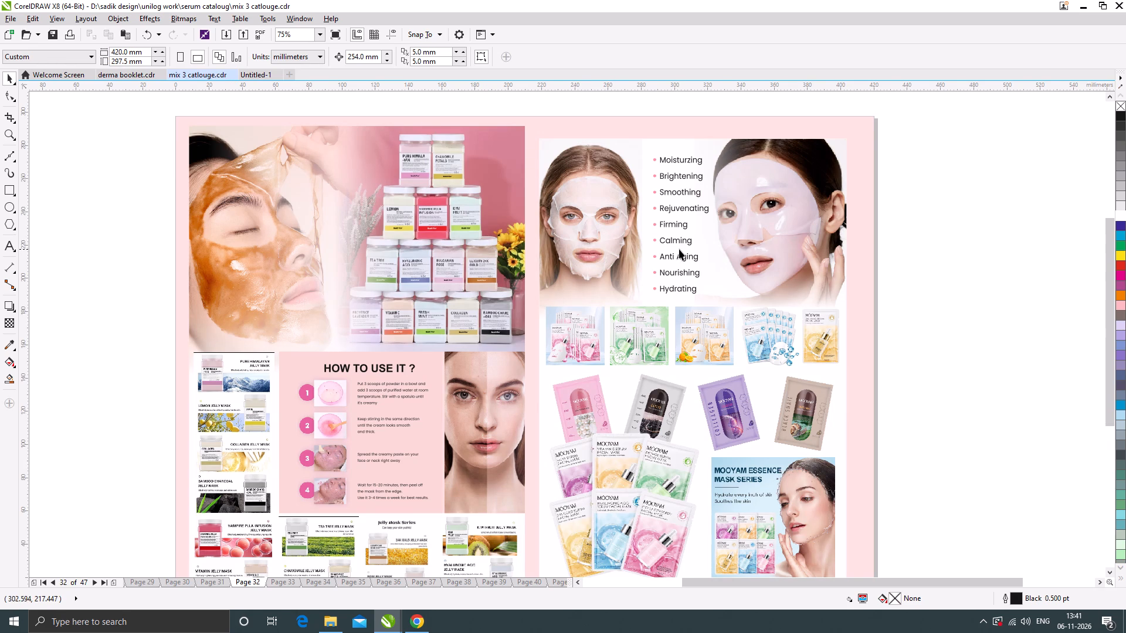
{"action": "scroll", "coordinate": [679, 249], "scroll_direction": "down", "scroll_amount": 1}
{"action": "left_click", "coordinate": [727, 246]}
{"action": "left_click_drag", "start_coordinate": [860, 498], "coordinate": [602, 139]}
{"action": "left_click_drag", "start_coordinate": [696, 277], "coordinate": [739, 276]}
{"action": "key", "text": "ctrl+z"}
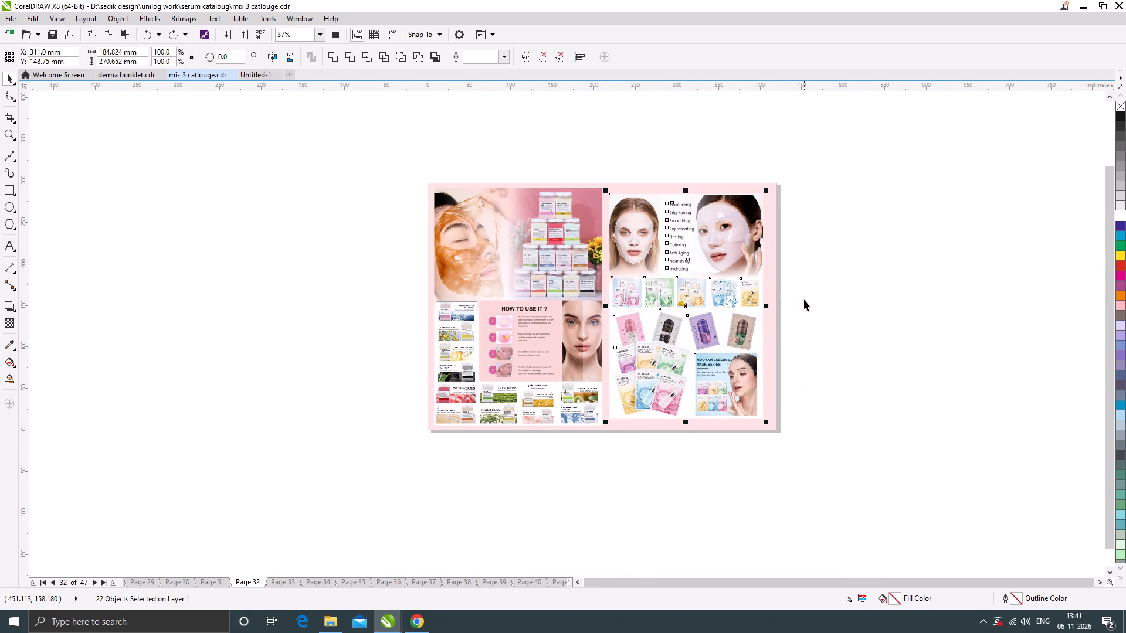
{"action": "key", "text": "ctrl+c"}
{"action": "left_click", "coordinate": [127, 74]}
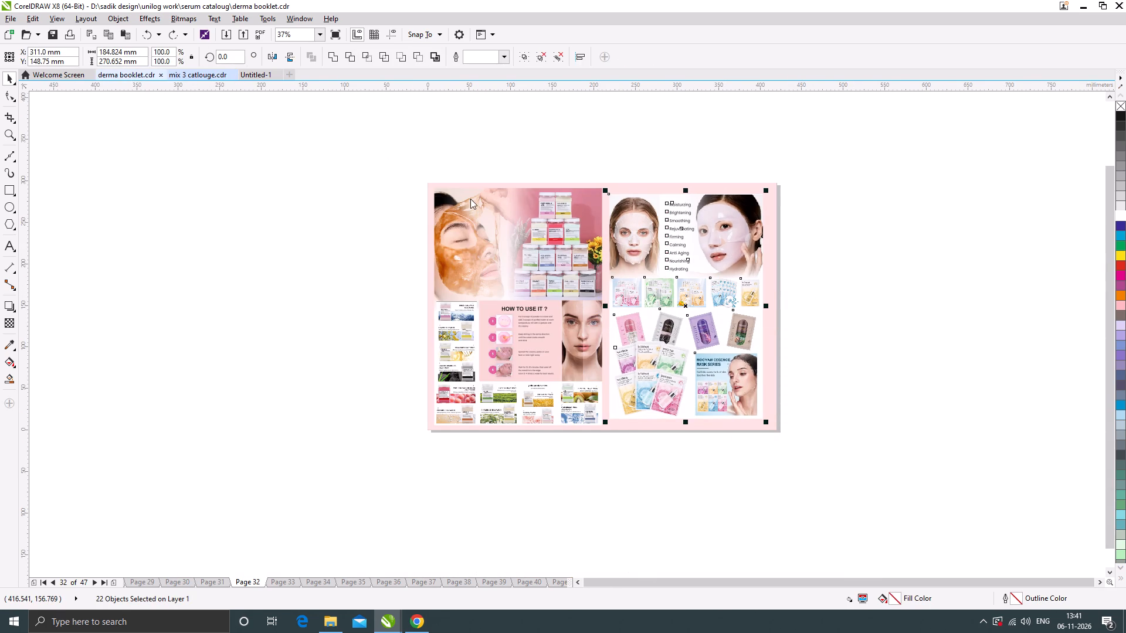
{"action": "left_click", "coordinate": [526, 583]}
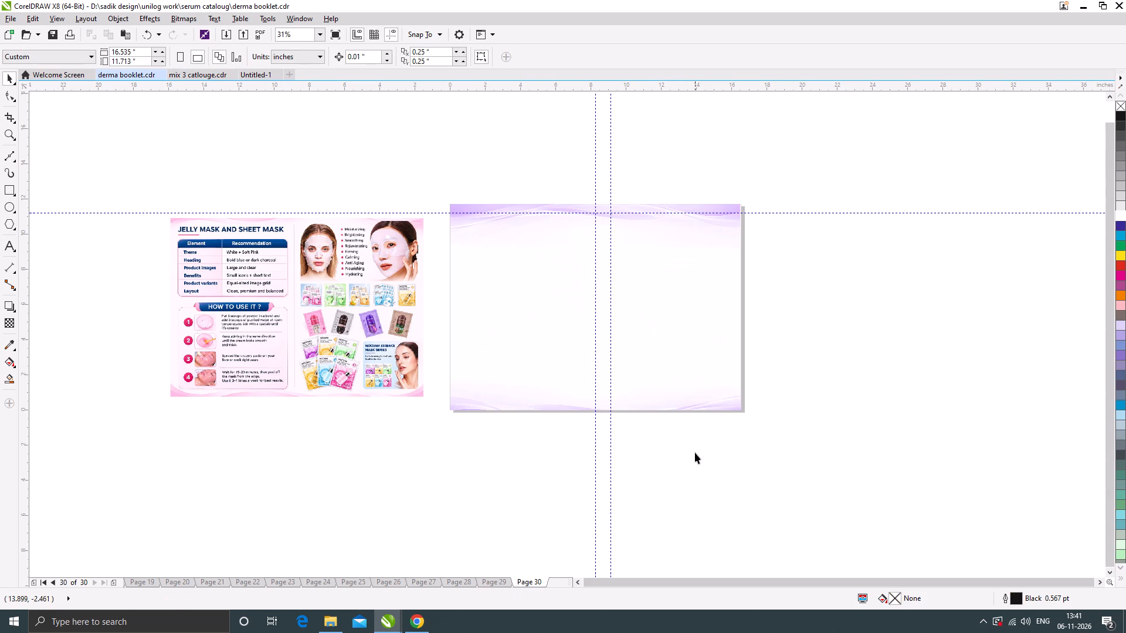
{"action": "key", "text": "ctrl+v"}
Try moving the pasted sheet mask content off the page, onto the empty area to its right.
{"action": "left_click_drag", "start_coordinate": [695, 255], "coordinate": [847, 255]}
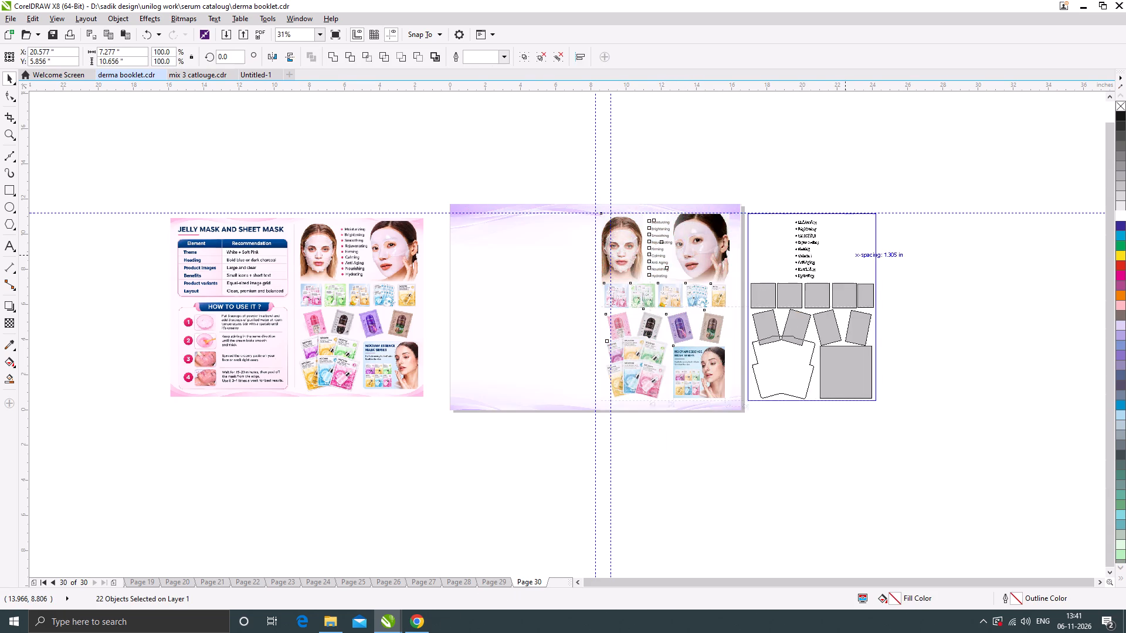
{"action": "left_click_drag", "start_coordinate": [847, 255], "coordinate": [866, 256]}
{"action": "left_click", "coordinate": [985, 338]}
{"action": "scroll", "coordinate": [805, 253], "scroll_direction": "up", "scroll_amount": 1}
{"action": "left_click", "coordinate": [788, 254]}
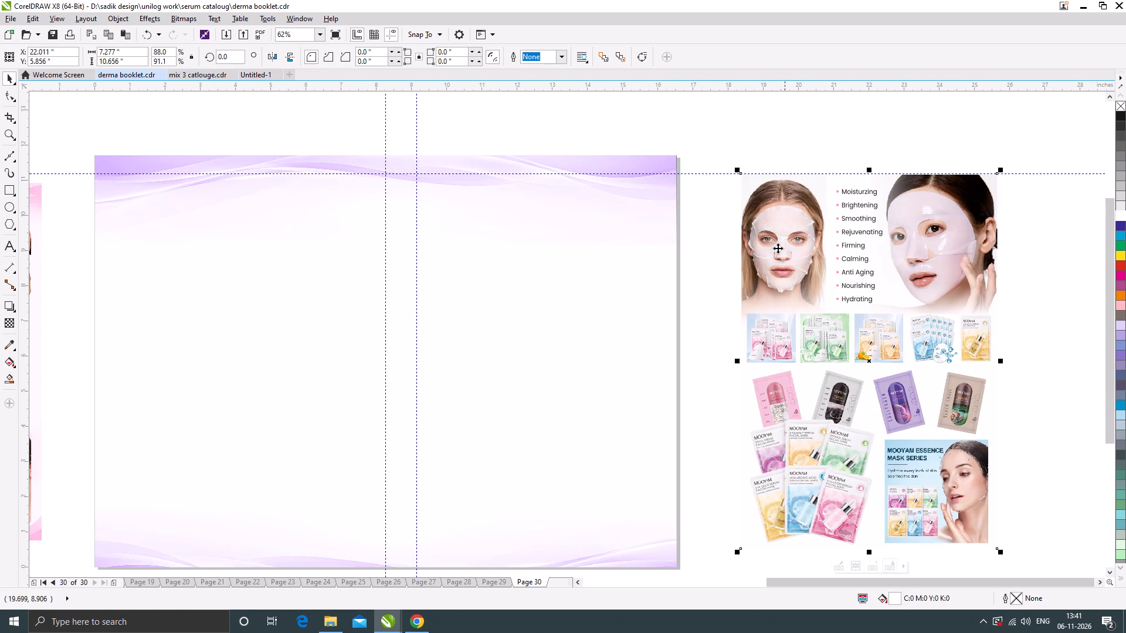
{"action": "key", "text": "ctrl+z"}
Shift the pasted sheet mask content down by about 0.06 inches on page 30.
{"action": "scroll", "coordinate": [651, 304], "scroll_direction": "down", "scroll_amount": 1}
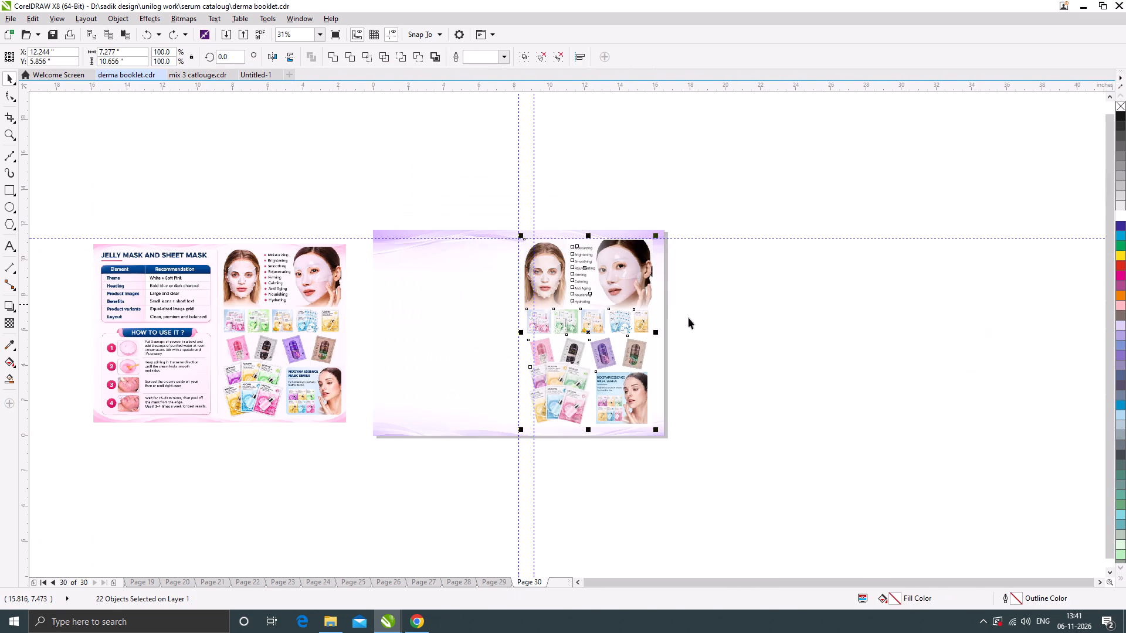
{"action": "scroll", "coordinate": [625, 372], "scroll_direction": "up", "scroll_amount": 1}
{"action": "scroll", "coordinate": [612, 434], "scroll_direction": "up", "scroll_amount": 1}
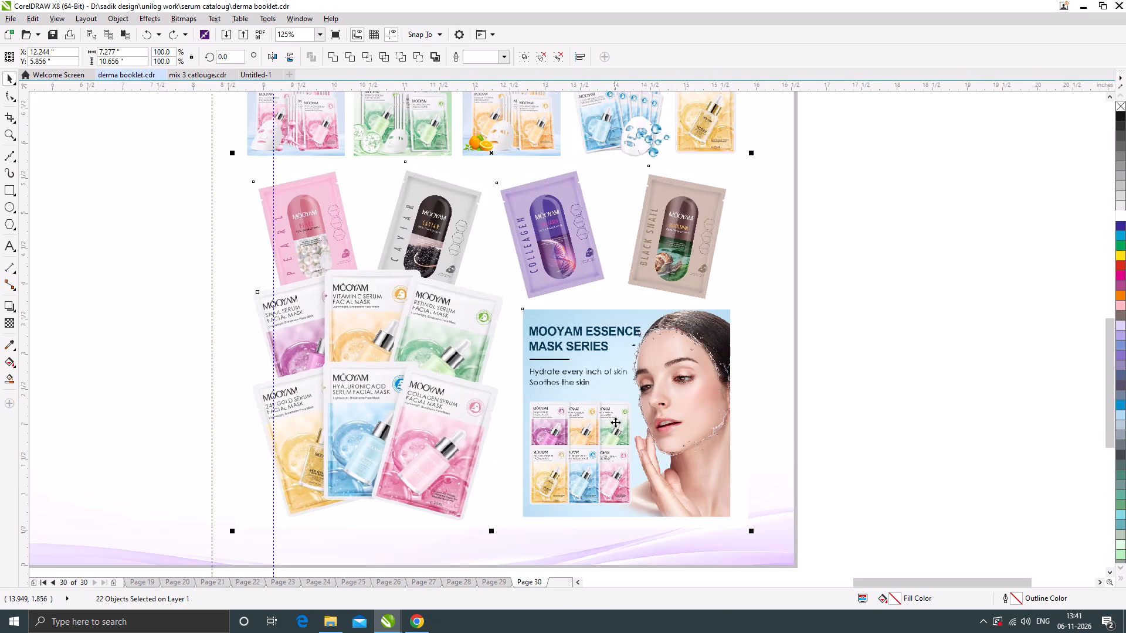
{"action": "left_click_drag", "start_coordinate": [615, 418], "coordinate": [616, 424]}
{"action": "scroll", "coordinate": [633, 407], "scroll_direction": "down", "scroll_amount": 1}
{"action": "left_click", "coordinate": [769, 405]}
{"action": "scroll", "coordinate": [631, 345], "scroll_direction": "down", "scroll_amount": 1}
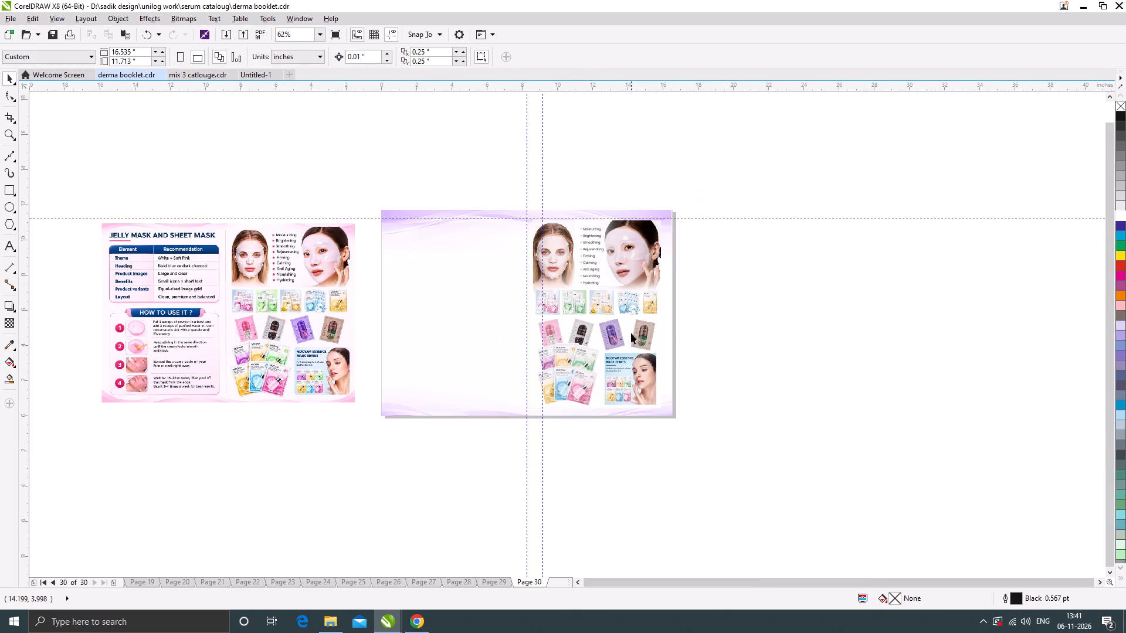
Slightly enlarge the bulleted benefits list, Moisturizing to Hydrating, between the two masked faces.
{"action": "scroll", "coordinate": [633, 226], "scroll_direction": "up", "scroll_amount": 1}
{"action": "left_click", "coordinate": [629, 253]}
{"action": "left_click", "coordinate": [516, 159]}
{"action": "left_click_drag", "start_coordinate": [508, 180], "coordinate": [538, 264]}
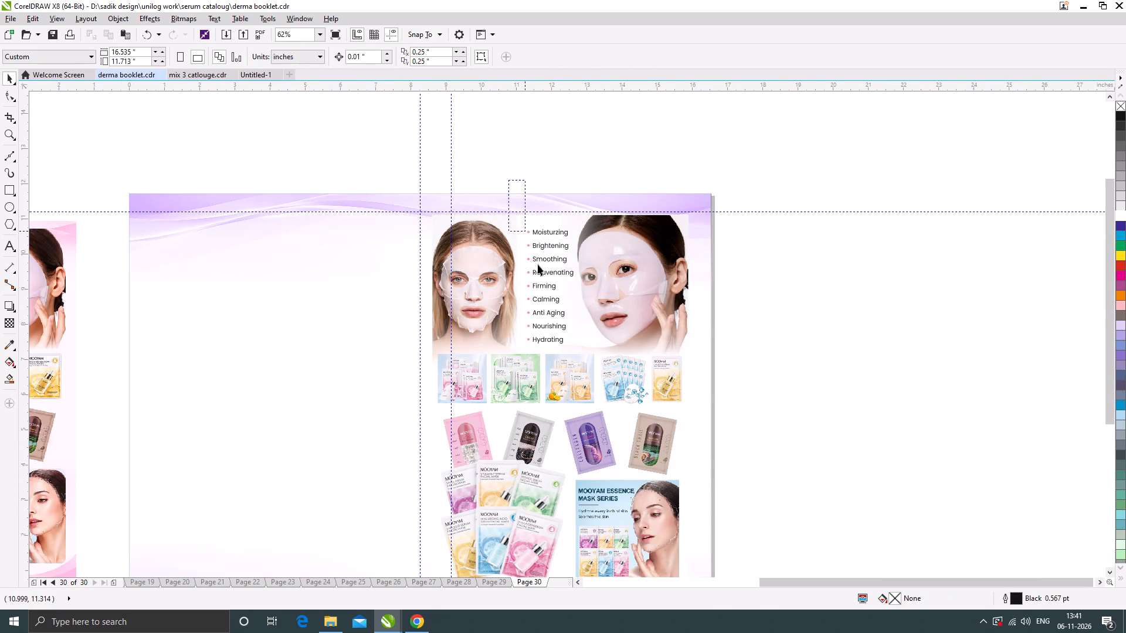
{"action": "left_click_drag", "start_coordinate": [538, 264], "coordinate": [604, 353]}
{"action": "scroll", "coordinate": [548, 256], "scroll_direction": "up", "scroll_amount": 1}
{"action": "left_click_drag", "start_coordinate": [503, 200], "coordinate": [501, 198]}
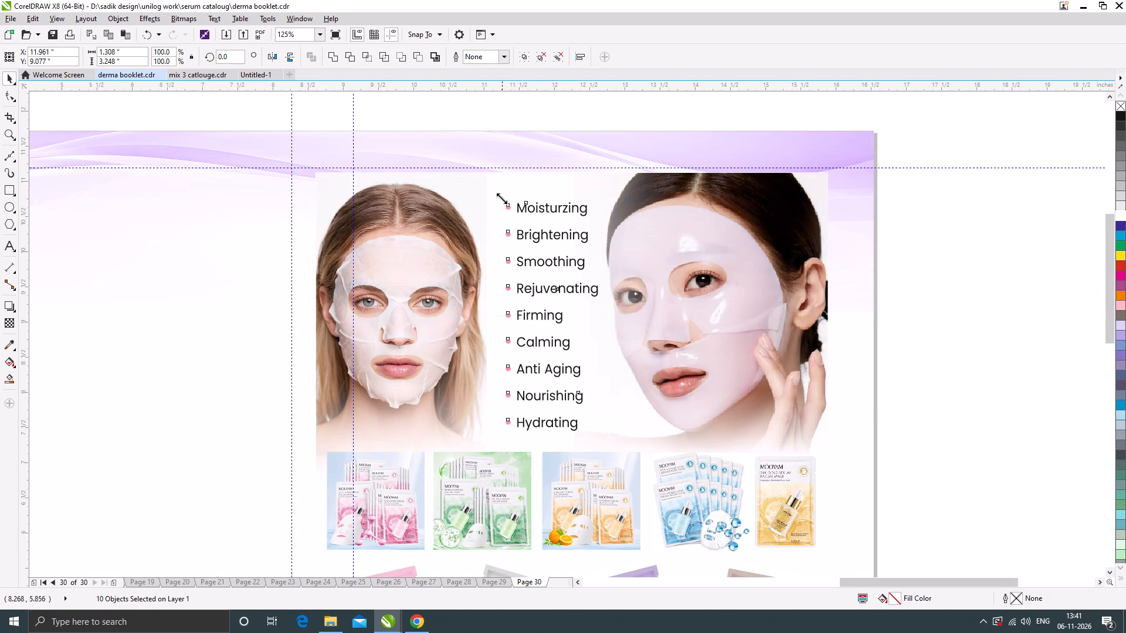
{"action": "left_click_drag", "start_coordinate": [501, 198], "coordinate": [490, 183]}
{"action": "scroll", "coordinate": [581, 256], "scroll_direction": "down", "scroll_amount": 1}
{"action": "left_click", "coordinate": [774, 322]}
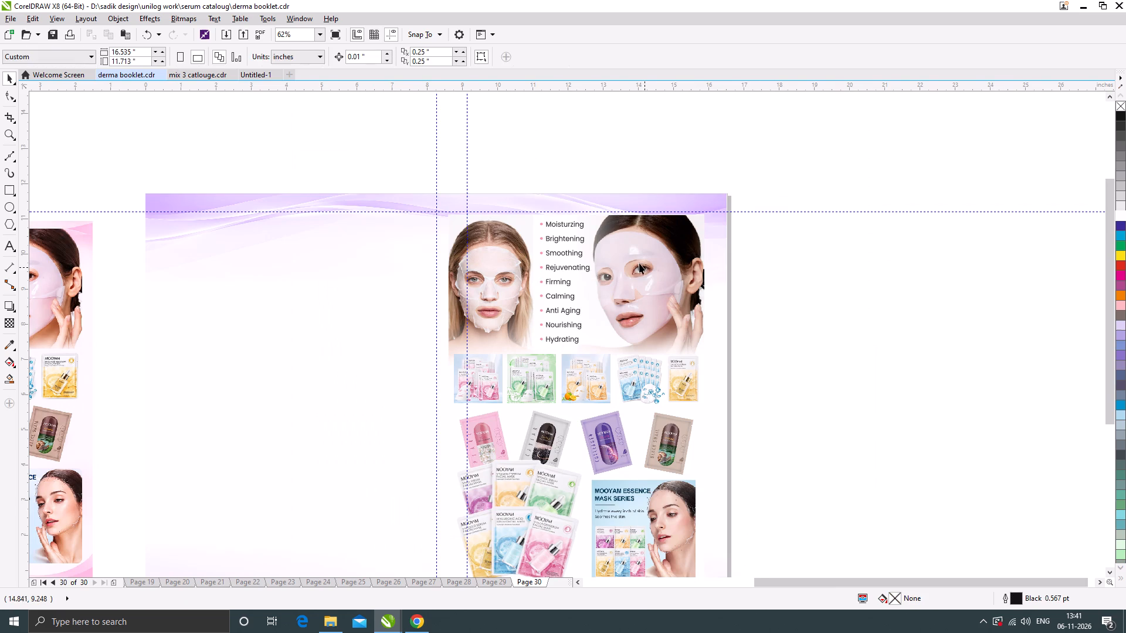
Move the clipped frame holding the two masked-face photos off page 30 onto the empty area to its right.
{"action": "scroll", "coordinate": [630, 256], "scroll_direction": "down", "scroll_amount": 1}
{"action": "left_click", "coordinate": [752, 306]}
{"action": "scroll", "coordinate": [548, 271], "scroll_direction": "up", "scroll_amount": 1}
{"action": "left_click", "coordinate": [577, 254]}
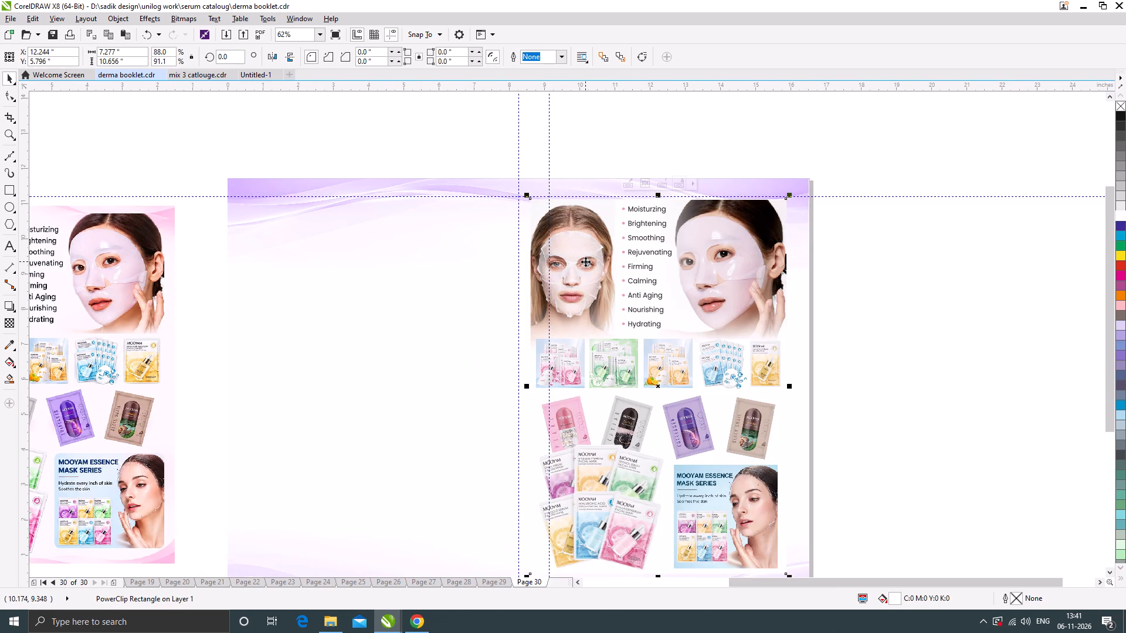
{"action": "left_click_drag", "start_coordinate": [585, 251], "coordinate": [869, 254]}
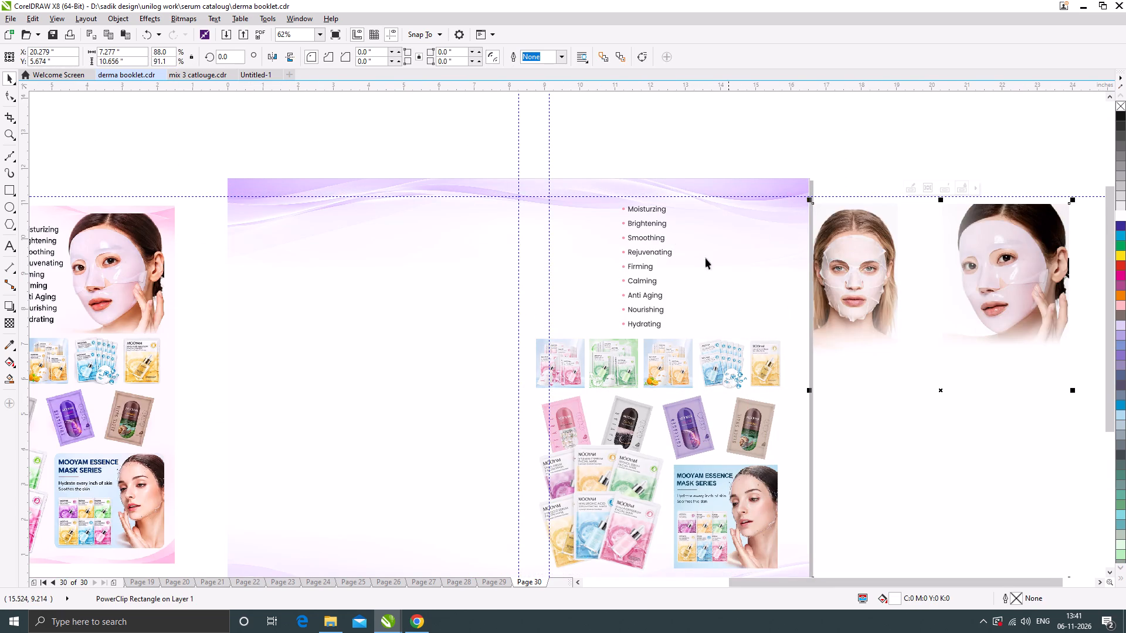
{"action": "key", "text": "ctrl+z"}
{"action": "scroll", "coordinate": [506, 239], "scroll_direction": "down", "scroll_amount": 1}
{"action": "left_click_drag", "start_coordinate": [637, 243], "coordinate": [884, 246]}
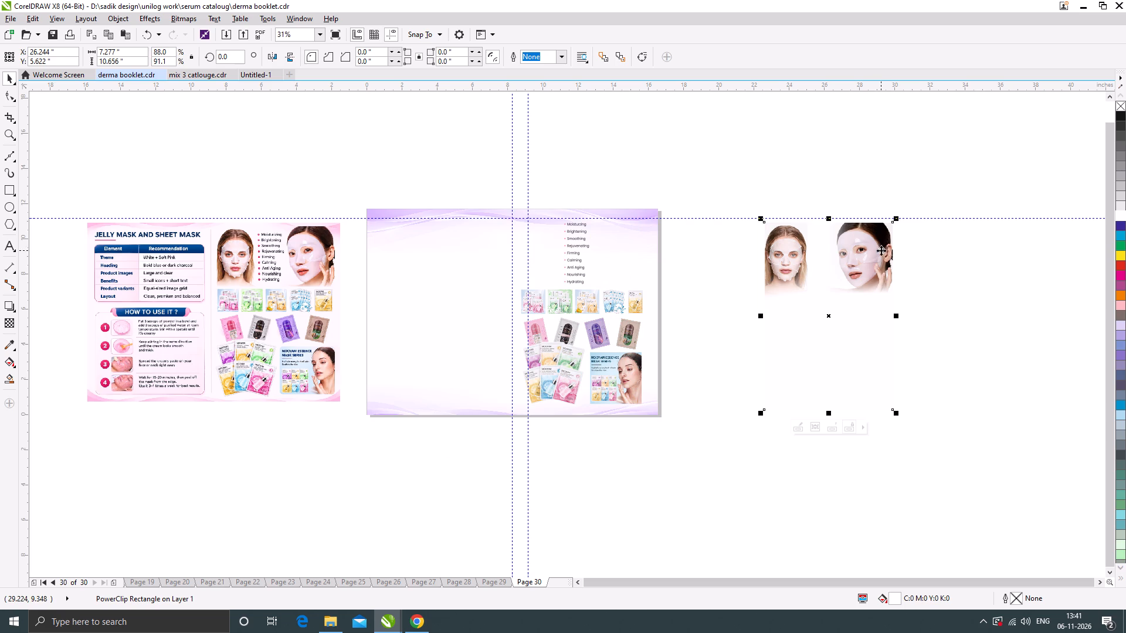
{"action": "scroll", "coordinate": [860, 268], "scroll_direction": "up", "scroll_amount": 1}
{"action": "left_click_drag", "start_coordinate": [891, 260], "coordinate": [819, 271]}
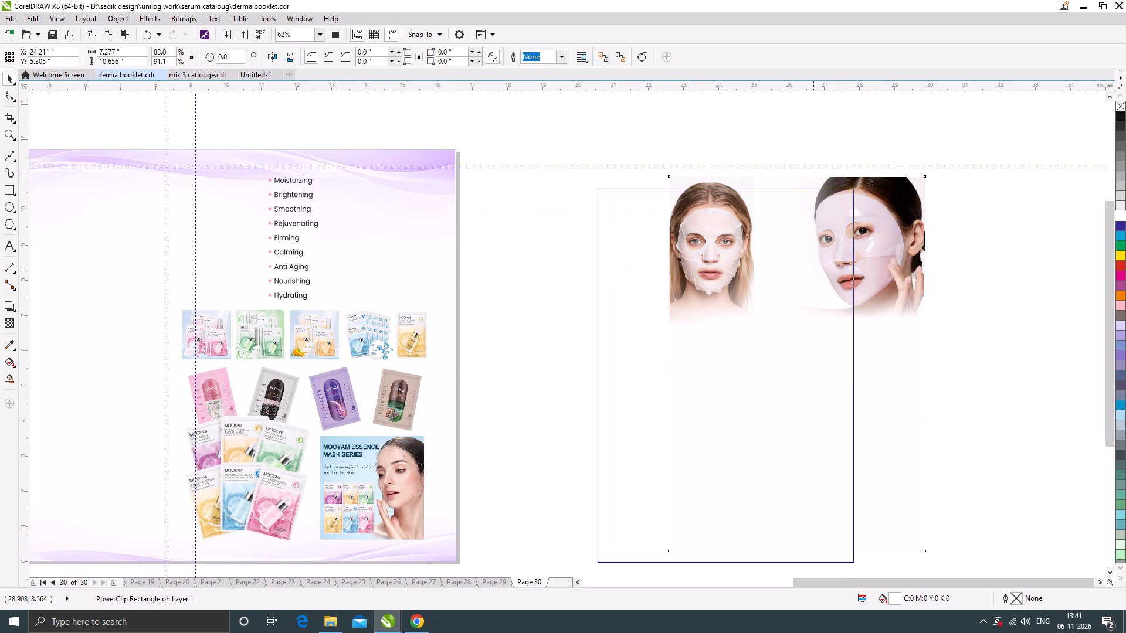
{"action": "left_click_drag", "start_coordinate": [819, 271], "coordinate": [818, 271]}
Cut the dark-haired masked woman's photo out of the clipped frame and paste it as a separate object.
{"action": "left_click", "coordinate": [11, 93]}
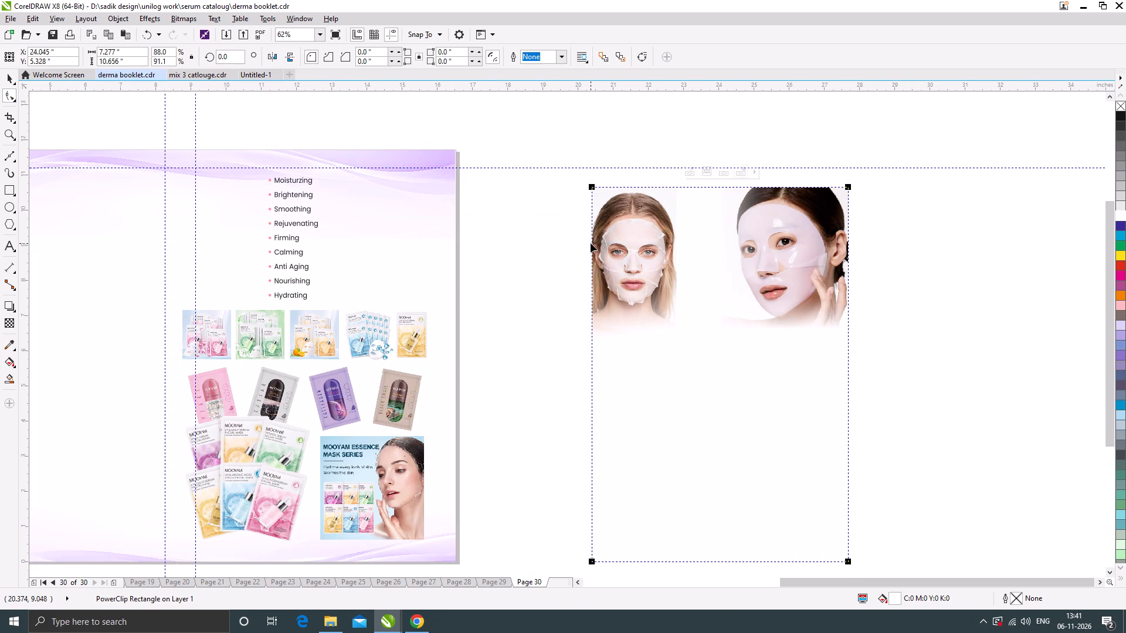
{"action": "left_click", "coordinate": [7, 76]}
{"action": "left_click", "coordinate": [820, 273], "text": "ctrl"}
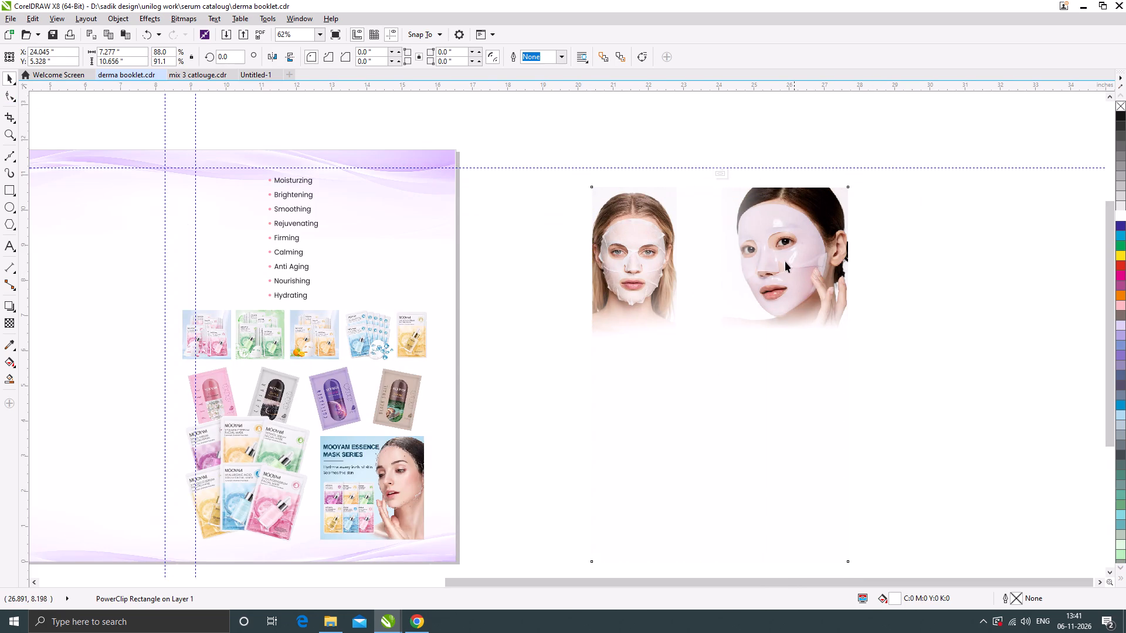
{"action": "left_click", "coordinate": [782, 257]}
{"action": "key", "text": "ctrl+x"}
{"action": "left_click", "coordinate": [952, 297], "text": "ctrl"}
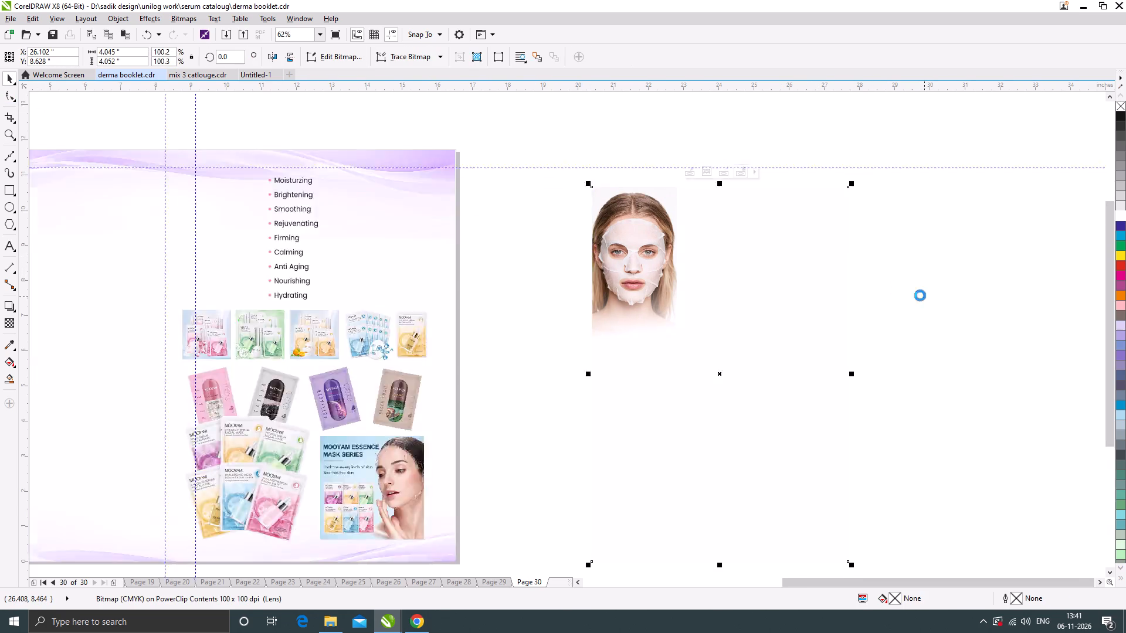
{"action": "left_click", "coordinate": [920, 295]}
{"action": "scroll", "coordinate": [739, 257], "scroll_direction": "down", "scroll_amount": 1}
{"action": "left_click", "coordinate": [637, 260]}
{"action": "key", "text": "ctrl+v"}
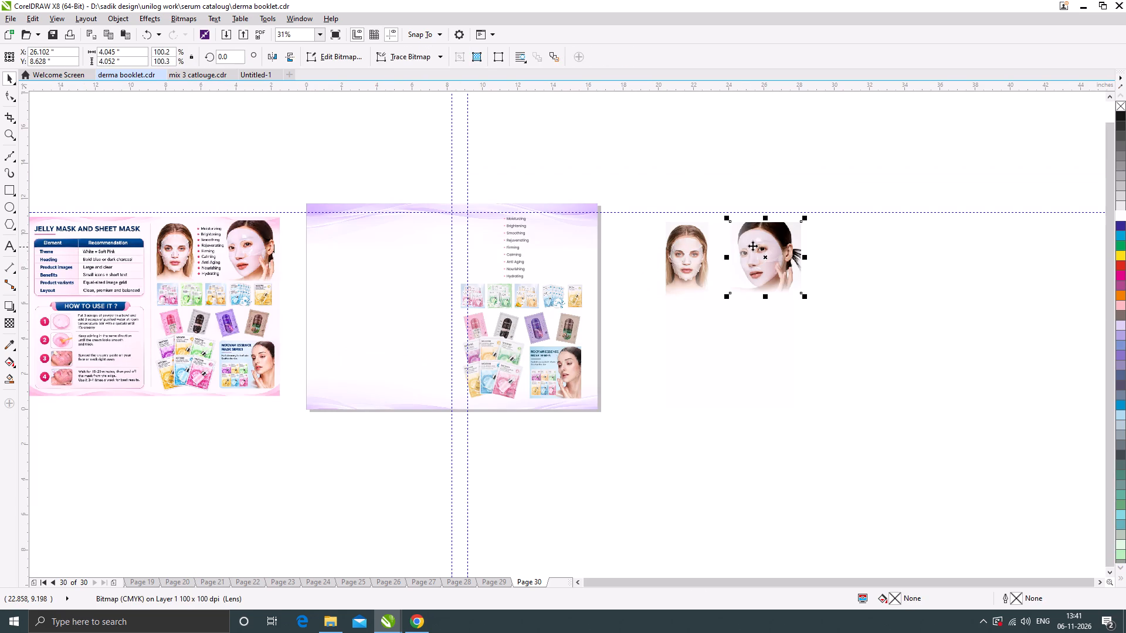
Move the pasted dark-haired woman's photo onto page 30, beside the benefits list at the page's upper right corner.
{"action": "left_click_drag", "start_coordinate": [764, 246], "coordinate": [574, 244]}
{"action": "scroll", "coordinate": [557, 241], "scroll_direction": "up", "scroll_amount": 1}
{"action": "left_click_drag", "start_coordinate": [591, 247], "coordinate": [575, 230]}
{"action": "scroll", "coordinate": [584, 220], "scroll_direction": "up", "scroll_amount": 1}
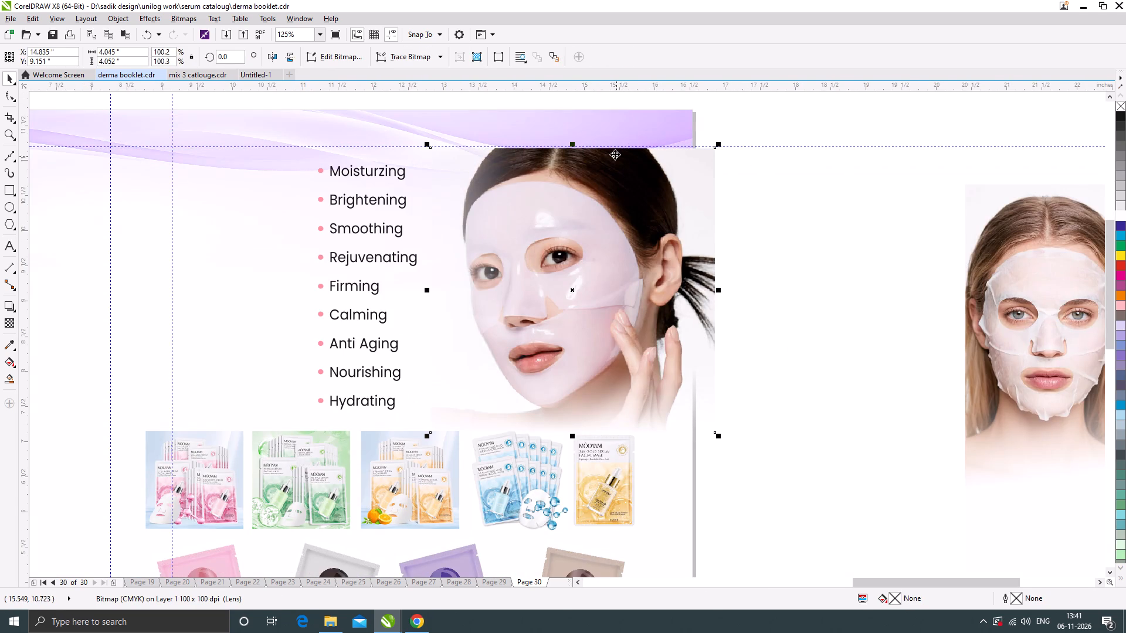
{"action": "scroll", "coordinate": [613, 153], "scroll_direction": "up", "scroll_amount": 1}
{"action": "left_click", "coordinate": [619, 173]}
{"action": "scroll", "coordinate": [639, 213], "scroll_direction": "down", "scroll_amount": 3}
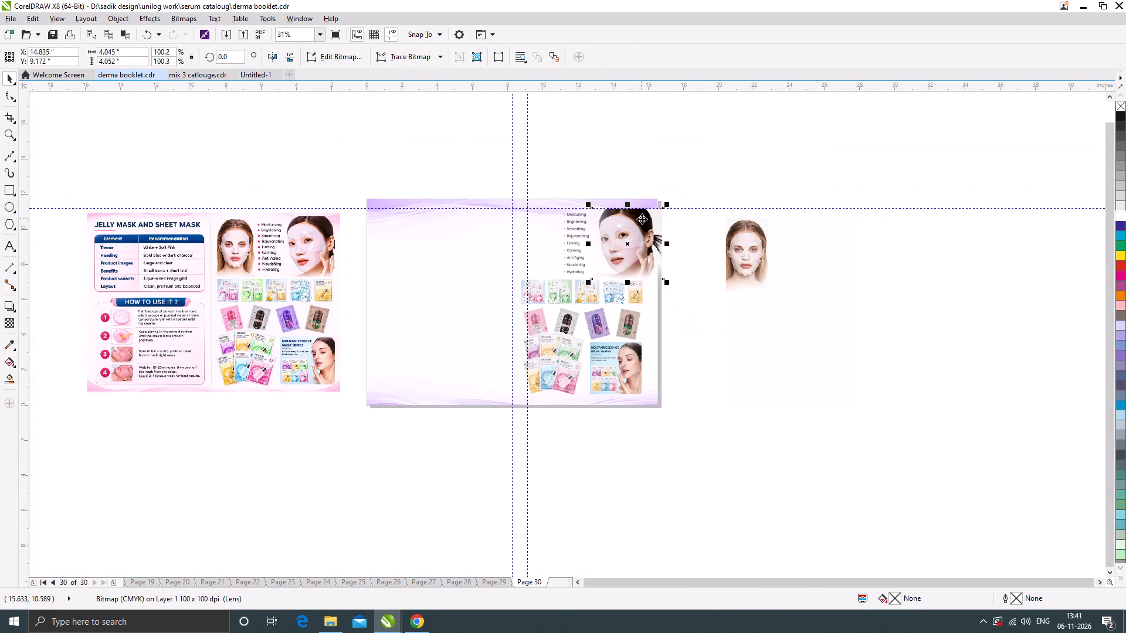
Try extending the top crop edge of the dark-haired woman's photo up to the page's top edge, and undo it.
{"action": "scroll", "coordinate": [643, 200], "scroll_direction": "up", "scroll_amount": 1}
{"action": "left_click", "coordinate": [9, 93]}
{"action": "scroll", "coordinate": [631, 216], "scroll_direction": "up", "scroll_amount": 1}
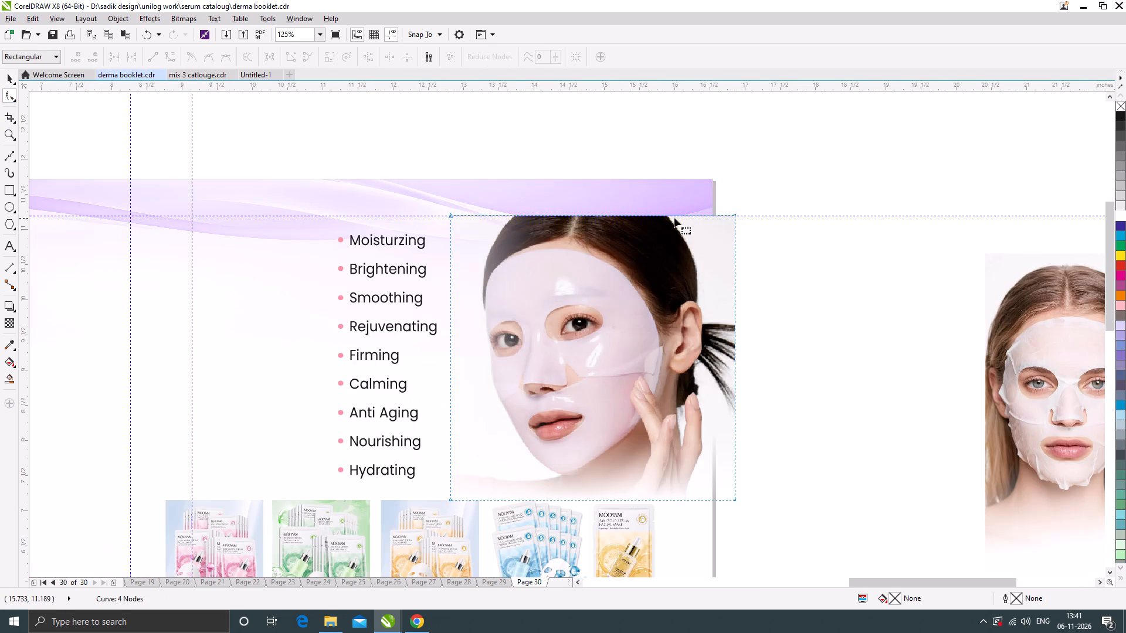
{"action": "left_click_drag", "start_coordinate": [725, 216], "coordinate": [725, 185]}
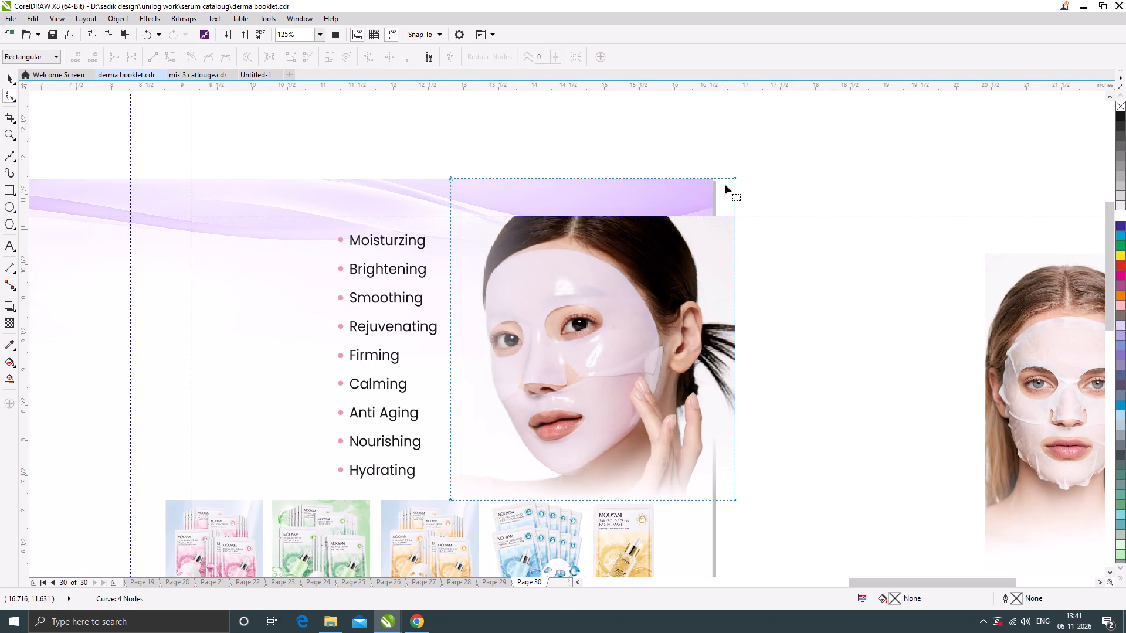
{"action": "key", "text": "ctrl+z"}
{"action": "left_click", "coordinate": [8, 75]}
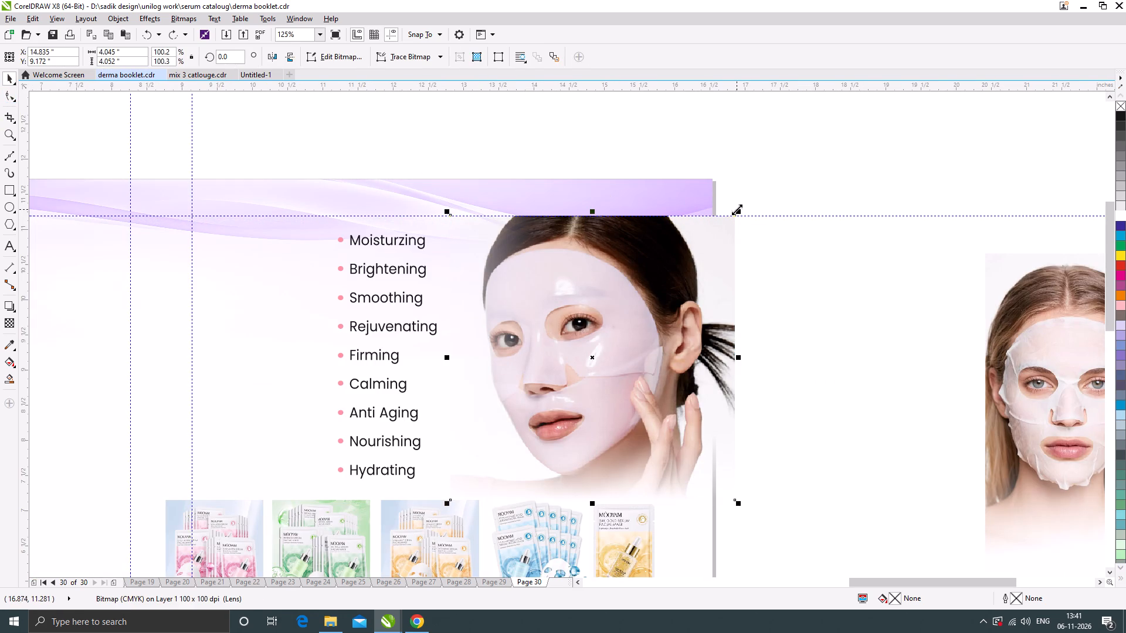
Enlarge the dark-haired woman's photo to about 4.56 inches wide, reaching the page's top edge, and shift it about 0.3 inches left.
{"action": "left_click_drag", "start_coordinate": [737, 209], "coordinate": [785, 175]}
{"action": "scroll", "coordinate": [717, 335], "scroll_direction": "down", "scroll_amount": 1}
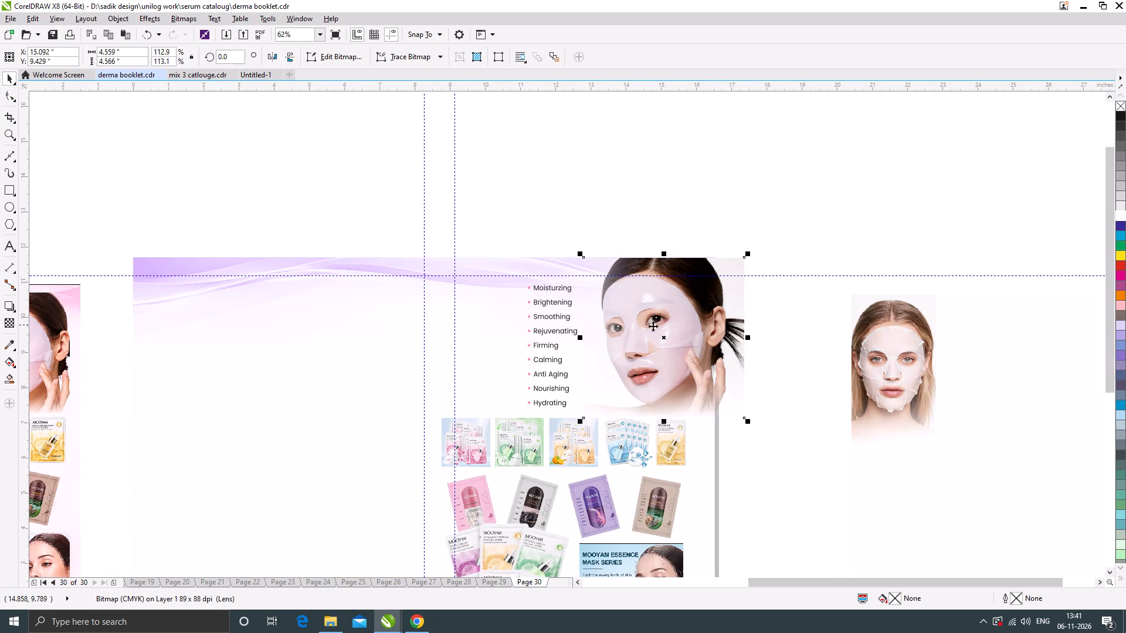
{"action": "scroll", "coordinate": [650, 338], "scroll_direction": "up", "scroll_amount": 1}
{"action": "left_click_drag", "start_coordinate": [713, 336], "coordinate": [691, 336]}
{"action": "scroll", "coordinate": [667, 325], "scroll_direction": "up", "scroll_amount": 1}
{"action": "scroll", "coordinate": [667, 324], "scroll_direction": "down", "scroll_amount": 1}
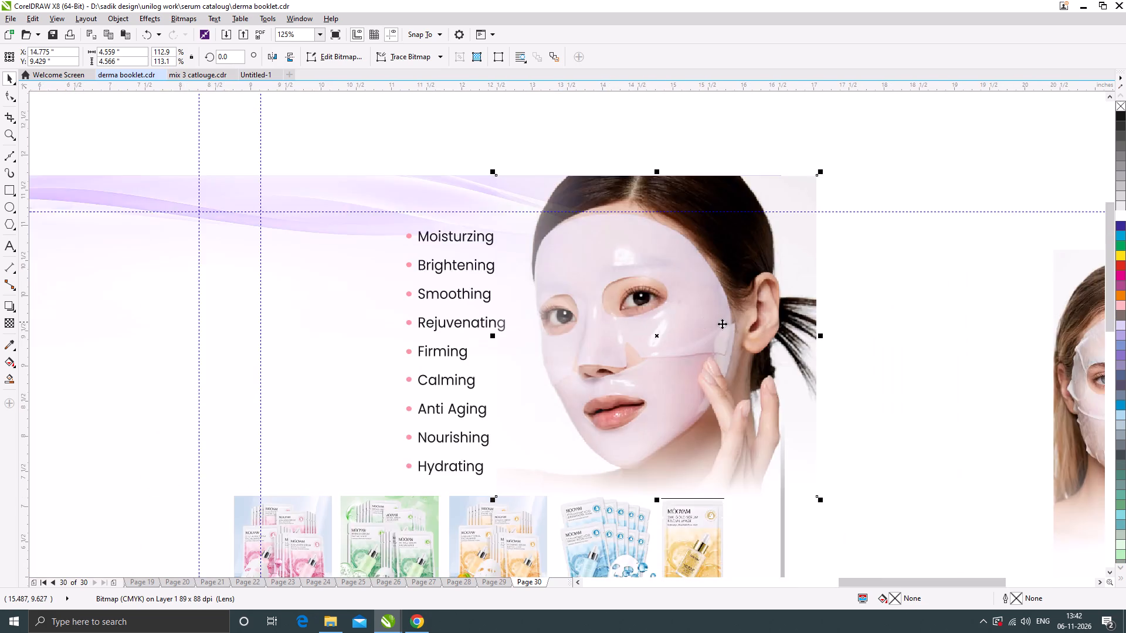
{"action": "scroll", "coordinate": [729, 326], "scroll_direction": "down", "scroll_amount": 2}
{"action": "scroll", "coordinate": [703, 316], "scroll_direction": "up", "scroll_amount": 1}
PowerClip the dark-haired woman's photo inside the lilac page background.
{"action": "right_click", "coordinate": [710, 309]}
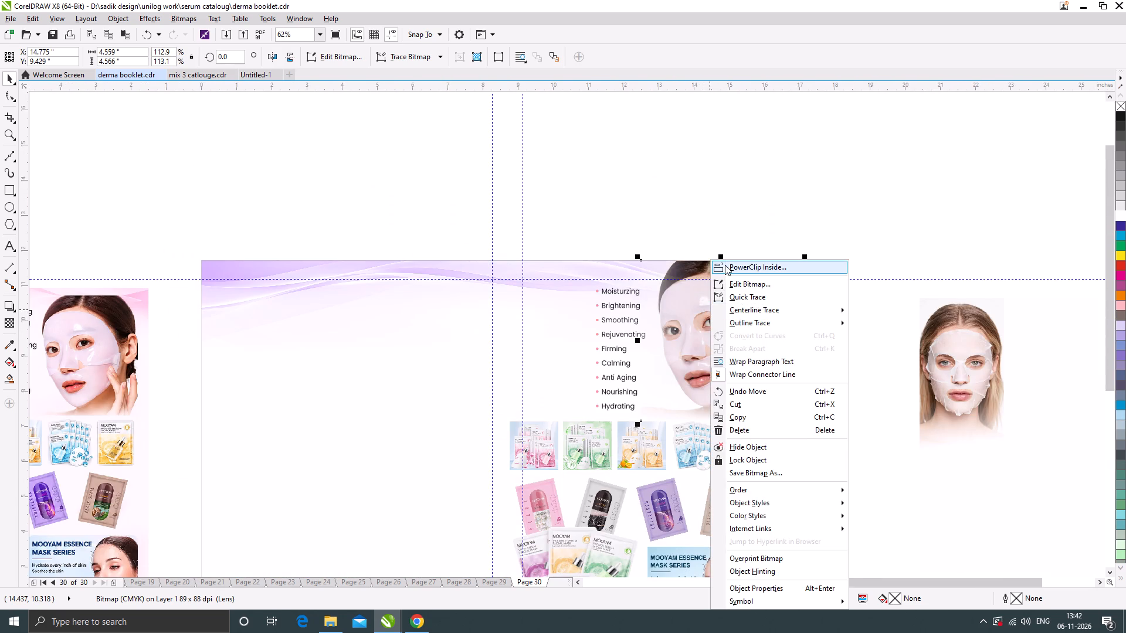
{"action": "left_click", "coordinate": [725, 265]}
{"action": "left_click", "coordinate": [561, 311]}
{"action": "left_click", "coordinate": [833, 368]}
Move the bulleted benefits list off the page onto the empty area above page 30.
{"action": "scroll", "coordinate": [694, 311], "scroll_direction": "down", "scroll_amount": 1}
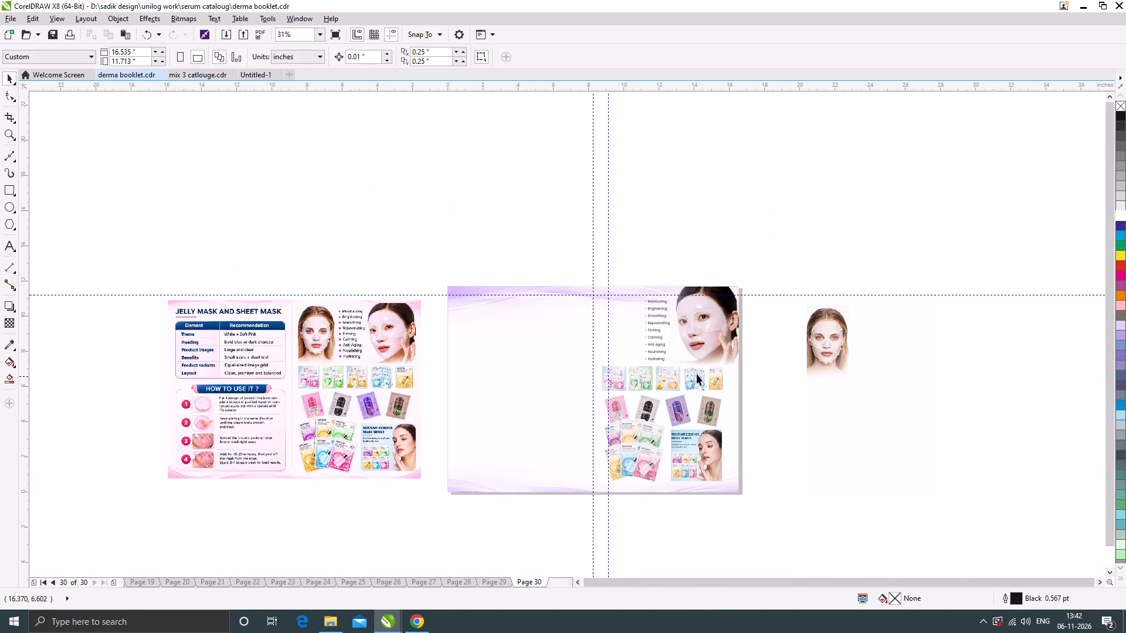
{"action": "scroll", "coordinate": [649, 343], "scroll_direction": "up", "scroll_amount": 1}
{"action": "left_click_drag", "start_coordinate": [616, 203], "coordinate": [722, 392]}
{"action": "scroll", "coordinate": [666, 320], "scroll_direction": "down", "scroll_amount": 1}
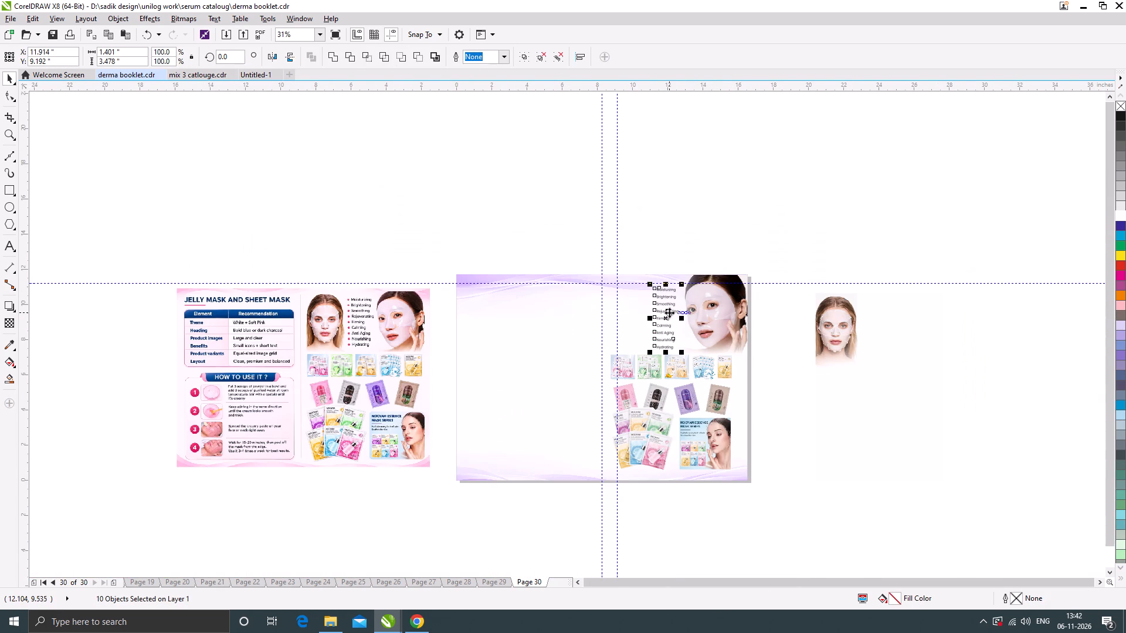
{"action": "left_click_drag", "start_coordinate": [669, 311], "coordinate": [643, 211]}
{"action": "scroll", "coordinate": [638, 192], "scroll_direction": "up", "scroll_amount": 1}
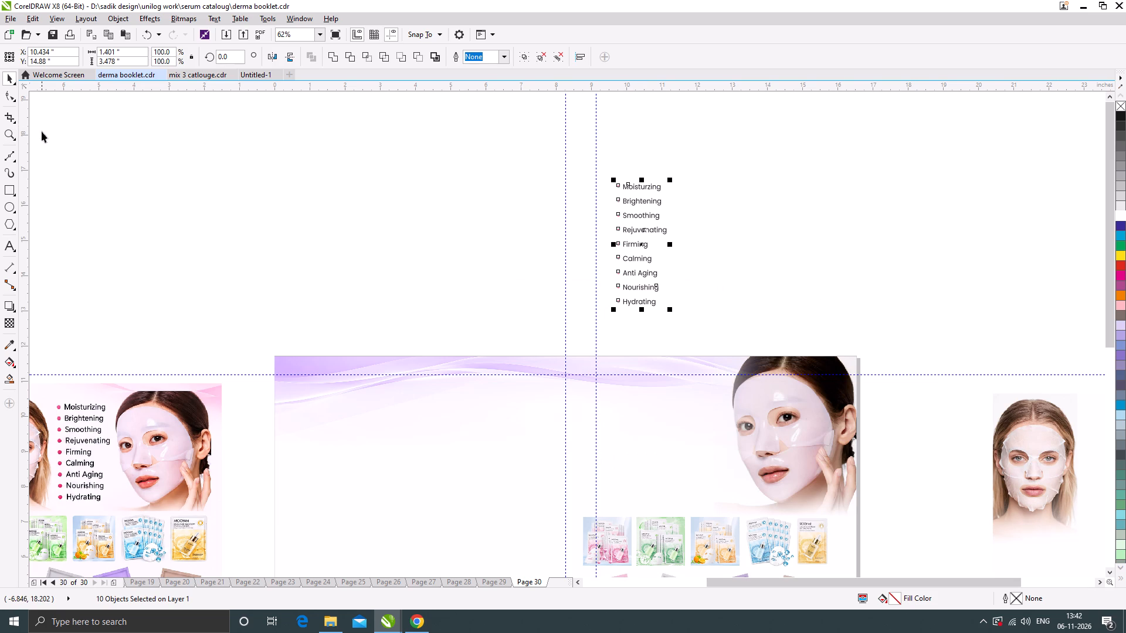
{"action": "left_click", "coordinate": [12, 131]}
{"action": "left_click_drag", "start_coordinate": [605, 171], "coordinate": [696, 326]}
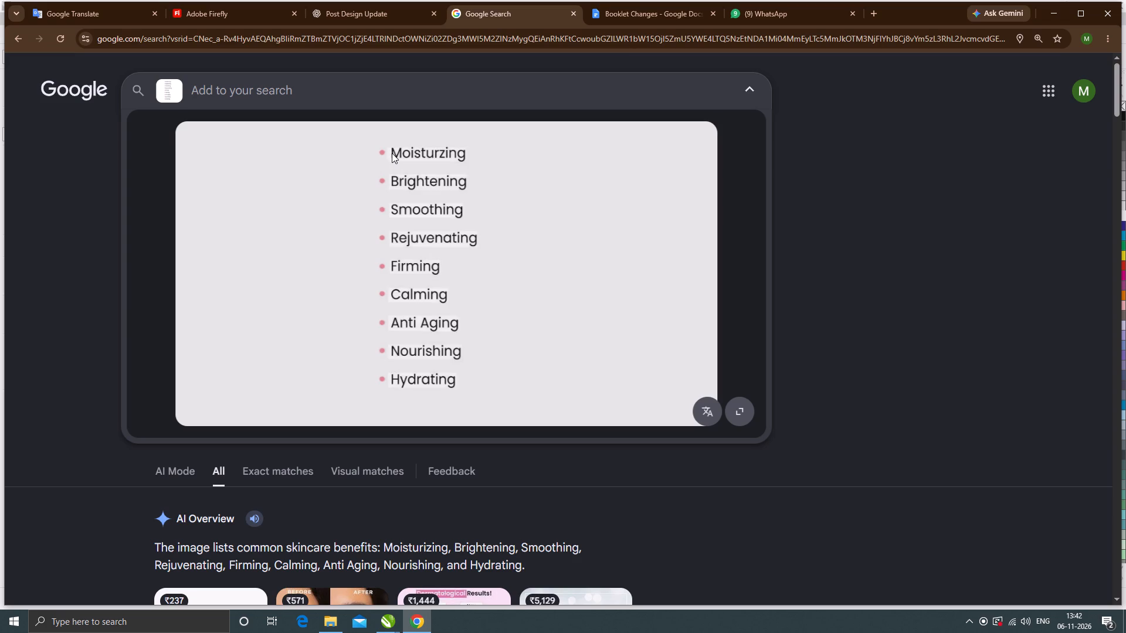
{"action": "left_click_drag", "start_coordinate": [392, 149], "coordinate": [456, 383]}
{"action": "left_click", "coordinate": [364, 410]}
{"action": "left_click", "coordinate": [750, 88]}
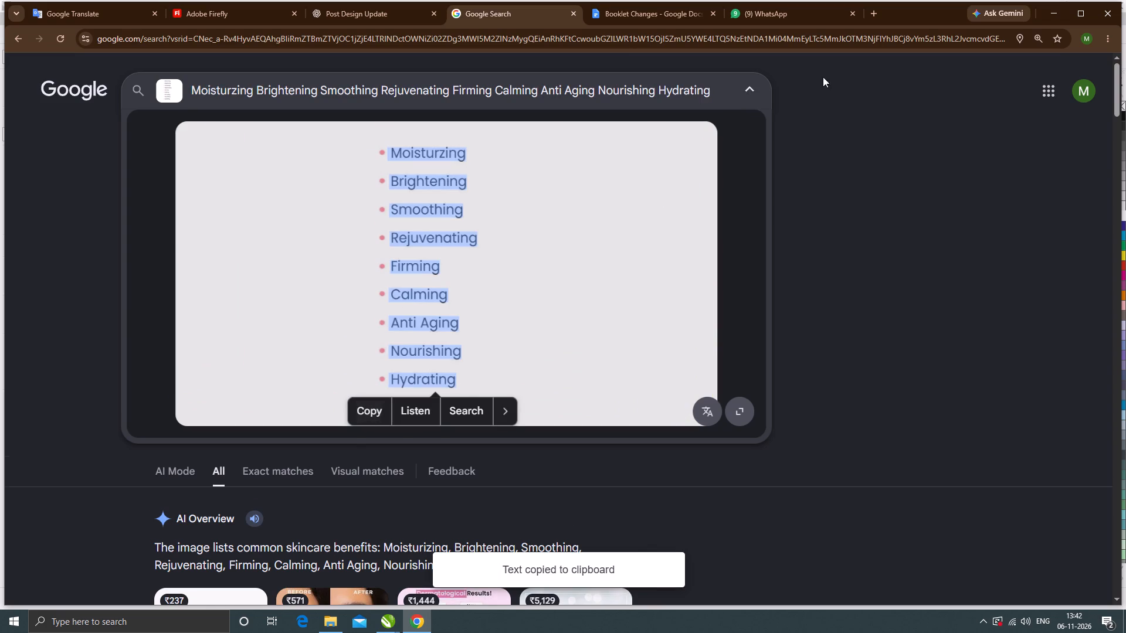
Return to derma booklet.cdr and paste the nine benefit words as artistic text on the empty area right of page 30.
{"action": "left_click", "coordinate": [1054, 11]}
{"action": "left_click", "coordinate": [7, 74]}
{"action": "scroll", "coordinate": [541, 187], "scroll_direction": "down", "scroll_amount": 2}
{"action": "left_click", "coordinate": [10, 244]}
{"action": "scroll", "coordinate": [529, 277], "scroll_direction": "down", "scroll_amount": 1}
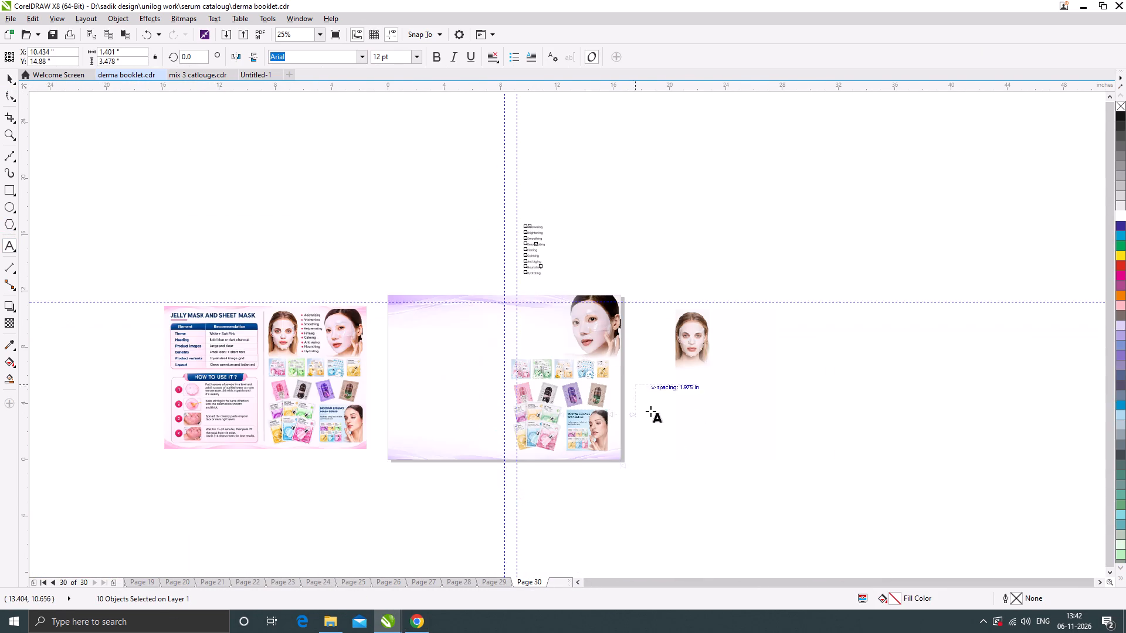
{"action": "scroll", "coordinate": [673, 438], "scroll_direction": "up", "scroll_amount": 1}
{"action": "left_click", "coordinate": [646, 426]}
{"action": "key", "text": "ctrl+v"}
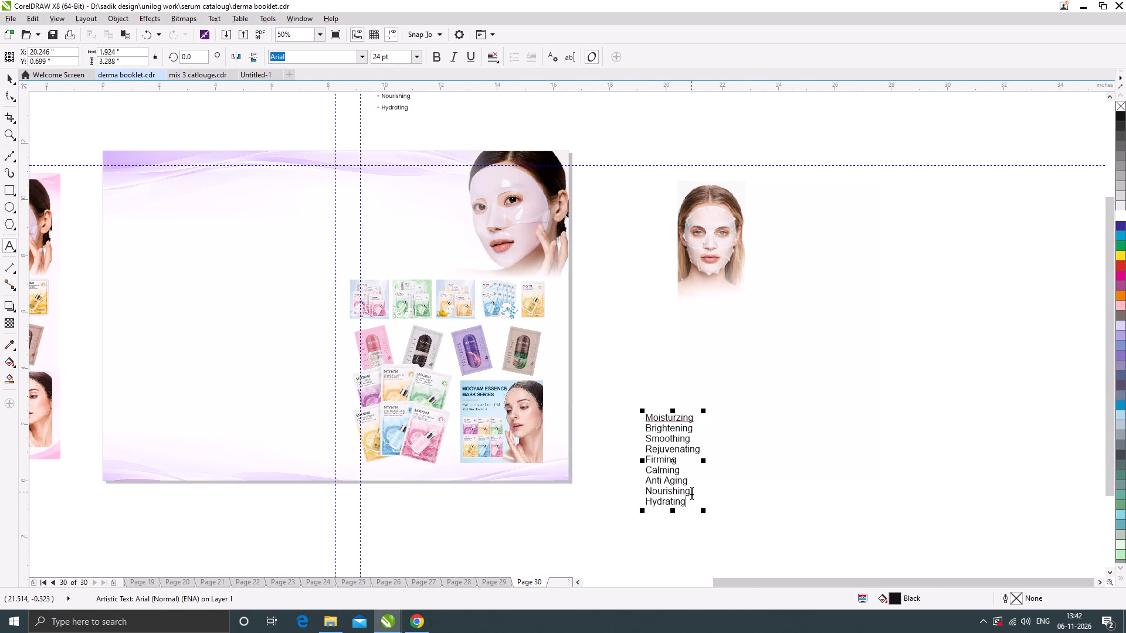
Bring Brightening up onto the Moisturzing line in the pasted text, spaced apart as a second column.
{"action": "scroll", "coordinate": [680, 480], "scroll_direction": "up", "scroll_amount": 1}
{"action": "left_click", "coordinate": [612, 379]}
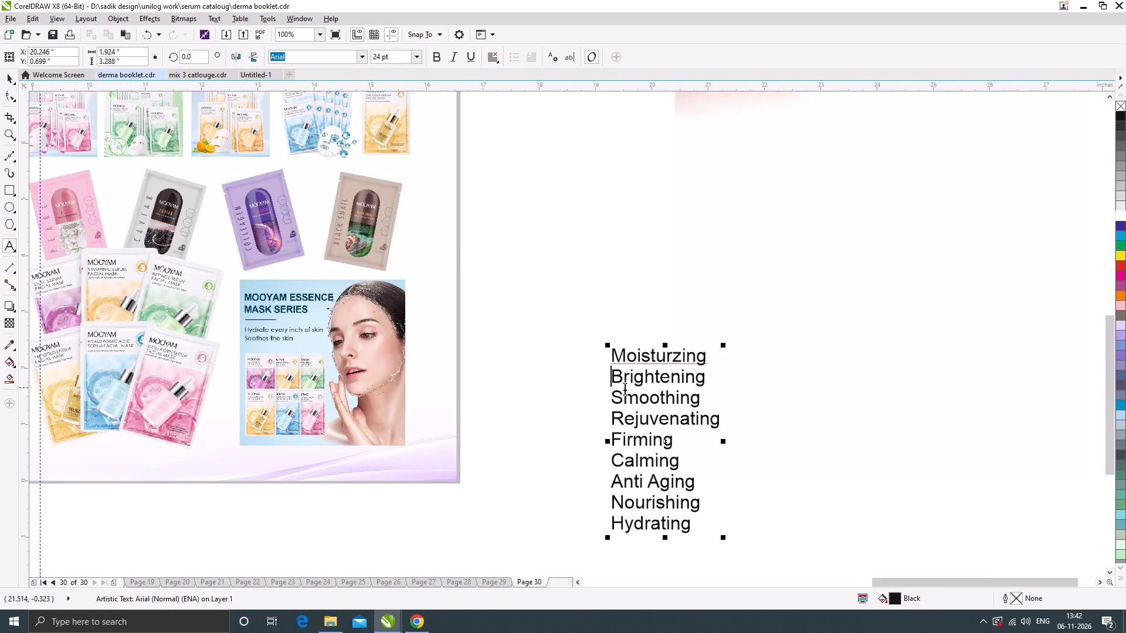
{"action": "scroll", "coordinate": [625, 387], "scroll_direction": "down", "scroll_amount": 1}
{"action": "key", "text": "BackSpace"}
{"action": "key", "text": "space"}
{"action": "key", "text": "space"}
{"action": "key", "text": "space"}
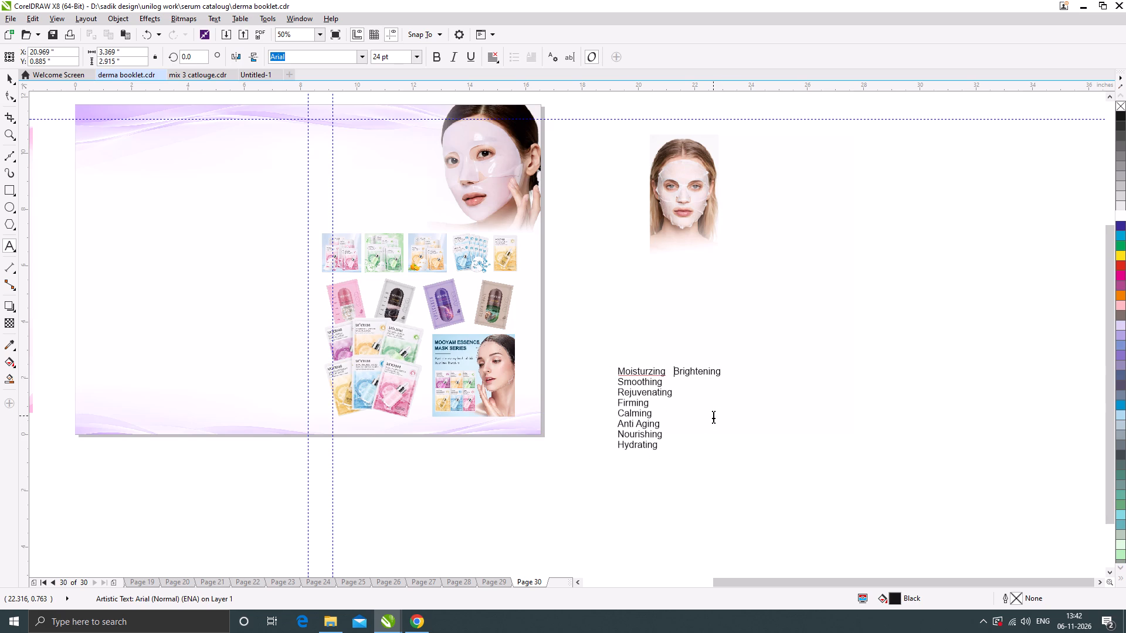
{"action": "key", "text": "space"}
{"action": "key", "text": "space"}
{"action": "scroll", "coordinate": [619, 396], "scroll_direction": "up", "scroll_amount": 1}
Bring Rejuvenating up onto the Smoothing line, spaced to align beneath Brightening.
{"action": "left_click", "coordinate": [616, 390]}
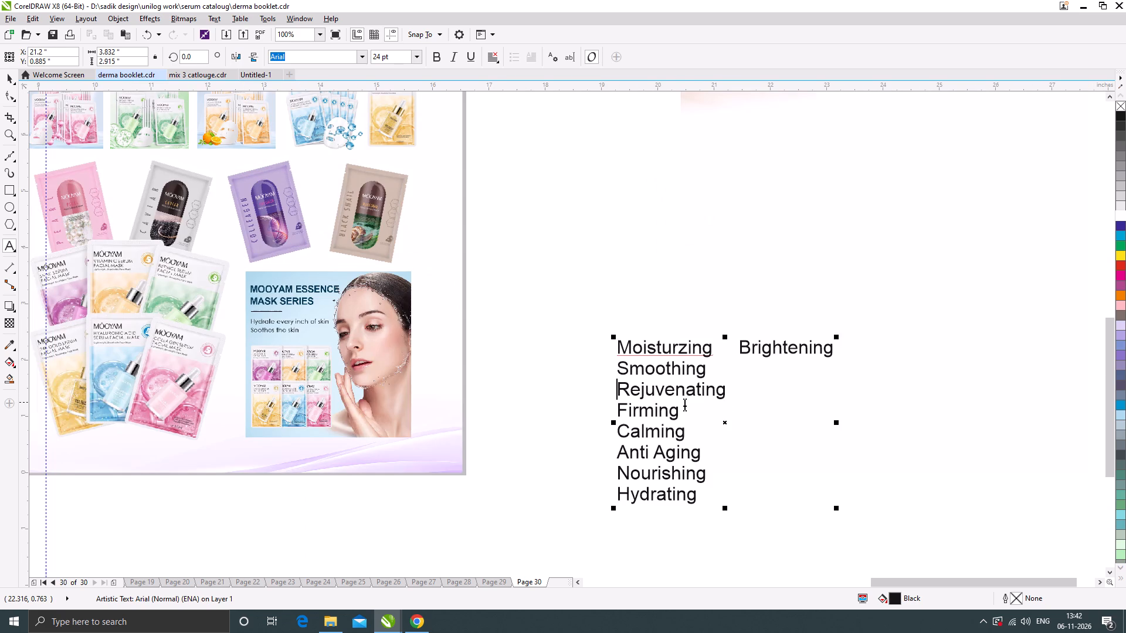
{"action": "key", "text": "BackSpace"}
{"action": "key", "text": "space"}
{"action": "key", "text": "space"}
{"action": "key", "text": "space"}
{"action": "key", "text": "space"}
{"action": "key", "text": "space"}
{"action": "key", "text": "space"}
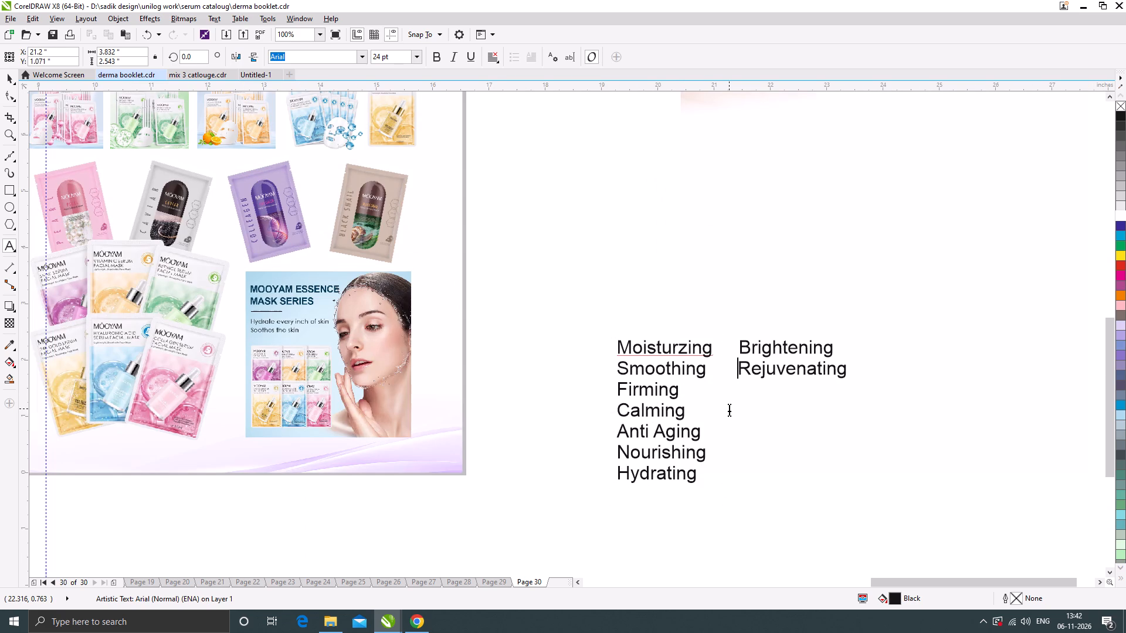
Bring Calming up onto the Firming line, spaced to align beneath Rejuvenating.
{"action": "left_click", "coordinate": [619, 433]}
{"action": "left_click", "coordinate": [622, 414]}
{"action": "key", "text": "BackSpace"}
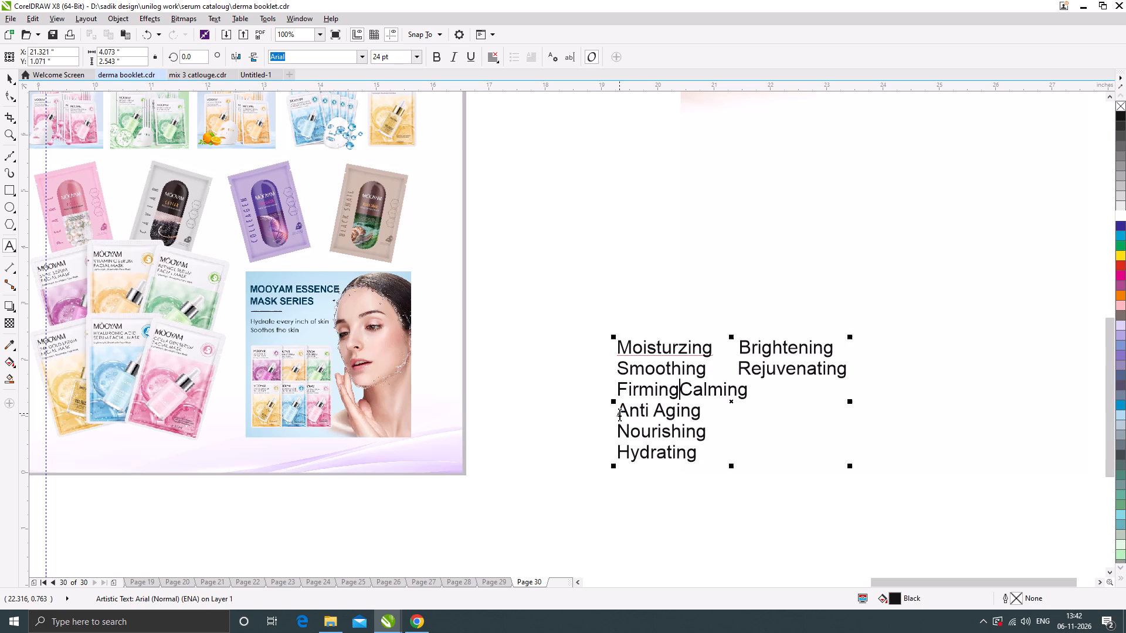
{"action": "key", "text": "space"}
{"action": "key", "text": "space"}
{"action": "key", "text": "space"}
{"action": "key", "text": "space"}
{"action": "key", "text": "space"}
{"action": "key", "text": "space"}
{"action": "key", "text": "space"}
{"action": "key", "text": "space"}
{"action": "key", "text": "space"}
{"action": "key", "text": "space"}
{"action": "key", "text": "space"}
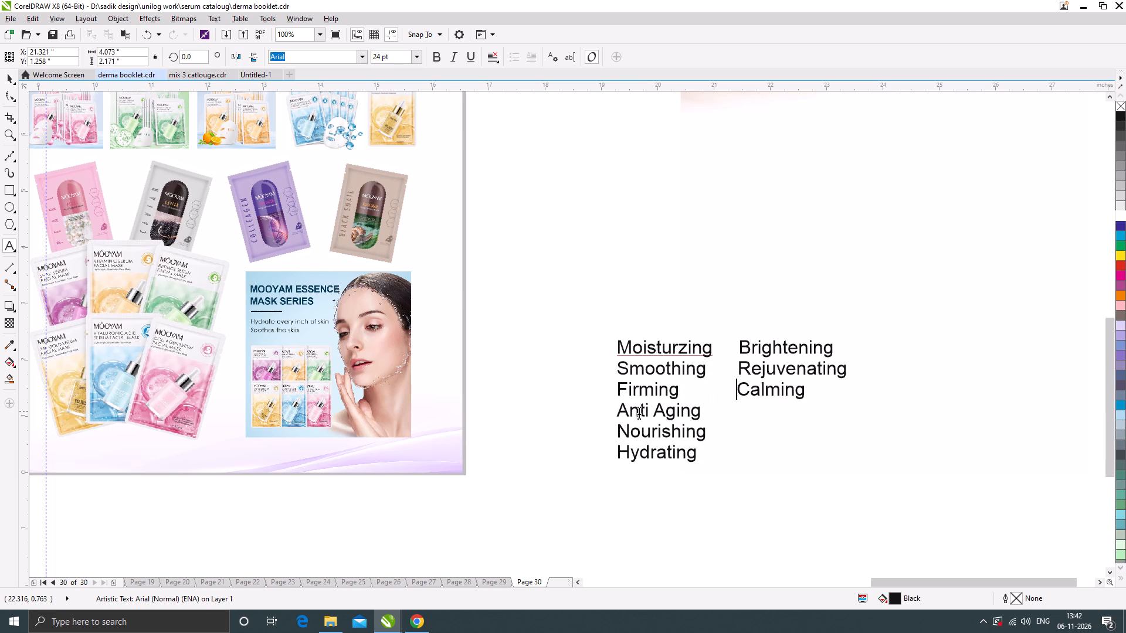
Bring Nourishing up onto the Anti Aging line, spaced to align beneath Calming.
{"action": "left_click", "coordinate": [620, 433]}
{"action": "key", "text": "BackSpace"}
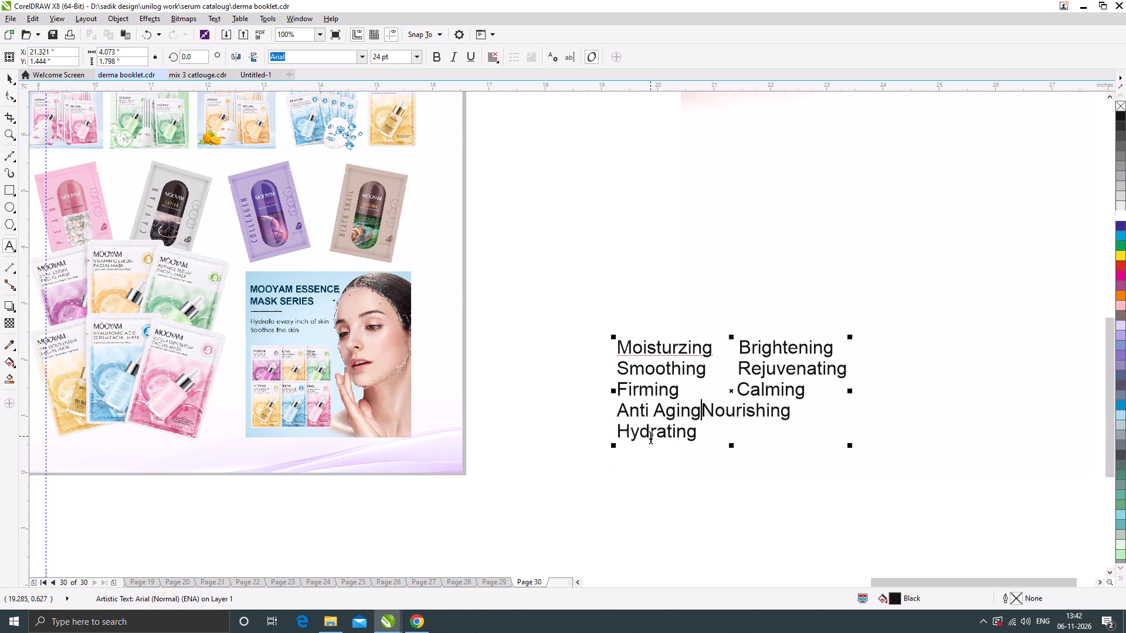
{"action": "key", "text": "space"}
{"action": "key", "text": "space"}
{"action": "key", "text": "space"}
{"action": "key", "text": "space"}
{"action": "key", "text": "space"}
{"action": "key", "text": "space"}
{"action": "key", "text": "space"}
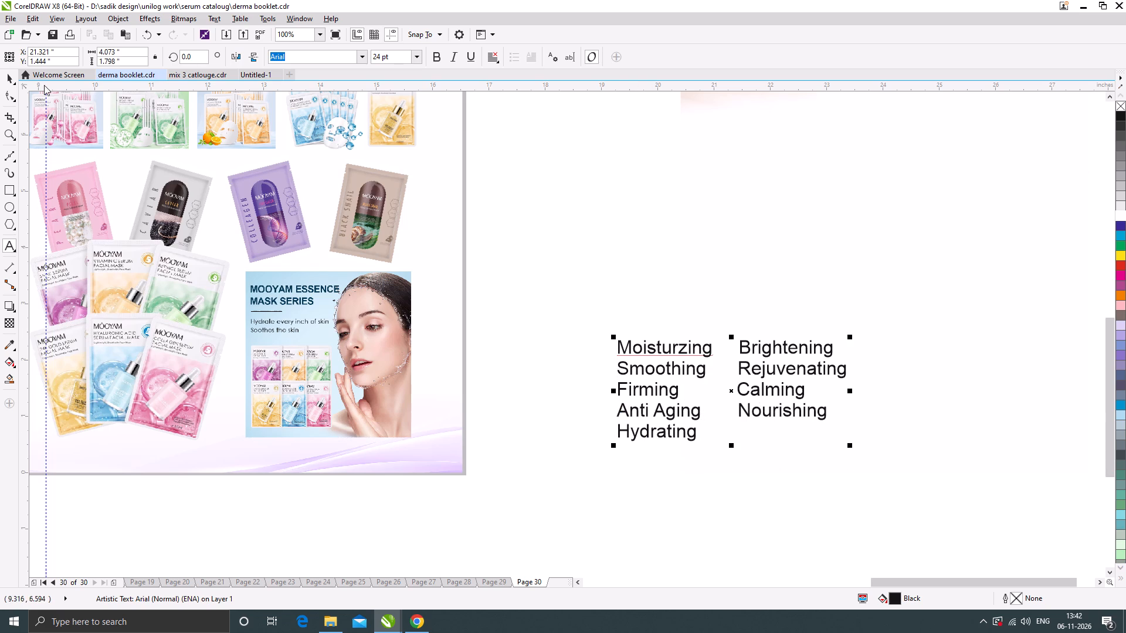
Increase the line spacing of the two-column benefits text.
{"action": "left_click", "coordinate": [4, 94]}
{"action": "left_click_drag", "start_coordinate": [612, 449], "coordinate": [611, 502]}
{"action": "scroll", "coordinate": [767, 393], "scroll_direction": "down", "scroll_amount": 1}
{"action": "left_click", "coordinate": [7, 77]}
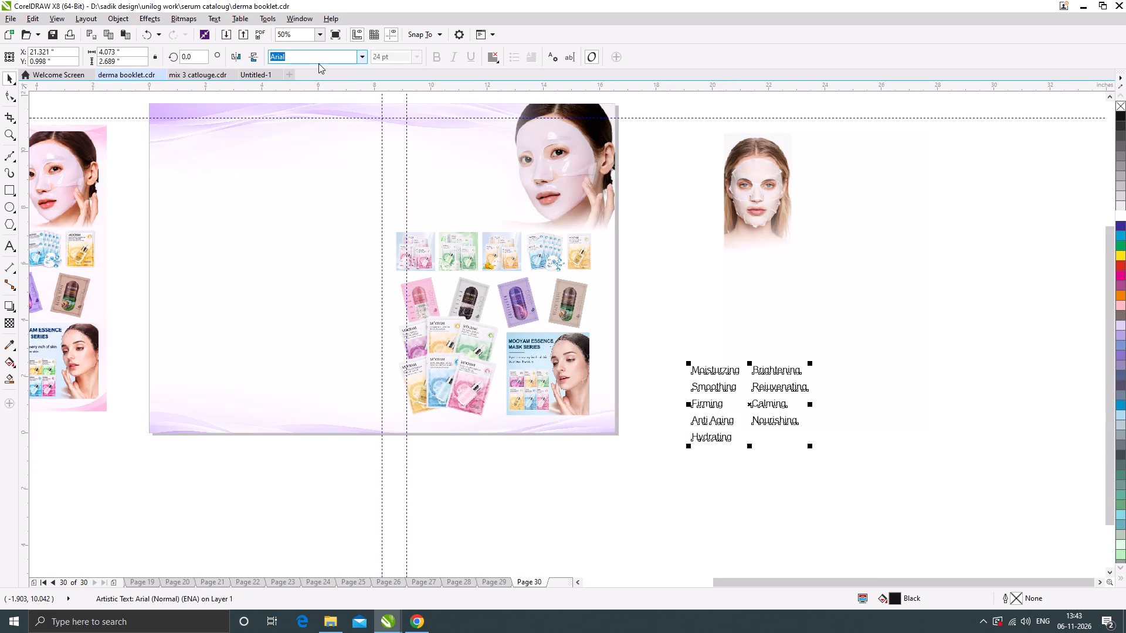
Set the benefits text in Poppins SemiBold.
{"action": "left_click", "coordinate": [362, 57]}
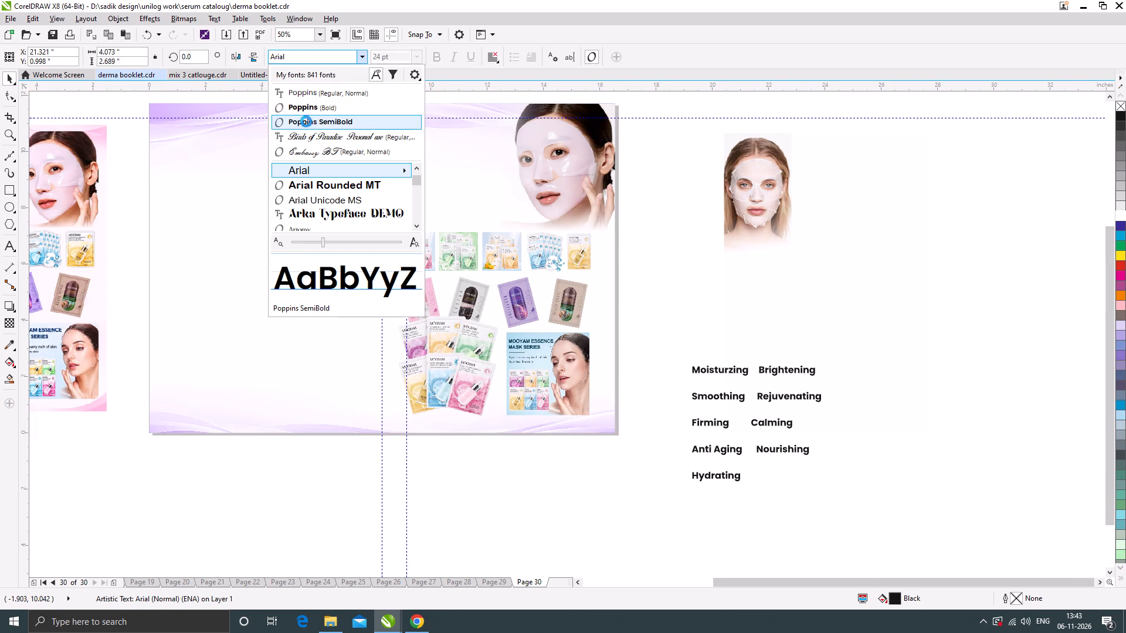
{"action": "left_click", "coordinate": [306, 121]}
Place the benefits text on page 30 beside the masked face, above the product packs, scaled to about 14.4 pt.
{"action": "scroll", "coordinate": [783, 390], "scroll_direction": "down", "scroll_amount": 1}
{"action": "left_click_drag", "start_coordinate": [774, 393], "coordinate": [622, 270]}
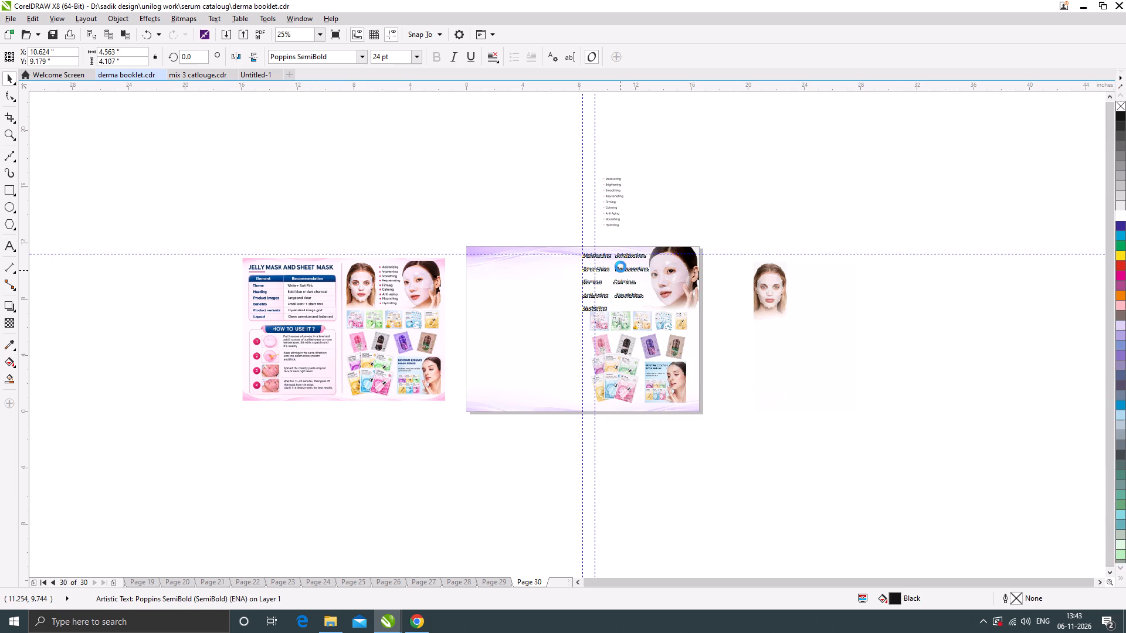
{"action": "scroll", "coordinate": [639, 261], "scroll_direction": "up", "scroll_amount": 2}
{"action": "left_click_drag", "start_coordinate": [657, 240], "coordinate": [624, 252]}
{"action": "left_click_drag", "start_coordinate": [578, 286], "coordinate": [598, 277]}
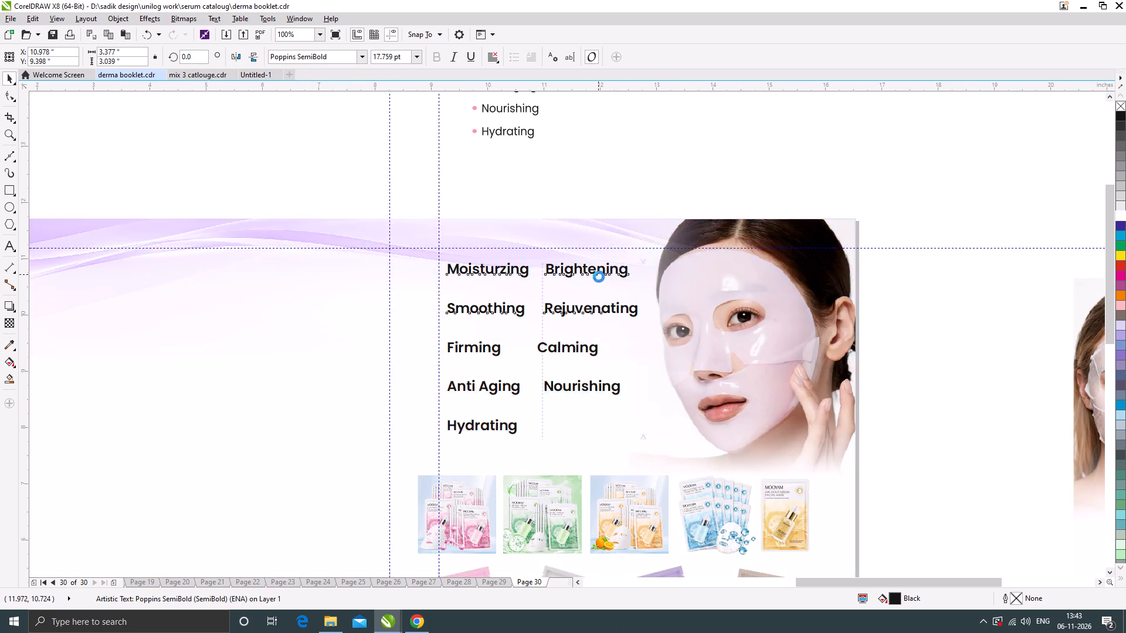
{"action": "scroll", "coordinate": [602, 277], "scroll_direction": "down", "scroll_amount": 1}
{"action": "scroll", "coordinate": [530, 282], "scroll_direction": "down", "scroll_amount": 1}
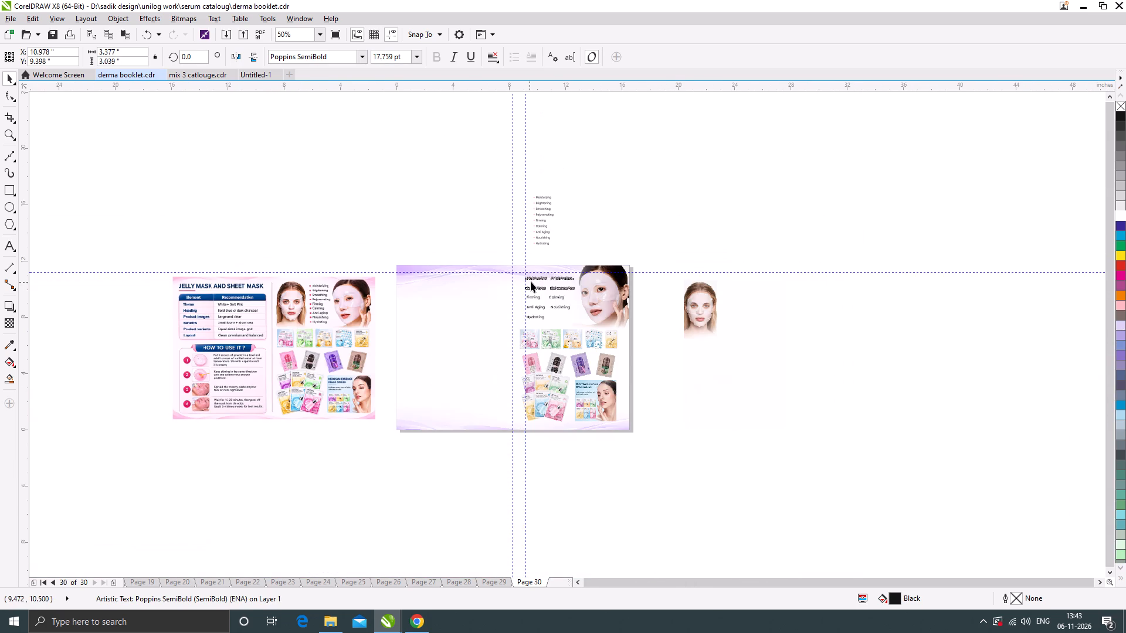
{"action": "scroll", "coordinate": [541, 275], "scroll_direction": "up", "scroll_amount": 2}
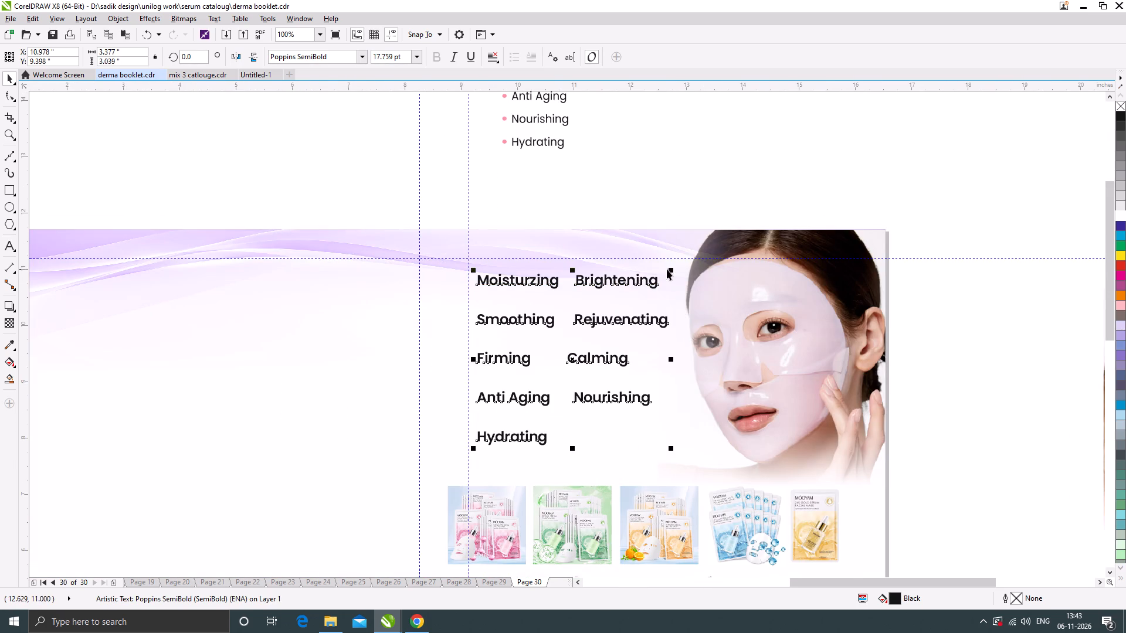
{"action": "left_click_drag", "start_coordinate": [670, 269], "coordinate": [635, 277]}
{"action": "left_click_drag", "start_coordinate": [568, 345], "coordinate": [572, 339]}
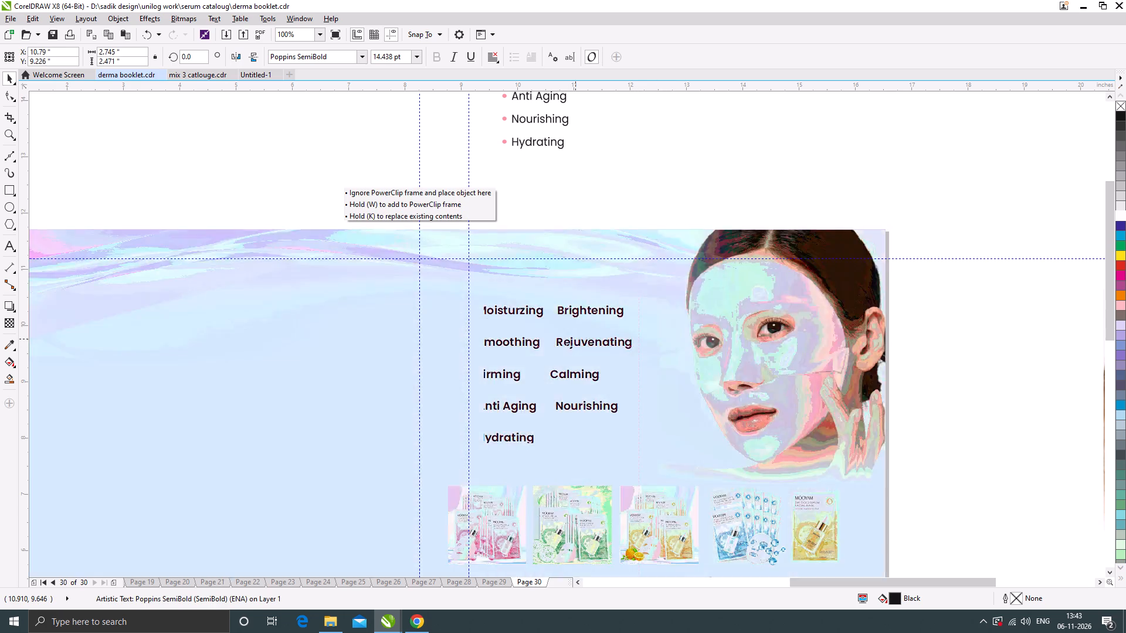
{"action": "left_click_drag", "start_coordinate": [572, 339], "coordinate": [579, 339]}
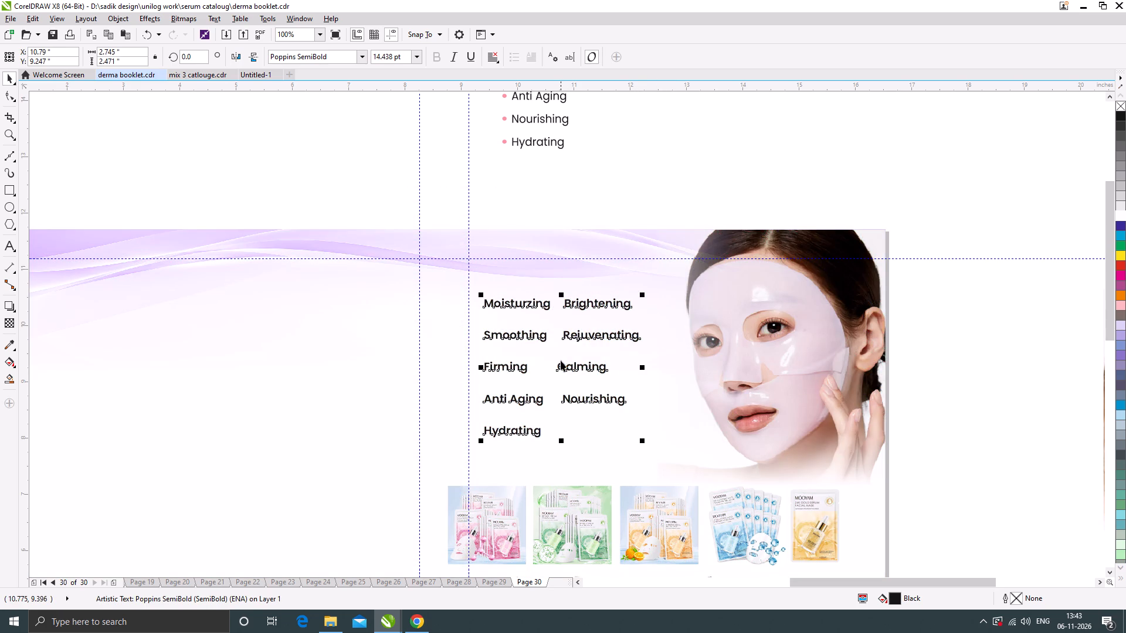
Space Calming over to line up with the other words in the second column.
{"action": "double_click", "coordinate": [561, 366]}
{"action": "key", "text": "space"}
{"action": "key", "text": "space"}
{"action": "key", "text": "space"}
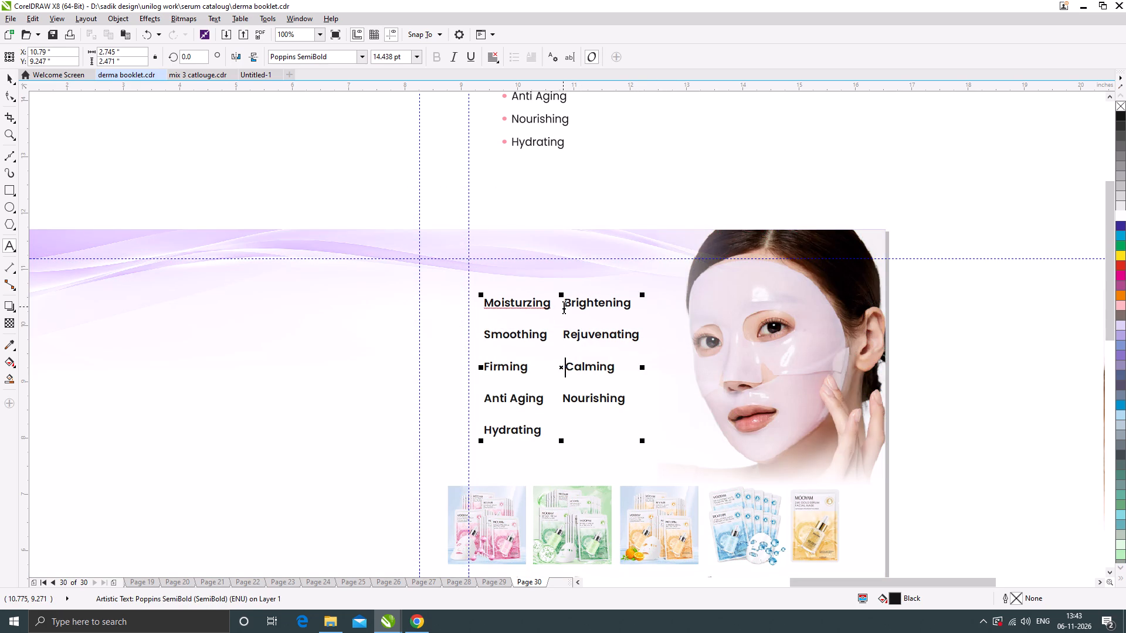
Widen the gap before Brightening and Rejuvenating by two spaces each and before Nourishing by four spaces.
{"action": "left_click", "coordinate": [564, 306]}
{"action": "key", "text": "space"}
{"action": "key", "text": "space"}
{"action": "left_click", "coordinate": [562, 341]}
{"action": "key", "text": "space"}
{"action": "key", "text": "space"}
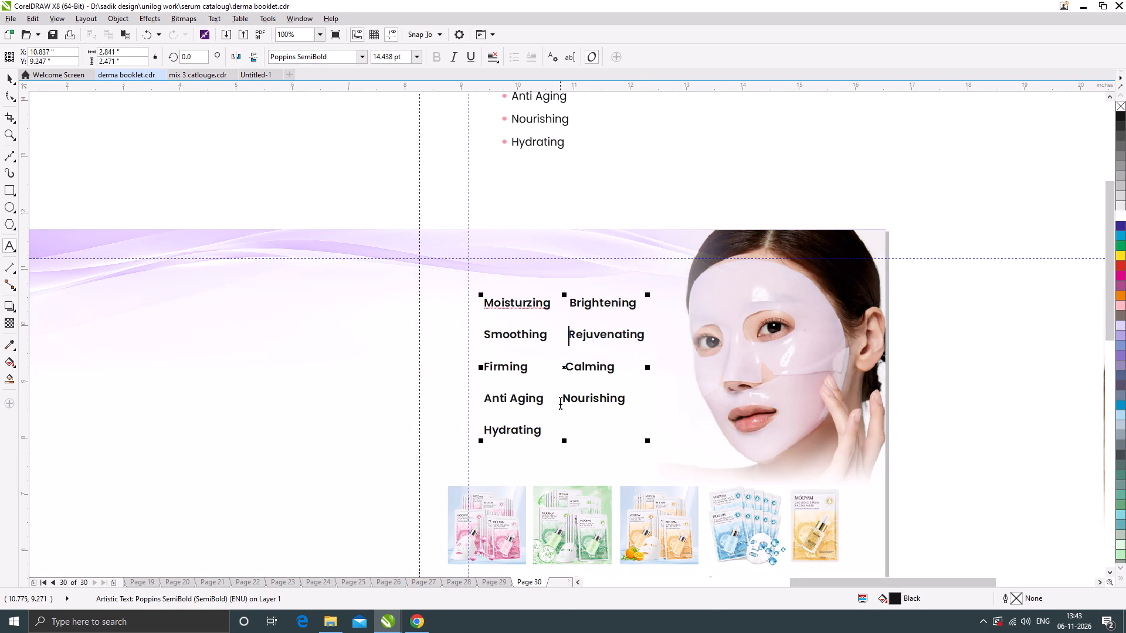
{"action": "left_click", "coordinate": [562, 402]}
{"action": "key", "text": "space"}
{"action": "key", "text": "space"}
{"action": "key", "text": "space"}
{"action": "key", "text": "space"}
Space Calming, Rejuvenating and Brightening over to line up with Nourishing in the second column.
{"action": "left_click", "coordinate": [567, 371]}
{"action": "key", "text": "space"}
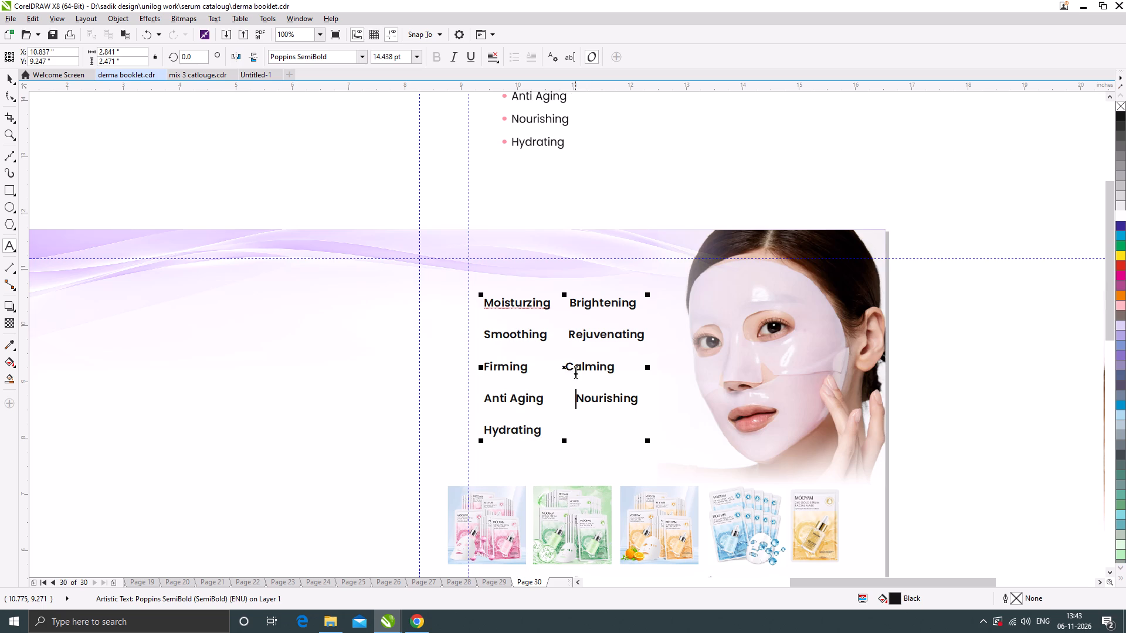
{"action": "left_click", "coordinate": [566, 372]}
{"action": "key", "text": "space"}
{"action": "key", "text": "space"}
{"action": "key", "text": "space"}
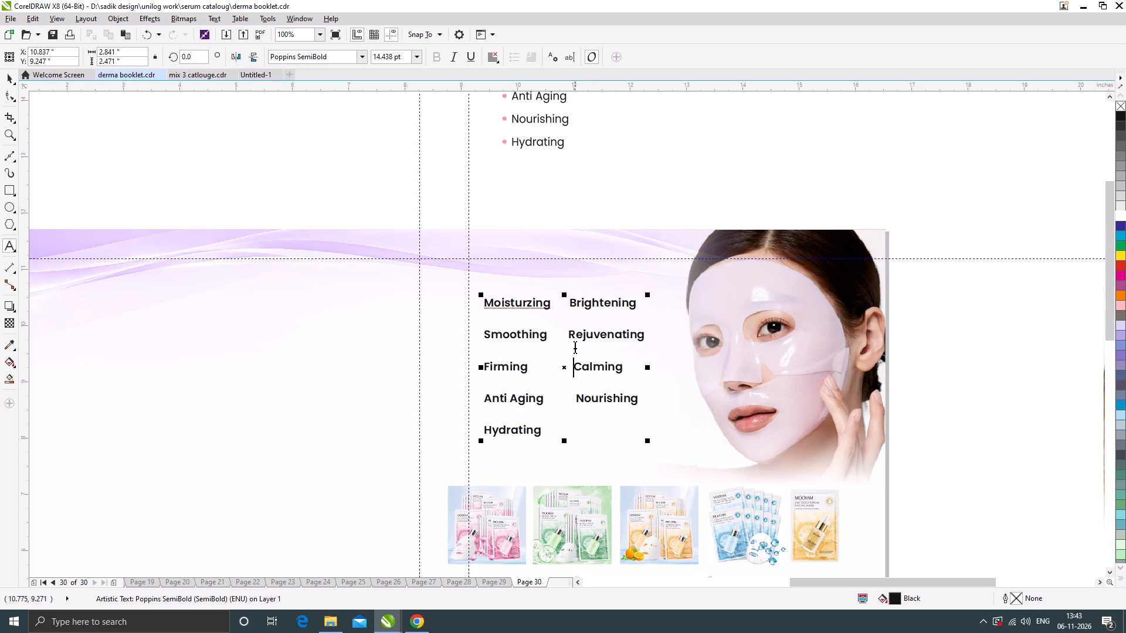
{"action": "left_click", "coordinate": [569, 337]}
{"action": "key", "text": "space"}
{"action": "key", "text": "space"}
{"action": "left_click", "coordinate": [570, 305]}
{"action": "key", "text": "space"}
{"action": "key", "text": "space"}
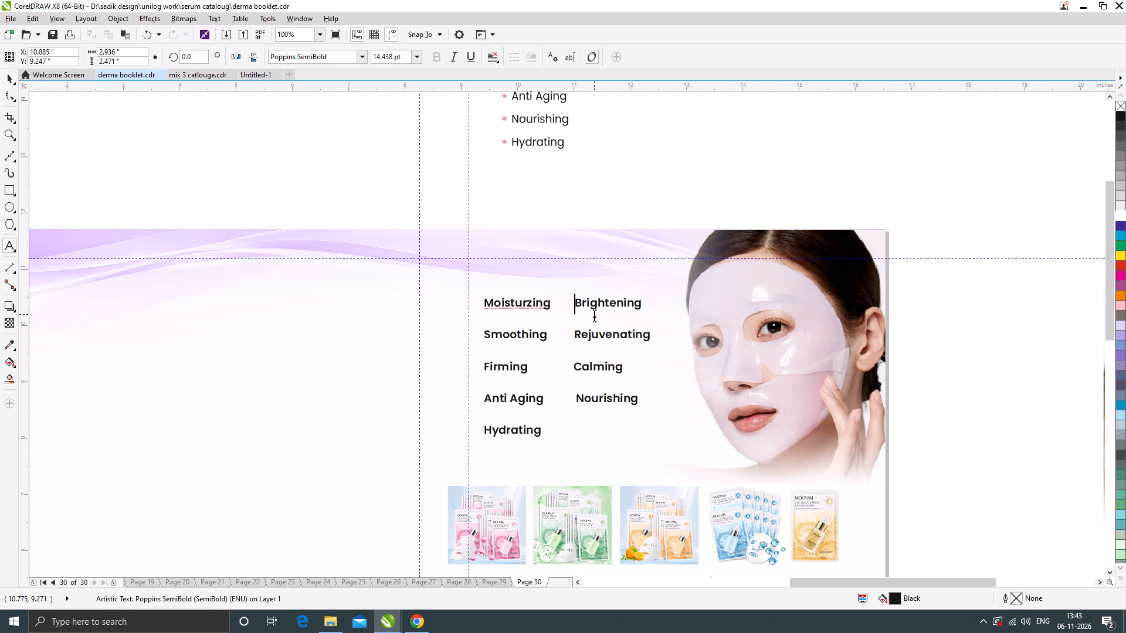
Shift all four second-column words, Brightening, Rejuvenating, Calming and Nourishing, outward by two more spaces each.
{"action": "scroll", "coordinate": [580, 327], "scroll_direction": "down", "scroll_amount": 1}
{"action": "scroll", "coordinate": [579, 328], "scroll_direction": "up", "scroll_amount": 1}
{"action": "key", "text": "space"}
{"action": "key", "text": "space"}
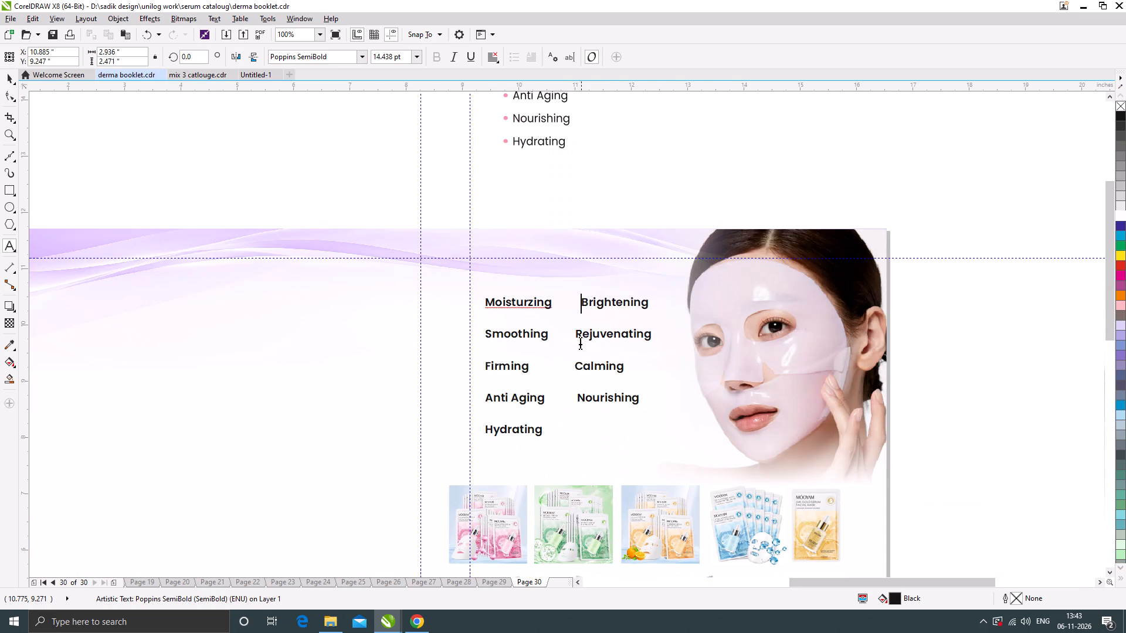
{"action": "left_click", "coordinate": [576, 338]}
{"action": "key", "text": "space"}
{"action": "key", "text": "space"}
{"action": "left_click", "coordinate": [577, 368]}
{"action": "key", "text": "space"}
{"action": "key", "text": "space"}
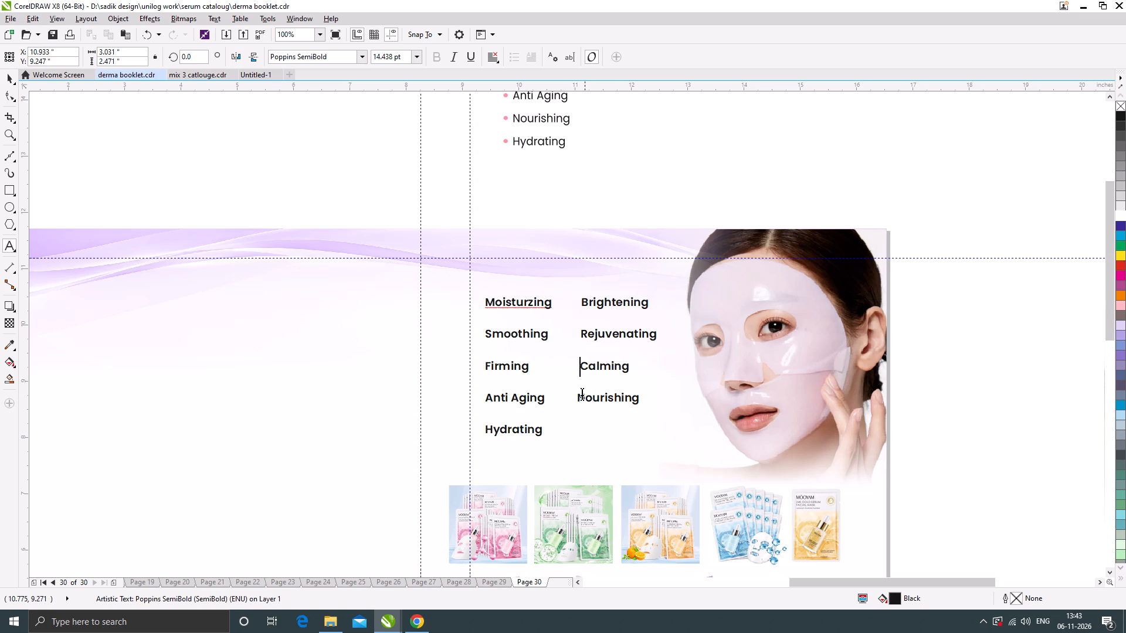
{"action": "left_click", "coordinate": [578, 397]}
{"action": "key", "text": "space"}
{"action": "key", "text": "space"}
{"action": "left_click", "coordinate": [12, 79]}
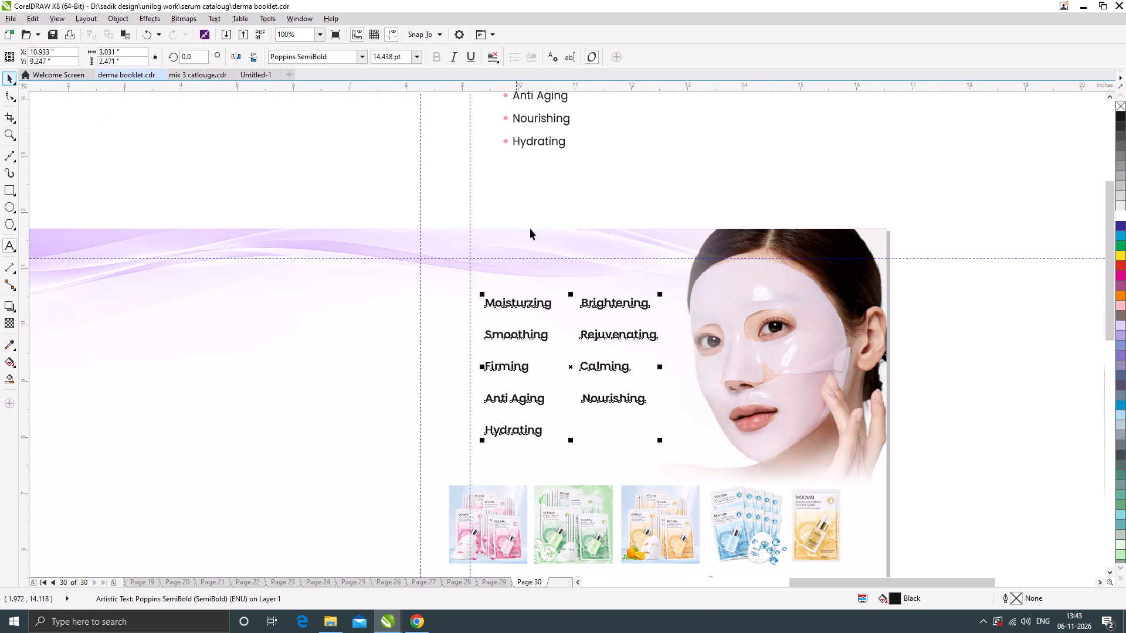
Delete the spare blonde masked-face photo frame from the empty area beside page 30.
{"action": "scroll", "coordinate": [552, 255], "scroll_direction": "down", "scroll_amount": 1}
{"action": "left_click", "coordinate": [829, 392]}
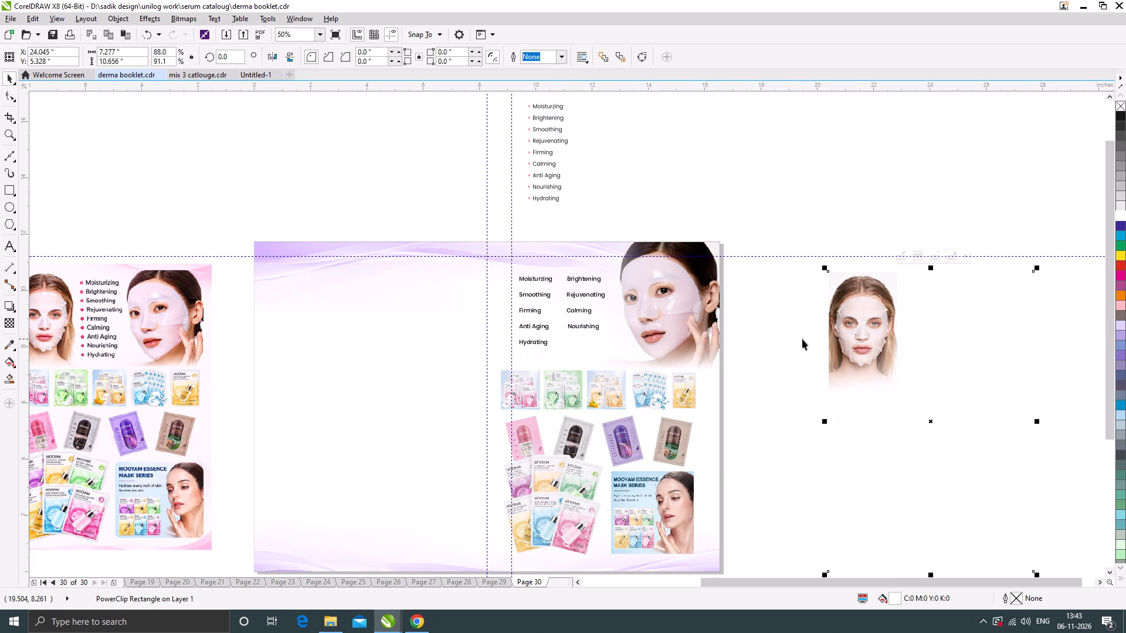
{"action": "key", "text": "Delete"}
{"action": "left_click", "coordinate": [781, 356]}
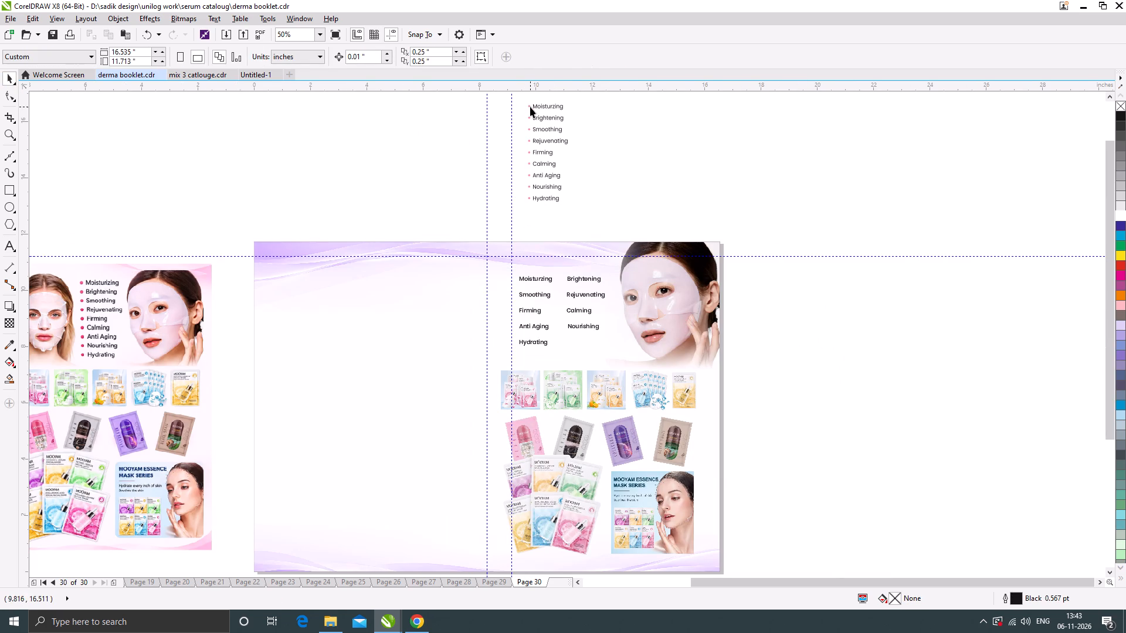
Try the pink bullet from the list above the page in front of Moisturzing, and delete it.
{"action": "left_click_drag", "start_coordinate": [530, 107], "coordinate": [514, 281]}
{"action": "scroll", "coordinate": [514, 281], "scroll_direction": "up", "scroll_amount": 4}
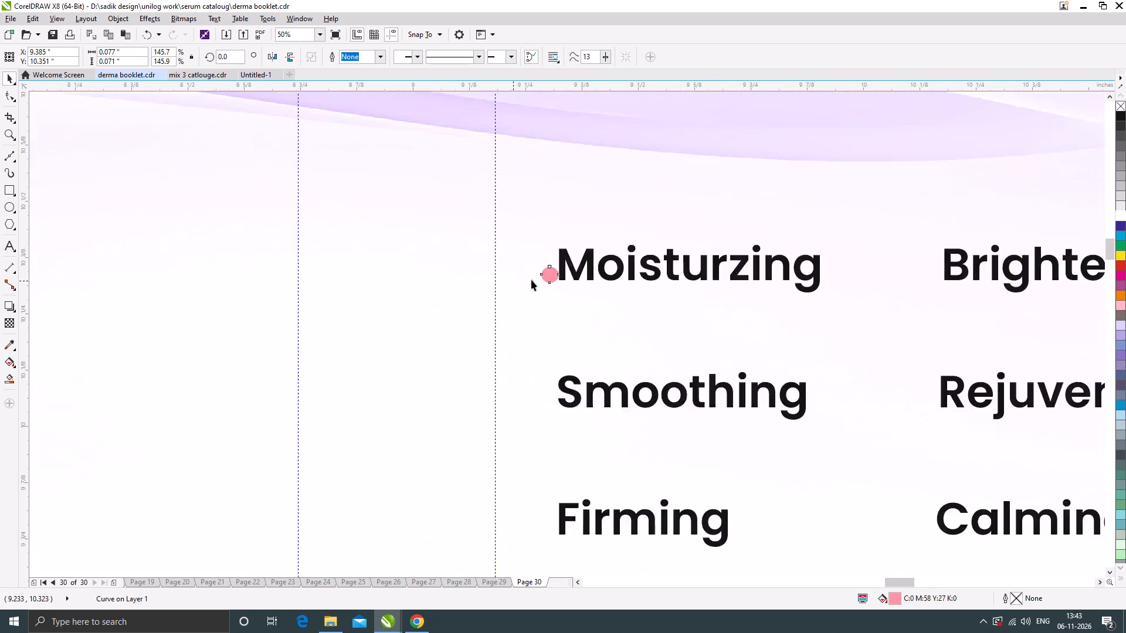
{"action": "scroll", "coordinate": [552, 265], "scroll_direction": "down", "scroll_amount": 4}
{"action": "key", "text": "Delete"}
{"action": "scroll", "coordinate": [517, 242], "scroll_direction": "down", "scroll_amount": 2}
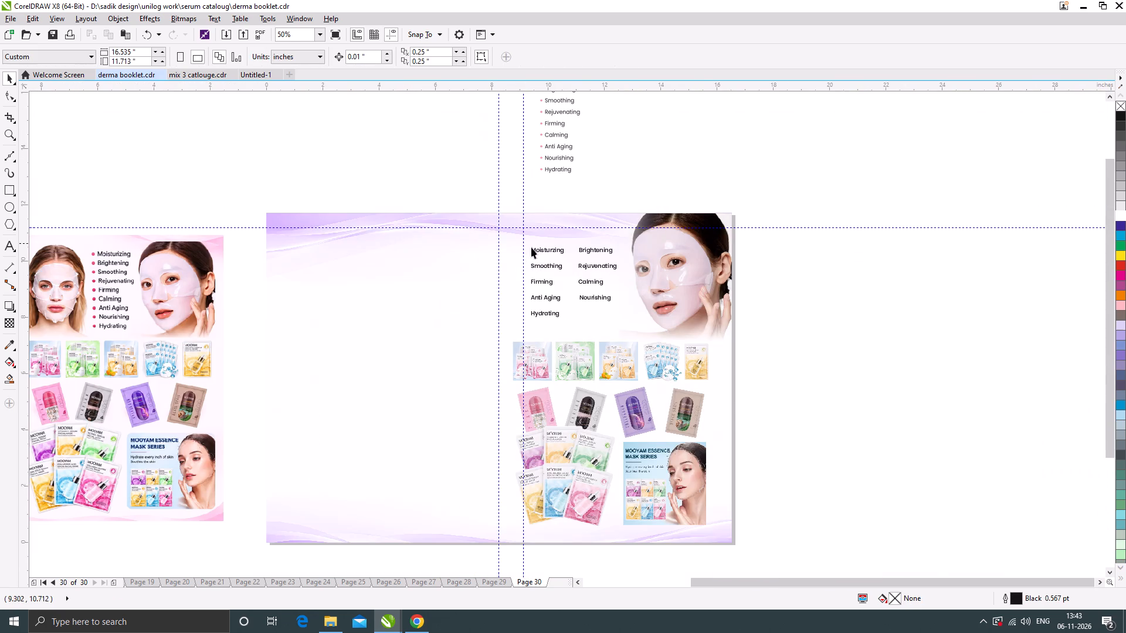
Copy a purple bullet from the Key Ingredients list on page 29 and place it before Moisturzing on page 30.
{"action": "left_click", "coordinate": [490, 581]}
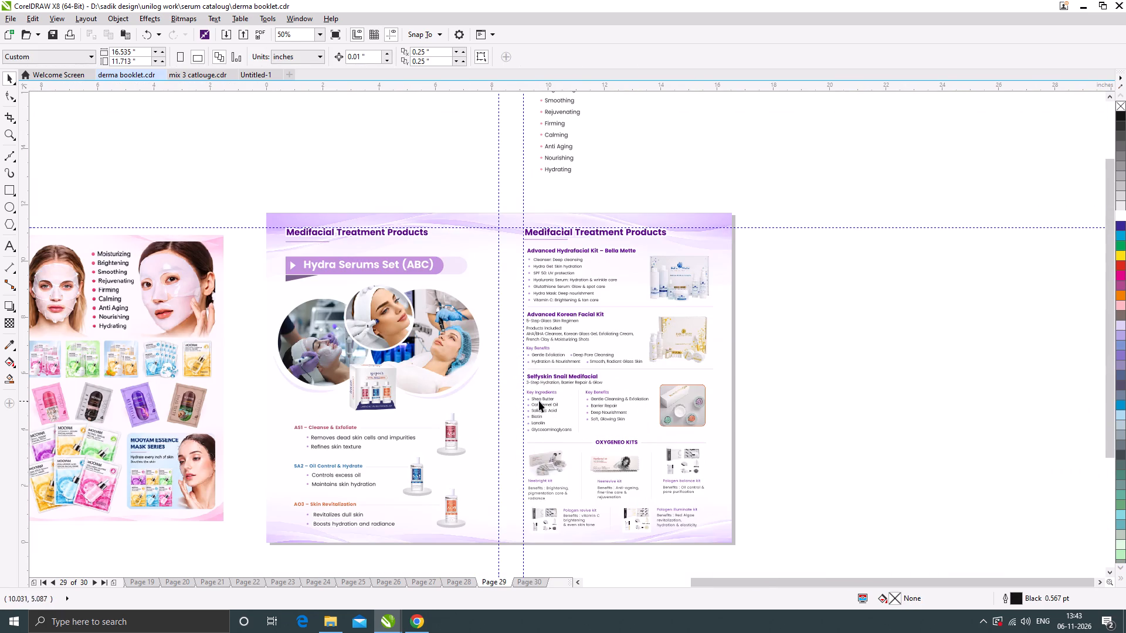
{"action": "left_click_drag", "start_coordinate": [528, 400], "coordinate": [810, 373]}
{"action": "right_click", "coordinate": [810, 373]}
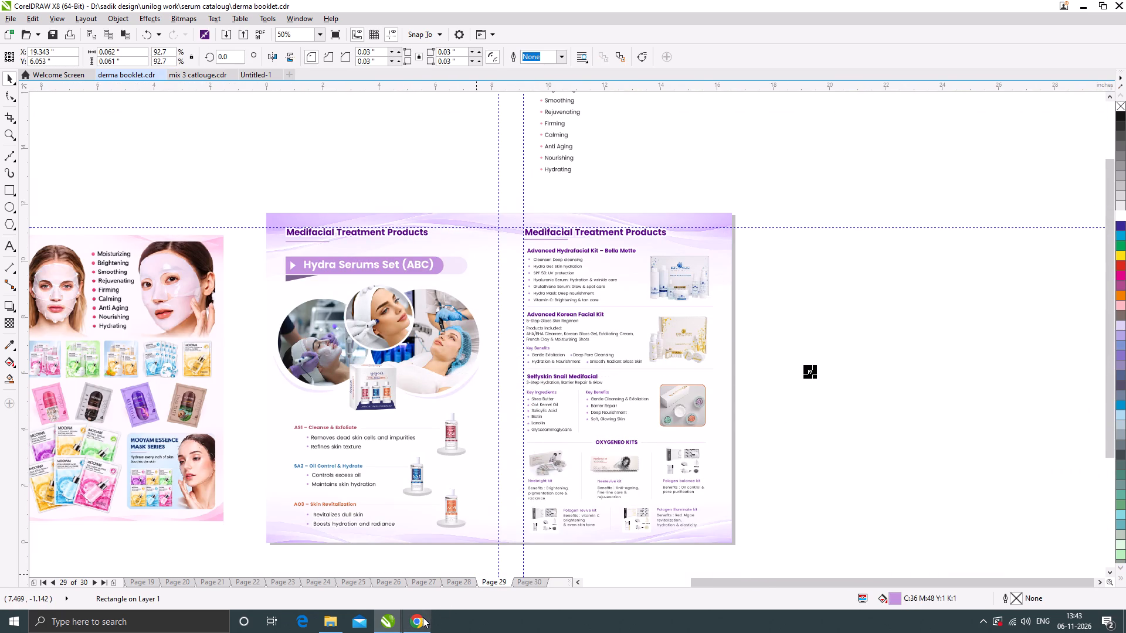
{"action": "left_click", "coordinate": [517, 582]}
{"action": "left_click_drag", "start_coordinate": [810, 373], "coordinate": [533, 251]}
{"action": "scroll", "coordinate": [533, 250], "scroll_direction": "up", "scroll_amount": 3}
{"action": "left_click_drag", "start_coordinate": [531, 263], "coordinate": [500, 254]}
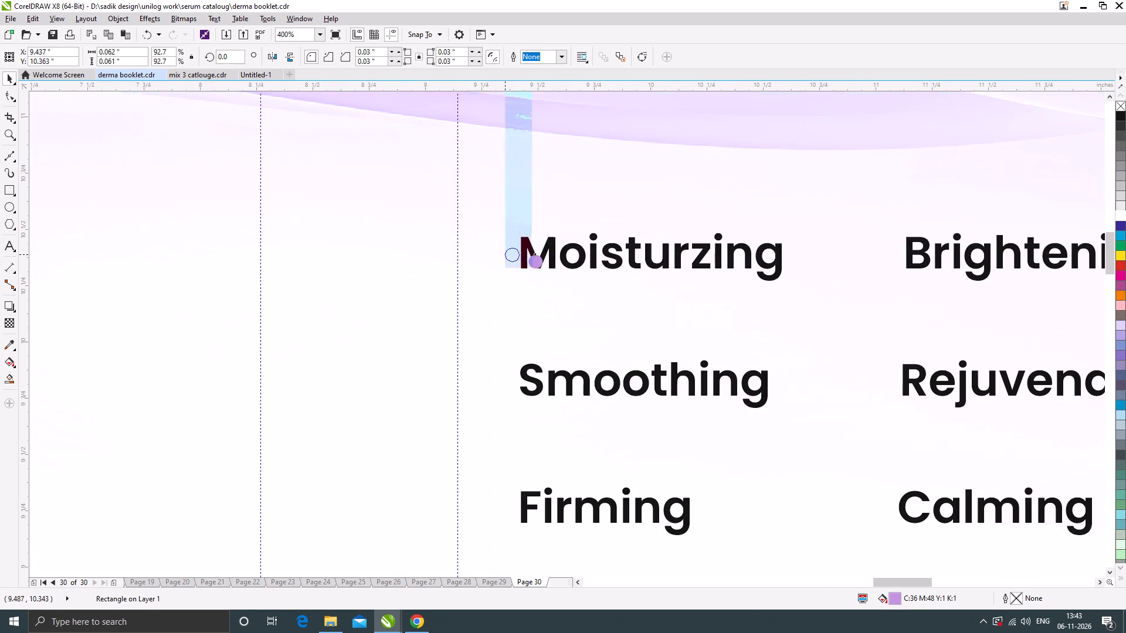
{"action": "left_click_drag", "start_coordinate": [500, 254], "coordinate": [472, 253]}
Enlarge the purple bullet to about 0.093 in wide and centre it on the Moisturzing line, clear of the word.
{"action": "scroll", "coordinate": [479, 245], "scroll_direction": "up", "scroll_amount": 1}
{"action": "left_click_drag", "start_coordinate": [498, 244], "coordinate": [521, 230]}
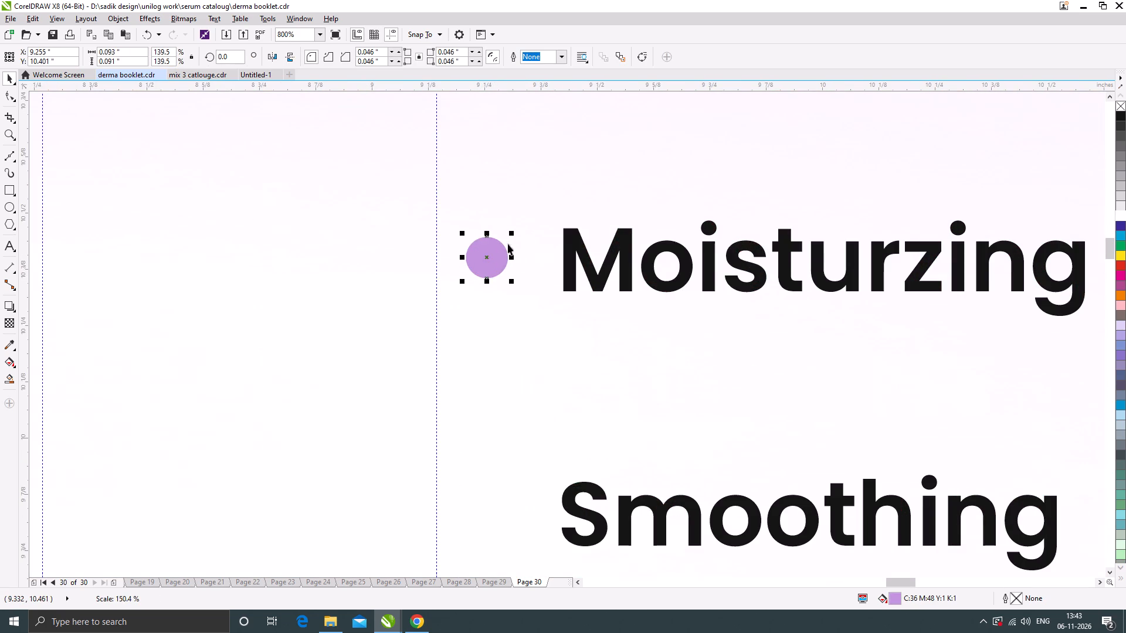
{"action": "left_click_drag", "start_coordinate": [492, 256], "coordinate": [477, 256]}
Duplicate the purple bullet straight down before Smoothing, Firming, Anti Aging and Hydrating in the first column.
{"action": "scroll", "coordinate": [477, 256], "scroll_direction": "down", "scroll_amount": 1}
{"action": "left_click_drag", "start_coordinate": [478, 256], "coordinate": [490, 362]}
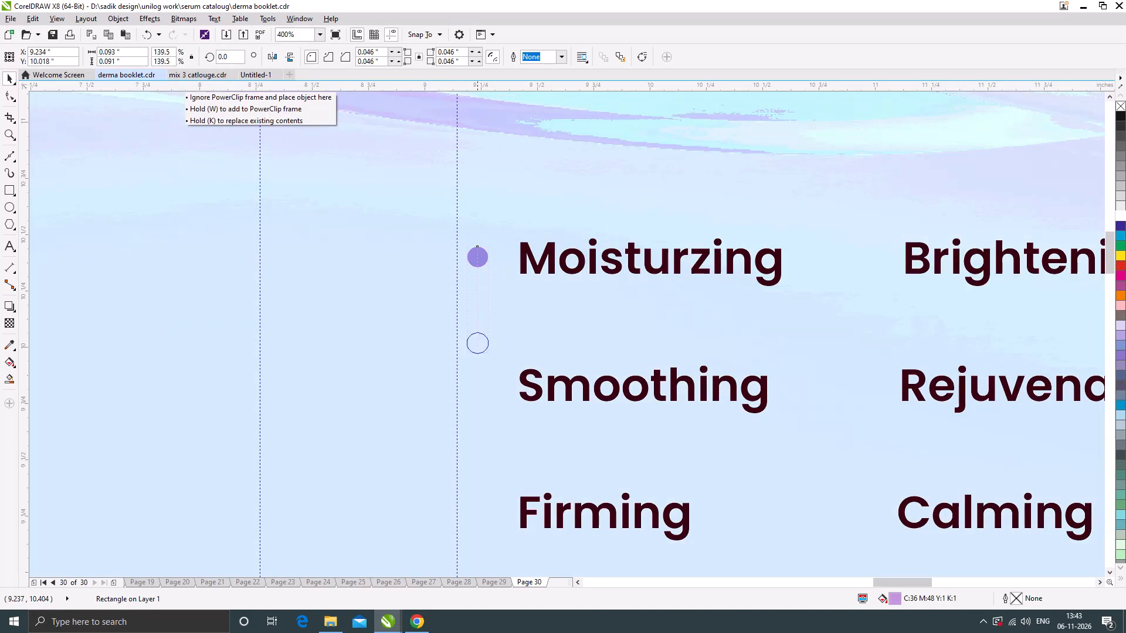
{"action": "left_click_drag", "start_coordinate": [490, 362], "coordinate": [491, 384]}
{"action": "right_click", "coordinate": [491, 384], "text": "shift"}
{"action": "scroll", "coordinate": [518, 288], "scroll_direction": "down", "scroll_amount": 1}
{"action": "scroll", "coordinate": [504, 402], "scroll_direction": "up", "scroll_amount": 1}
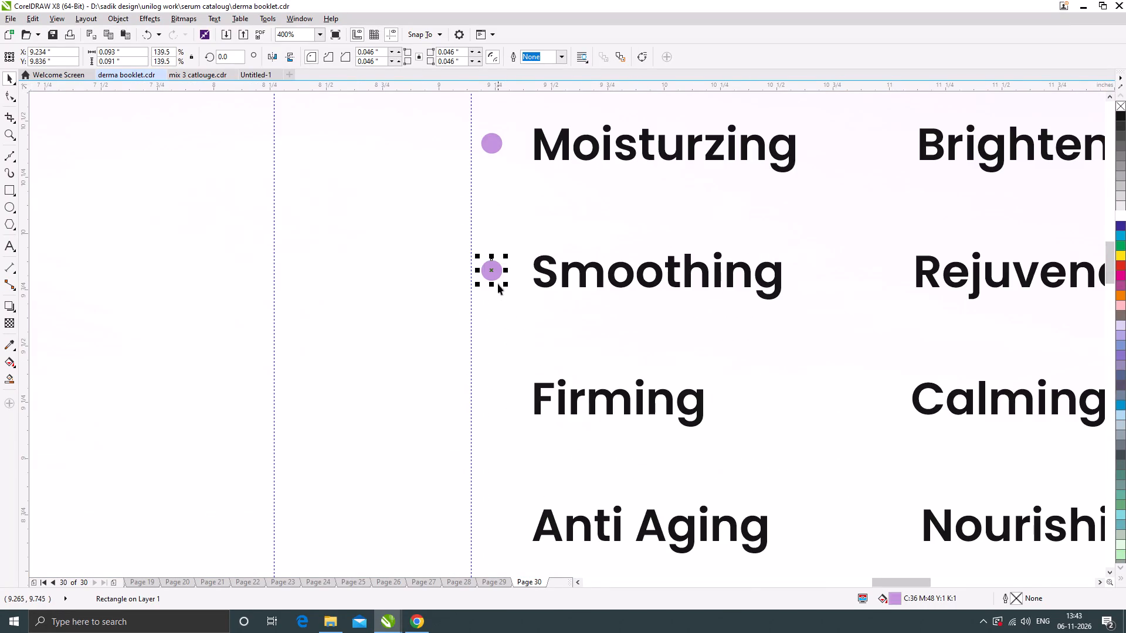
{"action": "left_click_drag", "start_coordinate": [493, 271], "coordinate": [501, 397]}
{"action": "right_click", "coordinate": [501, 397], "text": "shift"}
{"action": "scroll", "coordinate": [530, 259], "scroll_direction": "down", "scroll_amount": 2}
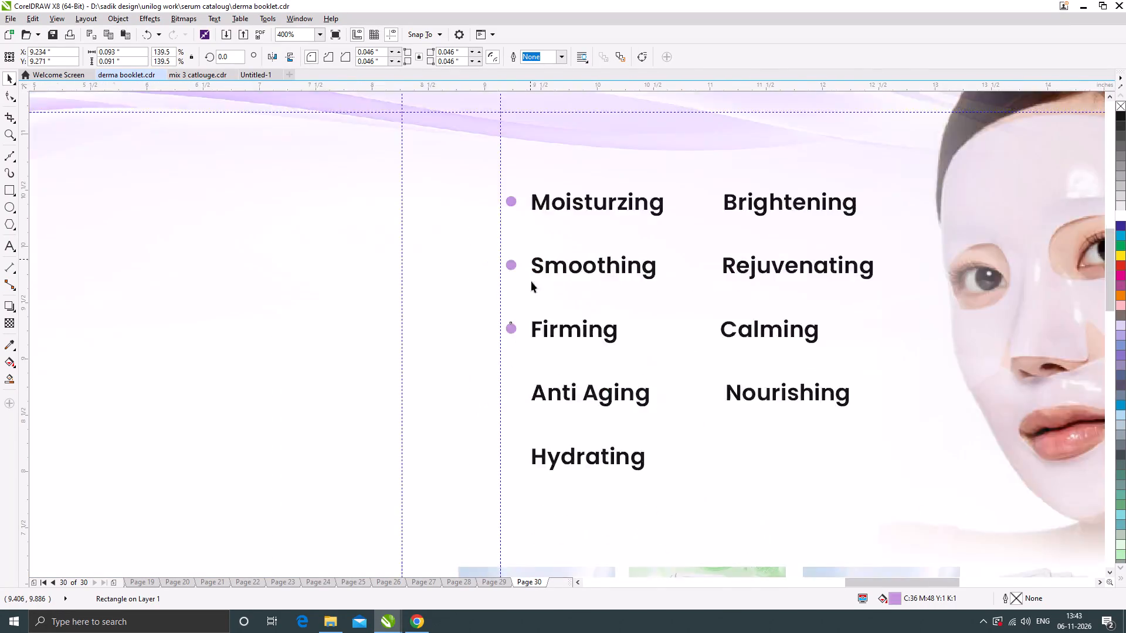
{"action": "scroll", "coordinate": [533, 381], "scroll_direction": "up", "scroll_amount": 1}
{"action": "scroll", "coordinate": [514, 239], "scroll_direction": "up", "scroll_amount": 1}
{"action": "left_click_drag", "start_coordinate": [508, 198], "coordinate": [517, 322]}
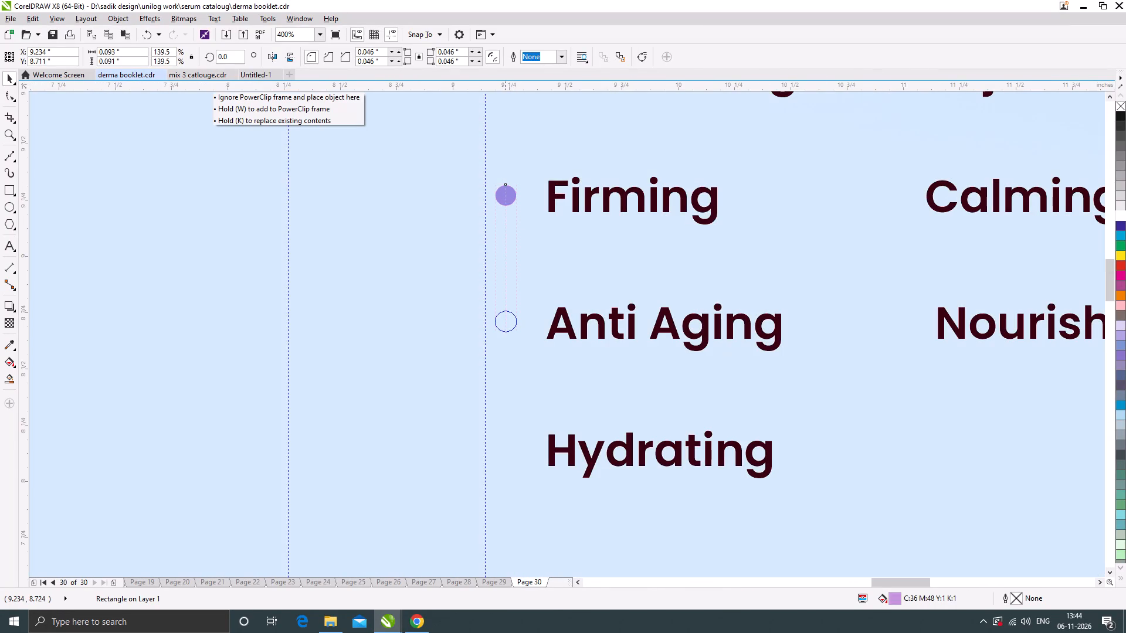
{"action": "left_click_drag", "start_coordinate": [517, 322], "coordinate": [517, 322]}
{"action": "right_click", "coordinate": [517, 322], "text": "shift"}
{"action": "left_click_drag", "start_coordinate": [504, 321], "coordinate": [503, 448]}
{"action": "right_click", "coordinate": [503, 448], "text": "shift"}
Duplicate the purple bullet from the Moisturzing line straight across to sit before Brightening in the second column.
{"action": "scroll", "coordinate": [503, 413], "scroll_direction": "down", "scroll_amount": 3}
{"action": "scroll", "coordinate": [524, 278], "scroll_direction": "up", "scroll_amount": 1}
{"action": "left_click_drag", "start_coordinate": [496, 287], "coordinate": [508, 287]}
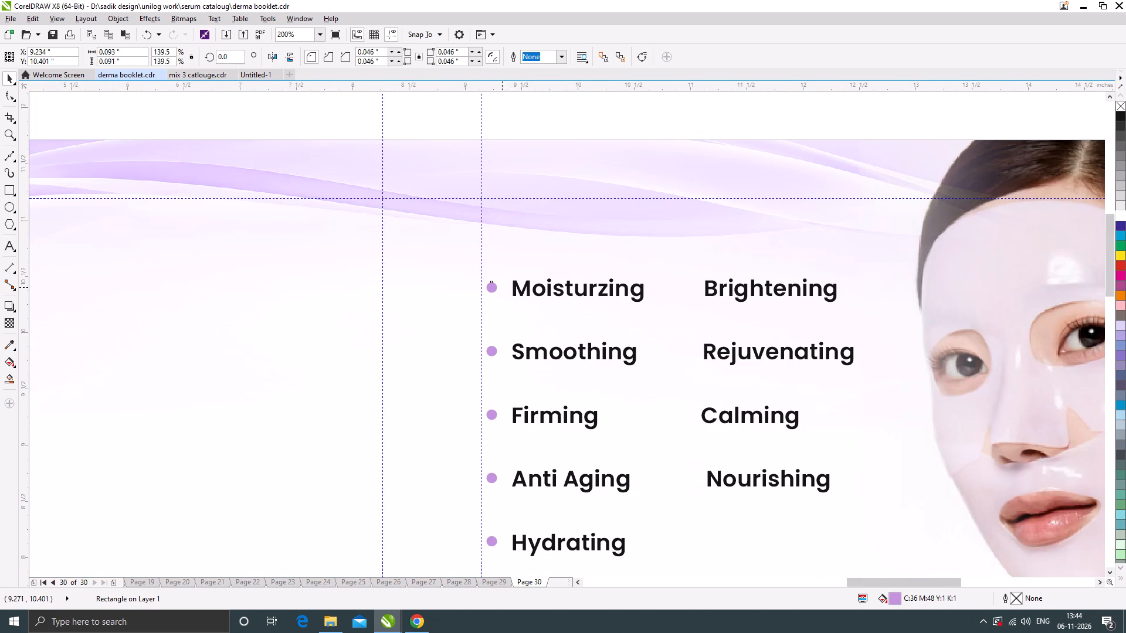
{"action": "left_click_drag", "start_coordinate": [508, 287], "coordinate": [691, 291]}
{"action": "right_click", "coordinate": [691, 291], "text": "shift"}
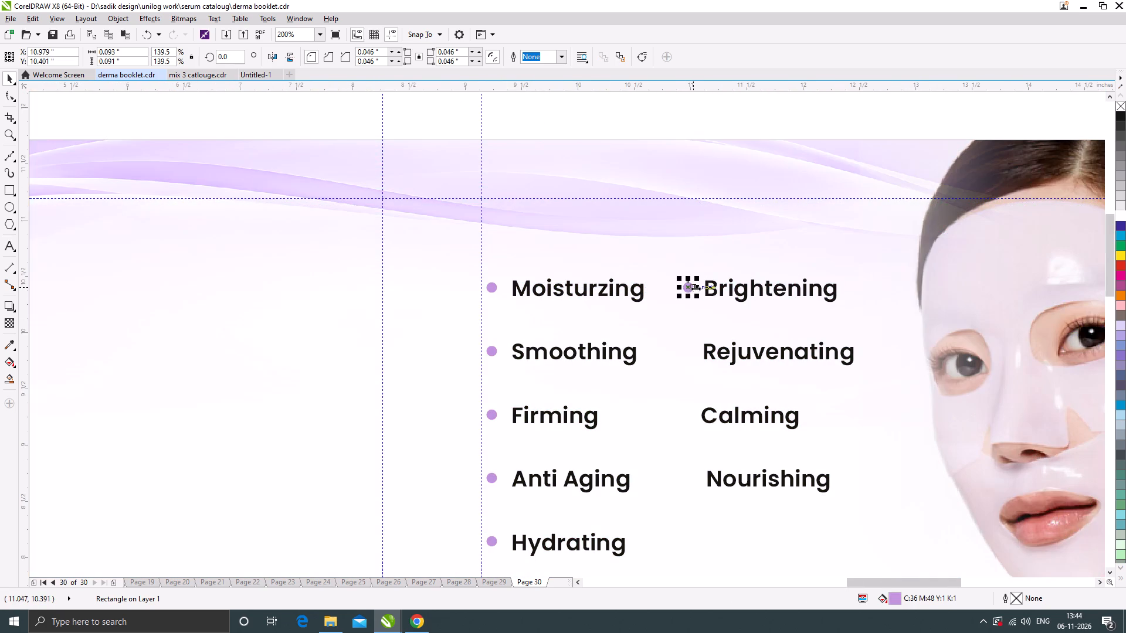
Duplicate the second-column purple bullet straight down before Rejuvenating, Calming and Nourishing, level with the first-column bullets.
{"action": "scroll", "coordinate": [696, 288], "scroll_direction": "up", "scroll_amount": 1}
{"action": "left_click_drag", "start_coordinate": [681, 290], "coordinate": [680, 416]}
{"action": "right_click", "coordinate": [680, 416], "text": "shift"}
{"action": "scroll", "coordinate": [547, 269], "scroll_direction": "down", "scroll_amount": 1}
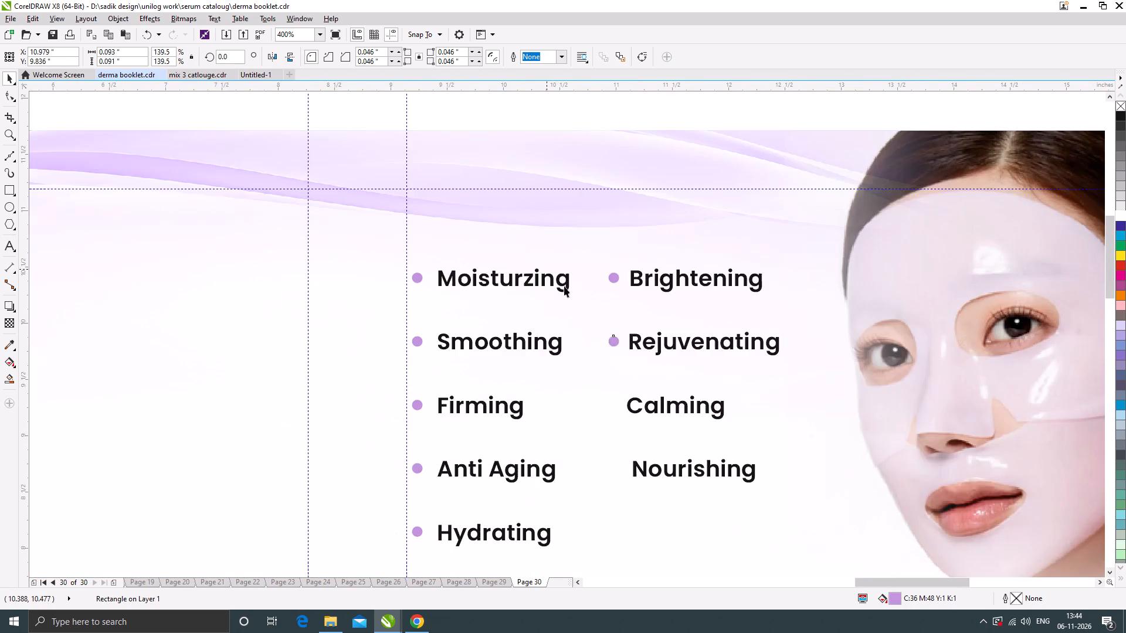
{"action": "scroll", "coordinate": [619, 393], "scroll_direction": "up", "scroll_amount": 1}
{"action": "left_click_drag", "start_coordinate": [606, 291], "coordinate": [613, 414]}
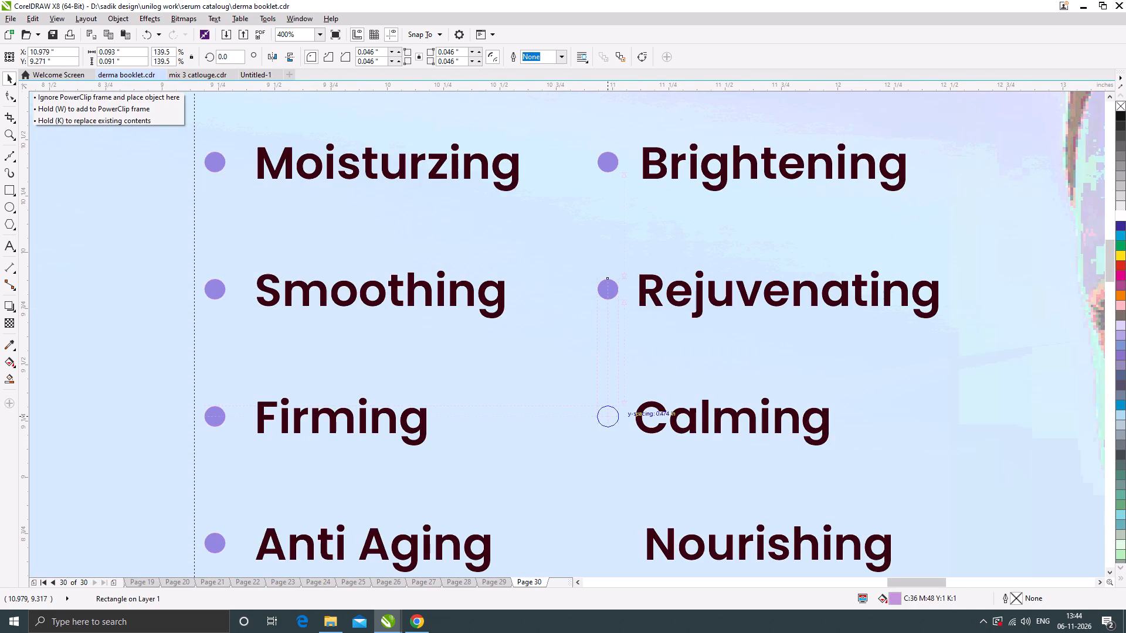
{"action": "left_click_drag", "start_coordinate": [613, 414], "coordinate": [613, 415]}
{"action": "right_click", "coordinate": [613, 415], "text": "shift"}
{"action": "scroll", "coordinate": [578, 277], "scroll_direction": "down", "scroll_amount": 1}
{"action": "scroll", "coordinate": [611, 387], "scroll_direction": "up", "scroll_amount": 1}
{"action": "left_click_drag", "start_coordinate": [576, 305], "coordinate": [585, 392]}
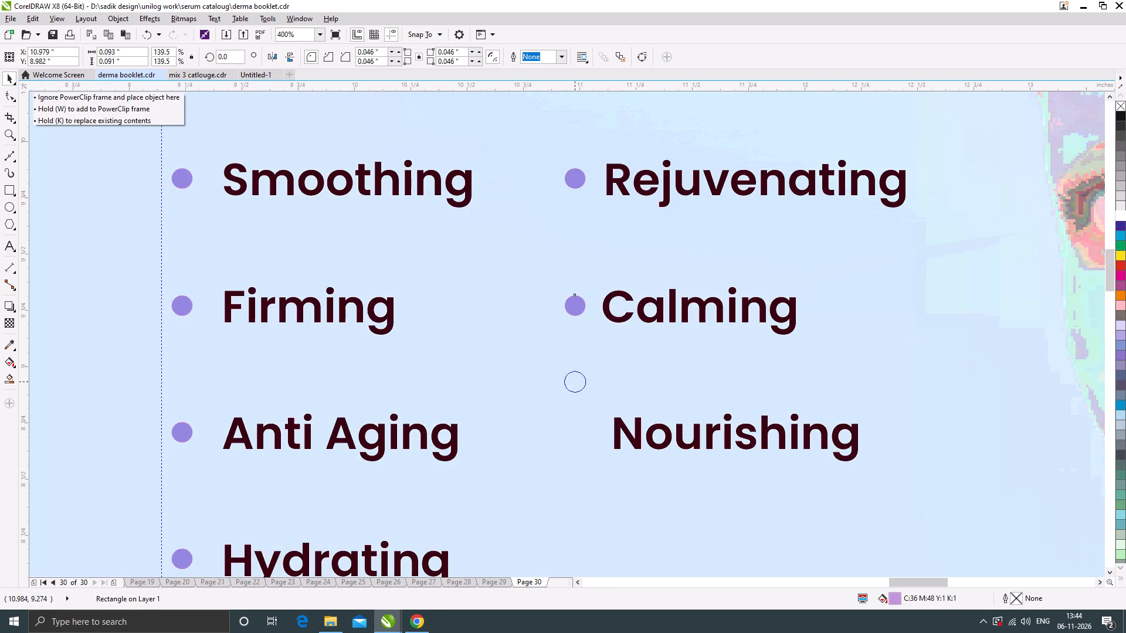
{"action": "left_click_drag", "start_coordinate": [585, 392], "coordinate": [588, 433]}
{"action": "right_click", "coordinate": [588, 433], "text": "shift"}
{"action": "scroll", "coordinate": [574, 377], "scroll_direction": "down", "scroll_amount": 2}
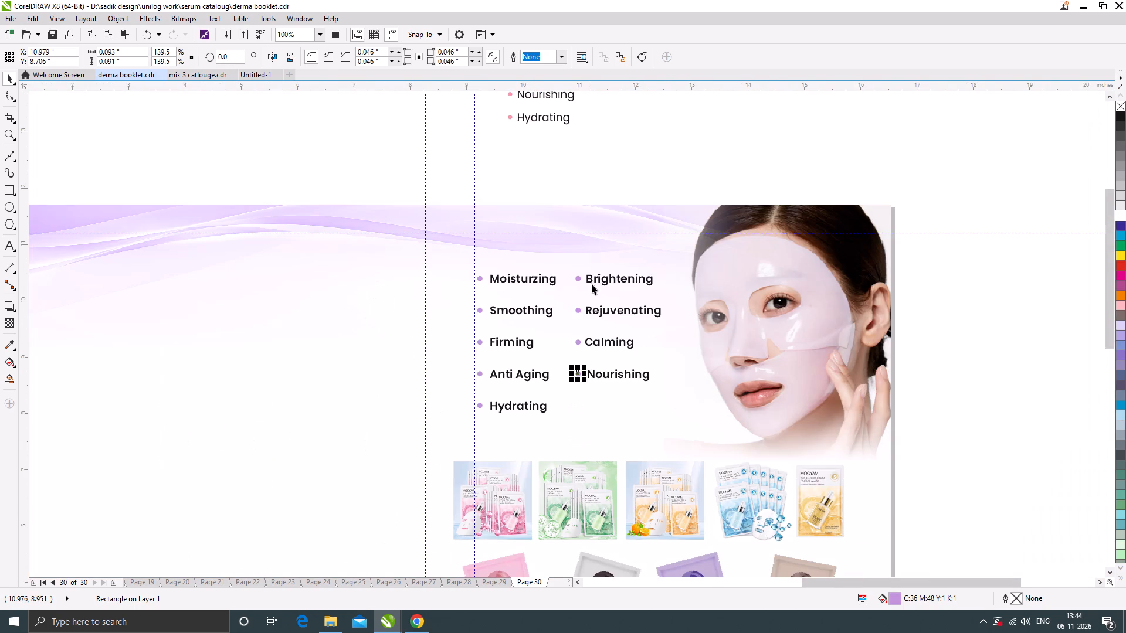
Insert a leading space before Brightening, Rejuvenating, Calming and Nourishing so the words sit farther from their bullets.
{"action": "left_click", "coordinate": [588, 280]}
{"action": "left_click", "coordinate": [588, 280]}
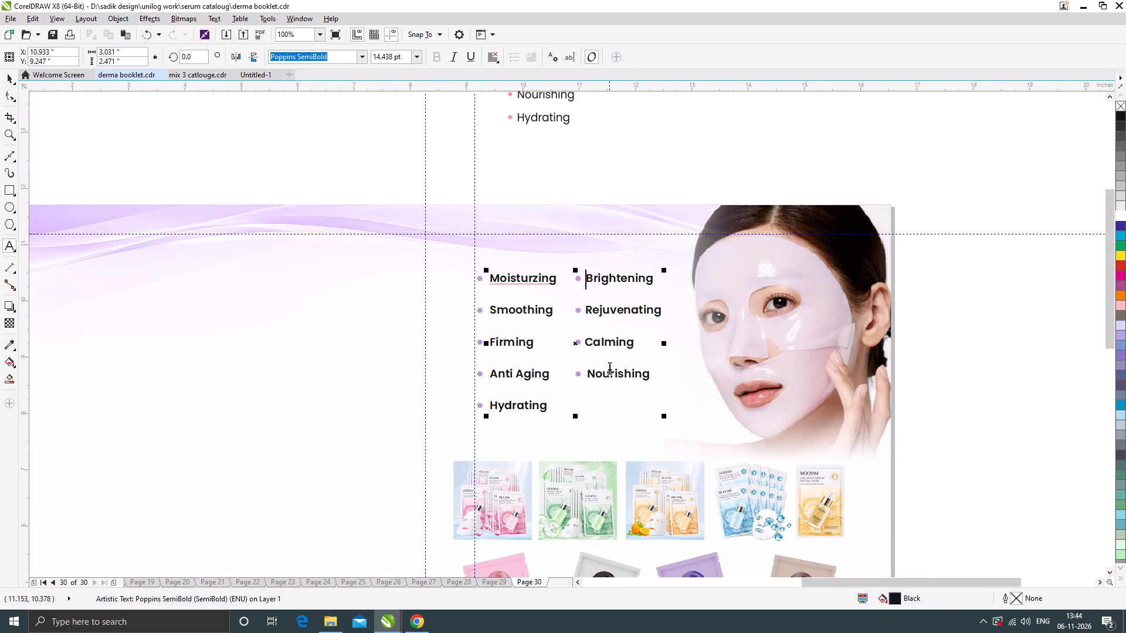
{"action": "key", "text": "space"}
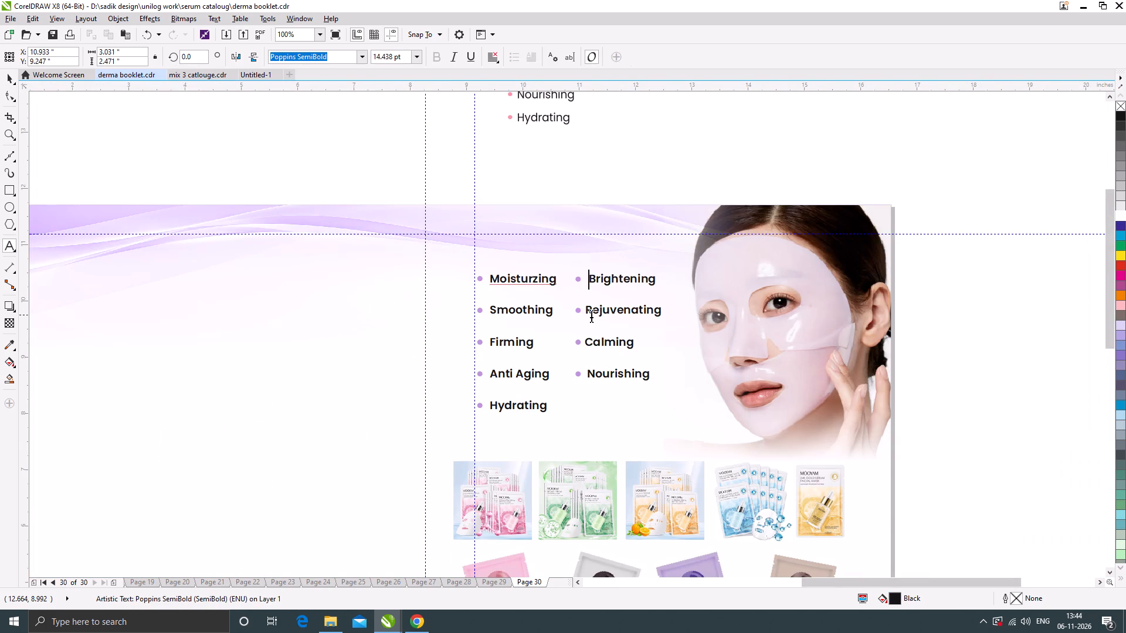
{"action": "left_click", "coordinate": [588, 314]}
{"action": "key", "text": "space"}
{"action": "left_click", "coordinate": [586, 346]}
{"action": "key", "text": "space"}
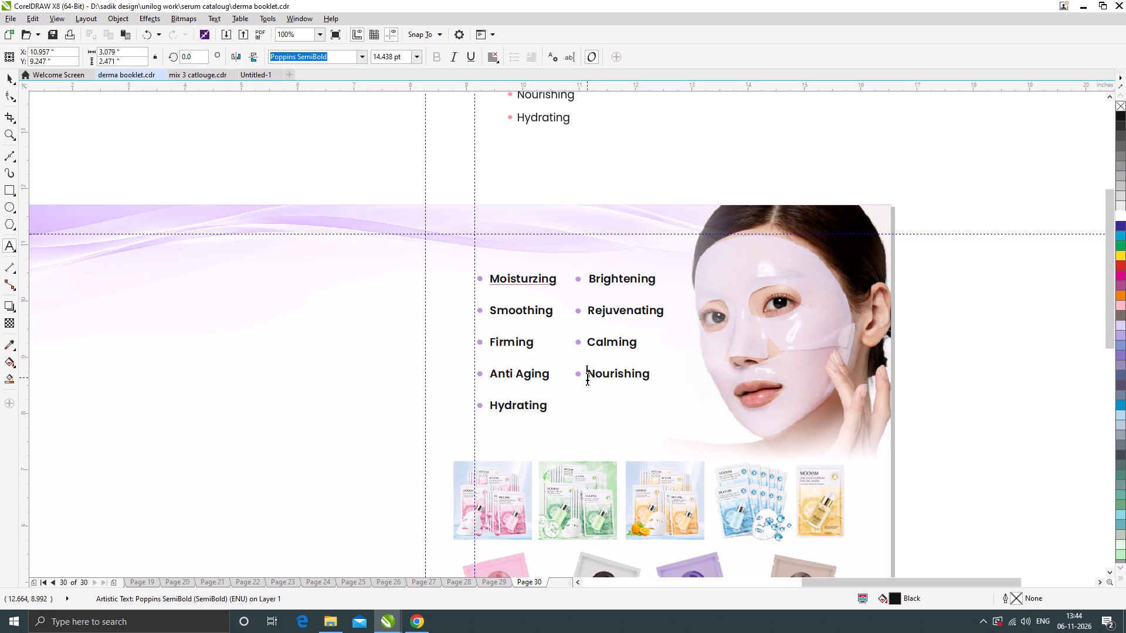
{"action": "left_click", "coordinate": [587, 377]}
{"action": "key", "text": "space"}
{"action": "left_click", "coordinate": [13, 76]}
{"action": "scroll", "coordinate": [704, 314], "scroll_direction": "down", "scroll_amount": 1}
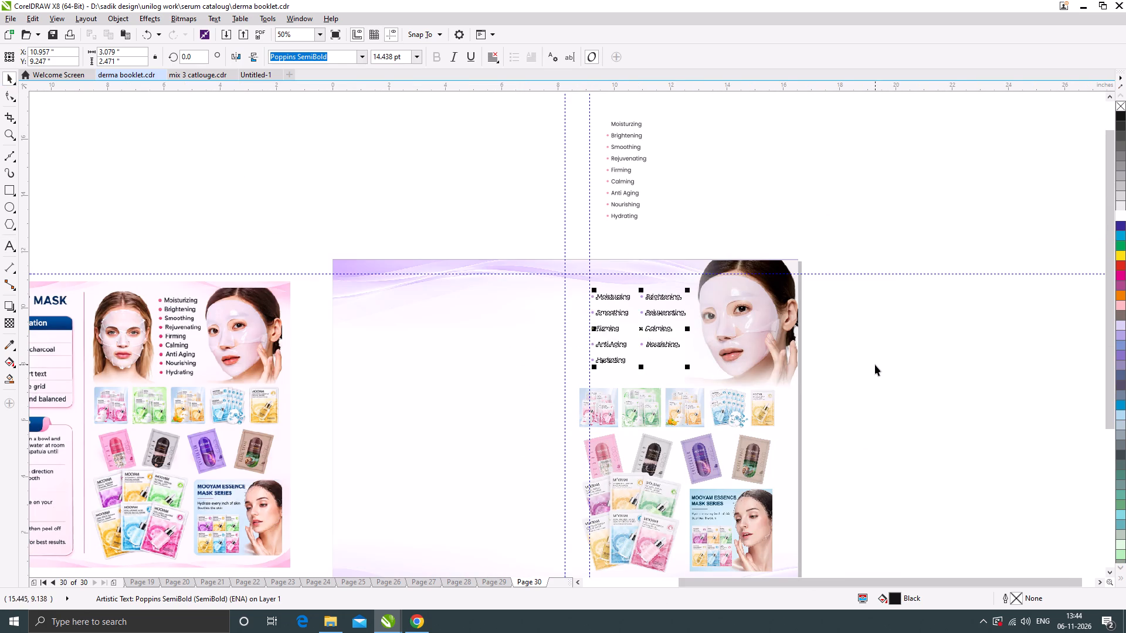
{"action": "left_click", "coordinate": [875, 365]}
Delete the leftover benefits list with pink bullets lying above page 30.
{"action": "scroll", "coordinate": [562, 291], "scroll_direction": "down", "scroll_amount": 1}
{"action": "scroll", "coordinate": [575, 212], "scroll_direction": "up", "scroll_amount": 1}
{"action": "left_click_drag", "start_coordinate": [484, 161], "coordinate": [721, 315]}
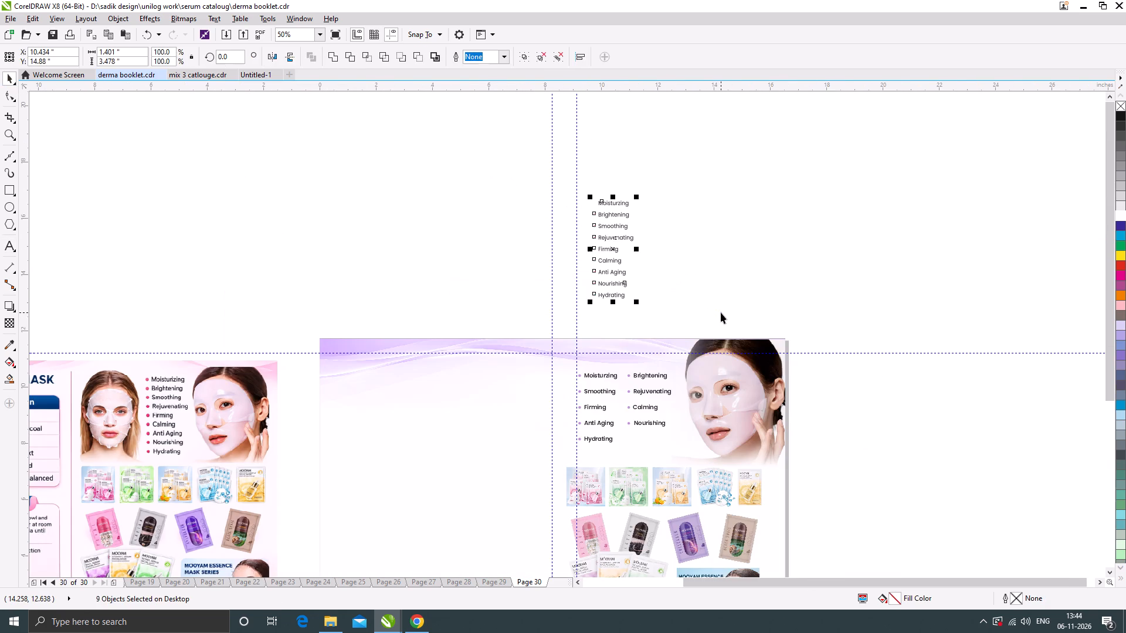
{"action": "key", "text": "Delete"}
{"action": "scroll", "coordinate": [639, 253], "scroll_direction": "down", "scroll_amount": 1}
{"action": "left_click", "coordinate": [819, 422]}
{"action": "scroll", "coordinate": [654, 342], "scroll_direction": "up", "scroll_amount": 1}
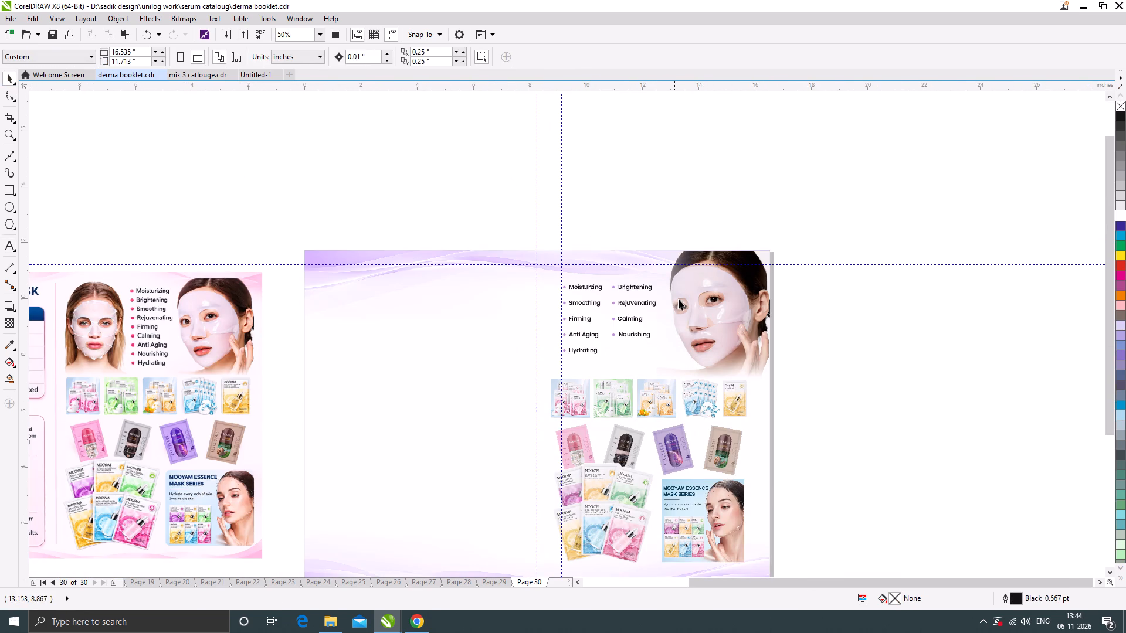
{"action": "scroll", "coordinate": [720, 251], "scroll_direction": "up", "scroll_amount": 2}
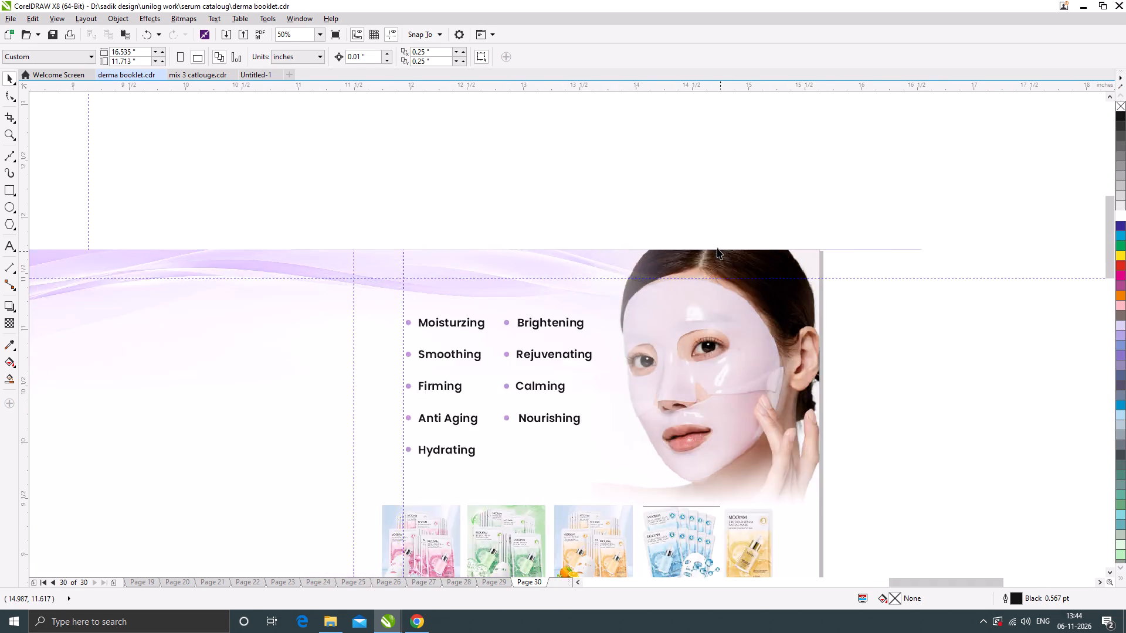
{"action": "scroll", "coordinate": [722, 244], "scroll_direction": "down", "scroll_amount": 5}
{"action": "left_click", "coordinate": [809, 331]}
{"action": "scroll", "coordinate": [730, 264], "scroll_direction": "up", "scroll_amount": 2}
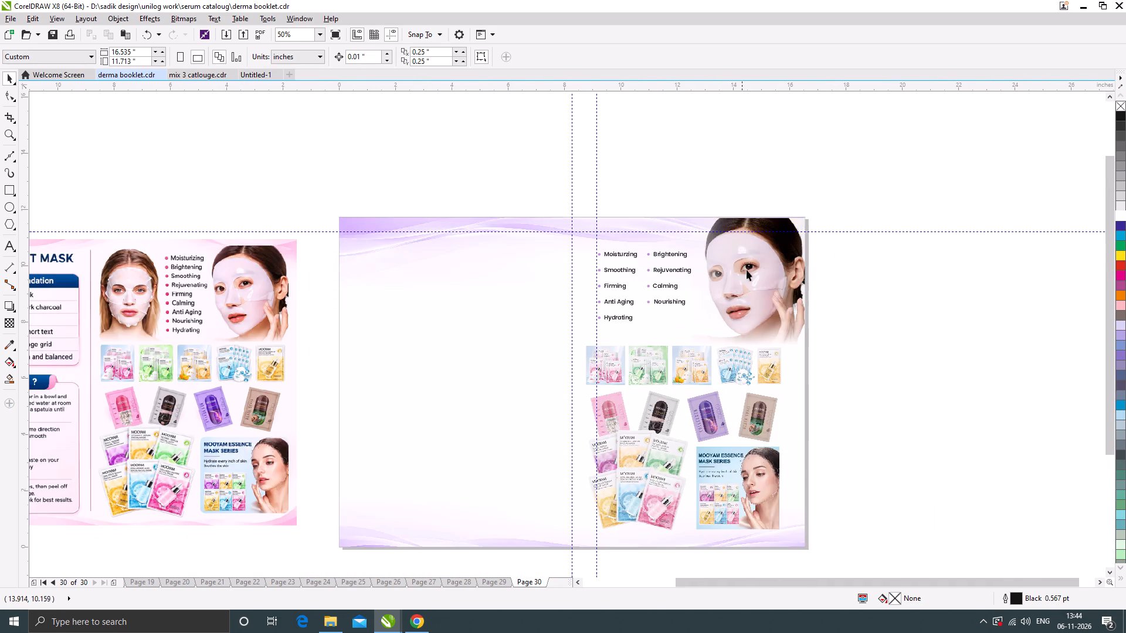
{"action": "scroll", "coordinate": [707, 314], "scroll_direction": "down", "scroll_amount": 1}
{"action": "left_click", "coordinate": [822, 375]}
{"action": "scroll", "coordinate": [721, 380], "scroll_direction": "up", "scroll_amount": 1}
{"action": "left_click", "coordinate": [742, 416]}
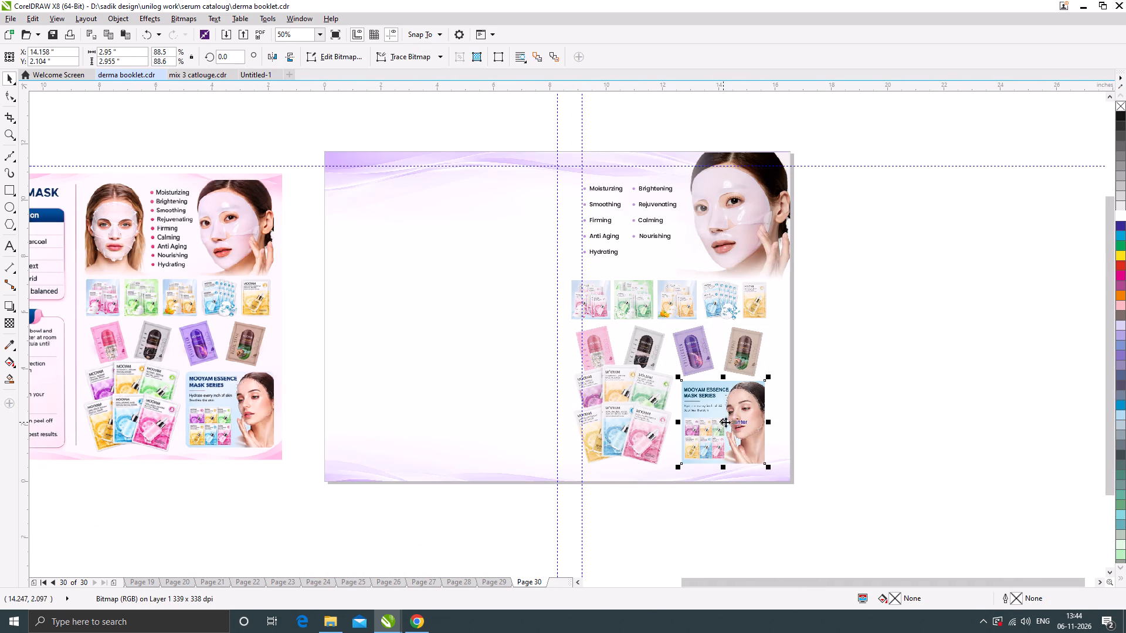
Stretch the cluster of six serum mask sachets at the bottom of page 30 outward to about 3.64 in wide.
{"action": "left_click", "coordinate": [628, 404]}
{"action": "scroll", "coordinate": [598, 410], "scroll_direction": "up", "scroll_amount": 1}
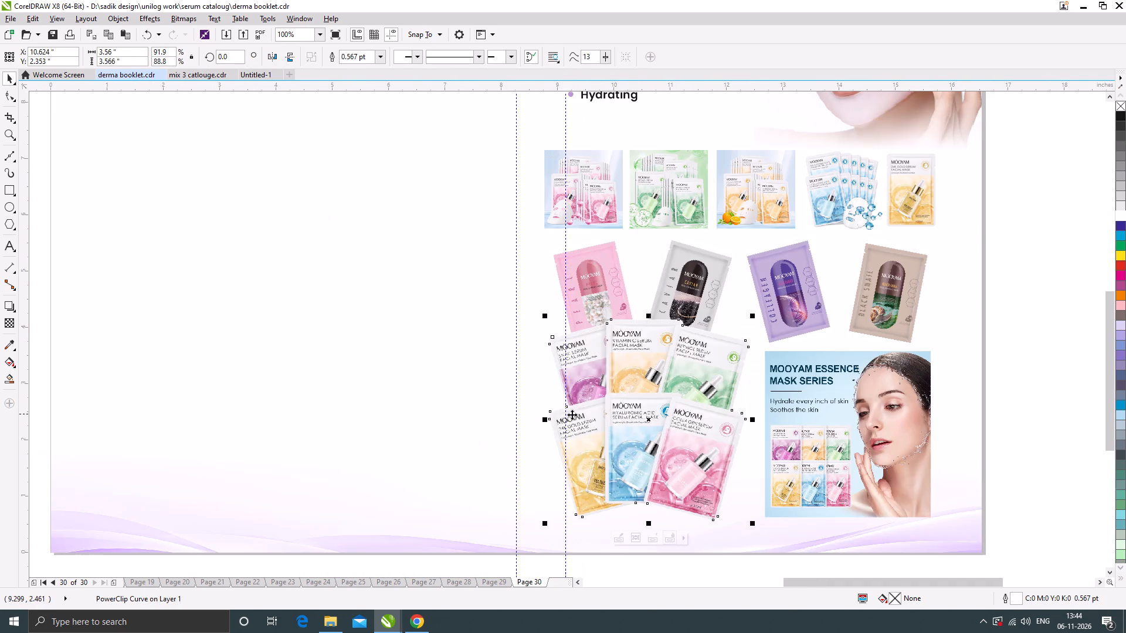
{"action": "left_click_drag", "start_coordinate": [544, 420], "coordinate": [535, 429]}
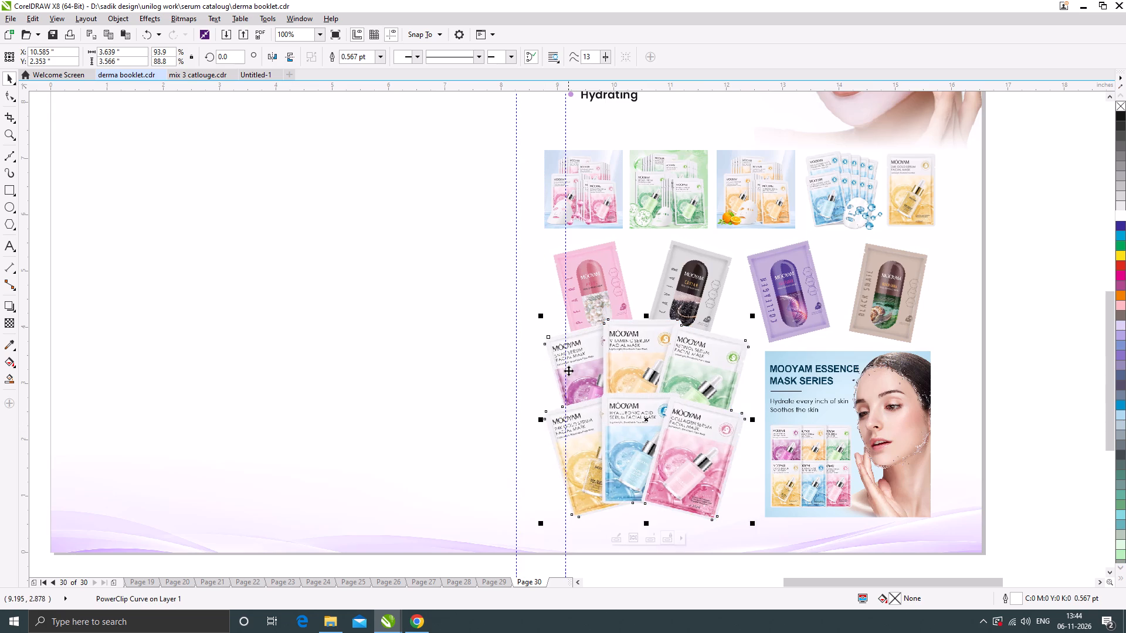
{"action": "scroll", "coordinate": [568, 368], "scroll_direction": "down", "scroll_amount": 2}
{"action": "left_click", "coordinate": [795, 367]}
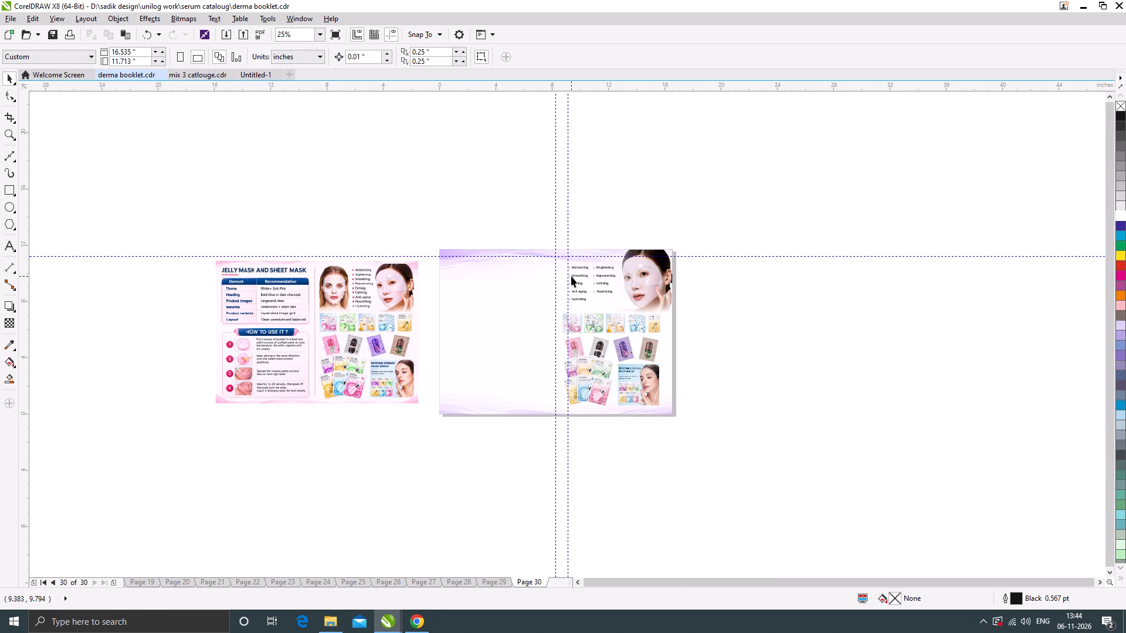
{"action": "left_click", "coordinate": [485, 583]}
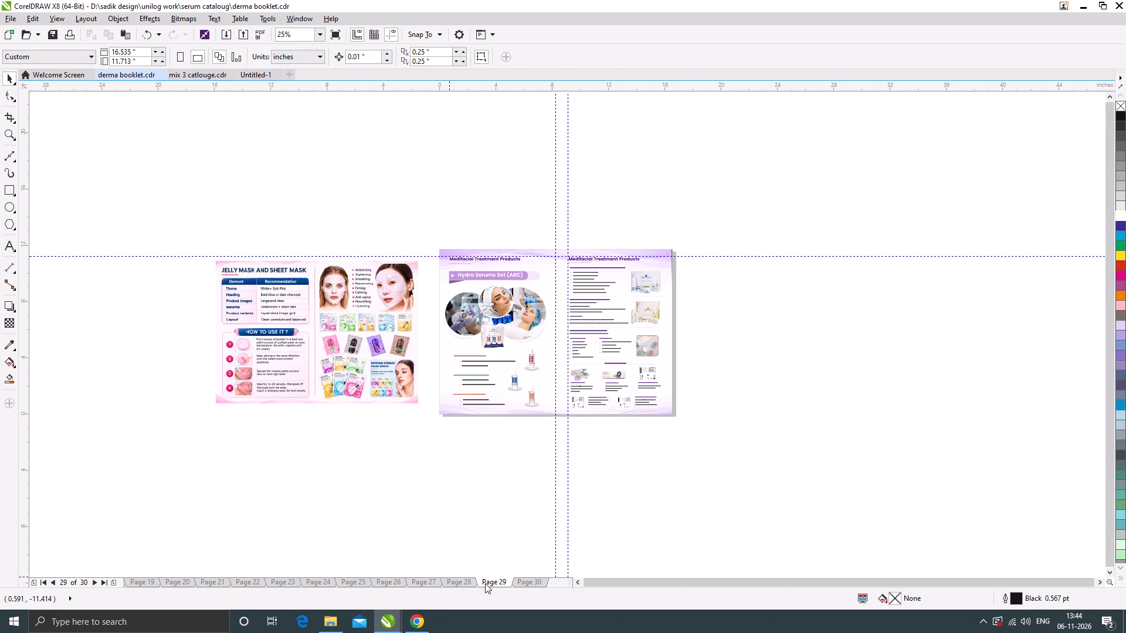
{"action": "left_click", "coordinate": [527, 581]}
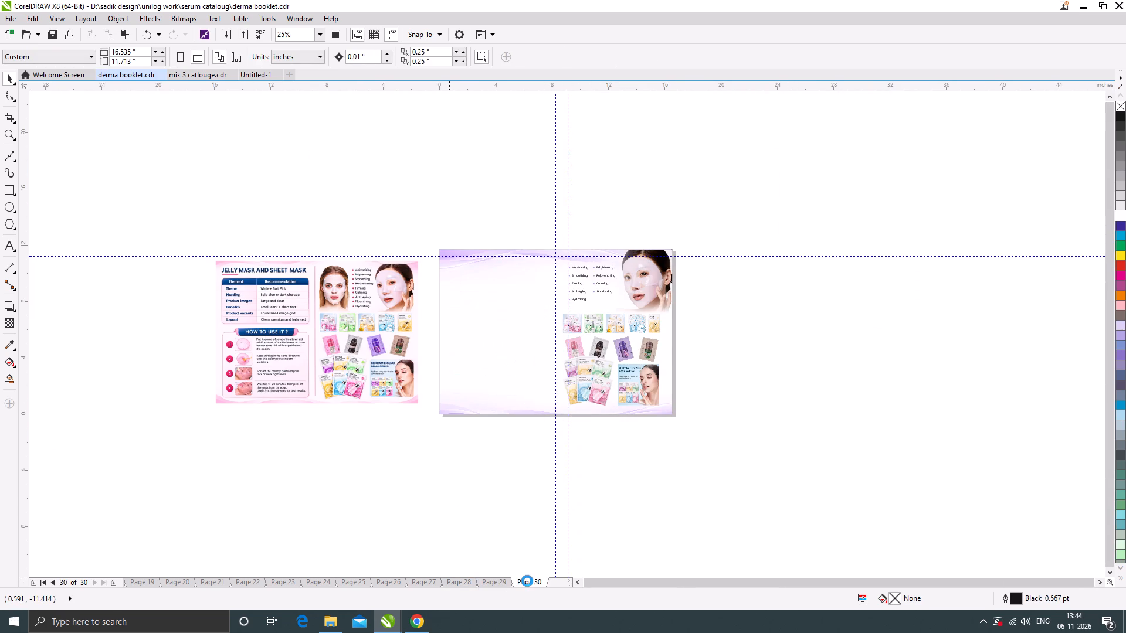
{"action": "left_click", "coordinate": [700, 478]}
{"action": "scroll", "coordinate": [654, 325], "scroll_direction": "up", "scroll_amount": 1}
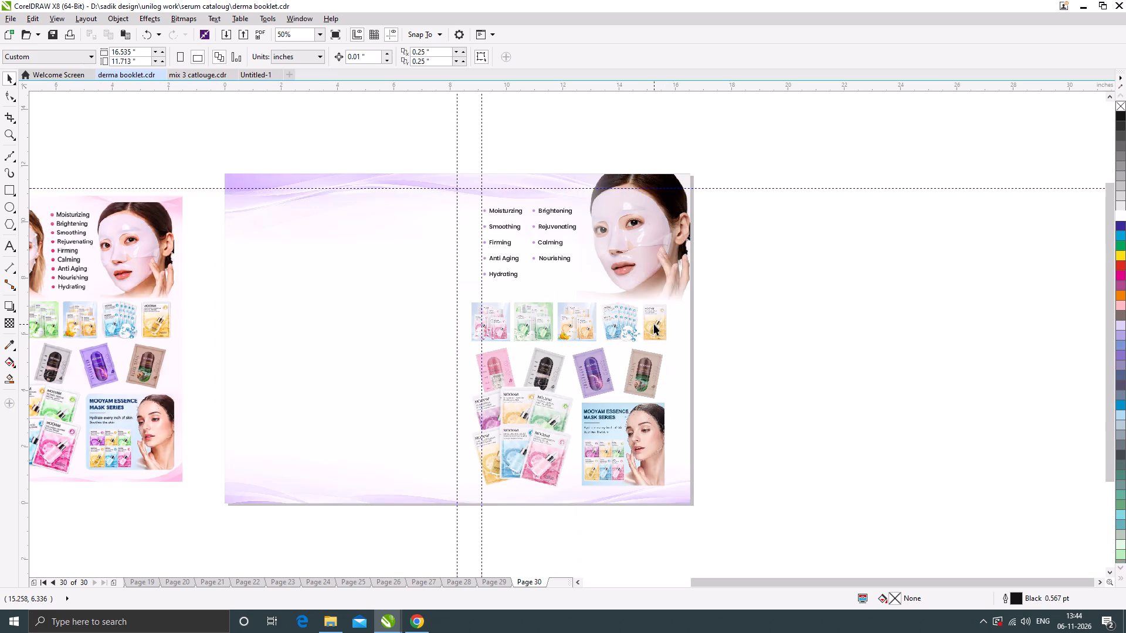
Move the row of five sheet mask pack images below the benefits list slightly to the right, about 0.14 in.
{"action": "left_click", "coordinate": [654, 324]}
{"action": "scroll", "coordinate": [637, 322], "scroll_direction": "up", "scroll_amount": 1}
{"action": "left_click_drag", "start_coordinate": [786, 371], "coordinate": [283, 260]}
{"action": "left_click_drag", "start_coordinate": [512, 309], "coordinate": [520, 309]}
{"action": "scroll", "coordinate": [673, 323], "scroll_direction": "down", "scroll_amount": 1}
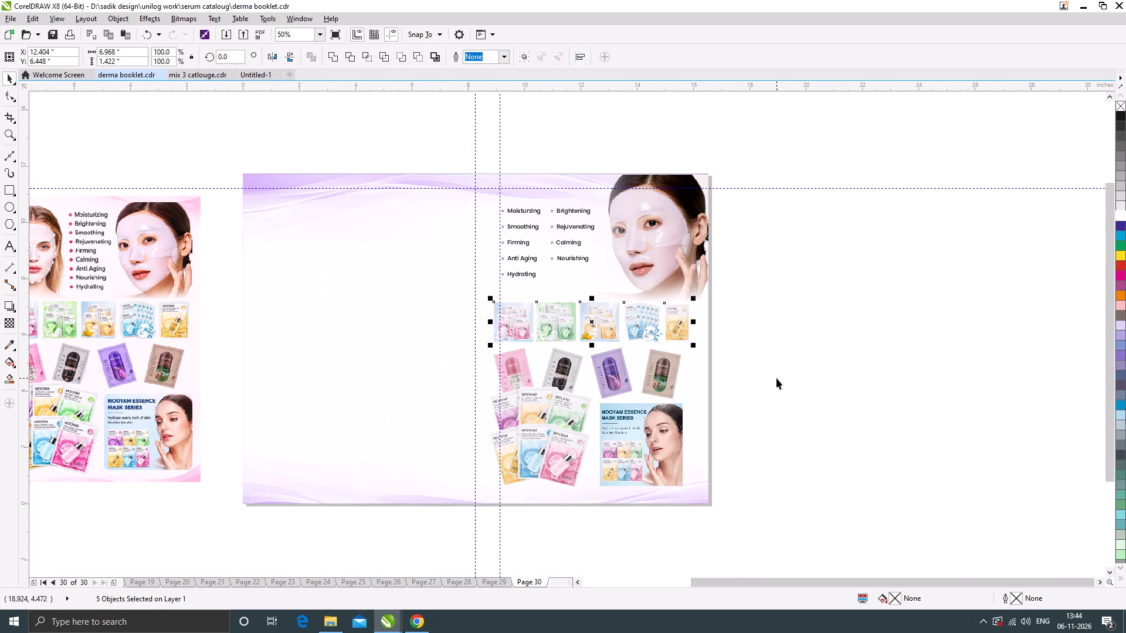
{"action": "left_click", "coordinate": [776, 378]}
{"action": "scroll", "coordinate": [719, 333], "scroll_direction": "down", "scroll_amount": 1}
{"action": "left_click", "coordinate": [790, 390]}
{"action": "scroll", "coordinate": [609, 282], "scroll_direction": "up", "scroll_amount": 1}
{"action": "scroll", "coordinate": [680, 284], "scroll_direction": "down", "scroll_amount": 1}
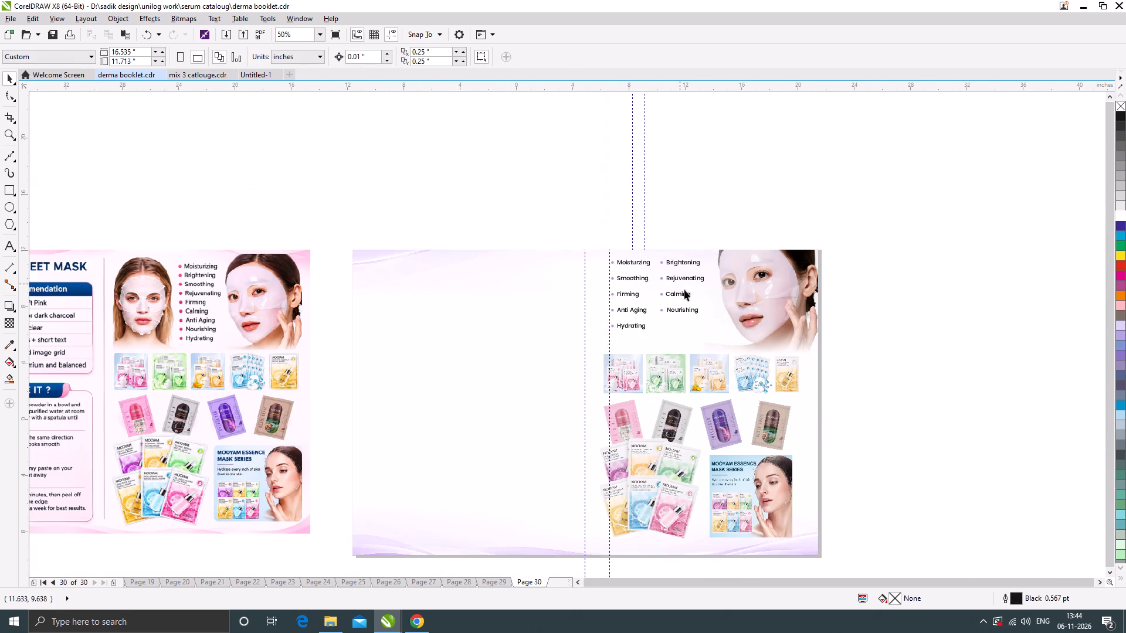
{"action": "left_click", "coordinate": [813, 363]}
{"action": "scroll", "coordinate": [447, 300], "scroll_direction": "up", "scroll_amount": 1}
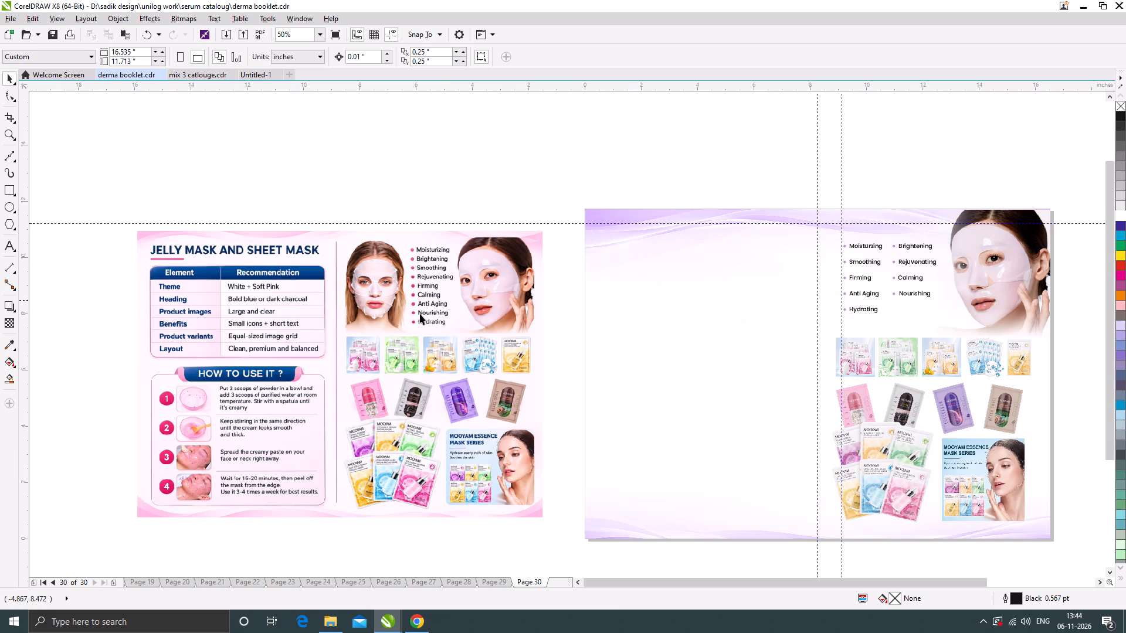
Copy the Medifacial Treatment Products heading from the first half of page 29 and paste it in place on page 30.
{"action": "left_click", "coordinate": [495, 581]}
{"action": "left_click", "coordinate": [637, 229]}
{"action": "key", "text": "ctrl+c"}
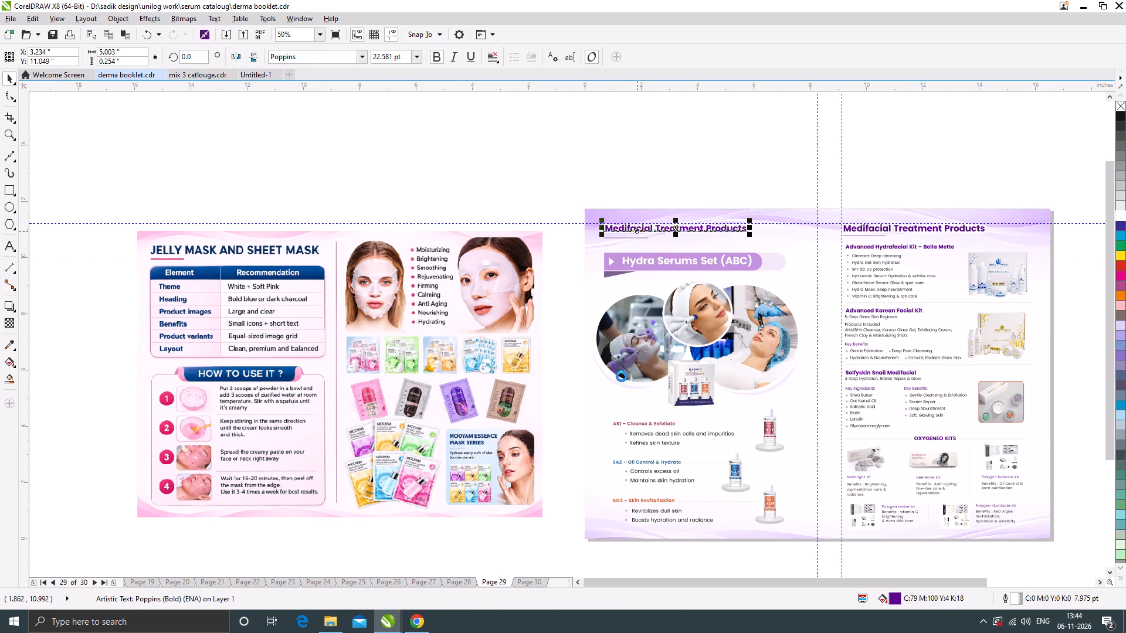
{"action": "left_click", "coordinate": [524, 580]}
{"action": "key", "text": "ctrl+v"}
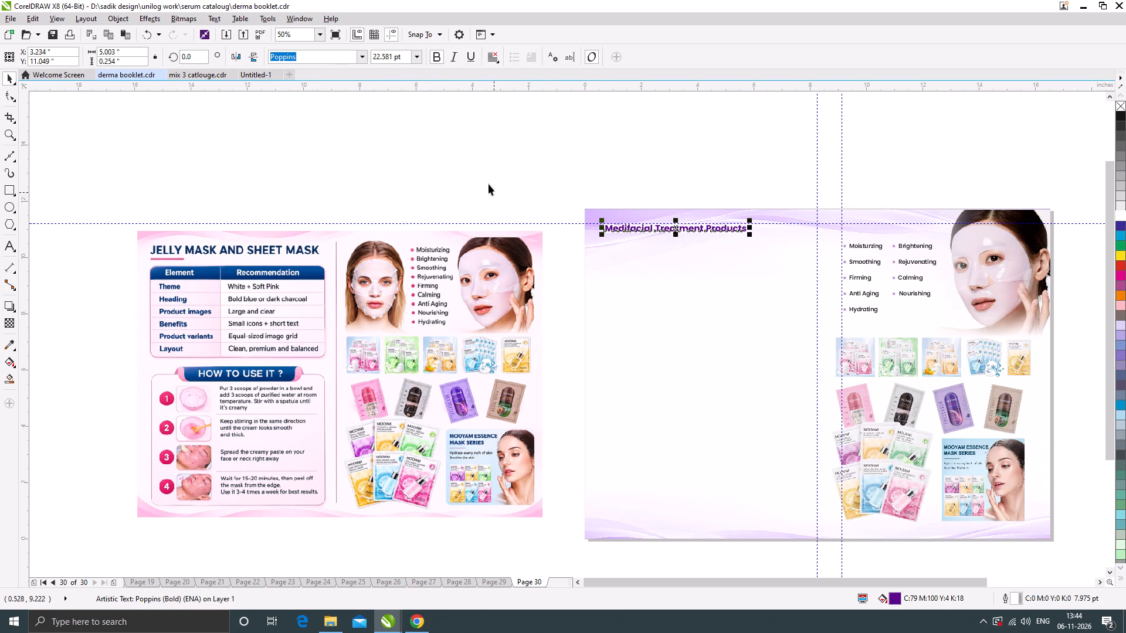
{"action": "left_click", "coordinate": [482, 172]}
Switch to Chrome and copy the phrase "Jelly mask and sheet mask" from the Booklet Changes document, and return to CorelDRAW.
{"action": "left_click", "coordinate": [412, 620]}
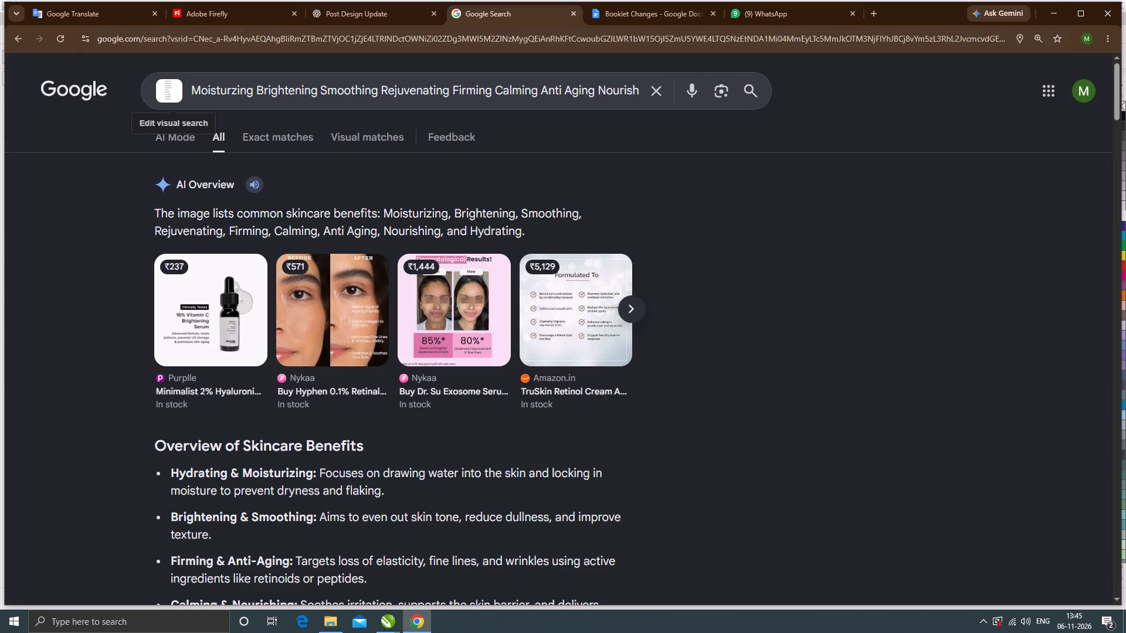
{"action": "left_click", "coordinate": [676, 12]}
{"action": "scroll", "coordinate": [512, 326], "scroll_direction": "up", "scroll_amount": 4}
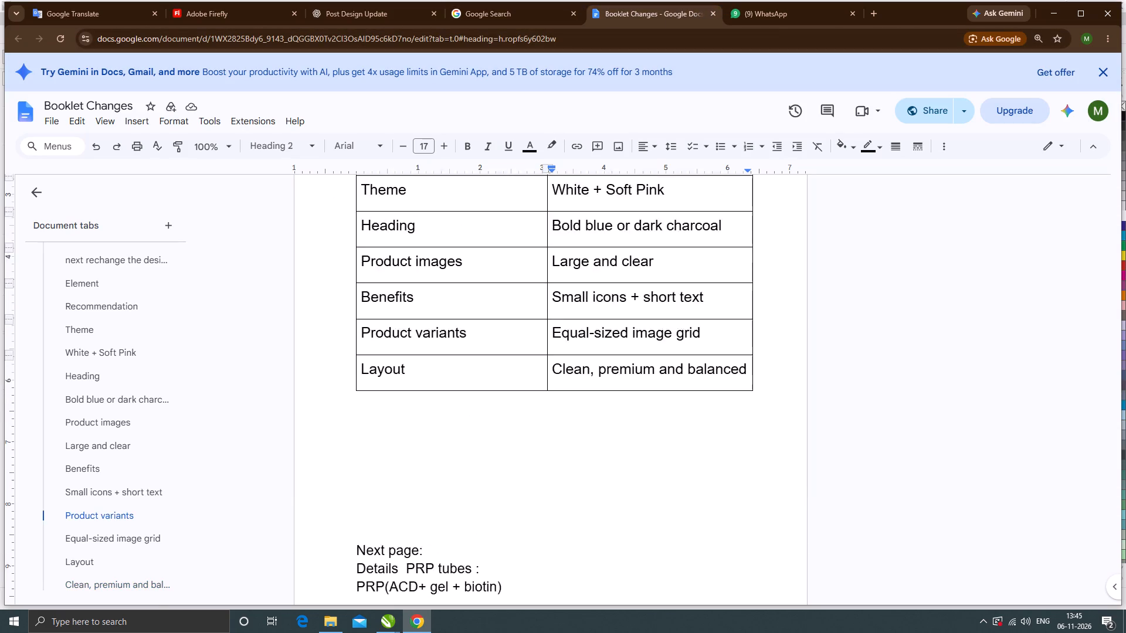
{"action": "scroll", "coordinate": [510, 317], "scroll_direction": "up", "scroll_amount": 4}
{"action": "left_click_drag", "start_coordinate": [436, 330], "coordinate": [616, 329]}
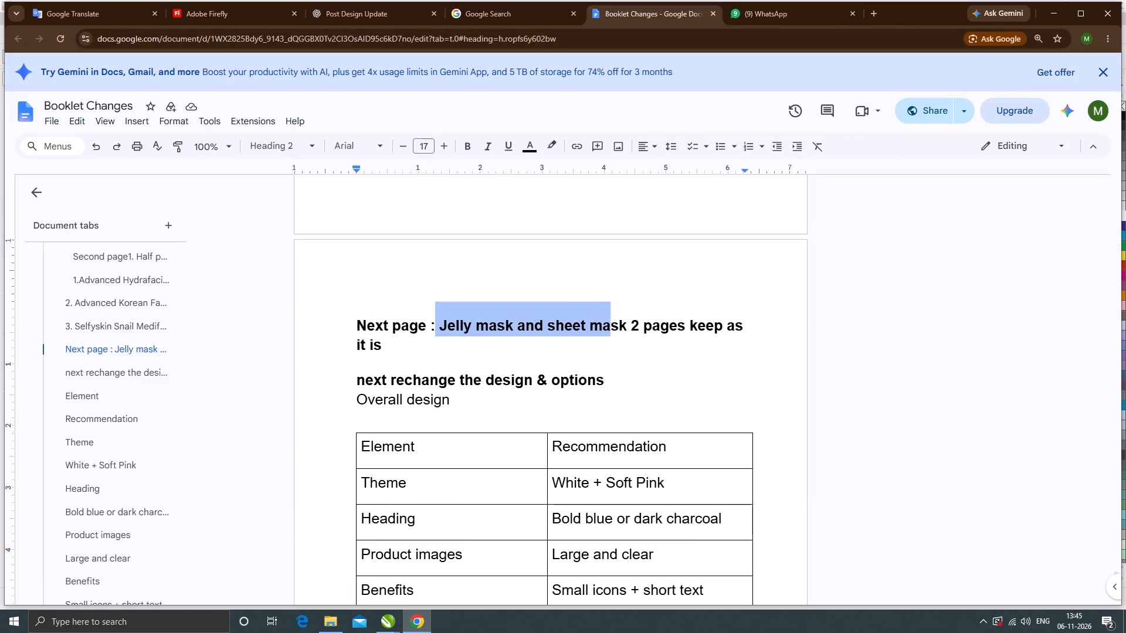
{"action": "left_click_drag", "start_coordinate": [616, 329], "coordinate": [628, 329]}
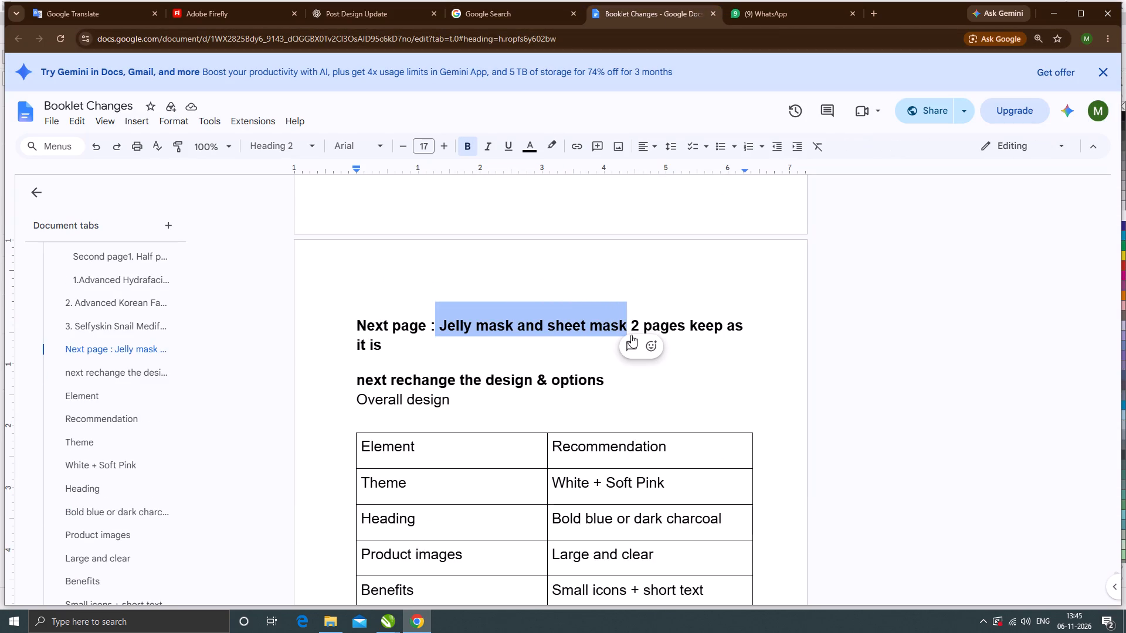
{"action": "key", "text": "ctrl+c"}
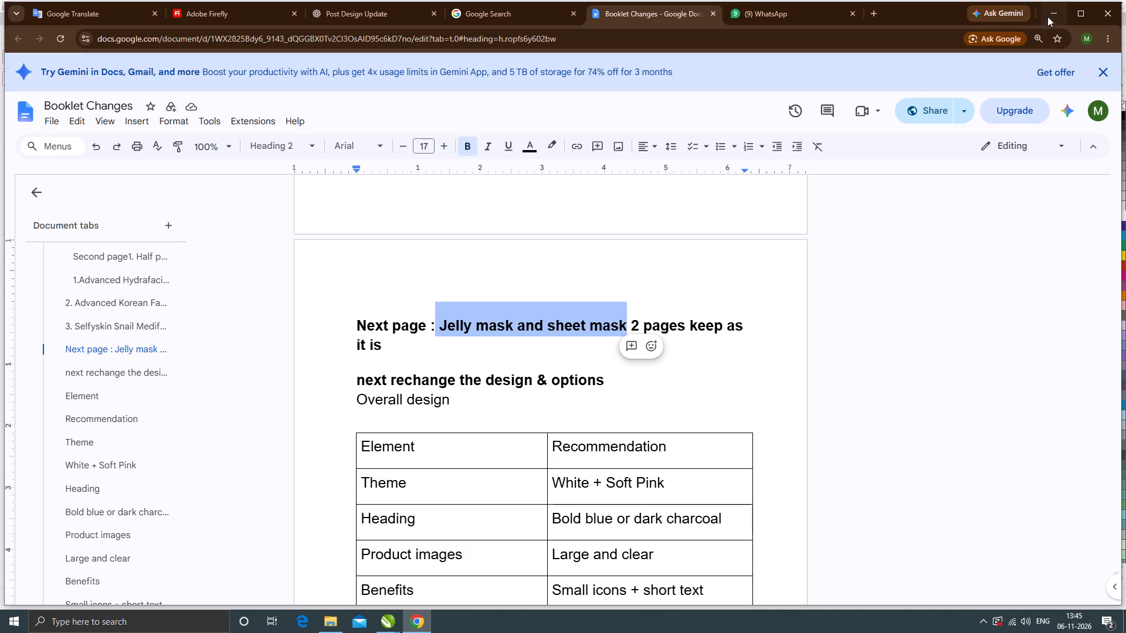
{"action": "left_click", "coordinate": [1055, 9]}
Replace the pasted heading's text on page 30 with the copied "Jelly mask and sheet mask".
{"action": "double_click", "coordinate": [628, 225]}
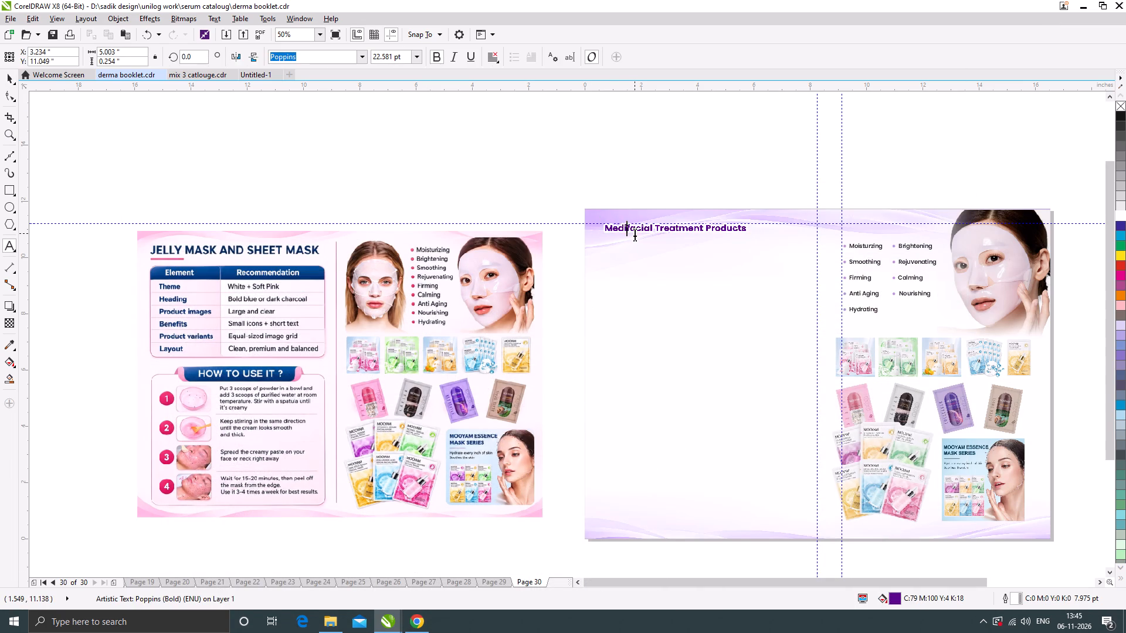
{"action": "key", "text": "ctrl+a"}
{"action": "key", "text": "ctrl+v"}
Change the whole Jelly mask and sheet mask heading to Title Case and leave text editing.
{"action": "key", "text": "ctrl+a"}
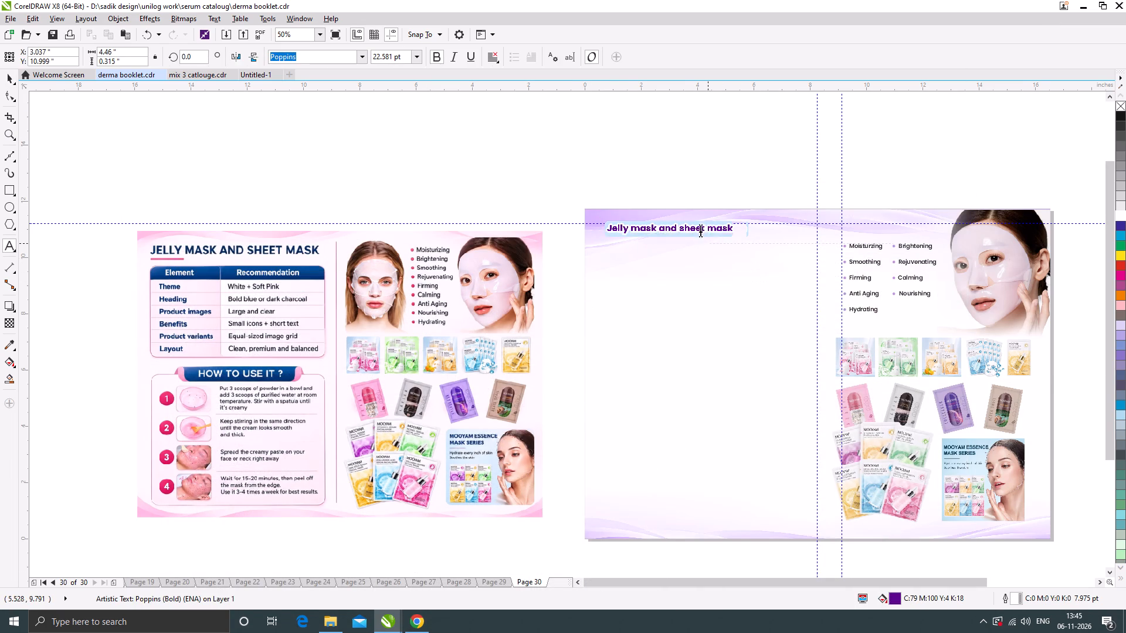
{"action": "scroll", "coordinate": [694, 221], "scroll_direction": "up", "scroll_amount": 1}
{"action": "right_click", "coordinate": [683, 240]}
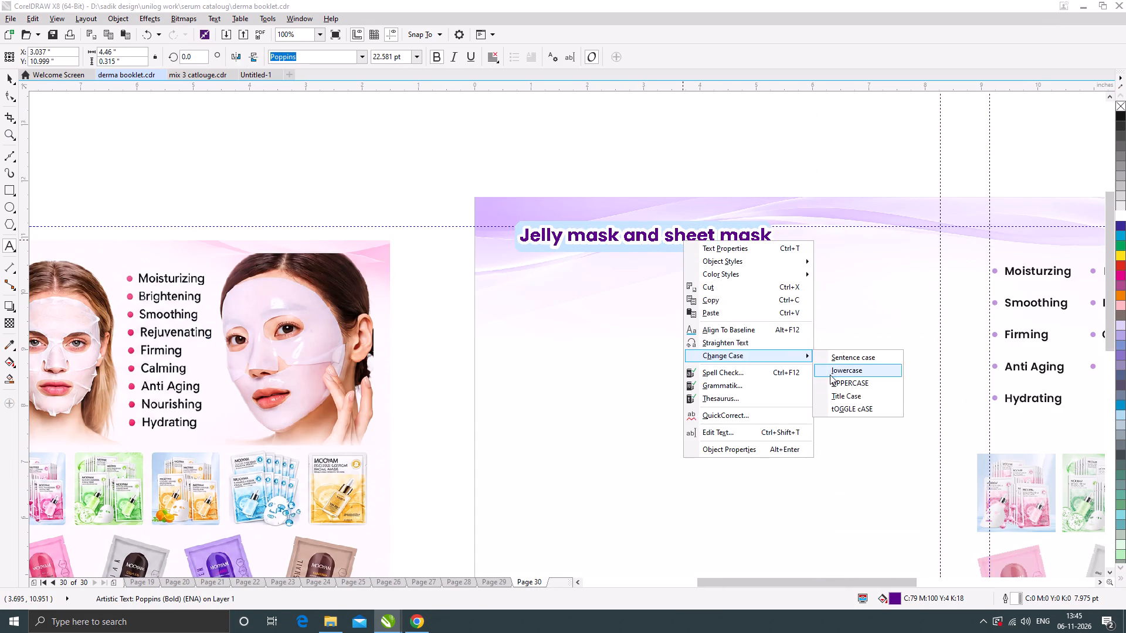
{"action": "left_click", "coordinate": [835, 396]}
{"action": "left_click", "coordinate": [7, 78]}
{"action": "left_click", "coordinate": [334, 134]}
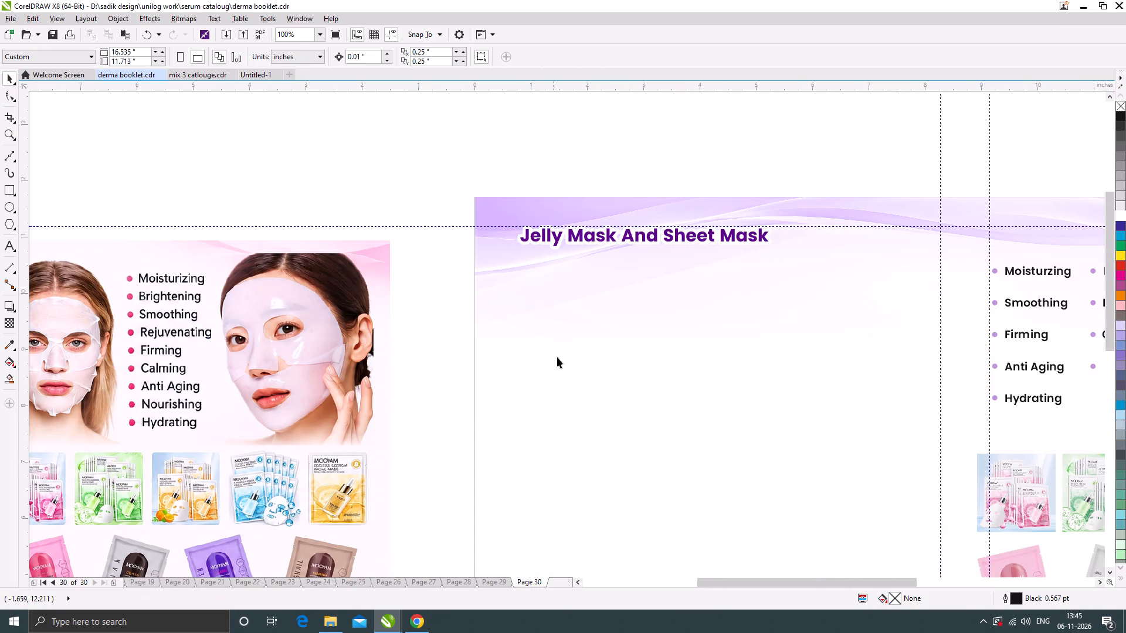
Copy the thin purple underline from beneath the first heading on page 29 and paste it in place on page 30.
{"action": "scroll", "coordinate": [551, 377], "scroll_direction": "down", "scroll_amount": 1}
{"action": "left_click", "coordinate": [490, 582]}
{"action": "scroll", "coordinate": [566, 311], "scroll_direction": "up", "scroll_amount": 1}
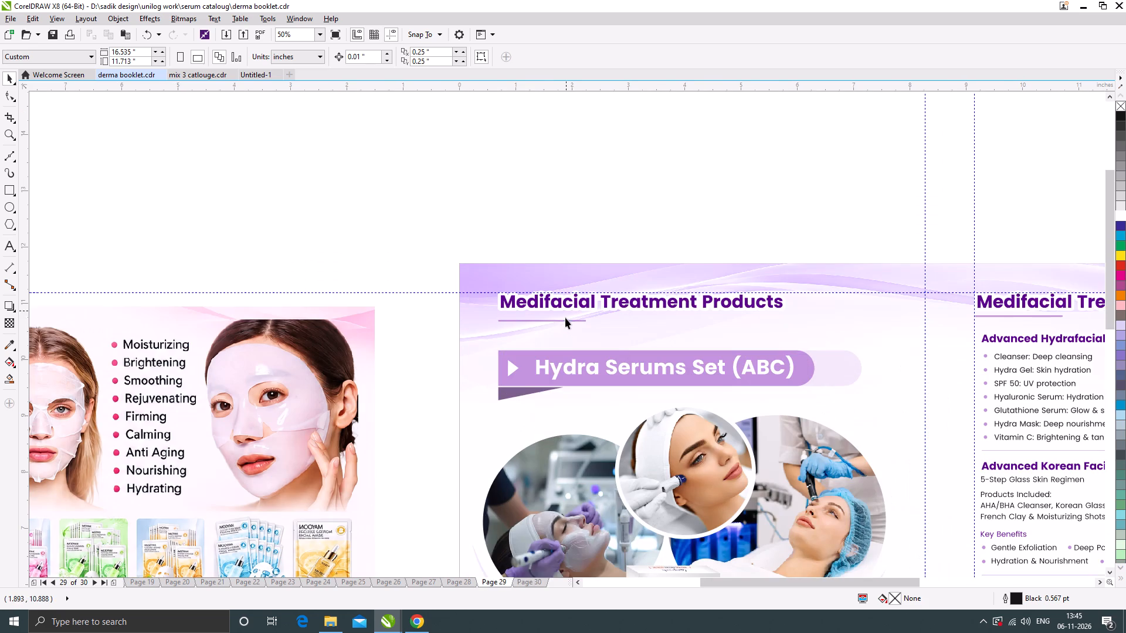
{"action": "left_click", "coordinate": [565, 318]}
{"action": "left_click", "coordinate": [565, 320]}
{"action": "key", "text": "ctrl+c"}
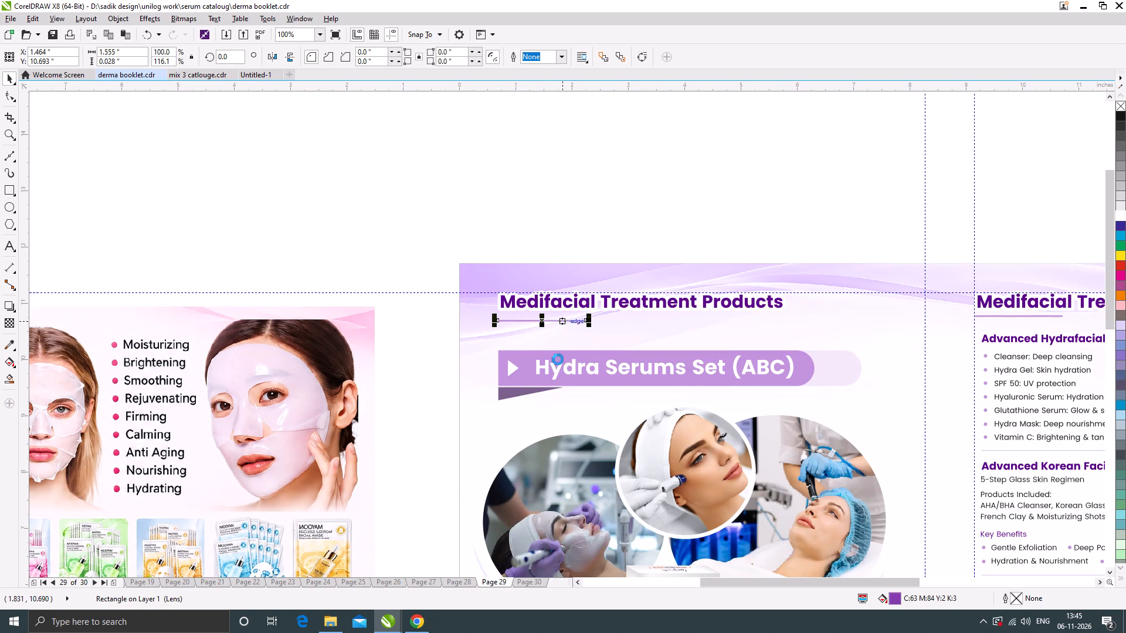
{"action": "left_click", "coordinate": [530, 582]}
{"action": "key", "text": "ctrl+v"}
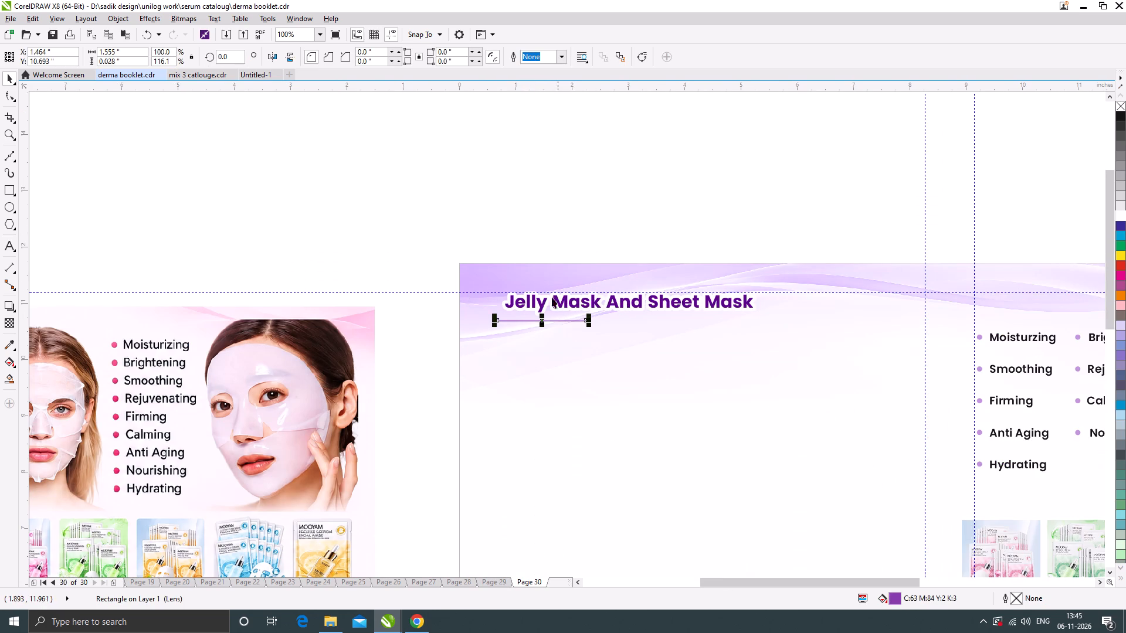
Align the pasted underline with the left edge of the Jelly Mask heading and lower it to about Y 10.64 in.
{"action": "scroll", "coordinate": [525, 314], "scroll_direction": "up", "scroll_amount": 1}
{"action": "left_click_drag", "start_coordinate": [506, 327], "coordinate": [519, 325]}
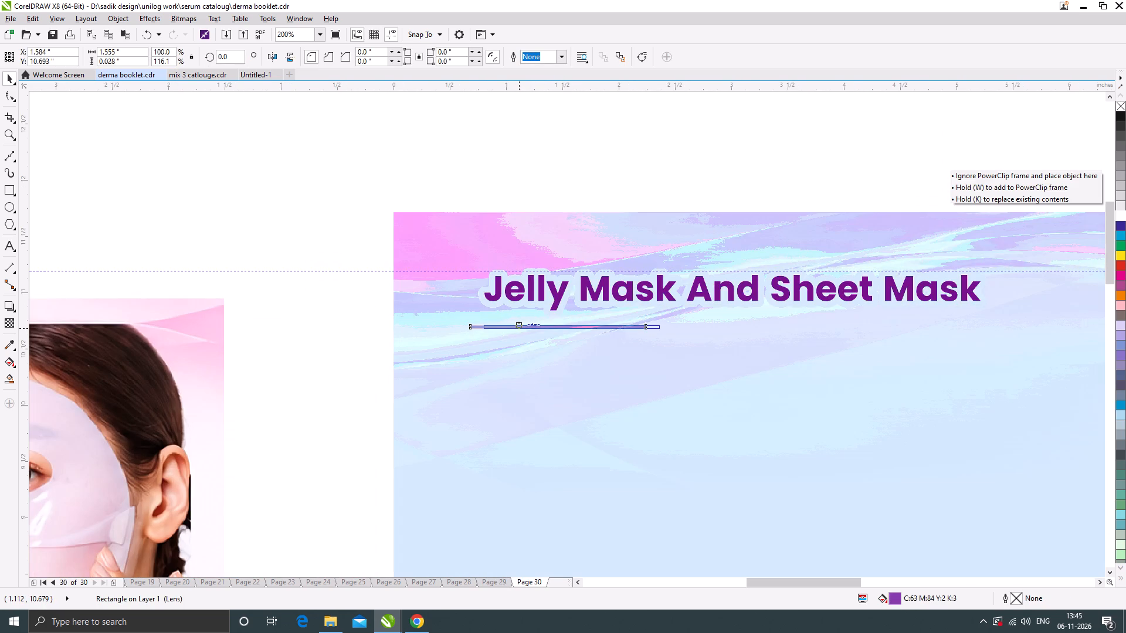
{"action": "left_click_drag", "start_coordinate": [519, 325], "coordinate": [520, 325]}
{"action": "scroll", "coordinate": [628, 329], "scroll_direction": "down", "scroll_amount": 2}
{"action": "left_click", "coordinate": [622, 272]}
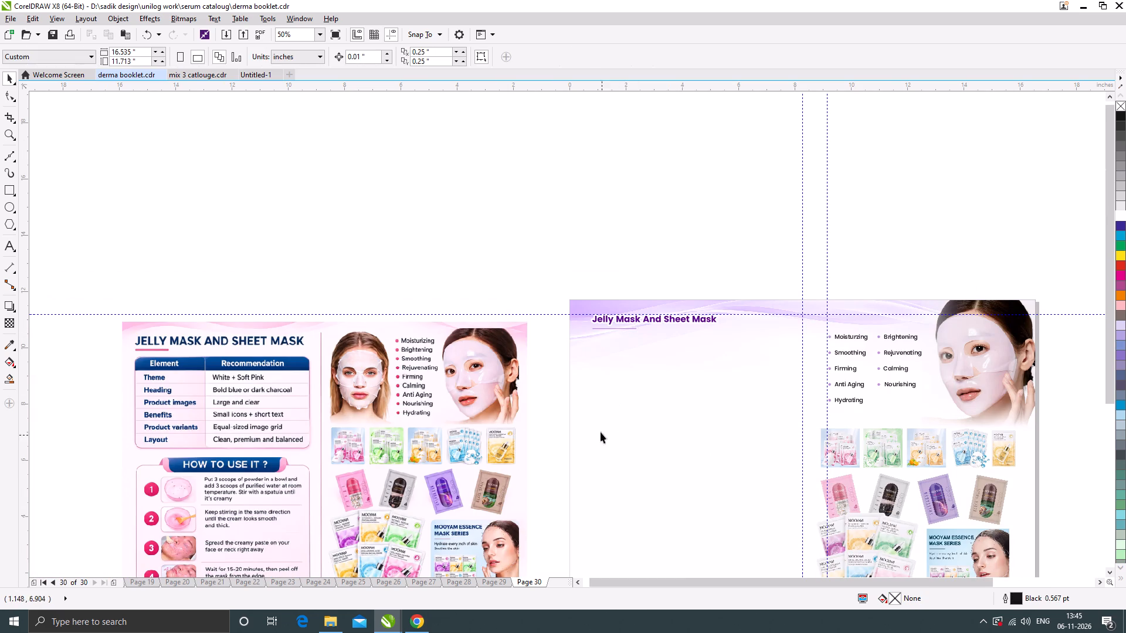
{"action": "left_click", "coordinate": [571, 243]}
{"action": "scroll", "coordinate": [628, 331], "scroll_direction": "up", "scroll_amount": 3}
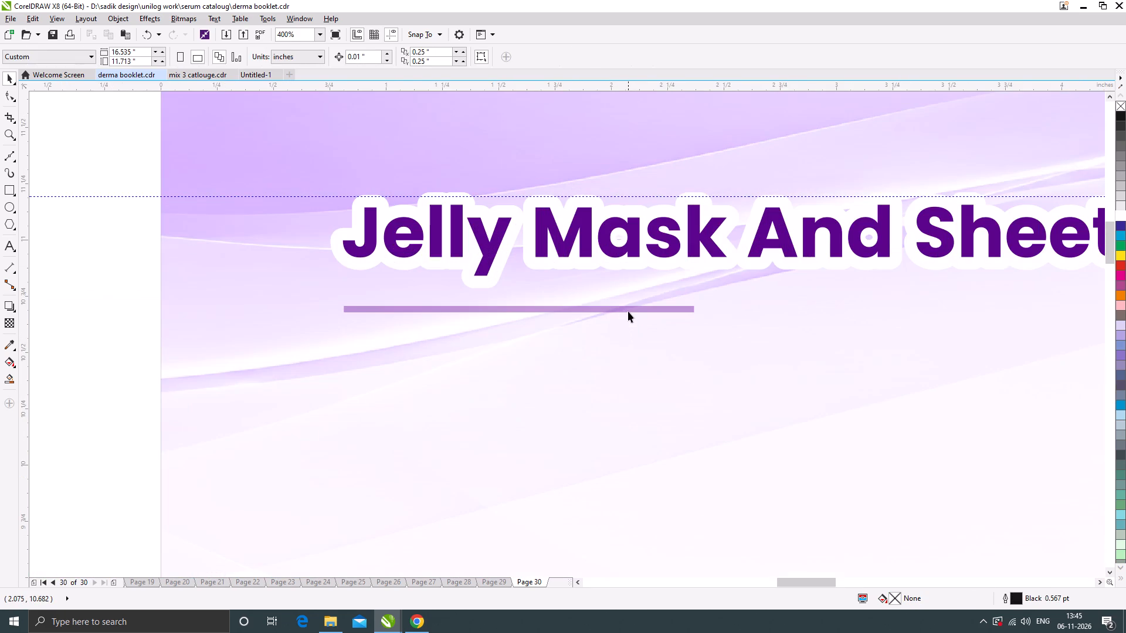
{"action": "left_click", "coordinate": [628, 311]}
{"action": "scroll", "coordinate": [559, 312], "scroll_direction": "down", "scroll_amount": 3}
{"action": "left_click", "coordinate": [562, 243]}
{"action": "scroll", "coordinate": [580, 310], "scroll_direction": "up", "scroll_amount": 3}
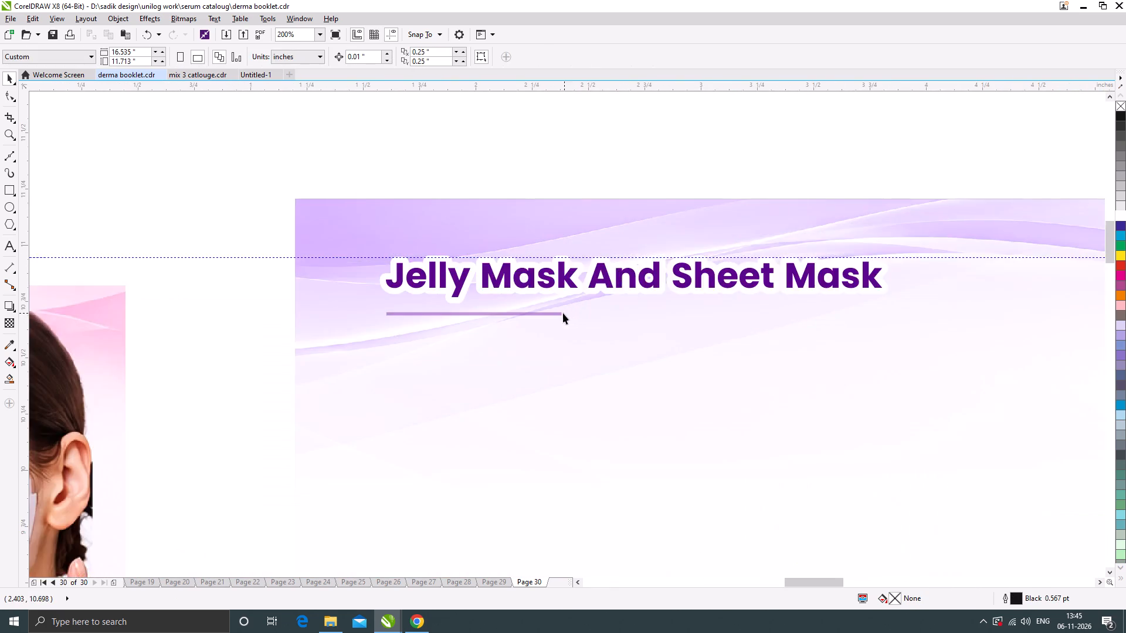
{"action": "left_click_drag", "start_coordinate": [530, 313], "coordinate": [530, 324]}
{"action": "scroll", "coordinate": [530, 311], "scroll_direction": "down", "scroll_amount": 3}
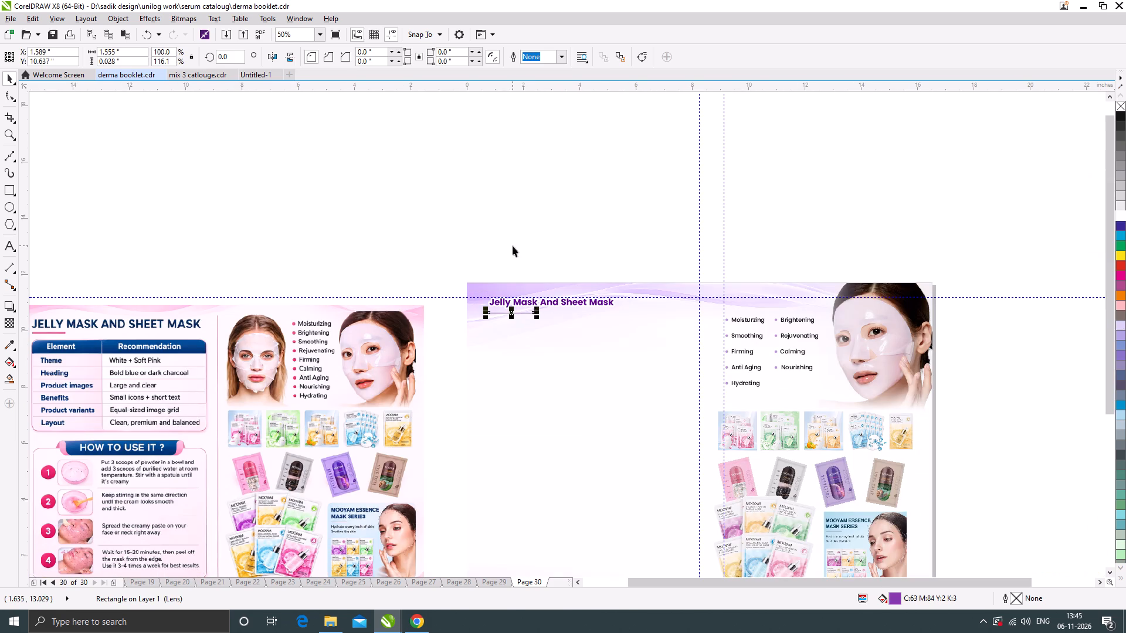
{"action": "left_click", "coordinate": [513, 246]}
Switch to Chrome, copy the entire Element and Recommendation table from the Booklet Changes document, and return to CorelDRAW.
{"action": "scroll", "coordinate": [540, 237], "scroll_direction": "down", "scroll_amount": 1}
{"action": "scroll", "coordinate": [475, 304], "scroll_direction": "up", "scroll_amount": 1}
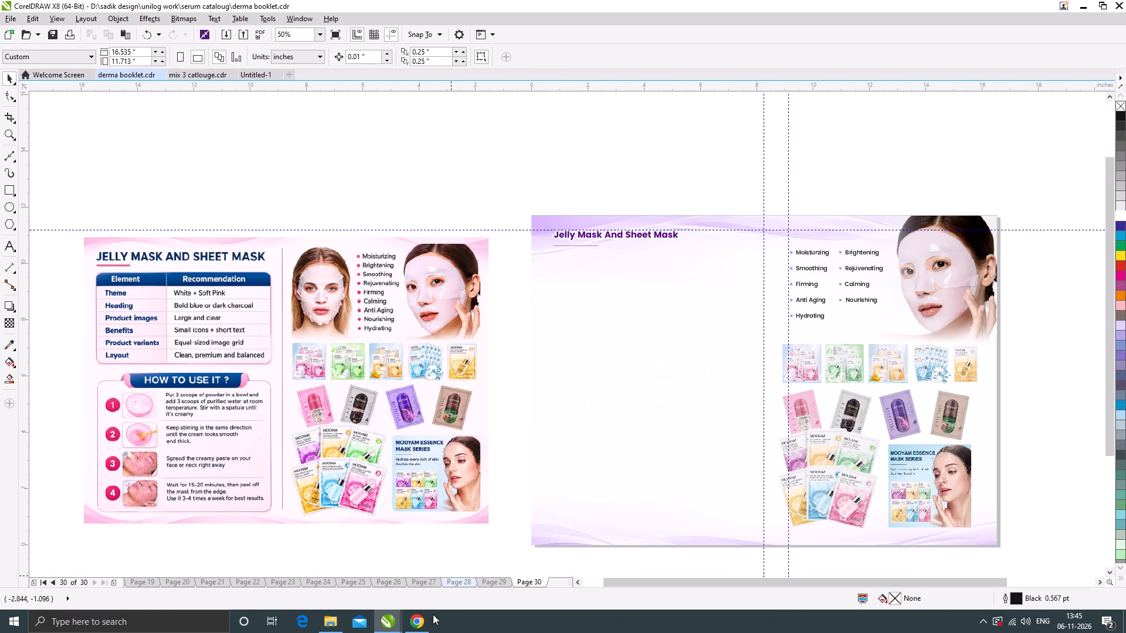
{"action": "left_click", "coordinate": [412, 621]}
{"action": "scroll", "coordinate": [440, 258], "scroll_direction": "down", "scroll_amount": 4}
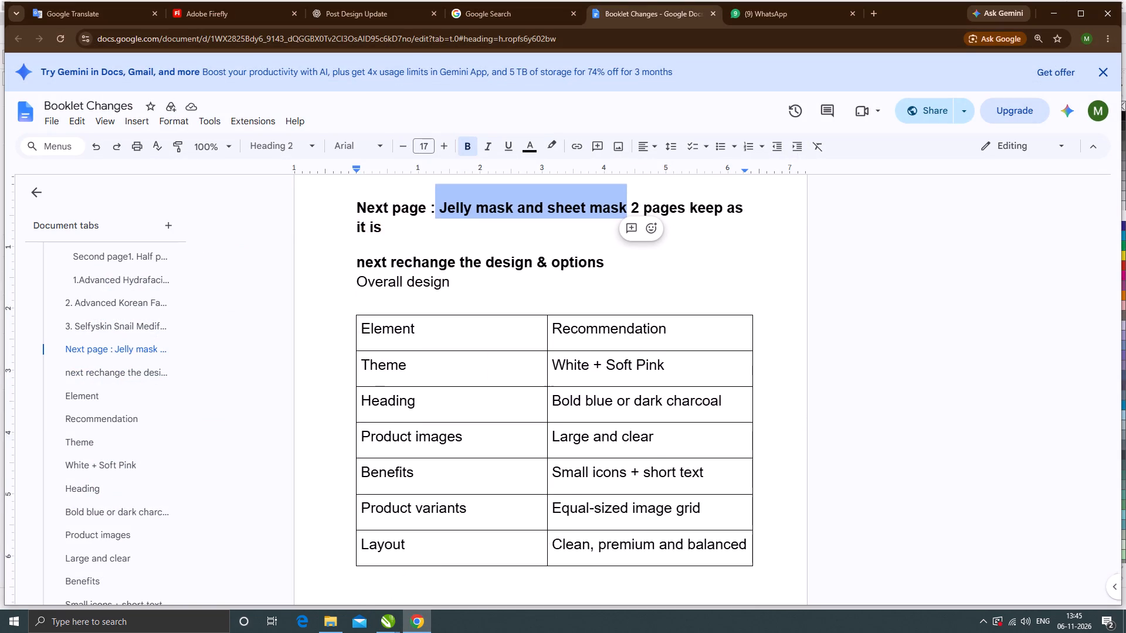
{"action": "left_click_drag", "start_coordinate": [364, 210], "coordinate": [644, 355]}
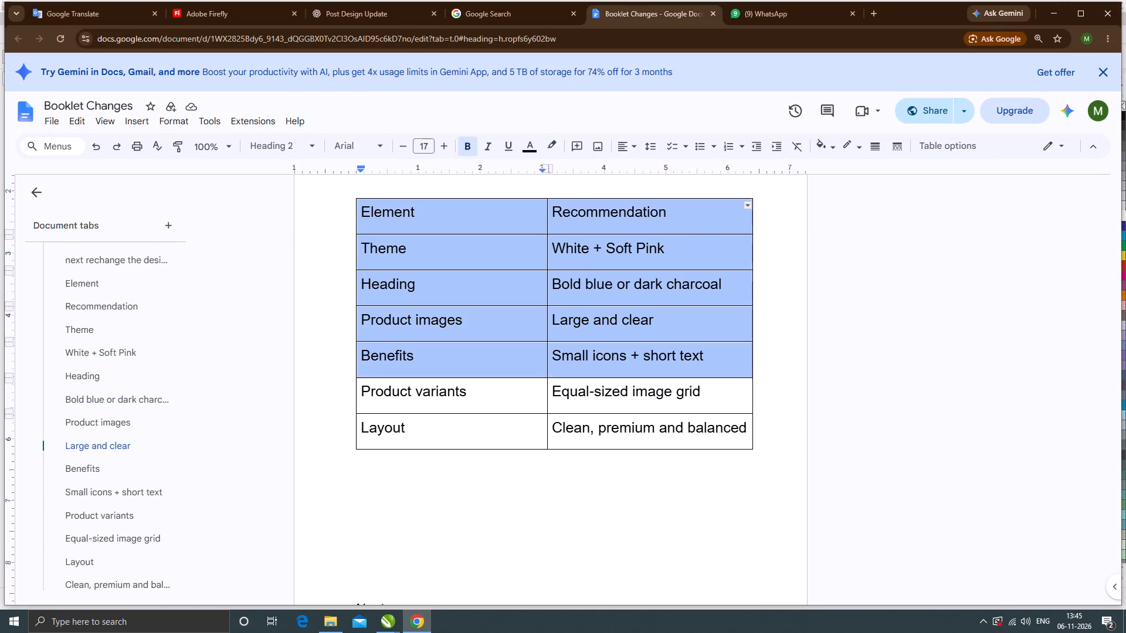
{"action": "left_click_drag", "start_coordinate": [644, 355], "coordinate": [727, 435]}
{"action": "key", "text": "ctrl+c"}
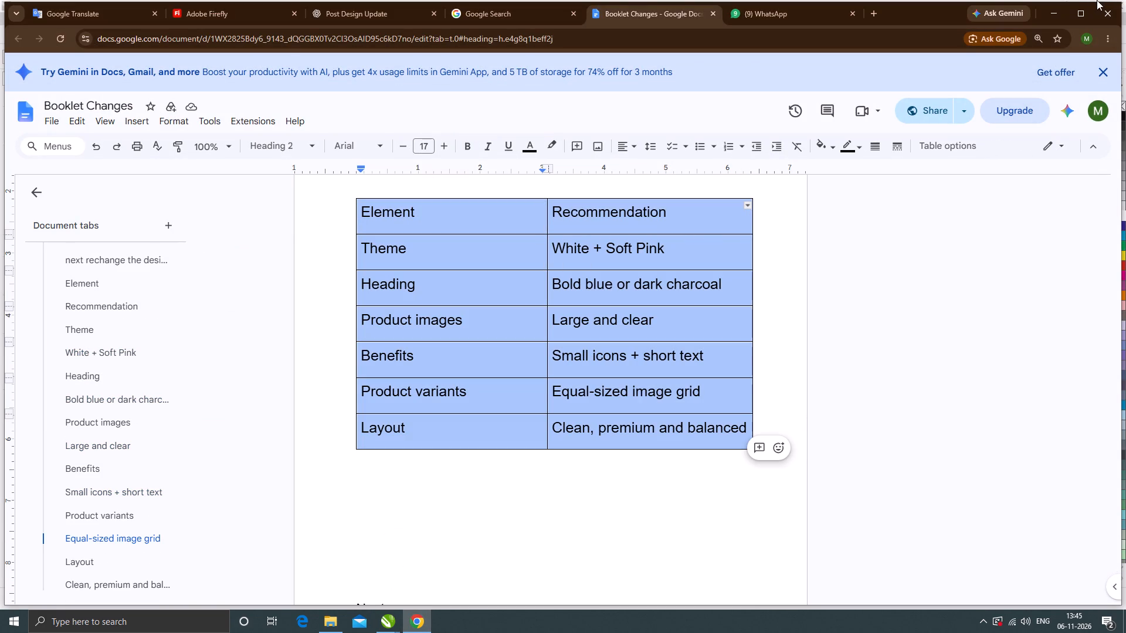
{"action": "left_click", "coordinate": [1057, 10]}
Paste the copied Element and Recommendation table contents as artistic text in the empty area above page 30.
{"action": "scroll", "coordinate": [668, 324], "scroll_direction": "down", "scroll_amount": 1}
{"action": "left_click", "coordinate": [12, 243]}
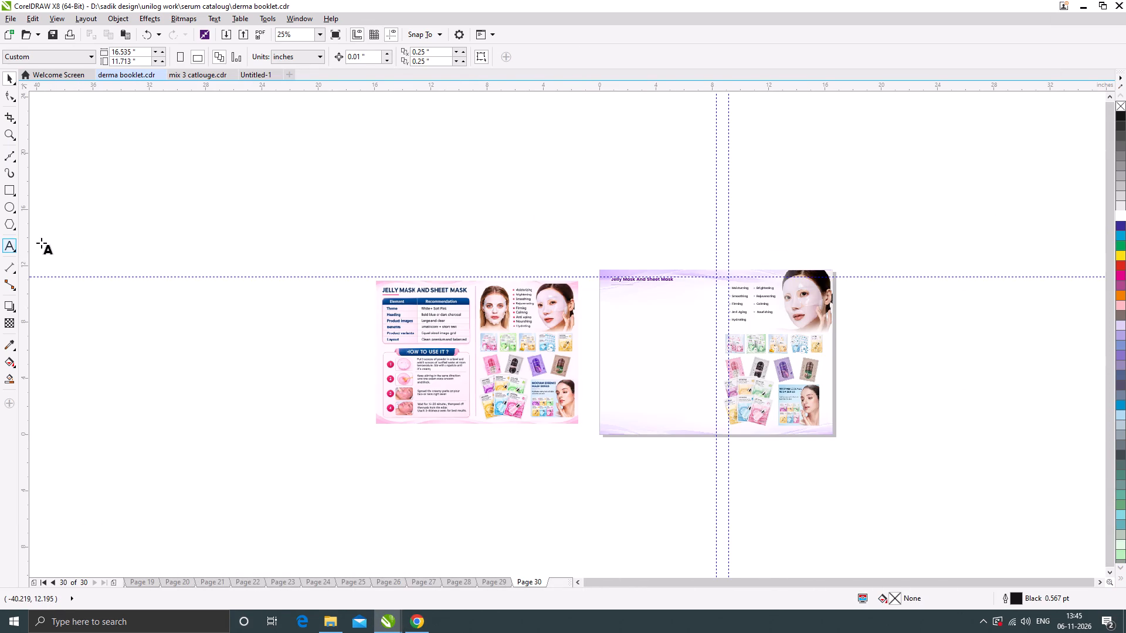
{"action": "scroll", "coordinate": [549, 200], "scroll_direction": "up", "scroll_amount": 1}
{"action": "left_click", "coordinate": [526, 137]}
{"action": "key", "text": "ctrl+v"}
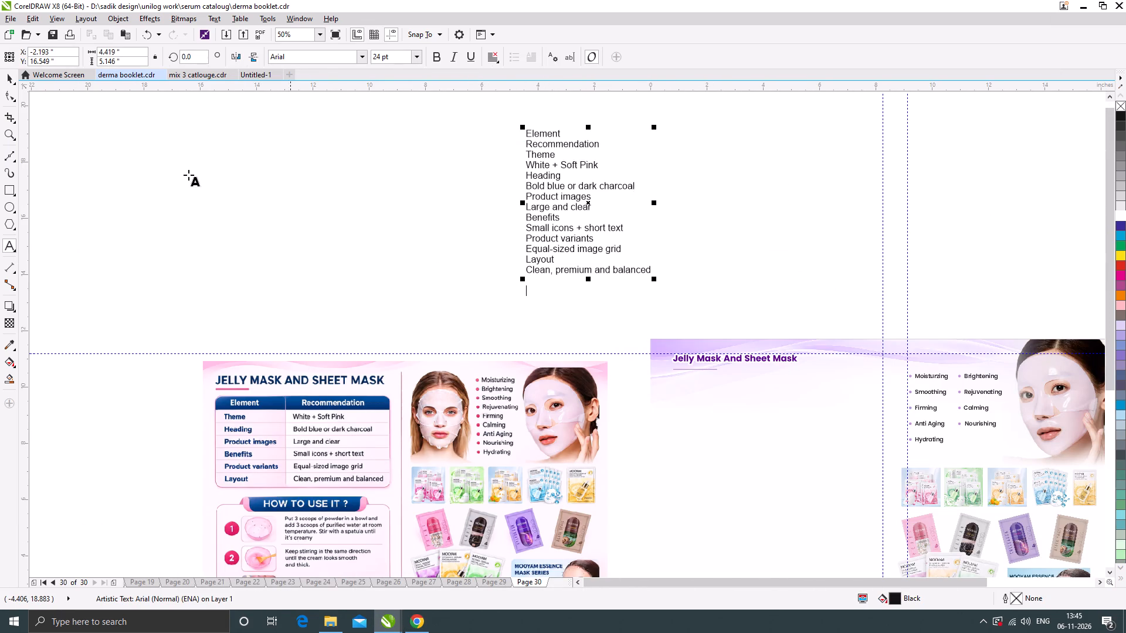
Change the pasted table text to the Poppins font and move it up clear of page 30.
{"action": "left_click", "coordinate": [9, 79]}
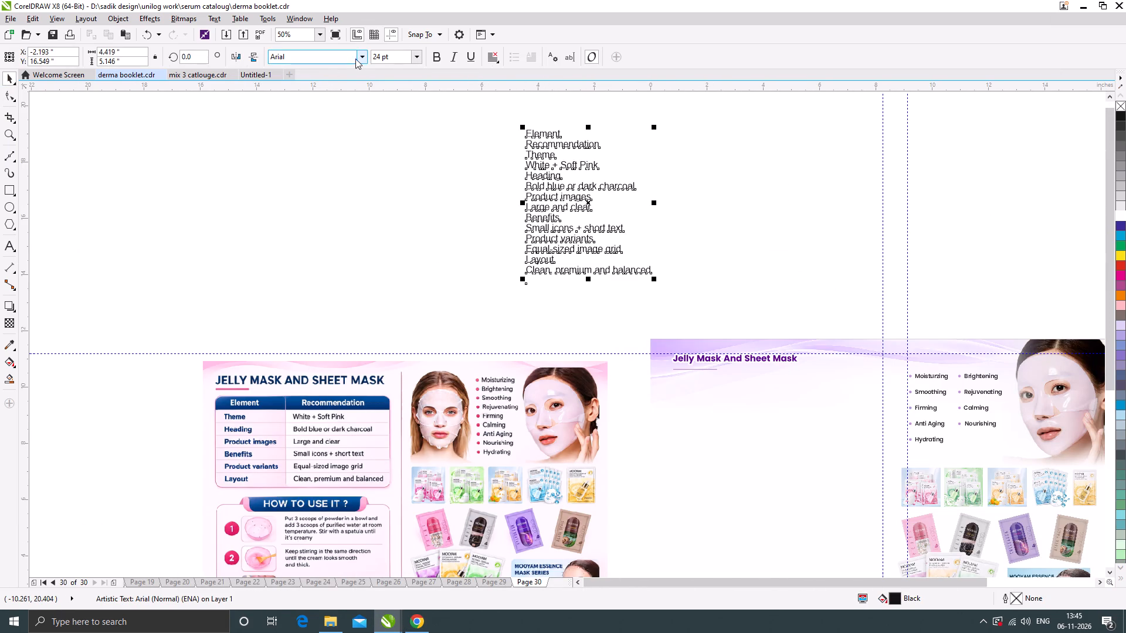
{"action": "left_click", "coordinate": [359, 59]}
{"action": "left_click", "coordinate": [327, 106]}
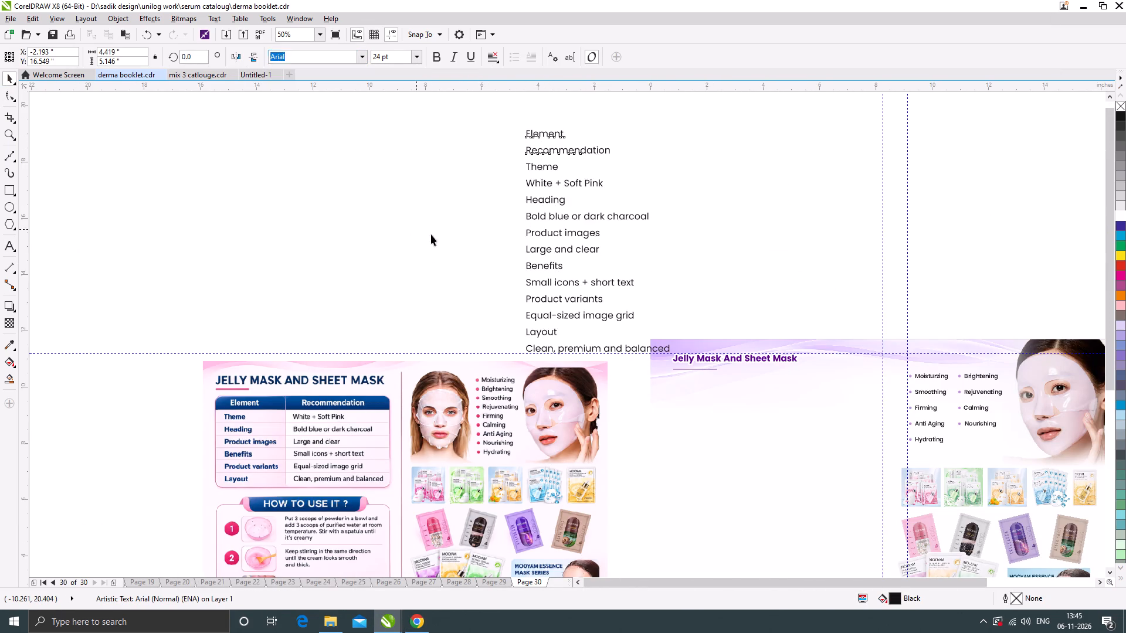
{"action": "left_click_drag", "start_coordinate": [612, 315], "coordinate": [588, 274]}
{"action": "left_click", "coordinate": [730, 264]}
Draw a rectangle about 6.83 by 4.15 in below the heading on the first half of page 30.
{"action": "scroll", "coordinate": [484, 261], "scroll_direction": "down", "scroll_amount": 1}
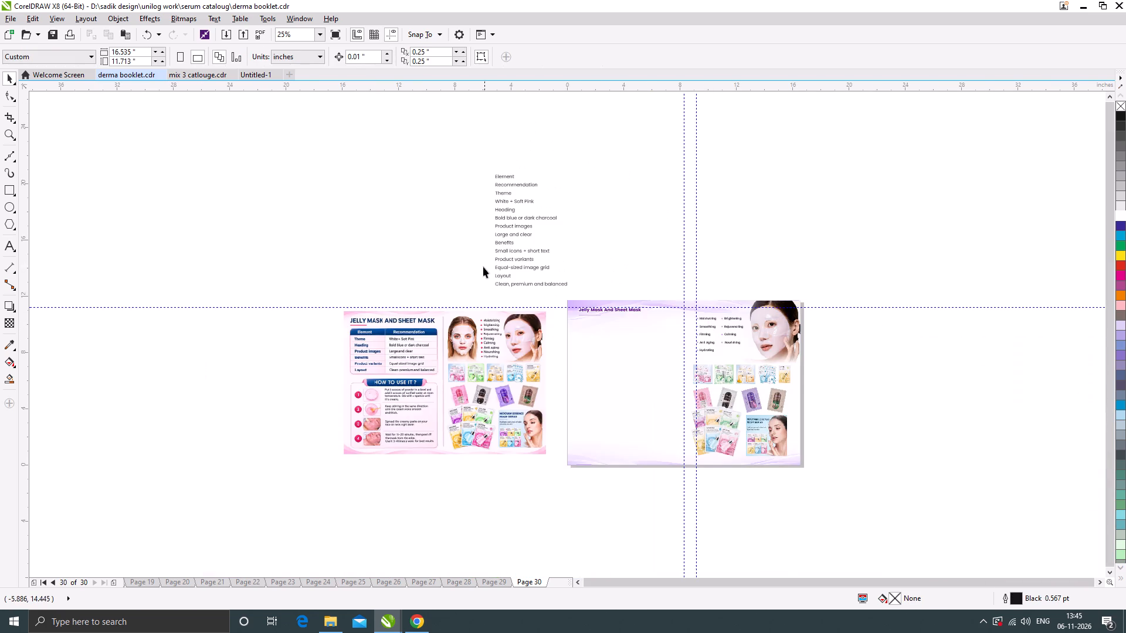
{"action": "scroll", "coordinate": [579, 399], "scroll_direction": "up", "scroll_amount": 1}
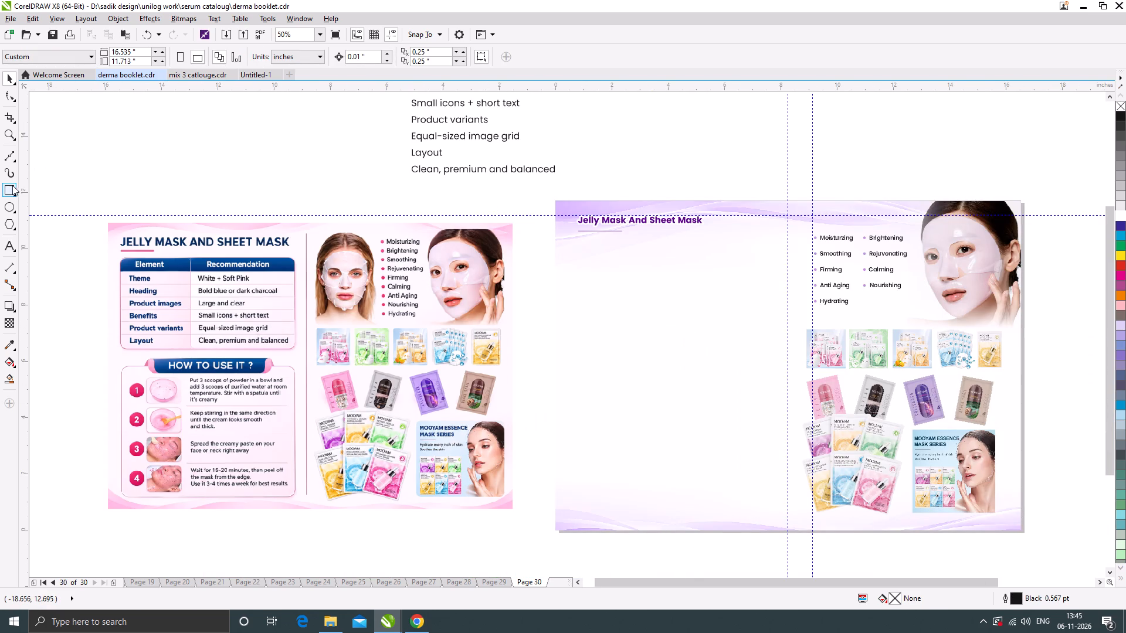
{"action": "left_click", "coordinate": [10, 189]}
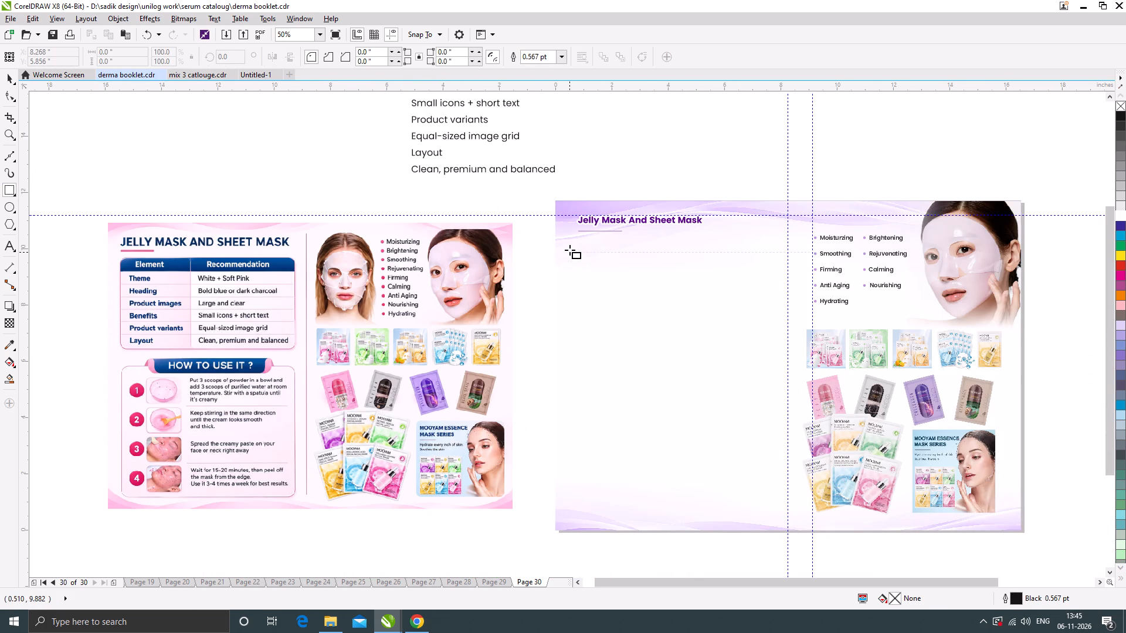
{"action": "left_click_drag", "start_coordinate": [574, 250], "coordinate": [741, 367]}
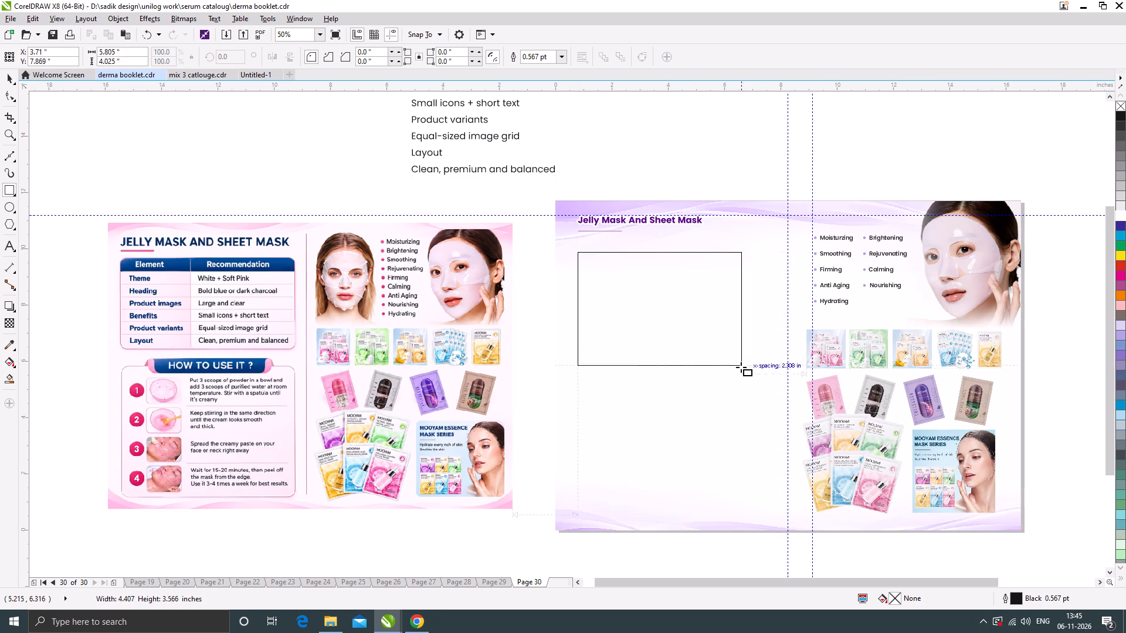
{"action": "left_click_drag", "start_coordinate": [741, 367], "coordinate": [770, 369]}
{"action": "left_click", "coordinate": [6, 76]}
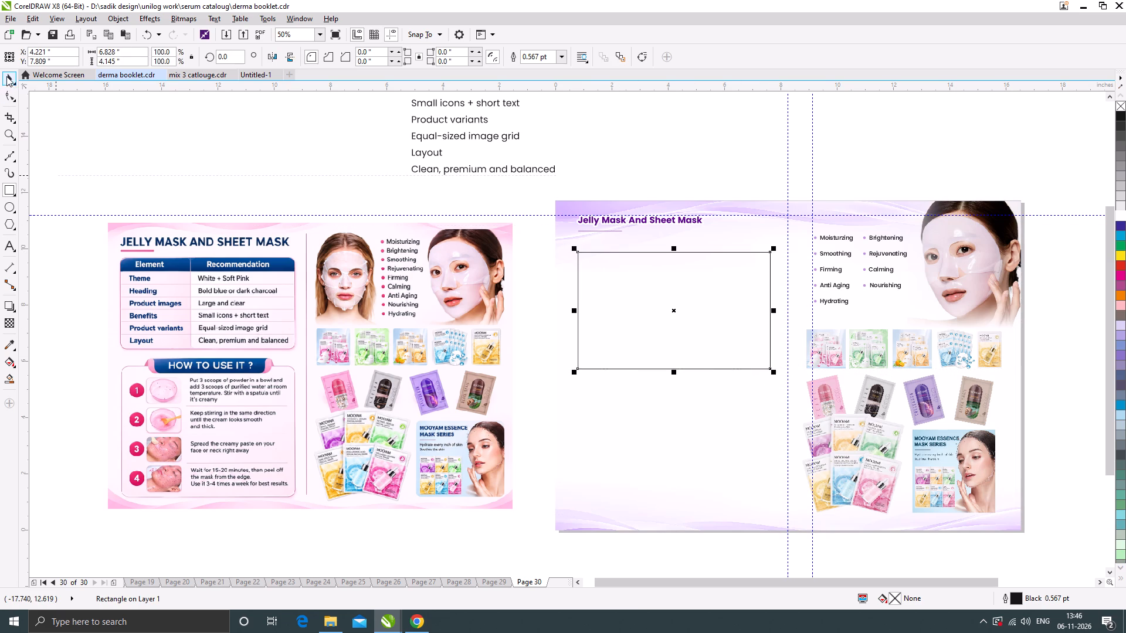
{"action": "left_click", "coordinate": [263, 154]}
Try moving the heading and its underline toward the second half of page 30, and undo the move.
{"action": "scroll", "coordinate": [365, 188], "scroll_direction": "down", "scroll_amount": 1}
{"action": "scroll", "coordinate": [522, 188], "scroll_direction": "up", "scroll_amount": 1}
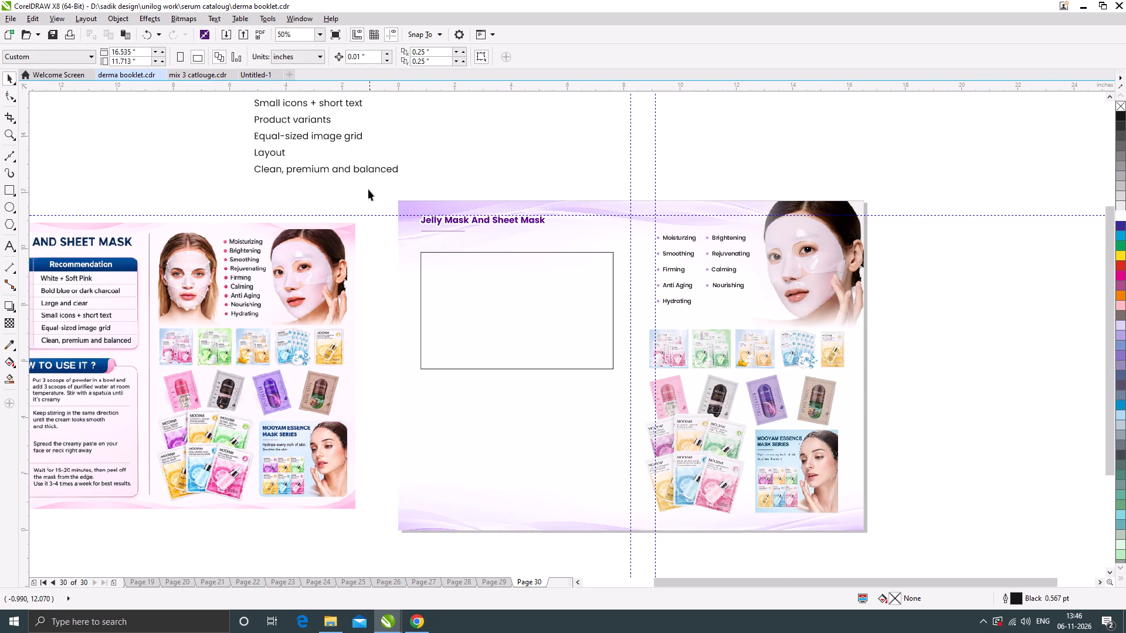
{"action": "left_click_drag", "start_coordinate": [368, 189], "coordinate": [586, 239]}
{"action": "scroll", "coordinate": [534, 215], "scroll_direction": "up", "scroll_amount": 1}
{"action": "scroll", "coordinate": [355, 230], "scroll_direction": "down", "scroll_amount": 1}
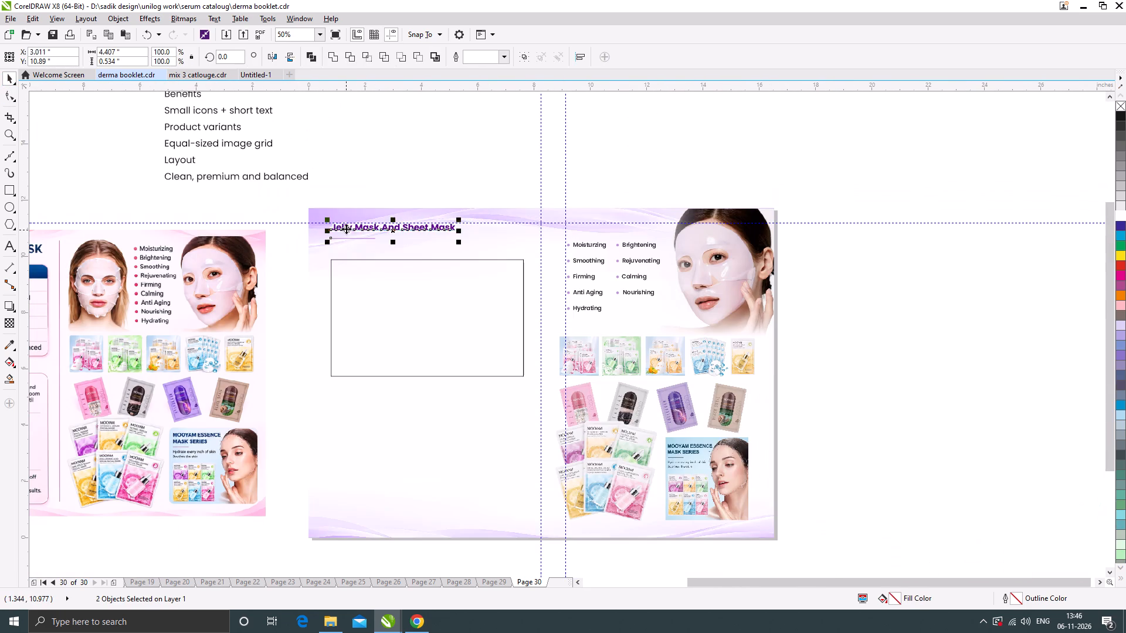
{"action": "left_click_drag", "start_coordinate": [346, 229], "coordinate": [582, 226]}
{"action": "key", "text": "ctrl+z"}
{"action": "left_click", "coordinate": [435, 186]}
Enlarge the Jelly Mask And Sheet Mask heading proportionally to about 26 pt, keeping its left edge in place.
{"action": "scroll", "coordinate": [555, 237], "scroll_direction": "down", "scroll_amount": 1}
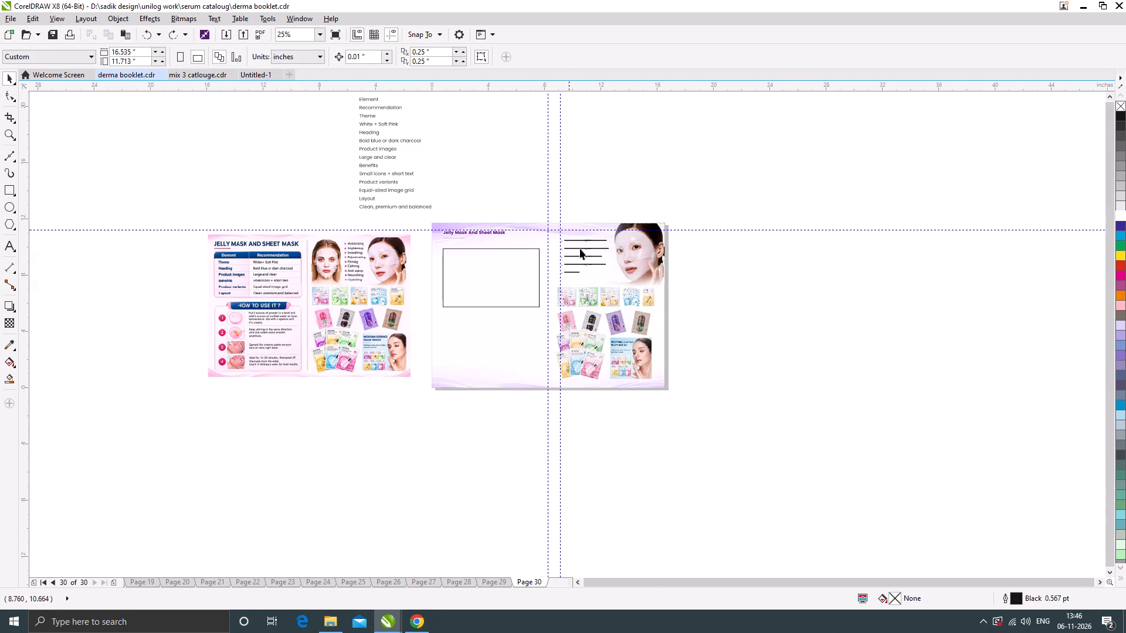
{"action": "scroll", "coordinate": [472, 245], "scroll_direction": "up", "scroll_amount": 1}
{"action": "left_click", "coordinate": [511, 219]}
{"action": "scroll", "coordinate": [531, 226], "scroll_direction": "up", "scroll_amount": 1}
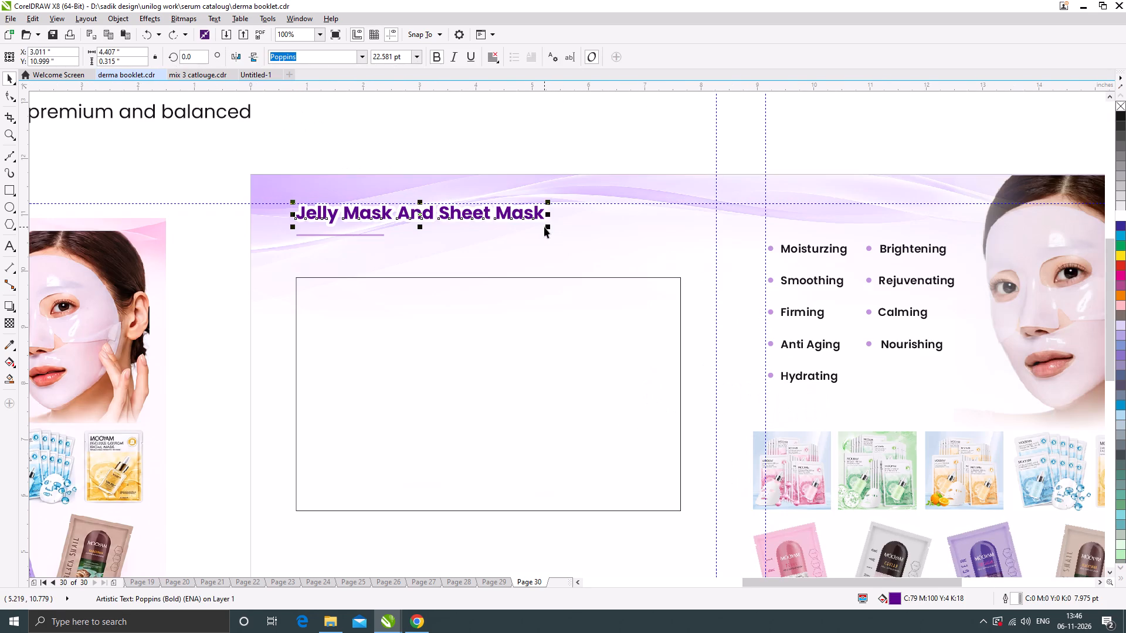
{"action": "left_click_drag", "start_coordinate": [549, 227], "coordinate": [589, 237]}
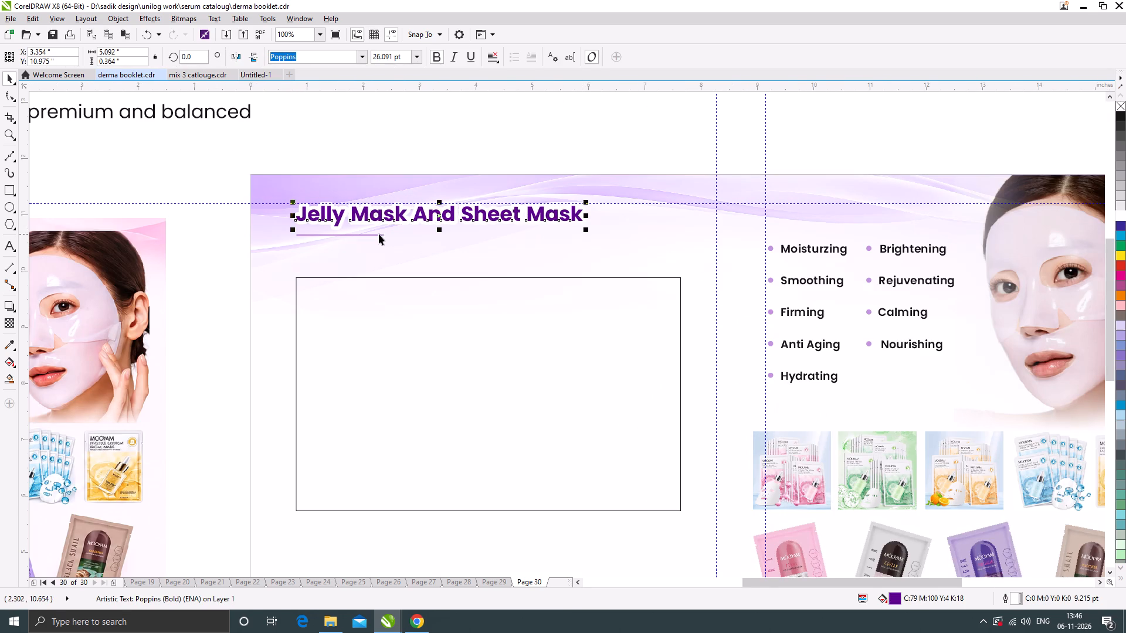
Thicken the heading's underline to about 0.042 in and lower it to about Y 10.6 in.
{"action": "left_click", "coordinate": [378, 234]}
{"action": "scroll", "coordinate": [324, 236], "scroll_direction": "up", "scroll_amount": 3}
{"action": "left_click_drag", "start_coordinate": [350, 236], "coordinate": [359, 240]}
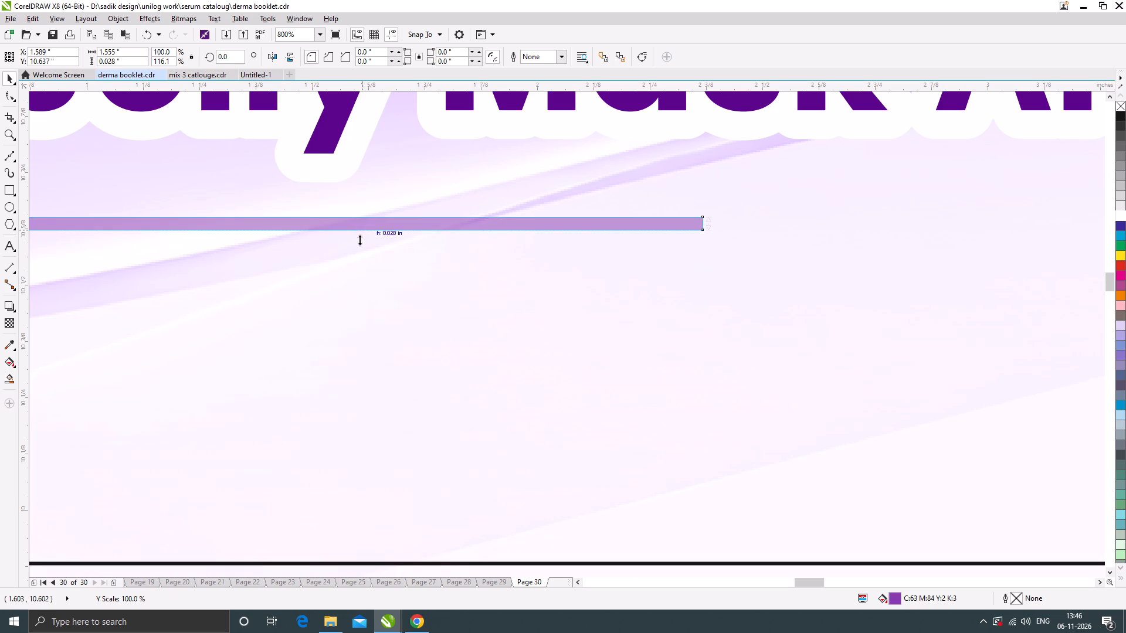
{"action": "left_click_drag", "start_coordinate": [359, 240], "coordinate": [362, 241]}
{"action": "scroll", "coordinate": [373, 246], "scroll_direction": "down", "scroll_amount": 3}
{"action": "scroll", "coordinate": [408, 246], "scroll_direction": "up", "scroll_amount": 2}
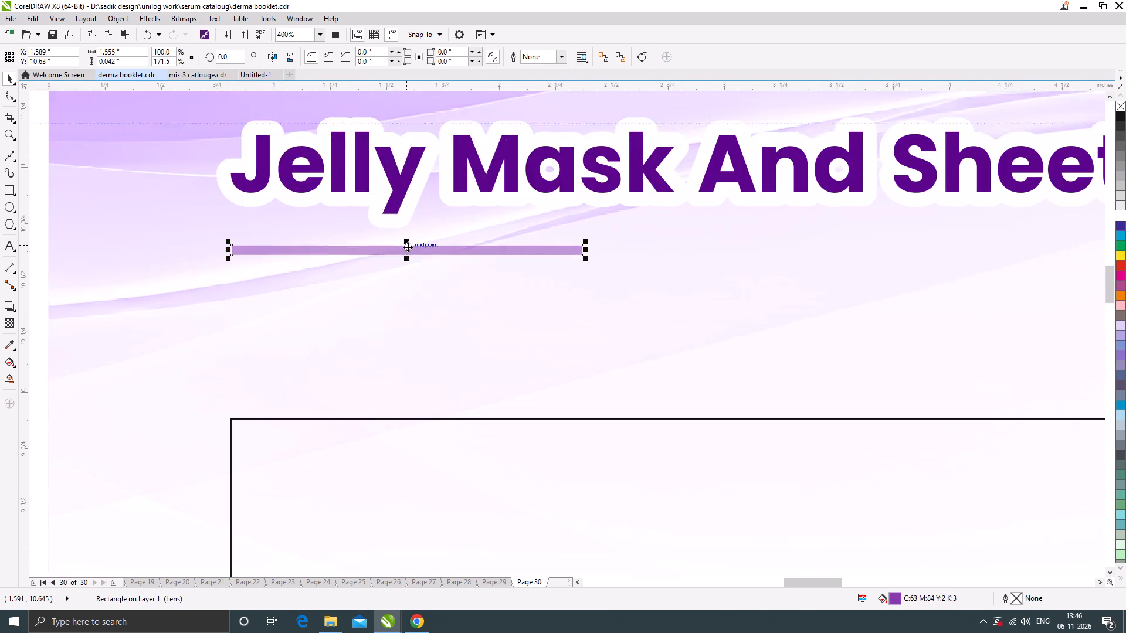
{"action": "scroll", "coordinate": [408, 247], "scroll_direction": "up", "scroll_amount": 1}
{"action": "left_click_drag", "start_coordinate": [416, 249], "coordinate": [418, 264]}
{"action": "scroll", "coordinate": [432, 251], "scroll_direction": "down", "scroll_amount": 3}
{"action": "left_click", "coordinate": [446, 176]}
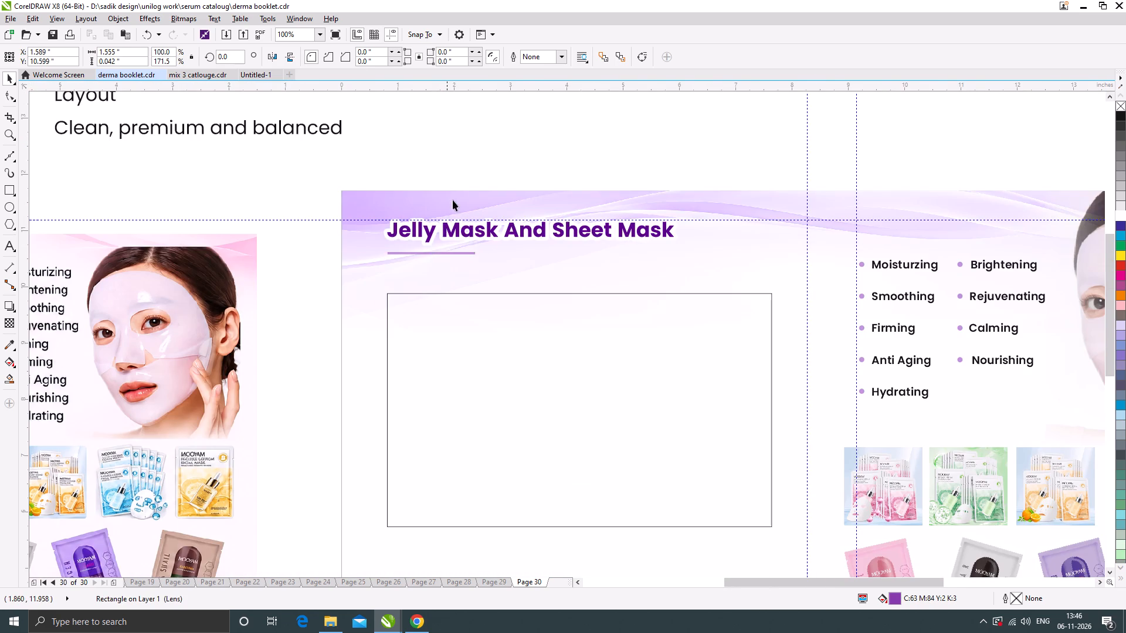
Round all four corners of the rectangle below the heading to a radius of about 0.417 in.
{"action": "scroll", "coordinate": [457, 237], "scroll_direction": "down", "scroll_amount": 1}
{"action": "left_click", "coordinate": [466, 314]}
{"action": "left_click", "coordinate": [6, 94]}
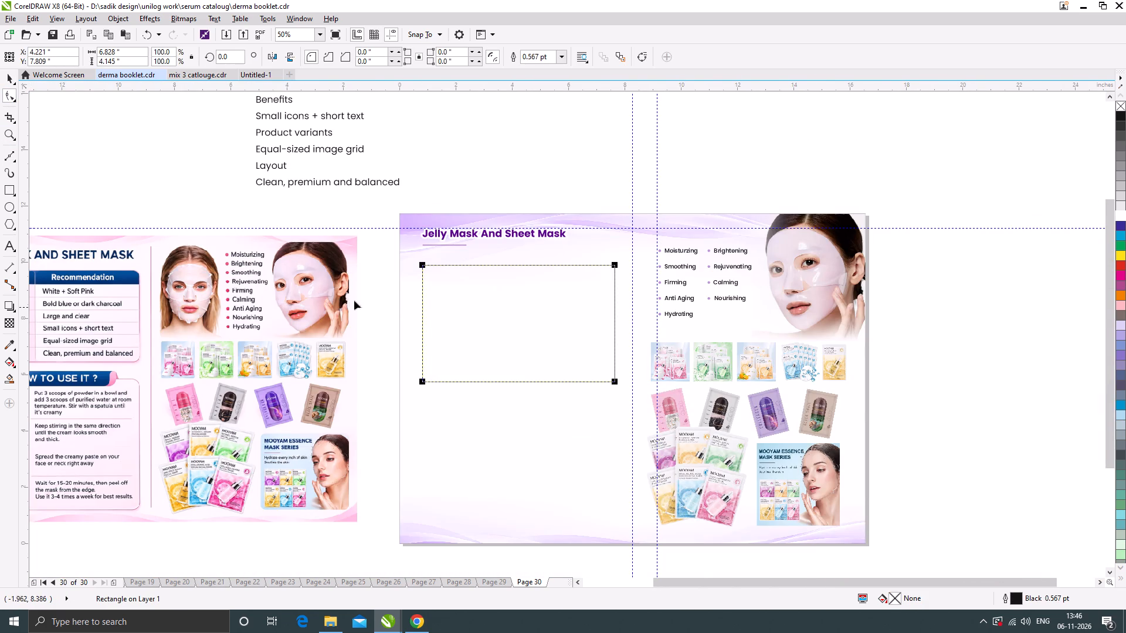
{"action": "scroll", "coordinate": [375, 289], "scroll_direction": "up", "scroll_amount": 1}
{"action": "left_click_drag", "start_coordinate": [470, 241], "coordinate": [493, 233]}
{"action": "left_click", "coordinate": [9, 78]}
Move the rounded rectangle straight up closer to the heading, with its centre at about Y 8.01 in.
{"action": "scroll", "coordinate": [607, 258], "scroll_direction": "down", "scroll_amount": 1}
{"action": "scroll", "coordinate": [641, 270], "scroll_direction": "up", "scroll_amount": 1}
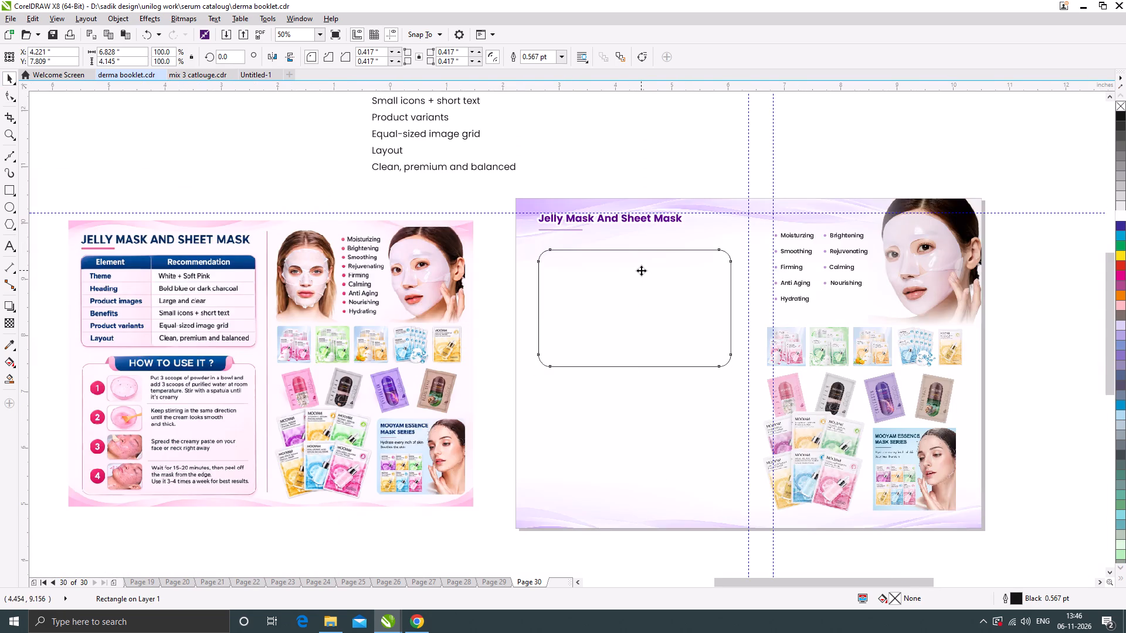
{"action": "left_click_drag", "start_coordinate": [645, 263], "coordinate": [645, 254]}
{"action": "scroll", "coordinate": [636, 260], "scroll_direction": "down", "scroll_amount": 1}
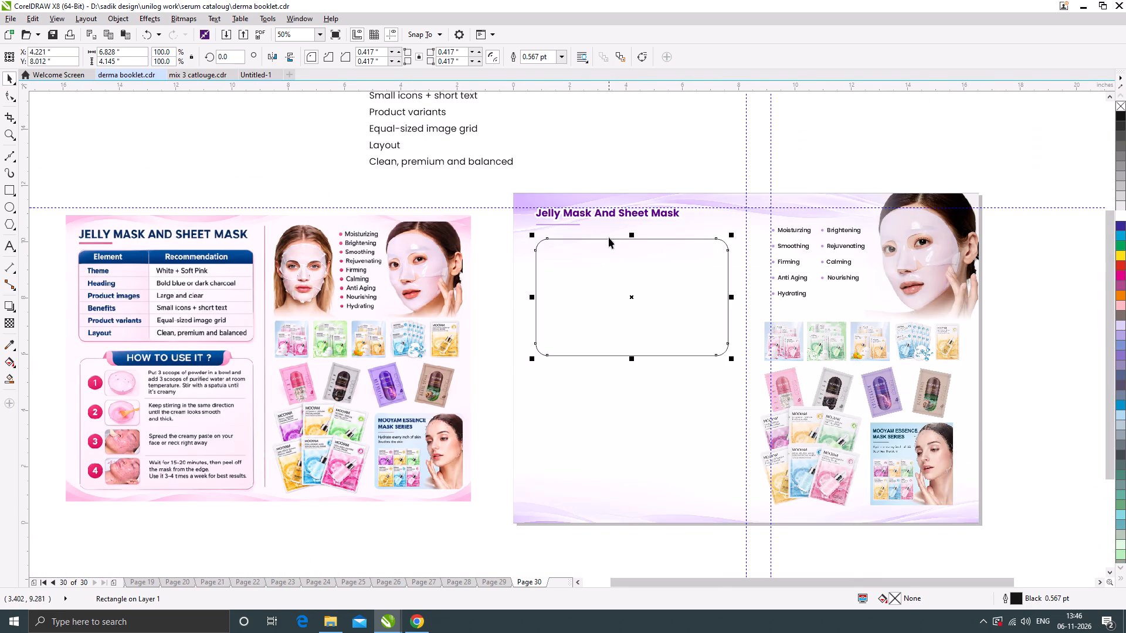
{"action": "left_click", "coordinate": [609, 162]}
Move the rounded rectangle off page 30 to the empty area beside the reference design's Element and Recommendation table.
{"action": "scroll", "coordinate": [114, 258], "scroll_direction": "up", "scroll_amount": 1}
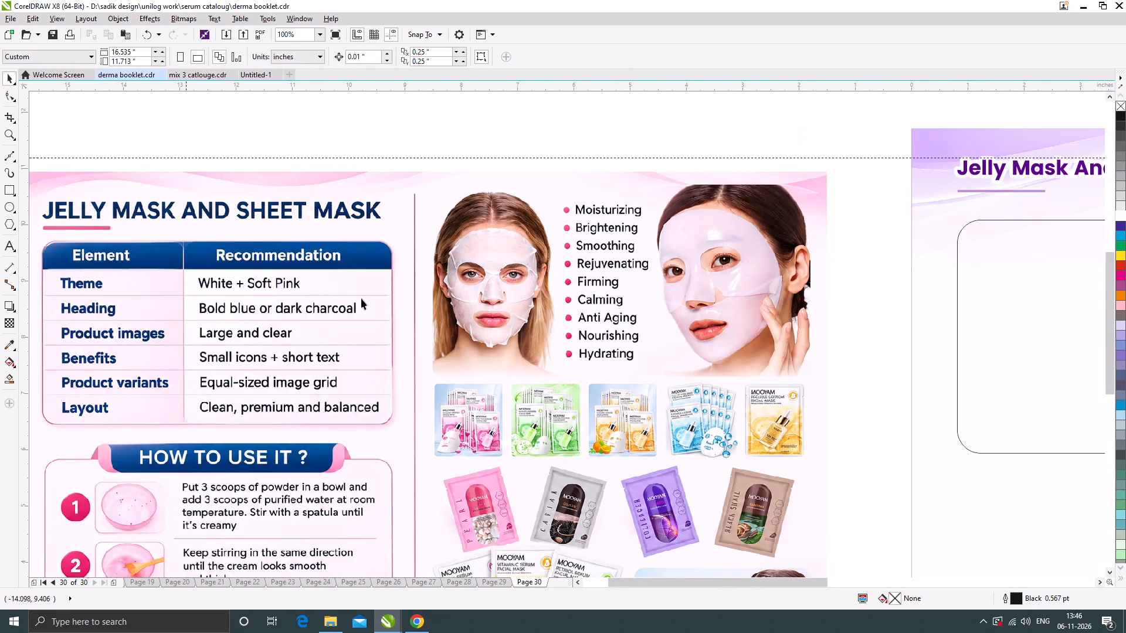
{"action": "scroll", "coordinate": [438, 312], "scroll_direction": "down", "scroll_amount": 1}
{"action": "left_click", "coordinate": [749, 287]}
{"action": "scroll", "coordinate": [783, 291], "scroll_direction": "down", "scroll_amount": 1}
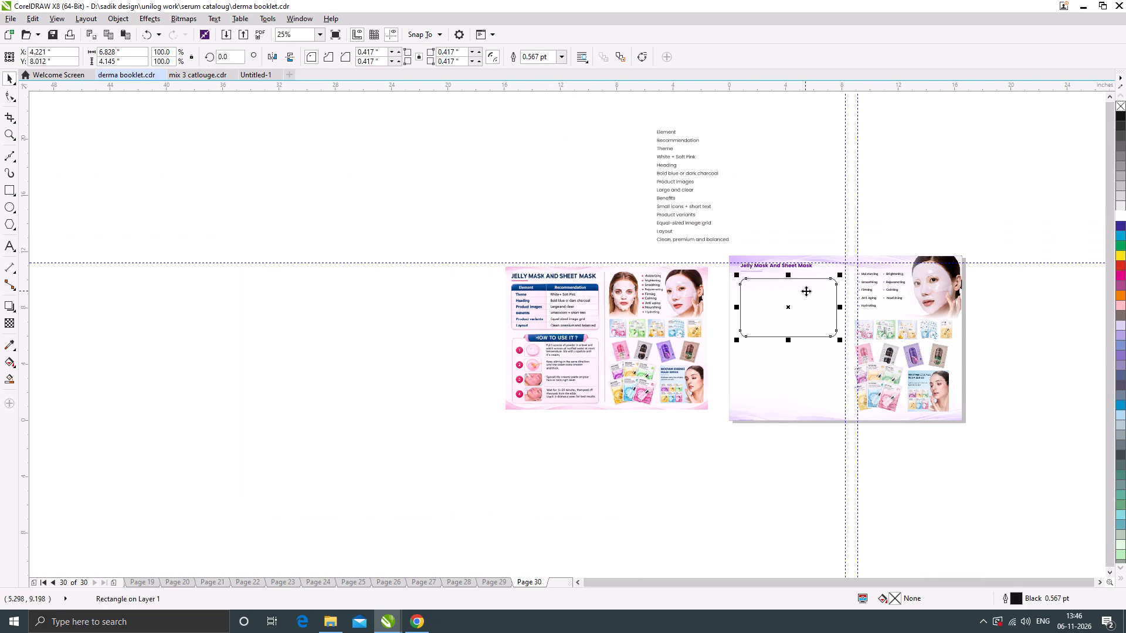
{"action": "left_click_drag", "start_coordinate": [806, 291], "coordinate": [455, 292]}
{"action": "scroll", "coordinate": [472, 289], "scroll_direction": "up", "scroll_amount": 2}
{"action": "left_click_drag", "start_coordinate": [459, 293], "coordinate": [482, 298]}
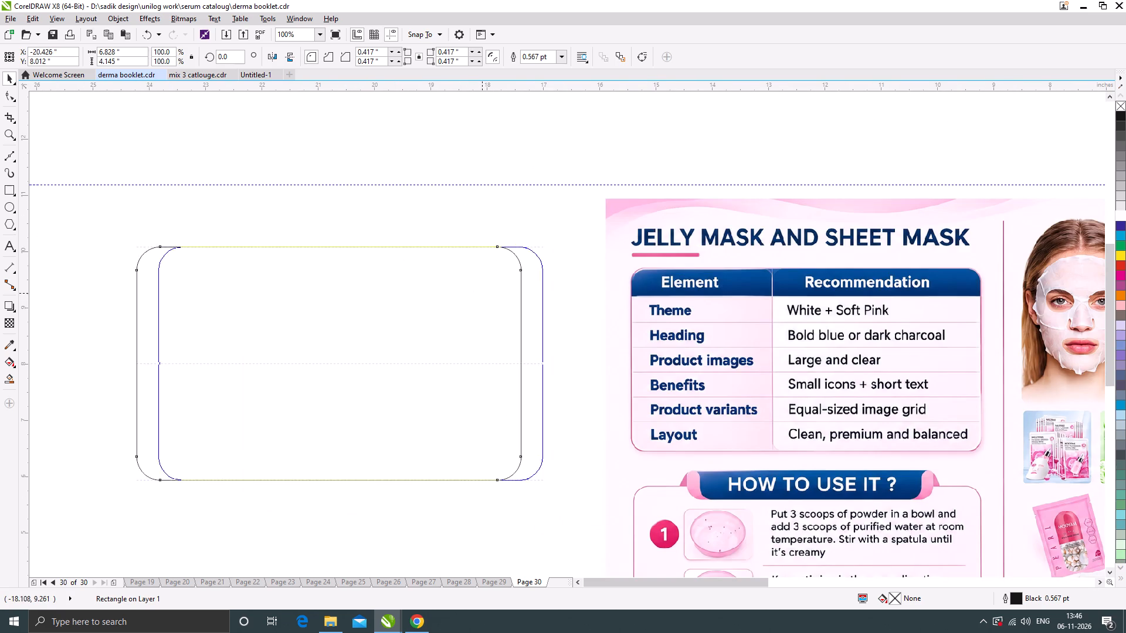
Place the rounded rectangle beside the reference design, with its centre at about X -20.37 in, Y 8.01 in.
{"action": "left_click_drag", "start_coordinate": [482, 298], "coordinate": [484, 298]}
Draw a rectangle about 8.41 in wide and 1.0 in tall across the upper edge of the rounded rectangle.
{"action": "scroll", "coordinate": [501, 285], "scroll_direction": "down", "scroll_amount": 1}
{"action": "scroll", "coordinate": [426, 300], "scroll_direction": "up", "scroll_amount": 1}
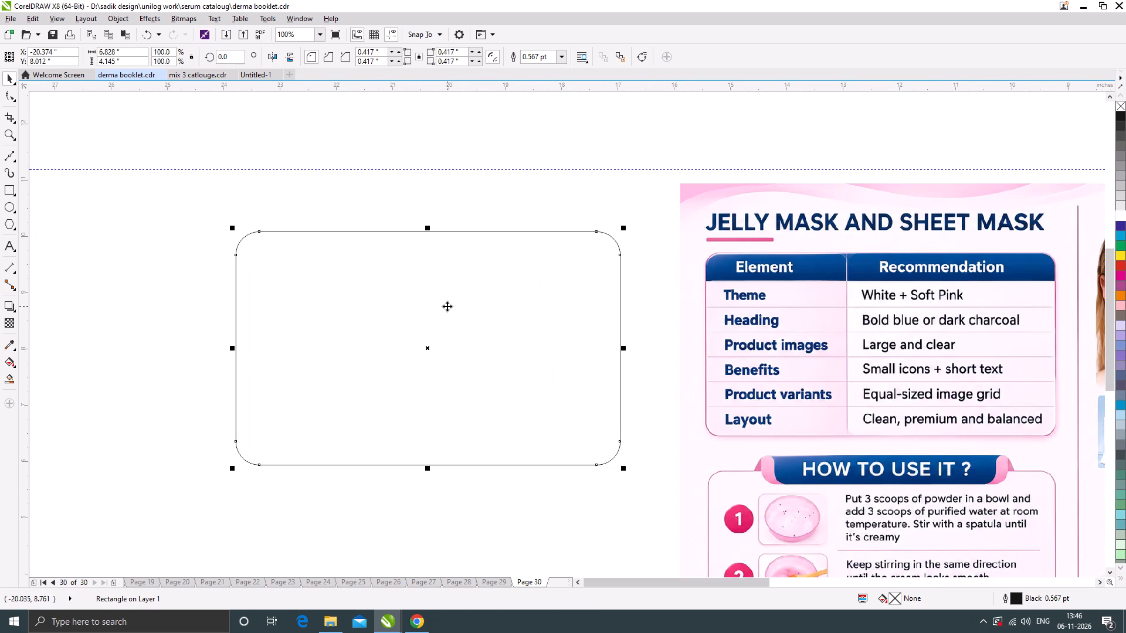
{"action": "scroll", "coordinate": [385, 292], "scroll_direction": "down", "scroll_amount": 1}
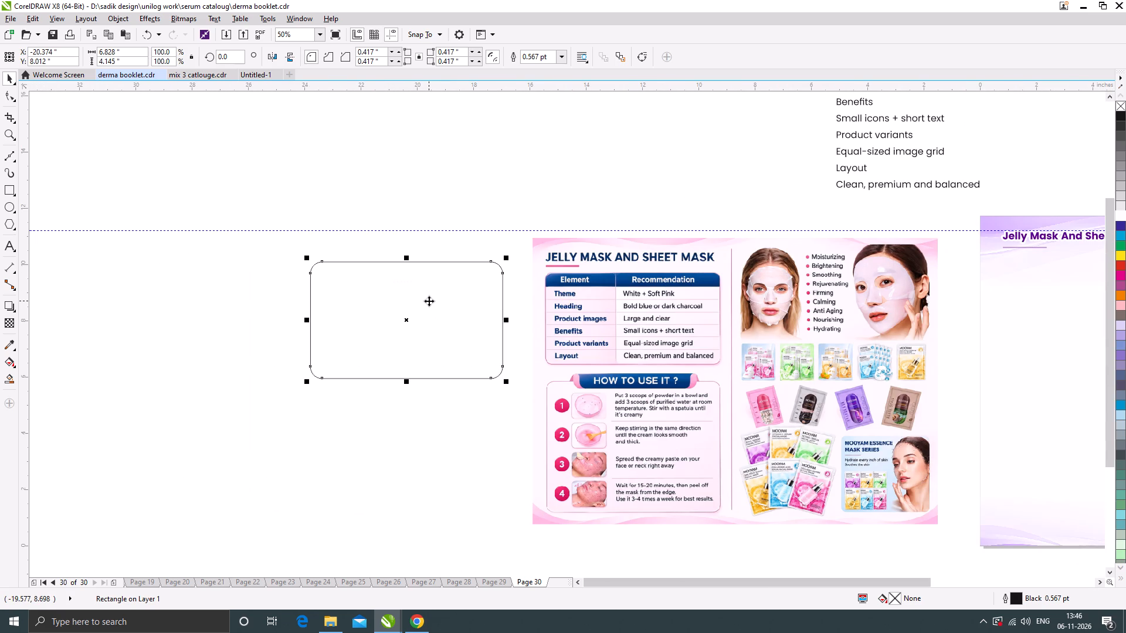
{"action": "left_click", "coordinate": [4, 187]}
{"action": "scroll", "coordinate": [355, 246], "scroll_direction": "up", "scroll_amount": 1}
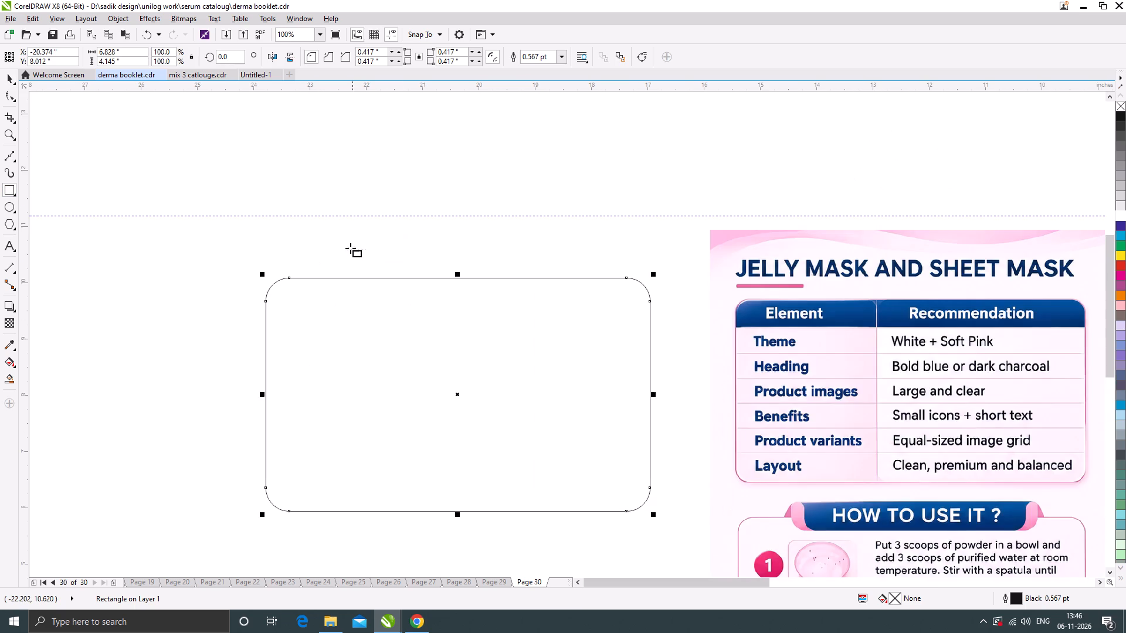
{"action": "left_click_drag", "start_coordinate": [205, 255], "coordinate": [678, 311]}
Fill the wide rectangle with light purple C32 M43 Y1 K1 sampled from page 30's background near the heading, and remove its outline.
{"action": "scroll", "coordinate": [432, 286], "scroll_direction": "down", "scroll_amount": 1}
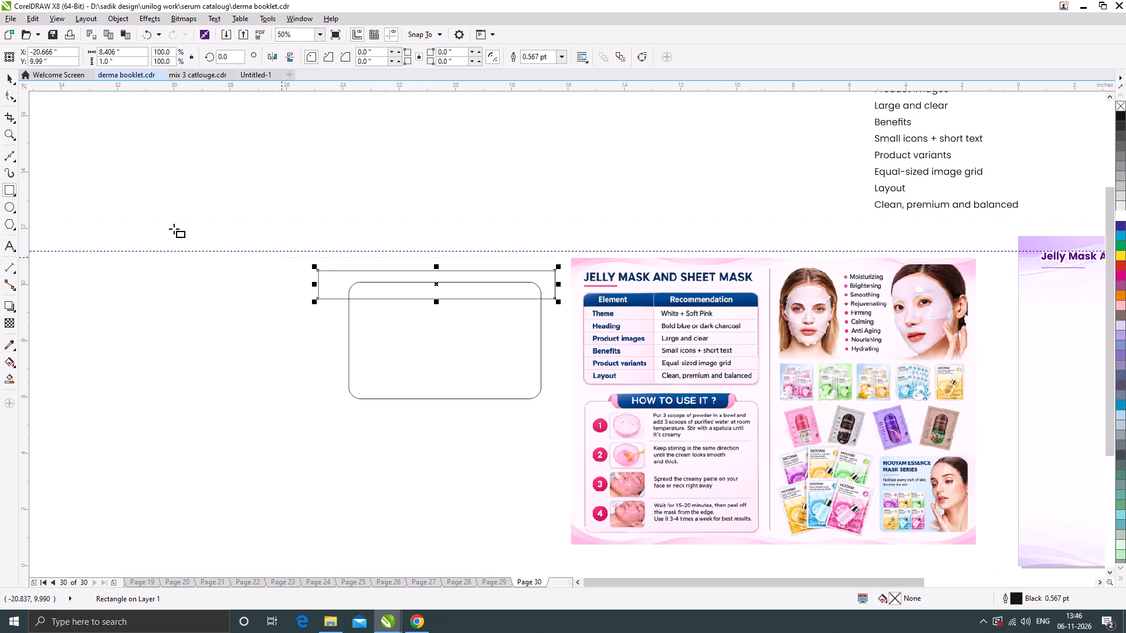
{"action": "left_click", "coordinate": [8, 76]}
{"action": "left_click", "coordinate": [11, 342]}
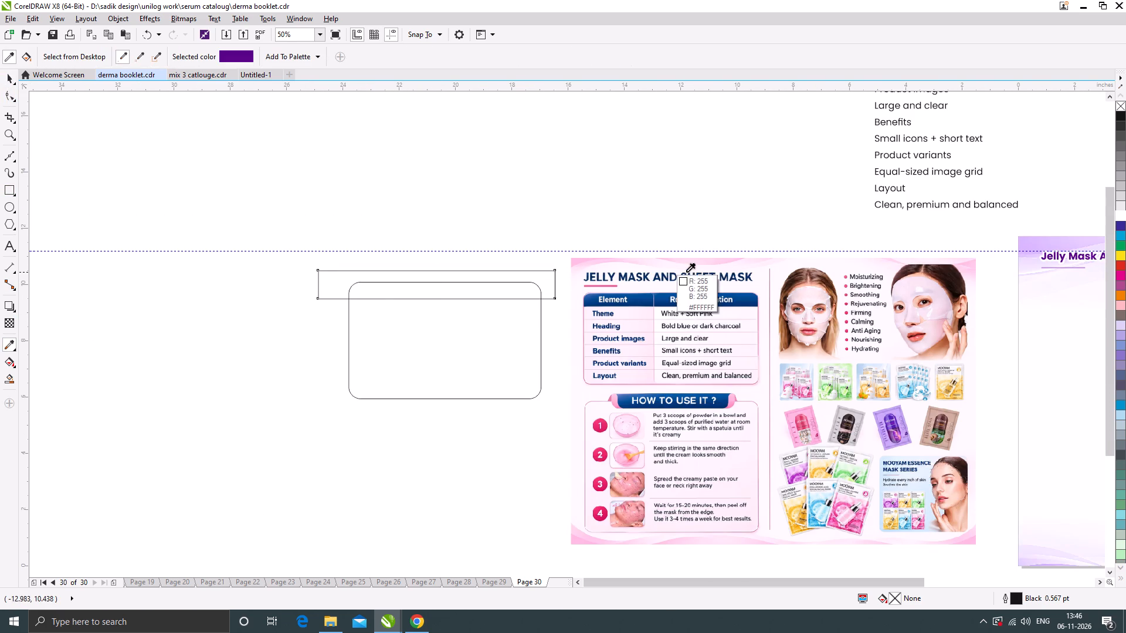
{"action": "scroll", "coordinate": [1054, 263], "scroll_direction": "up", "scroll_amount": 1}
{"action": "left_click", "coordinate": [1052, 271]}
{"action": "scroll", "coordinate": [1005, 249], "scroll_direction": "down", "scroll_amount": 1}
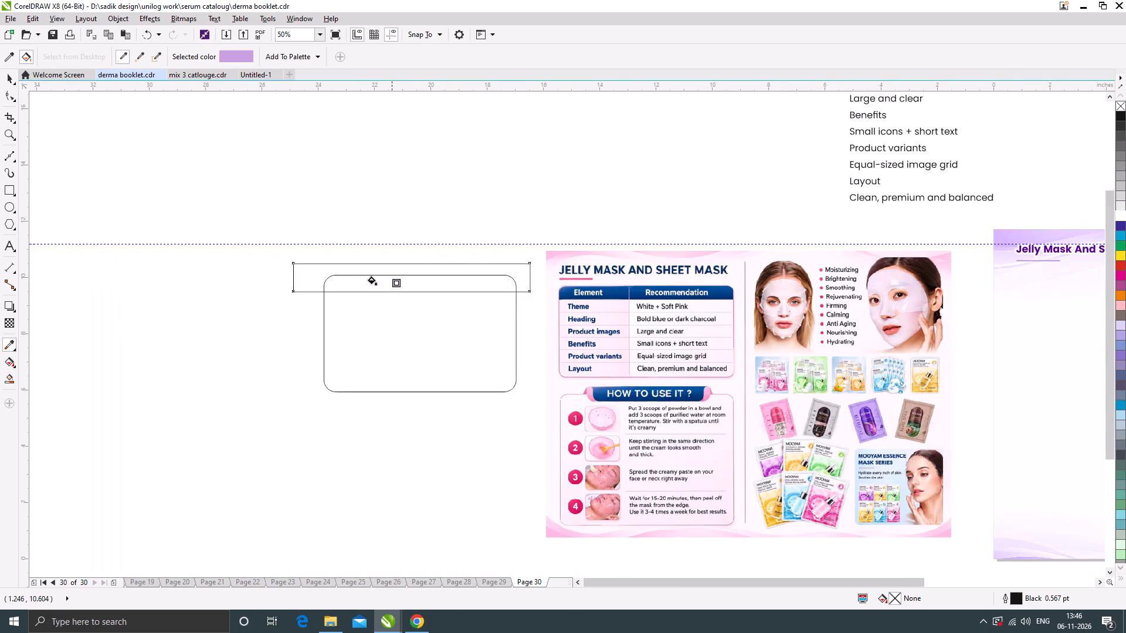
{"action": "scroll", "coordinate": [372, 281], "scroll_direction": "up", "scroll_amount": 1}
{"action": "left_click", "coordinate": [363, 273]}
{"action": "right_click", "coordinate": [1121, 108]}
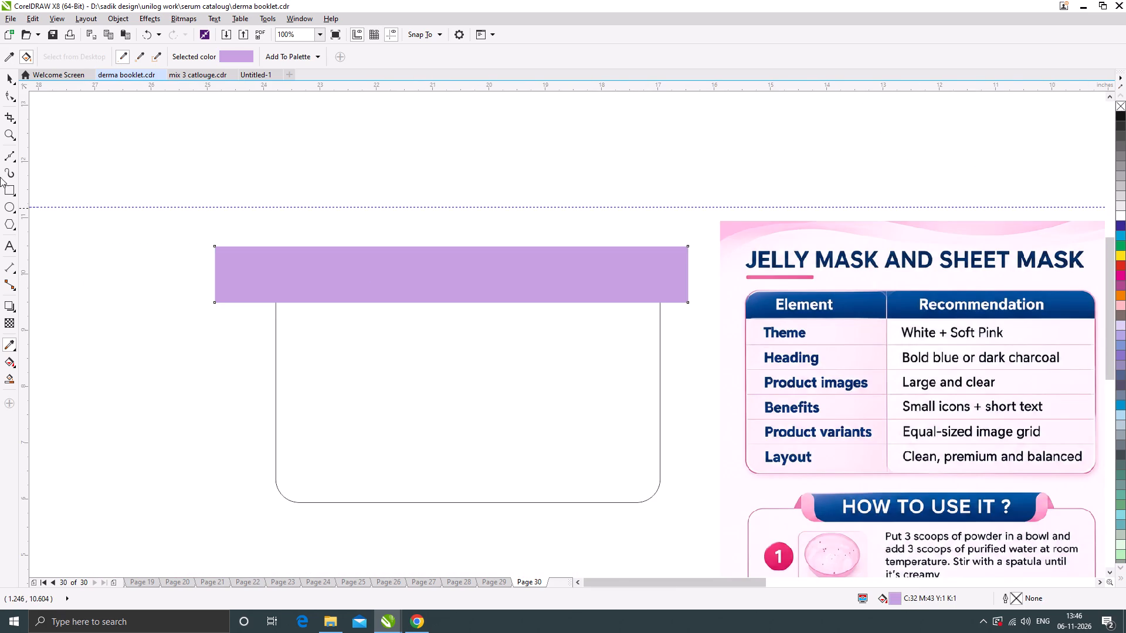
Edit the wide rectangle's fill to a slightly deeper purple.
{"action": "left_click", "coordinate": [10, 76]}
{"action": "scroll", "coordinate": [360, 234], "scroll_direction": "down", "scroll_amount": 1}
{"action": "scroll", "coordinate": [421, 253], "scroll_direction": "up", "scroll_amount": 1}
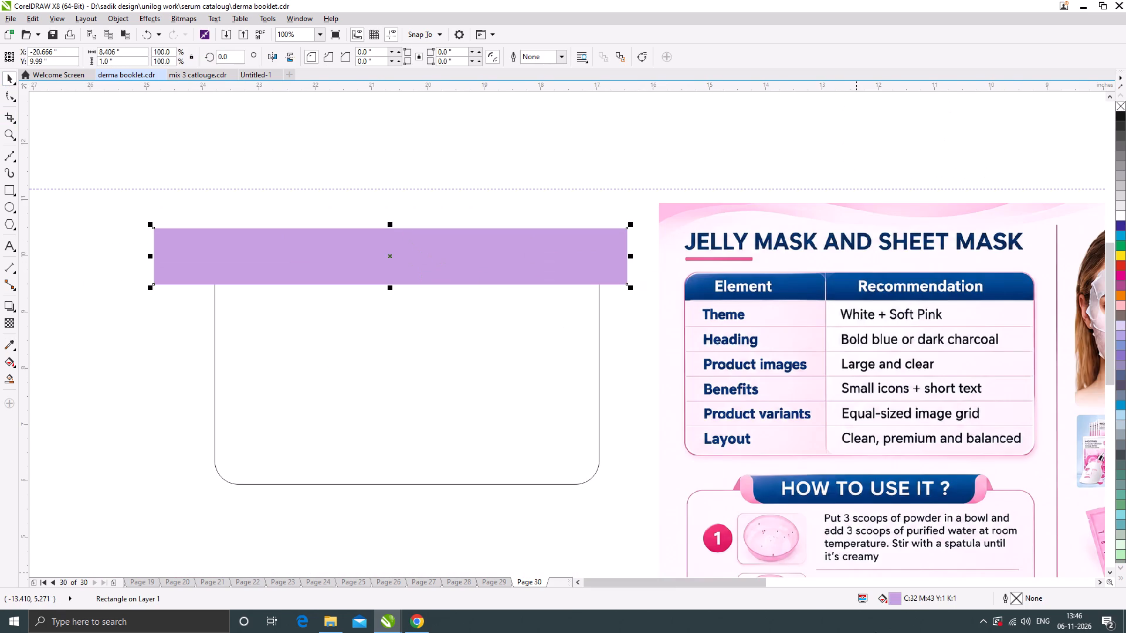
{"action": "double_click", "coordinate": [895, 598]}
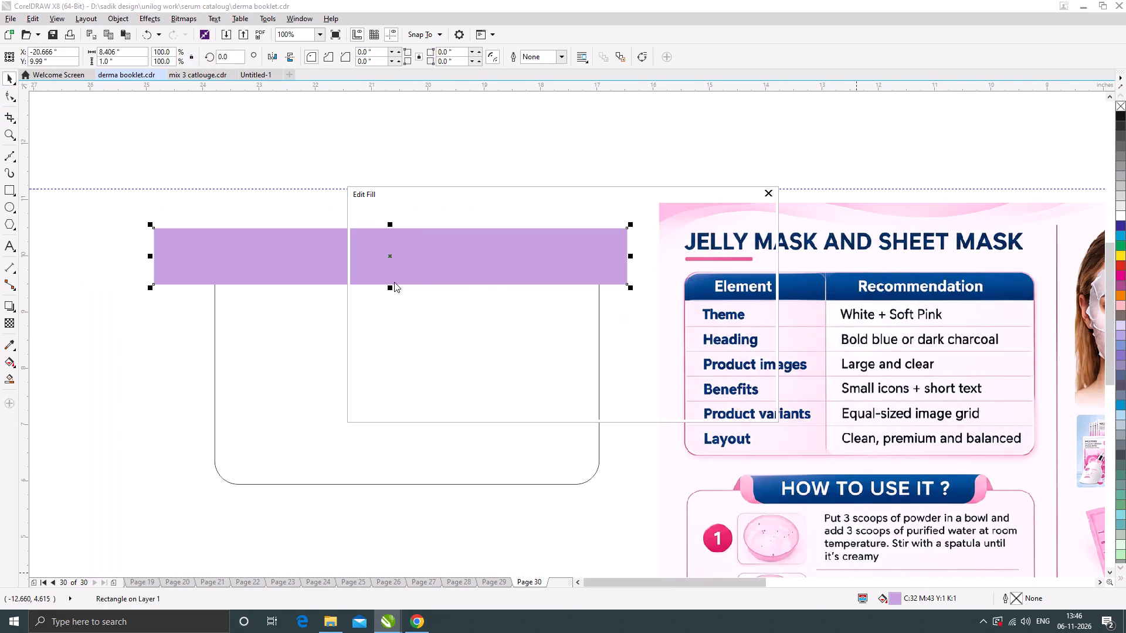
{"action": "left_click", "coordinate": [396, 282]}
{"action": "left_click", "coordinate": [701, 409]}
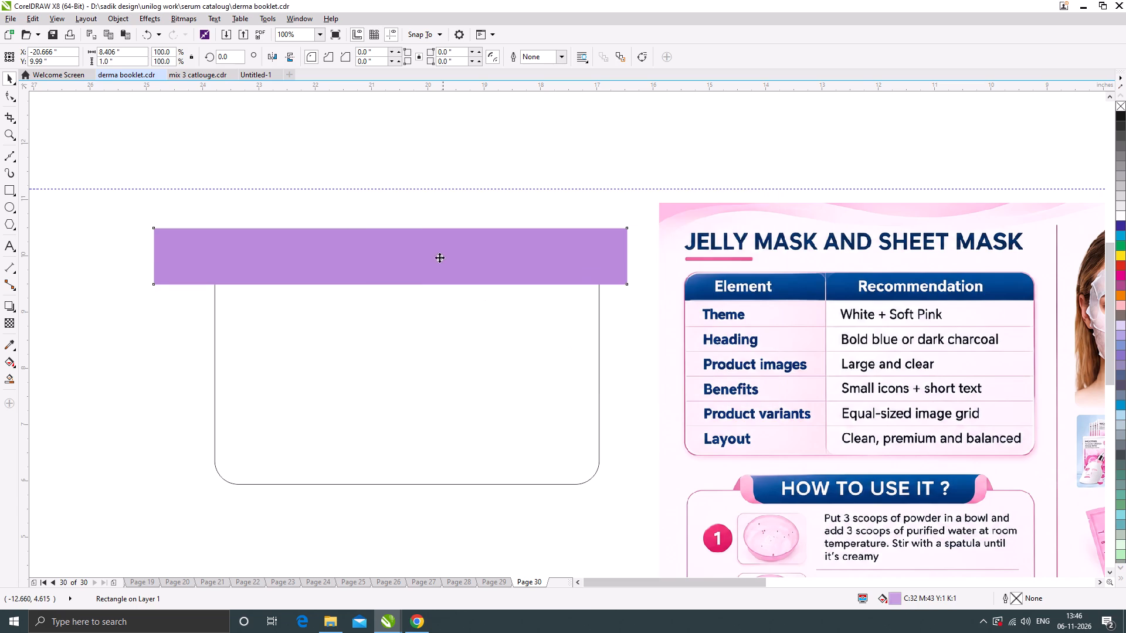
PowerClip the purple rectangle inside the rounded rectangle to form the table's header band.
{"action": "right_click", "coordinate": [422, 238]}
{"action": "left_click", "coordinate": [439, 246]}
{"action": "left_click", "coordinate": [457, 316]}
{"action": "left_click", "coordinate": [453, 229]}
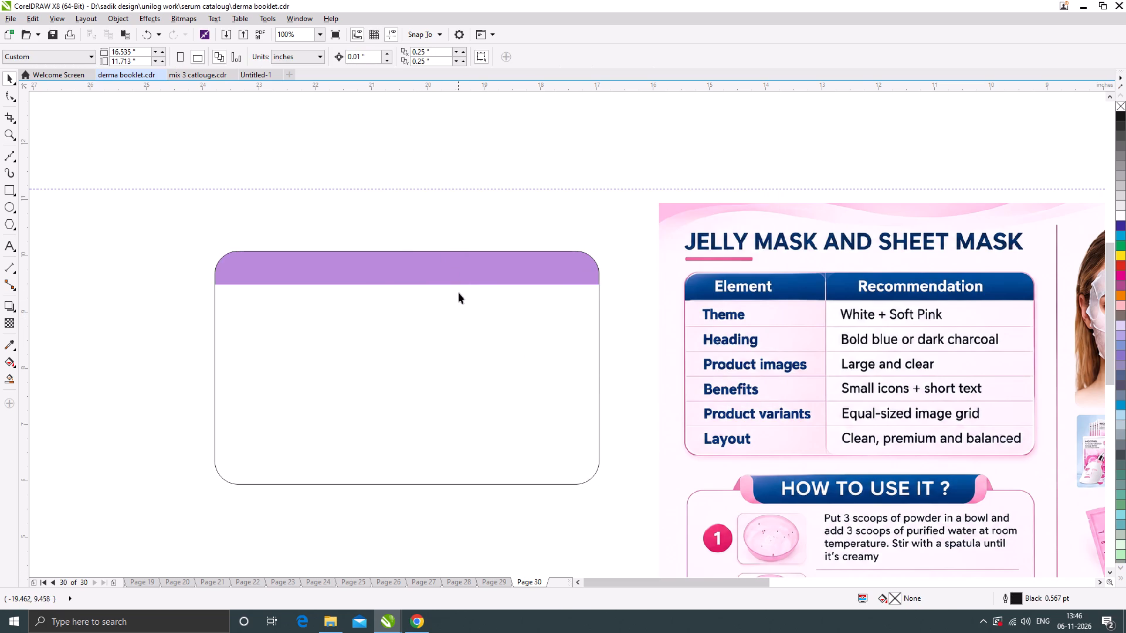
Copy the underline below page 30's heading onto the table frame and rotate the copy 90 degrees.
{"action": "scroll", "coordinate": [464, 304], "scroll_direction": "down", "scroll_amount": 1}
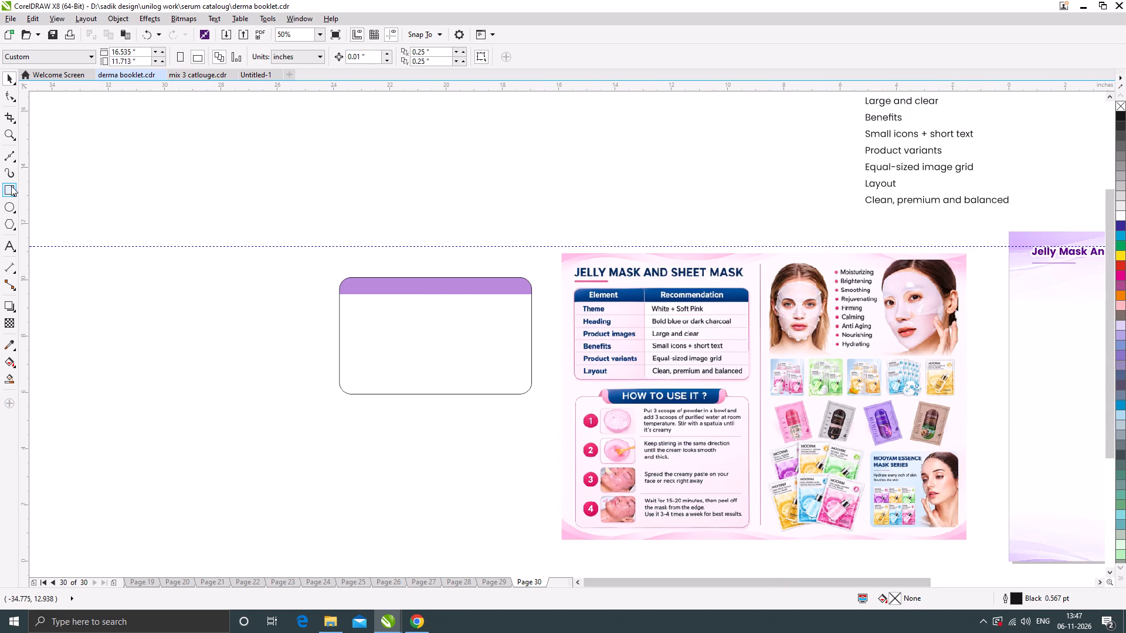
{"action": "left_click_drag", "start_coordinate": [1059, 262], "coordinate": [1020, 272]}
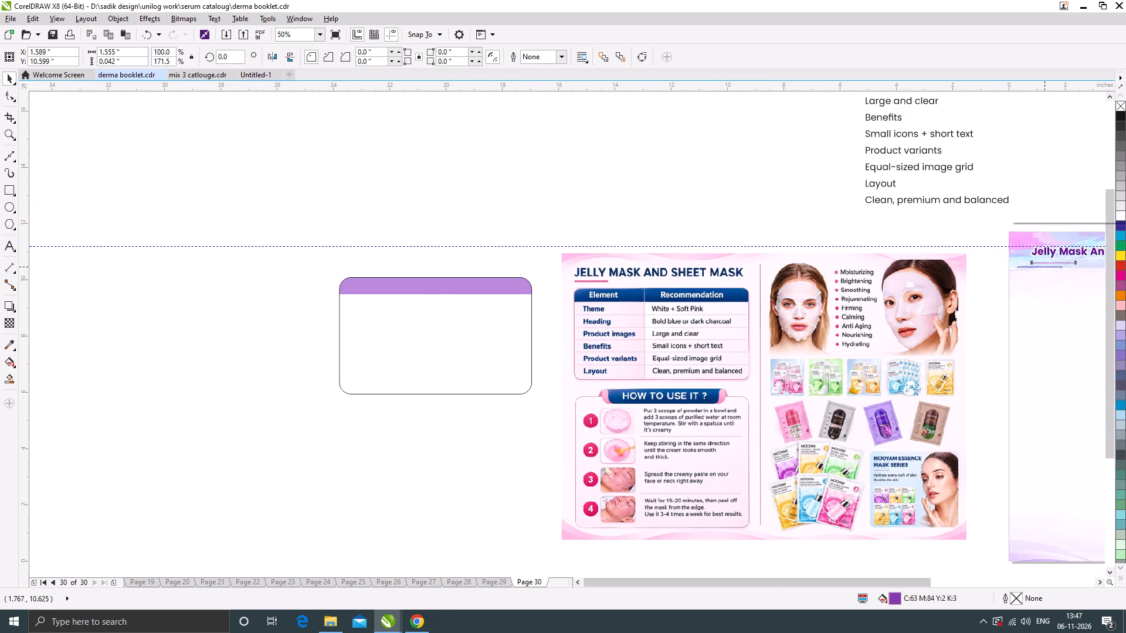
{"action": "left_click_drag", "start_coordinate": [1020, 272], "coordinate": [457, 312]}
{"action": "right_click", "coordinate": [457, 312]}
{"action": "left_click_drag", "start_coordinate": [235, 59], "coordinate": [205, 63]}
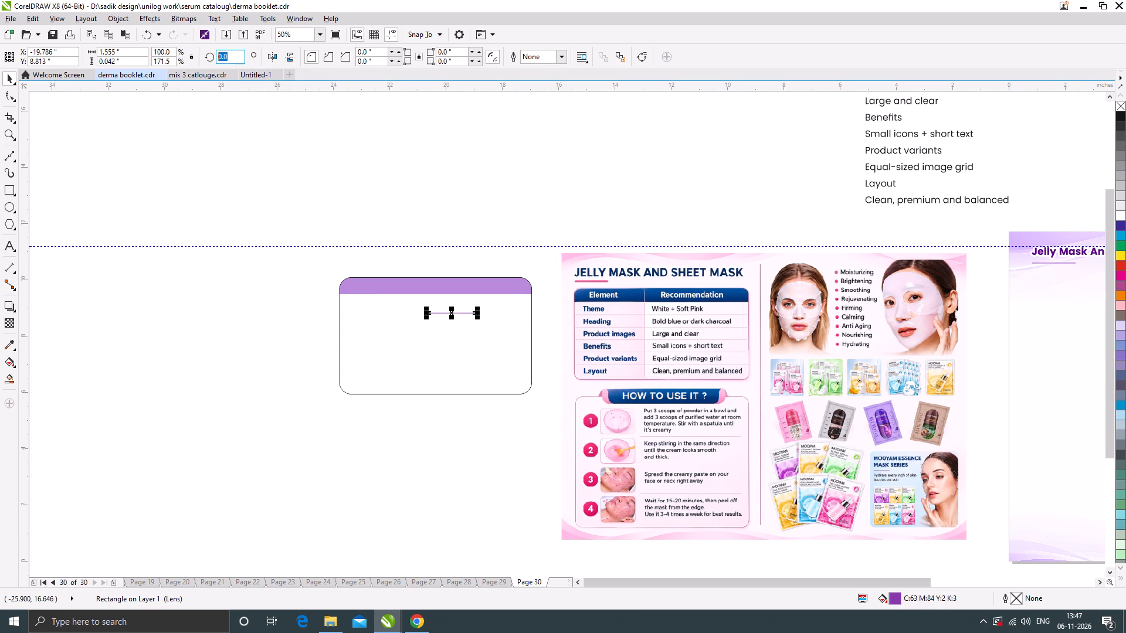
{"action": "left_click_drag", "start_coordinate": [205, 63], "coordinate": [205, 63]}
{"action": "type", "text": "90"}
{"action": "key", "text": "Return"}
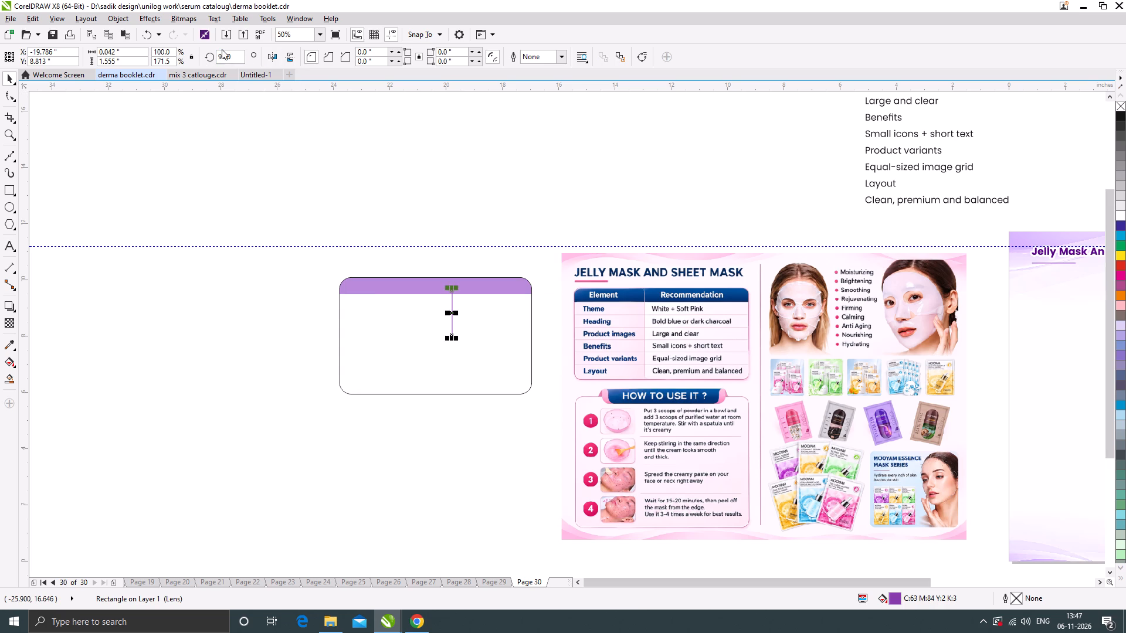
Move the rotated line near the middle of the frame below the header and stretch it to the bottom edge, about 3.42 in tall.
{"action": "scroll", "coordinate": [445, 315], "scroll_direction": "up", "scroll_amount": 1}
{"action": "left_click_drag", "start_coordinate": [458, 304], "coordinate": [406, 312]}
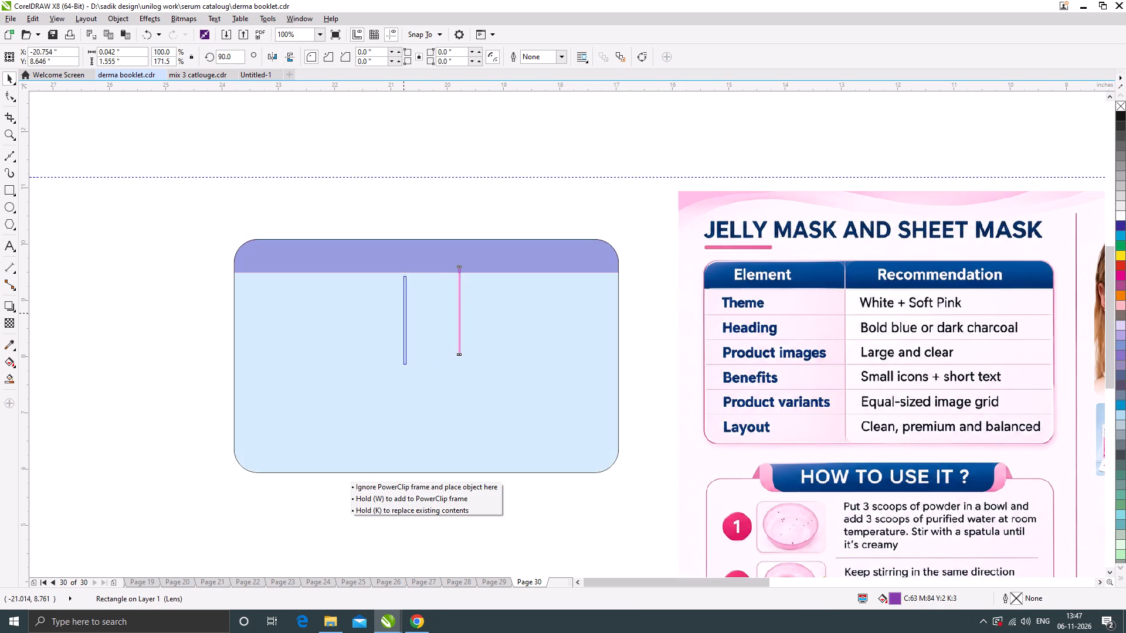
{"action": "left_click_drag", "start_coordinate": [406, 312], "coordinate": [418, 312]}
{"action": "scroll", "coordinate": [428, 382], "scroll_direction": "up", "scroll_amount": 1}
{"action": "left_click_drag", "start_coordinate": [410, 351], "coordinate": [428, 561]}
{"action": "scroll", "coordinate": [427, 383], "scroll_direction": "down", "scroll_amount": 1}
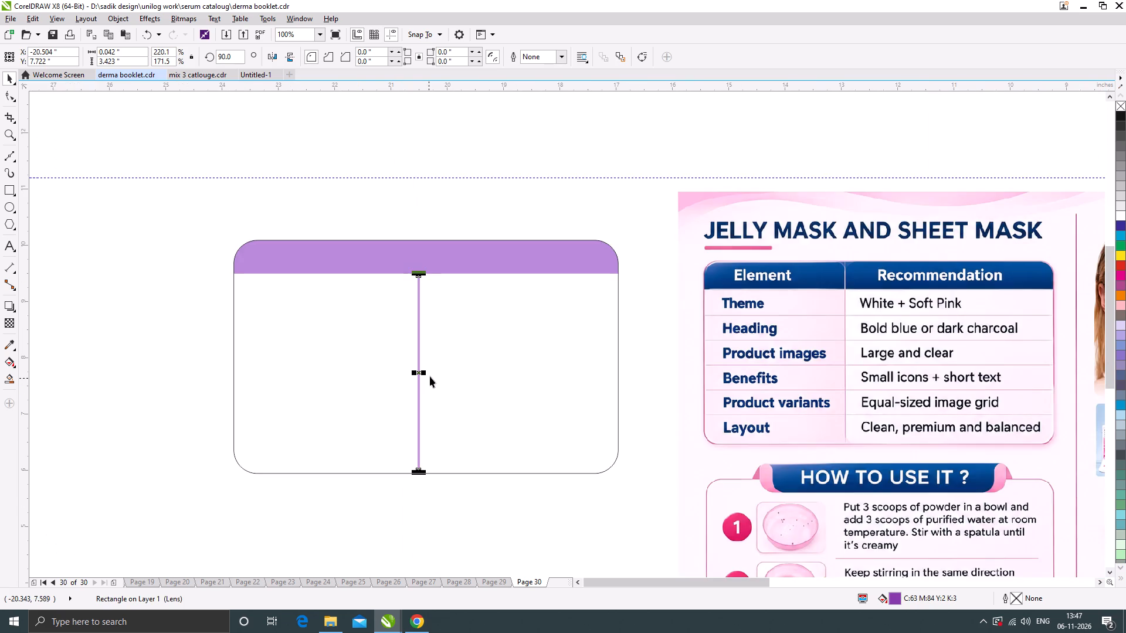
Narrow the vertical divider line to about 0.024 in wide.
{"action": "scroll", "coordinate": [416, 372], "scroll_direction": "up", "scroll_amount": 5}
{"action": "left_click_drag", "start_coordinate": [476, 377], "coordinate": [499, 407]}
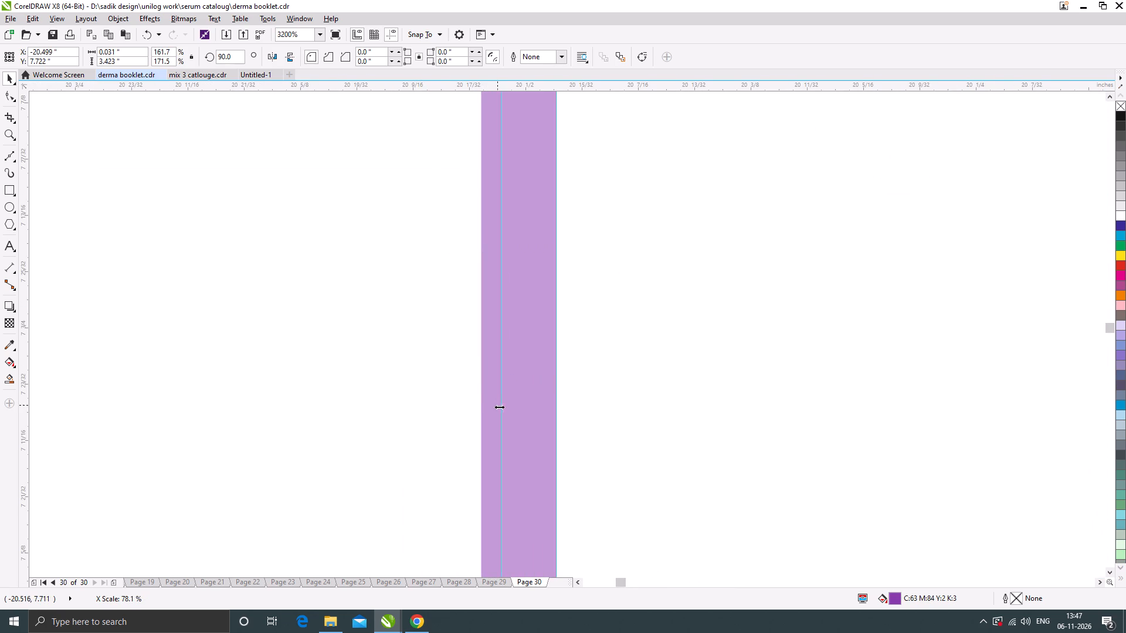
{"action": "left_click_drag", "start_coordinate": [499, 407], "coordinate": [508, 417]}
{"action": "scroll", "coordinate": [491, 364], "scroll_direction": "down", "scroll_amount": 8}
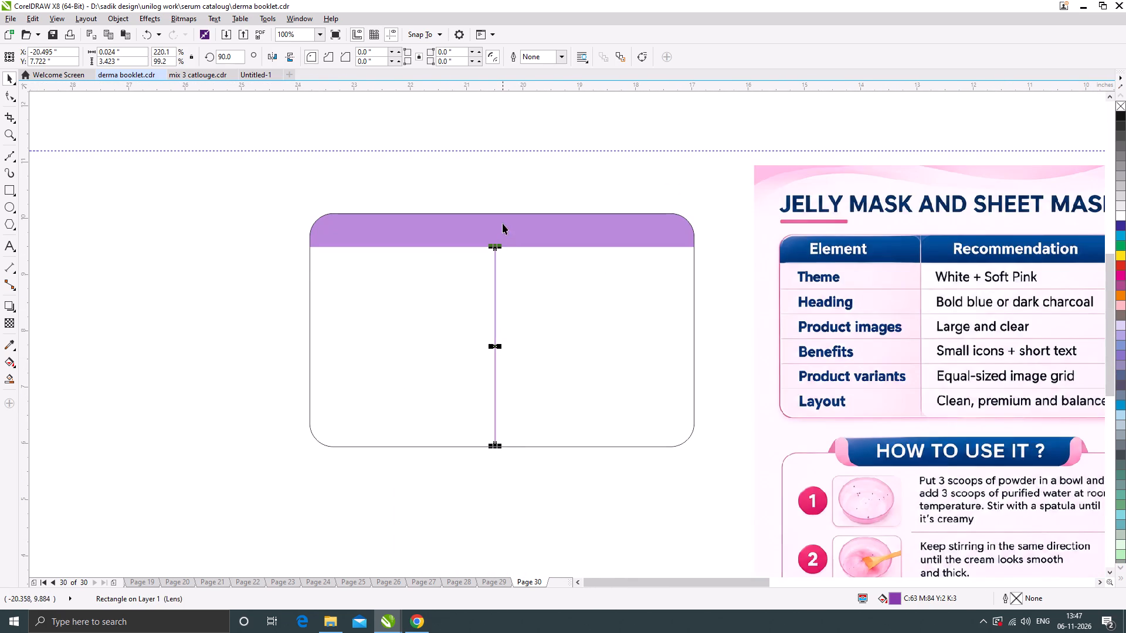
Copy the divider straight up into the purple header and shorten the copy to about 0.575 in tall.
{"action": "scroll", "coordinate": [503, 223], "scroll_direction": "up", "scroll_amount": 1}
{"action": "left_click_drag", "start_coordinate": [486, 311], "coordinate": [491, 244]}
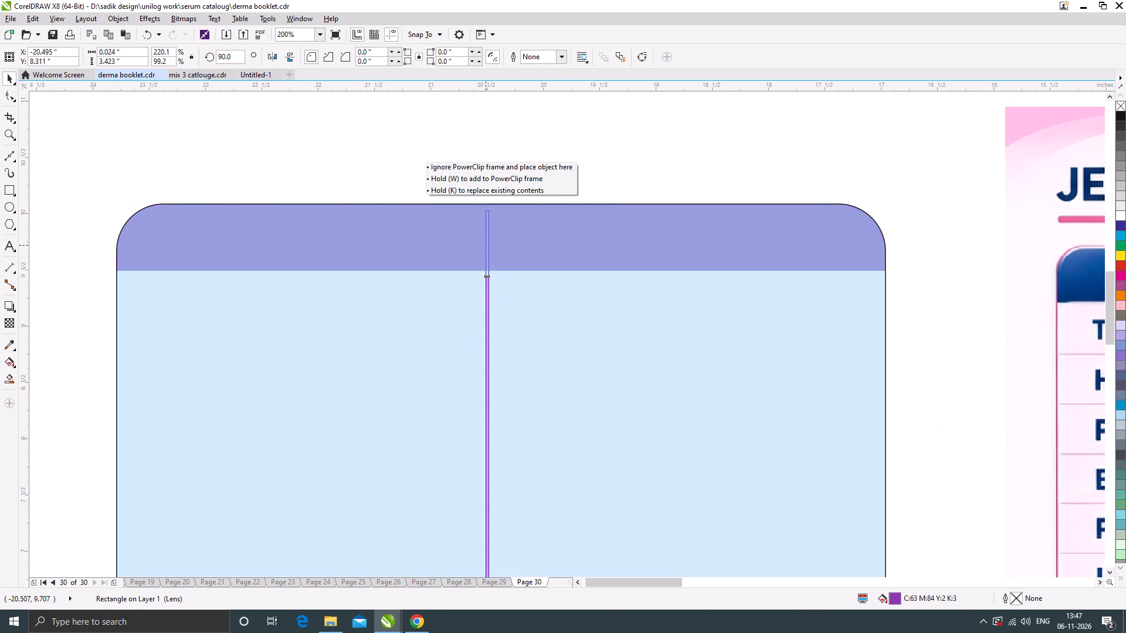
{"action": "left_click_drag", "start_coordinate": [491, 244], "coordinate": [492, 243]}
{"action": "right_click", "coordinate": [492, 243], "text": "shift"}
{"action": "scroll", "coordinate": [491, 263], "scroll_direction": "down", "scroll_amount": 1}
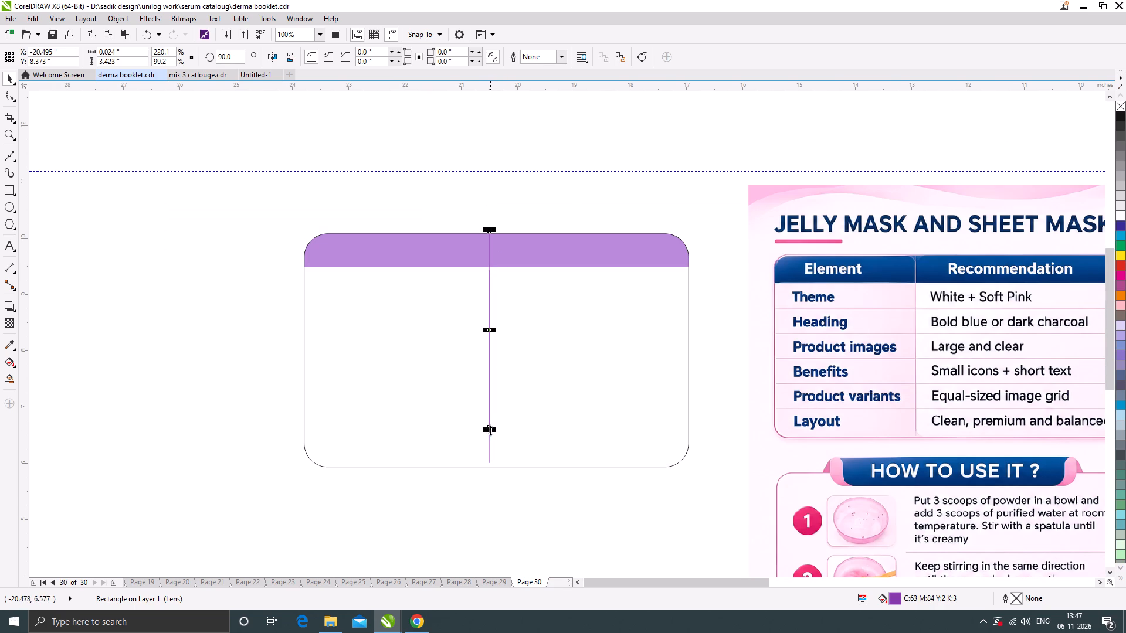
{"action": "left_click_drag", "start_coordinate": [490, 430], "coordinate": [542, 273]}
{"action": "scroll", "coordinate": [485, 256], "scroll_direction": "up", "scroll_amount": 3}
{"action": "scroll", "coordinate": [510, 300], "scroll_direction": "up", "scroll_amount": 1}
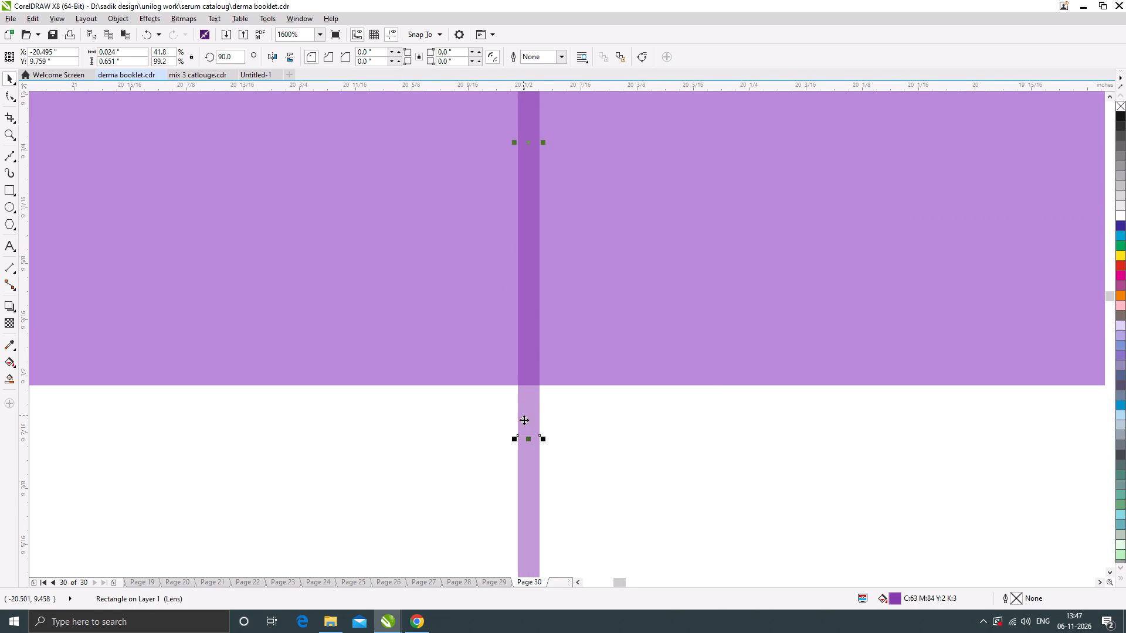
{"action": "left_click_drag", "start_coordinate": [529, 438], "coordinate": [556, 369]}
{"action": "scroll", "coordinate": [503, 367], "scroll_direction": "down", "scroll_amount": 3}
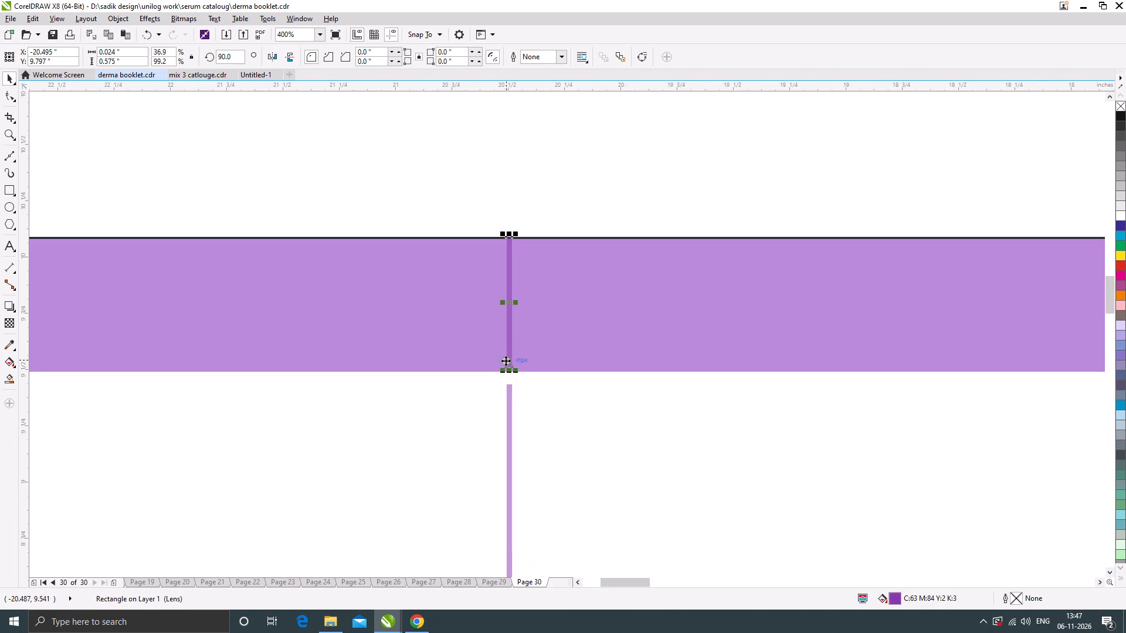
Fill the header divider with white and make it fully opaque.
{"action": "left_click", "coordinate": [1122, 217]}
{"action": "scroll", "coordinate": [512, 237], "scroll_direction": "up", "scroll_amount": 1}
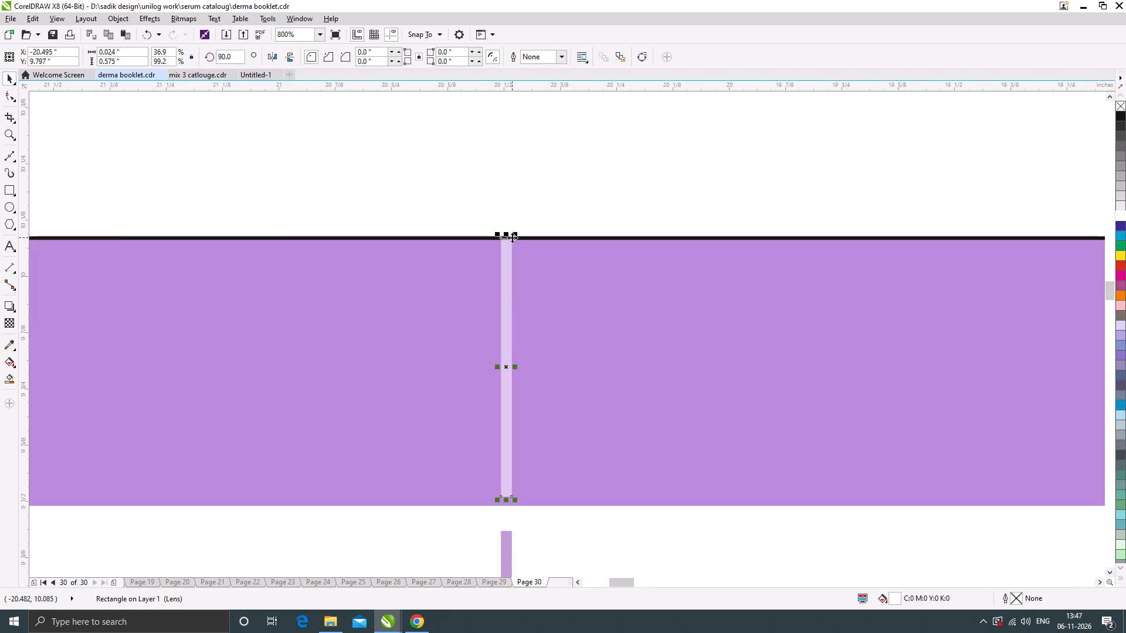
{"action": "left_click", "coordinate": [10, 321]}
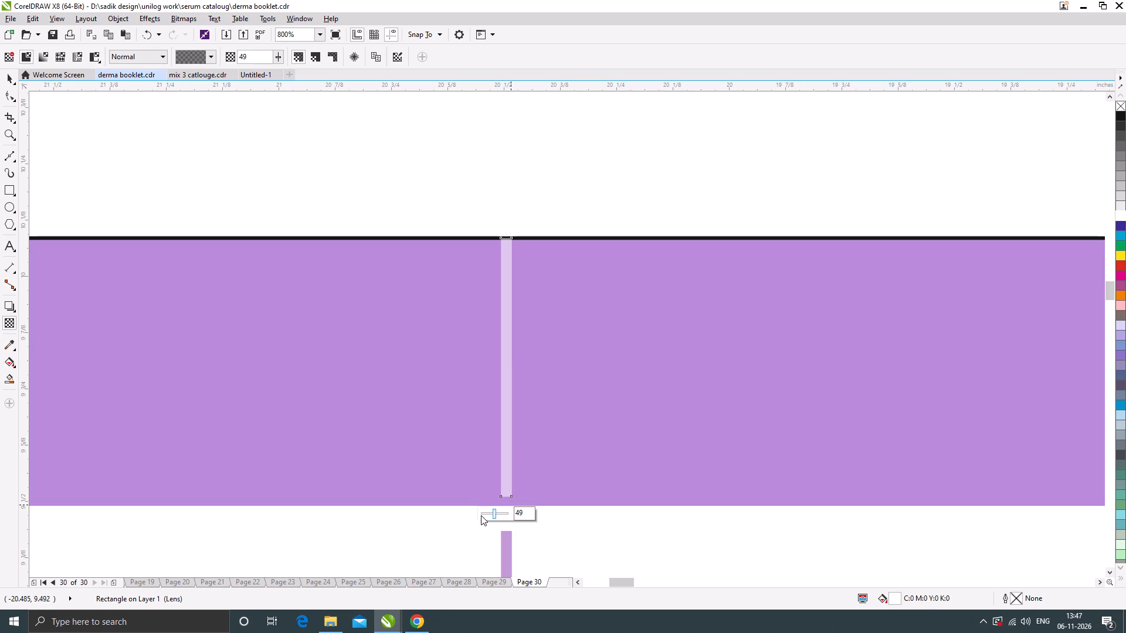
{"action": "left_click", "coordinate": [481, 515]}
{"action": "left_click", "coordinate": [9, 77]}
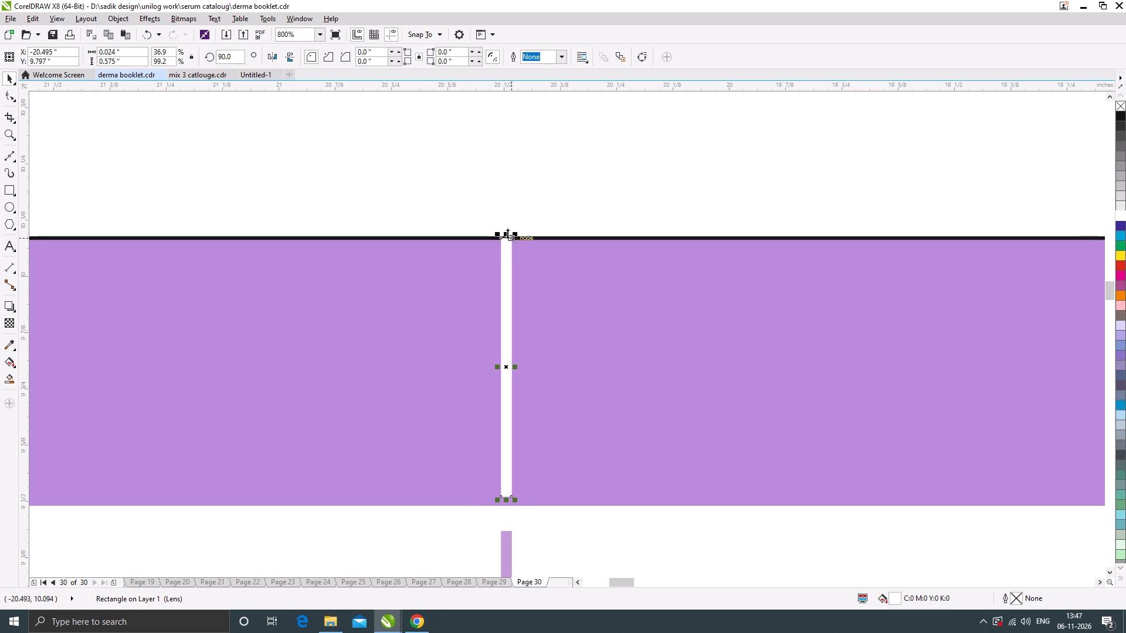
Shorten the white header divider from its upper end, leaving a small gap below the header's top edge.
{"action": "left_click_drag", "start_coordinate": [507, 233], "coordinate": [517, 265]}
{"action": "scroll", "coordinate": [504, 272], "scroll_direction": "down", "scroll_amount": 4}
{"action": "left_click", "coordinate": [492, 241]}
Move the Element and Recommendation text list from above page 30 to the empty area beside the new table frame.
{"action": "scroll", "coordinate": [455, 288], "scroll_direction": "down", "scroll_amount": 1}
{"action": "scroll", "coordinate": [588, 266], "scroll_direction": "down", "scroll_amount": 1}
{"action": "left_click_drag", "start_coordinate": [730, 113], "coordinate": [859, 223]}
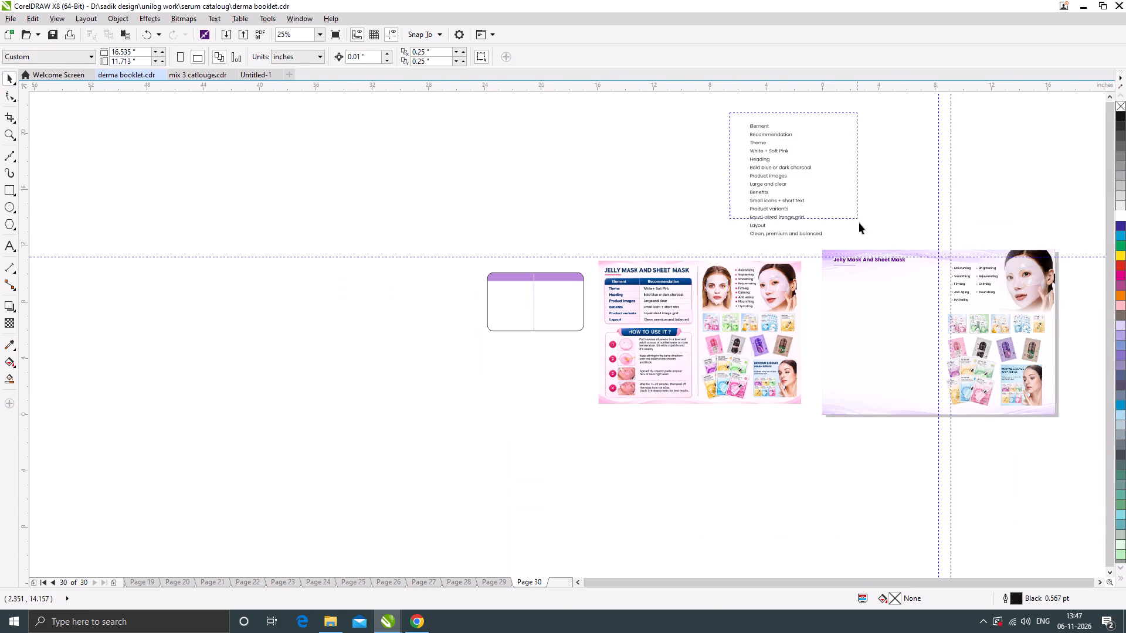
{"action": "left_click_drag", "start_coordinate": [859, 223], "coordinate": [867, 242]}
{"action": "left_click_drag", "start_coordinate": [771, 185], "coordinate": [432, 338]}
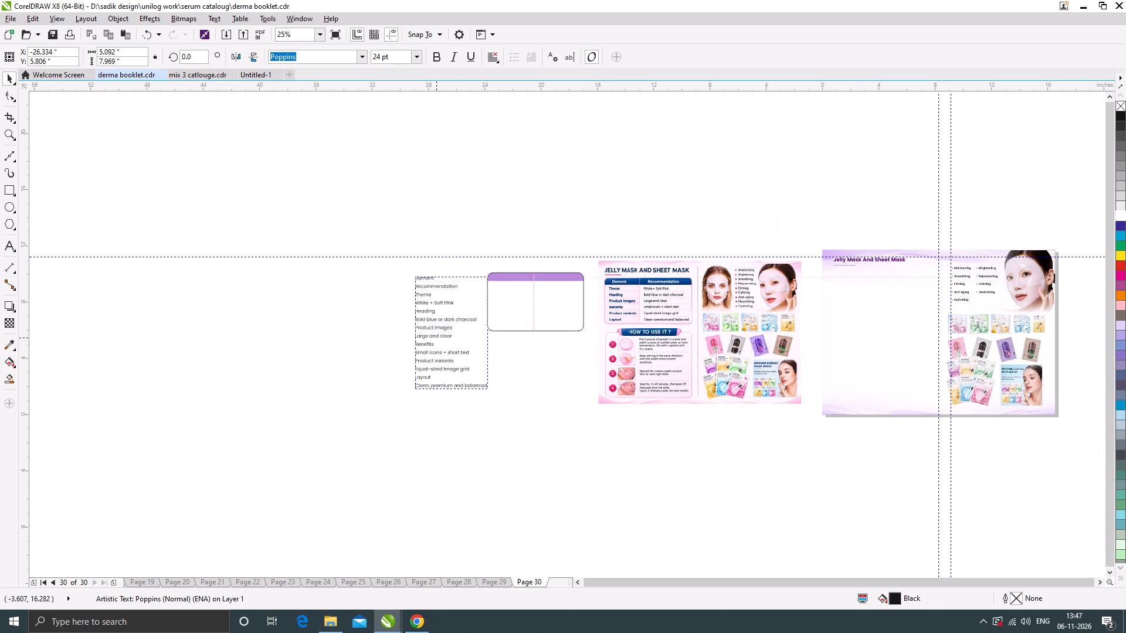
{"action": "left_click_drag", "start_coordinate": [432, 338], "coordinate": [423, 338]}
Break the Element and Recommendation text list apart into separate lines of text.
{"action": "scroll", "coordinate": [467, 284], "scroll_direction": "up", "scroll_amount": 1}
{"action": "left_click", "coordinate": [466, 300]}
{"action": "left_click", "coordinate": [415, 290]}
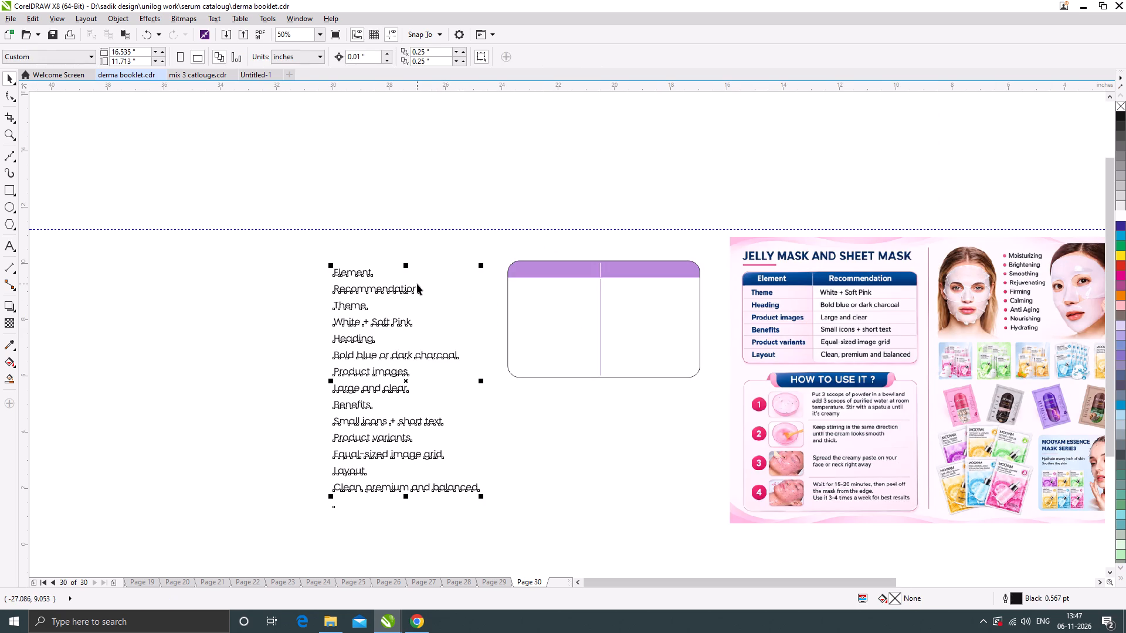
{"action": "key", "text": "ctrl+k"}
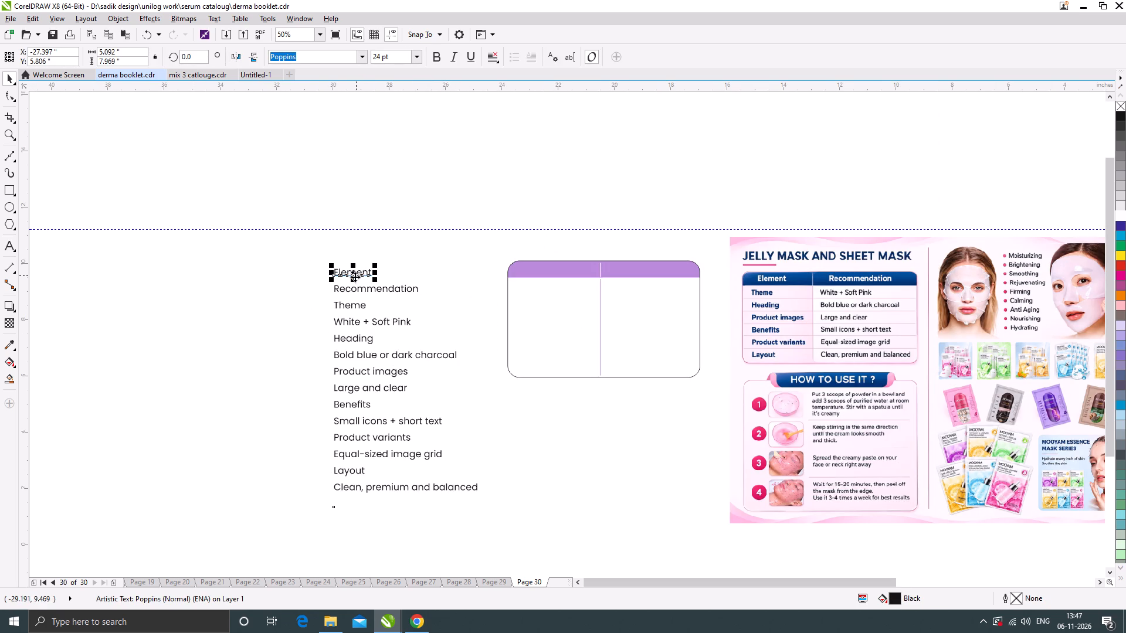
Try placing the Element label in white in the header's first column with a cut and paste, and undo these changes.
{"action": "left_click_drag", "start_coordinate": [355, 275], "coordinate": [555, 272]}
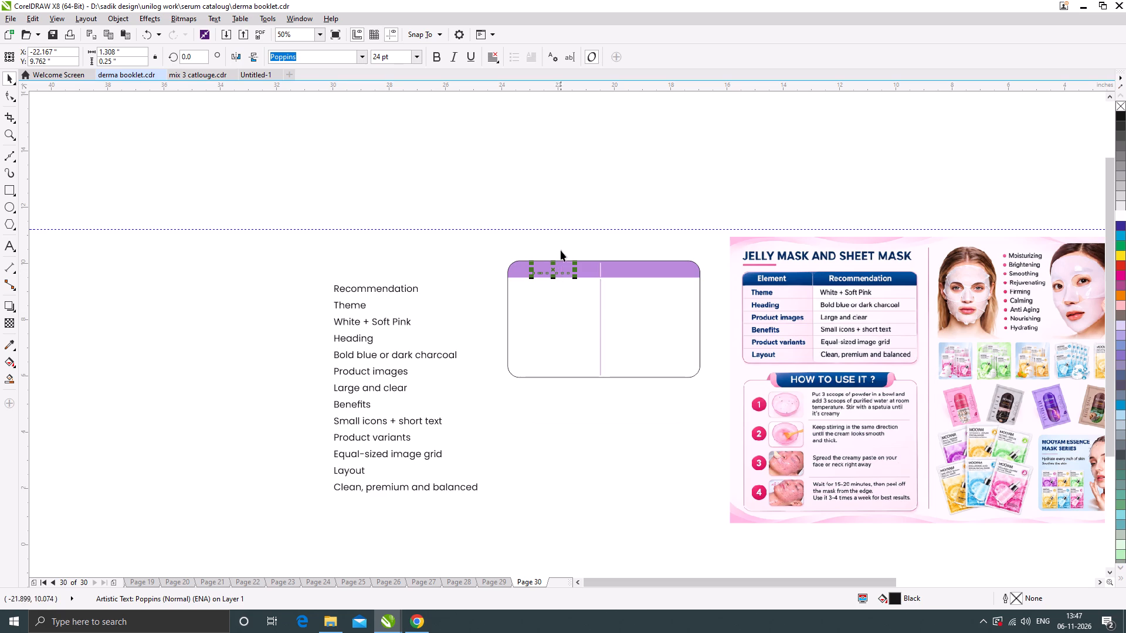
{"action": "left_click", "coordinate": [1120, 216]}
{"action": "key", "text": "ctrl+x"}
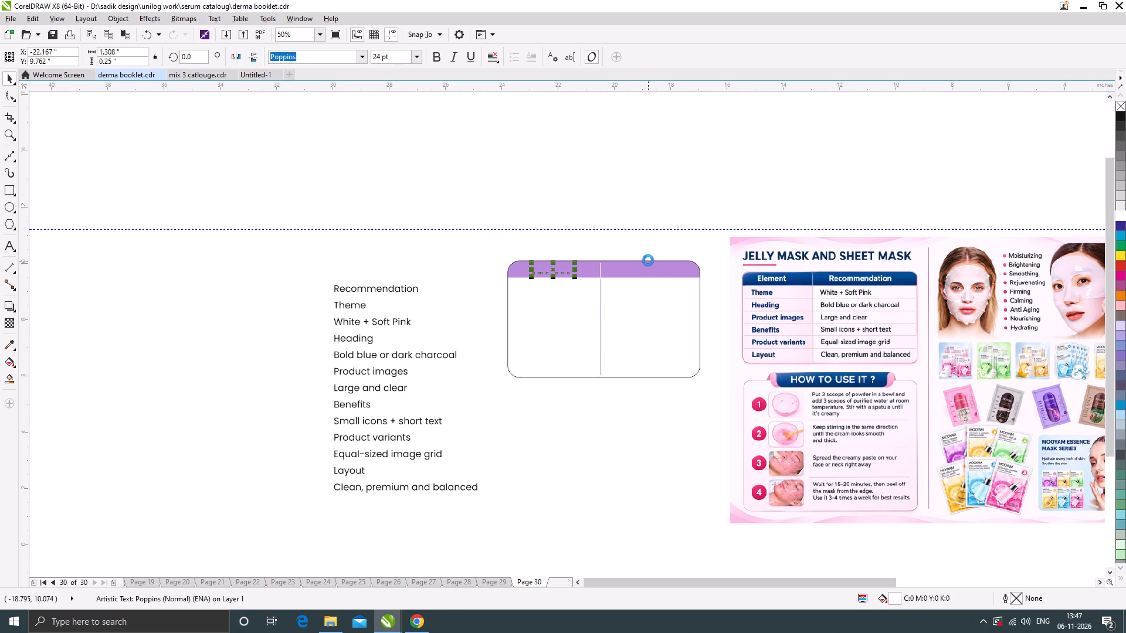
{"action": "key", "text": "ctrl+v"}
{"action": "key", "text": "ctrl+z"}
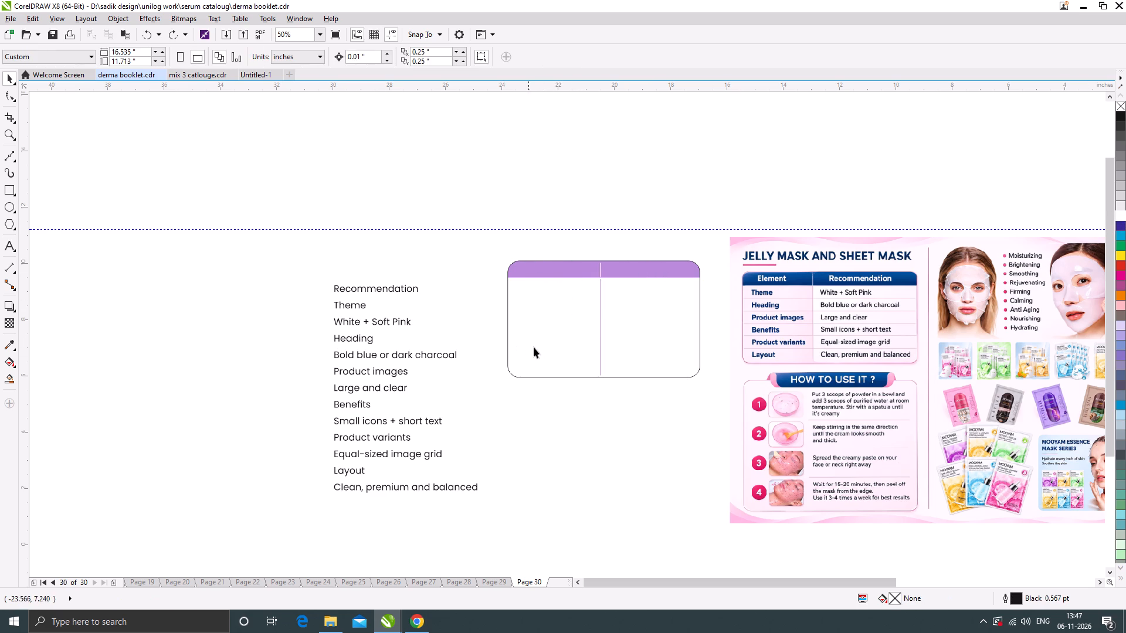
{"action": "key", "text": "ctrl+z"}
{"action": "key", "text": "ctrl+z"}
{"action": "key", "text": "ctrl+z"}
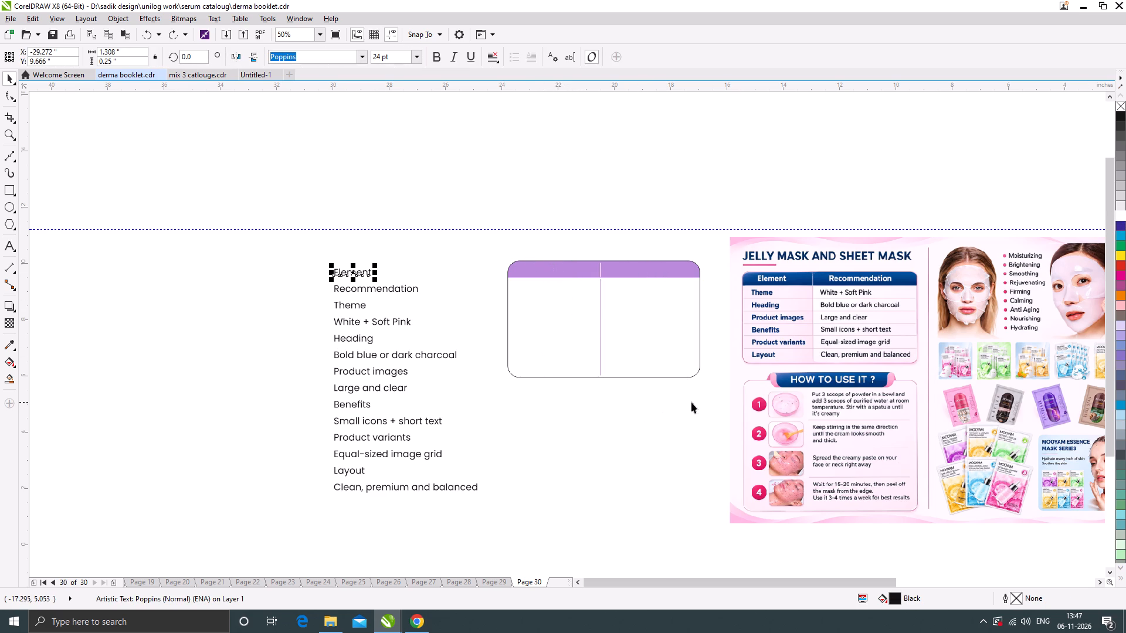
Move the table frame with its header and dividers onto page 30, under the Jelly Mask And Sheet Mask heading.
{"action": "left_click_drag", "start_coordinate": [715, 394], "coordinate": [482, 239]}
{"action": "scroll", "coordinate": [474, 294], "scroll_direction": "down", "scroll_amount": 1}
{"action": "left_click_drag", "start_coordinate": [524, 295], "coordinate": [816, 300]}
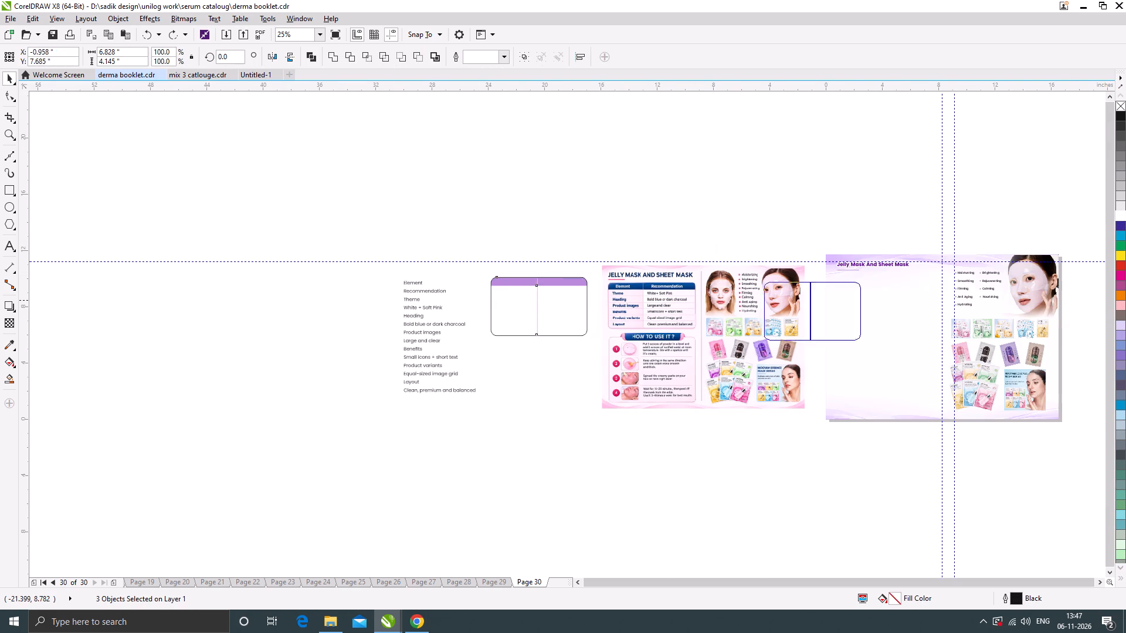
{"action": "left_click_drag", "start_coordinate": [816, 300], "coordinate": [870, 297]}
{"action": "scroll", "coordinate": [937, 295], "scroll_direction": "up", "scroll_amount": 2}
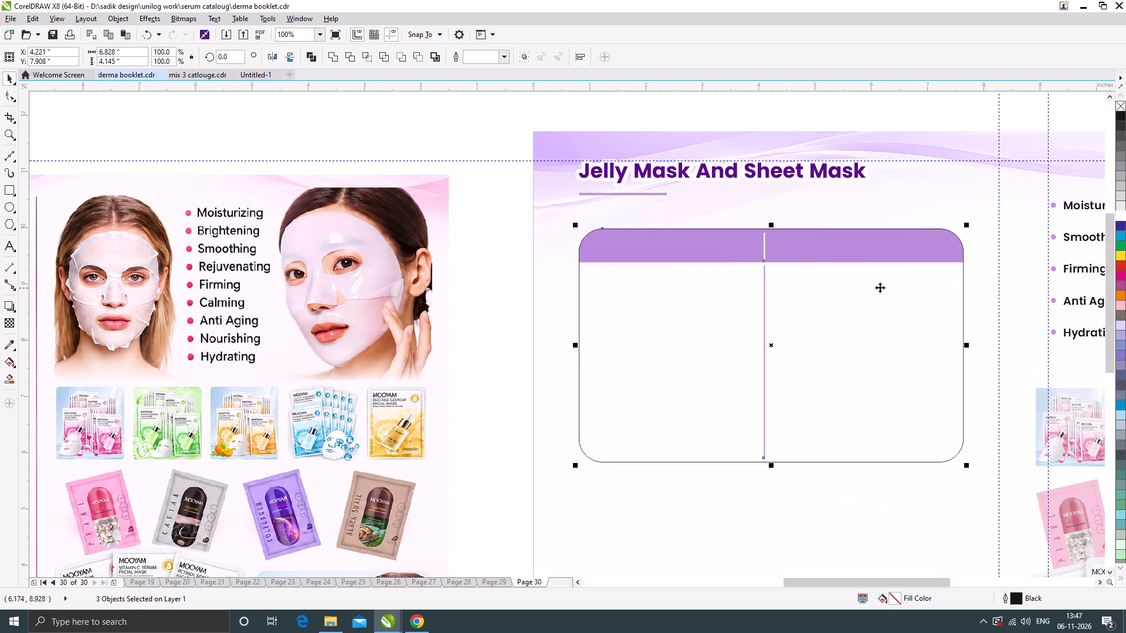
{"action": "left_click", "coordinate": [880, 287]}
{"action": "scroll", "coordinate": [798, 308], "scroll_direction": "down", "scroll_amount": 1}
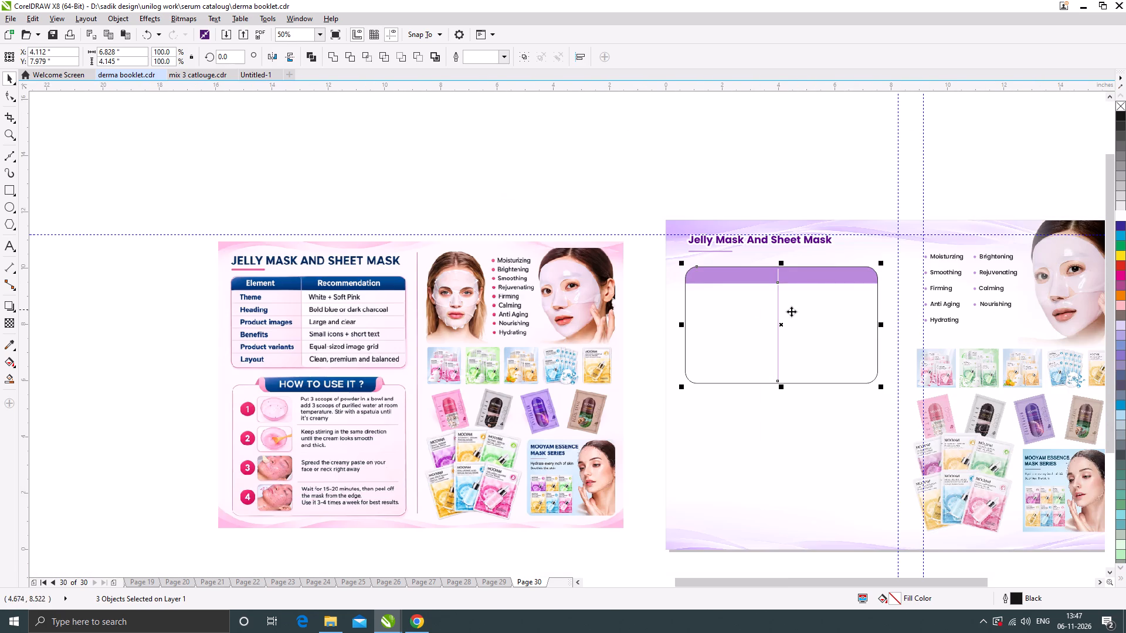
{"action": "left_click", "coordinate": [474, 181]}
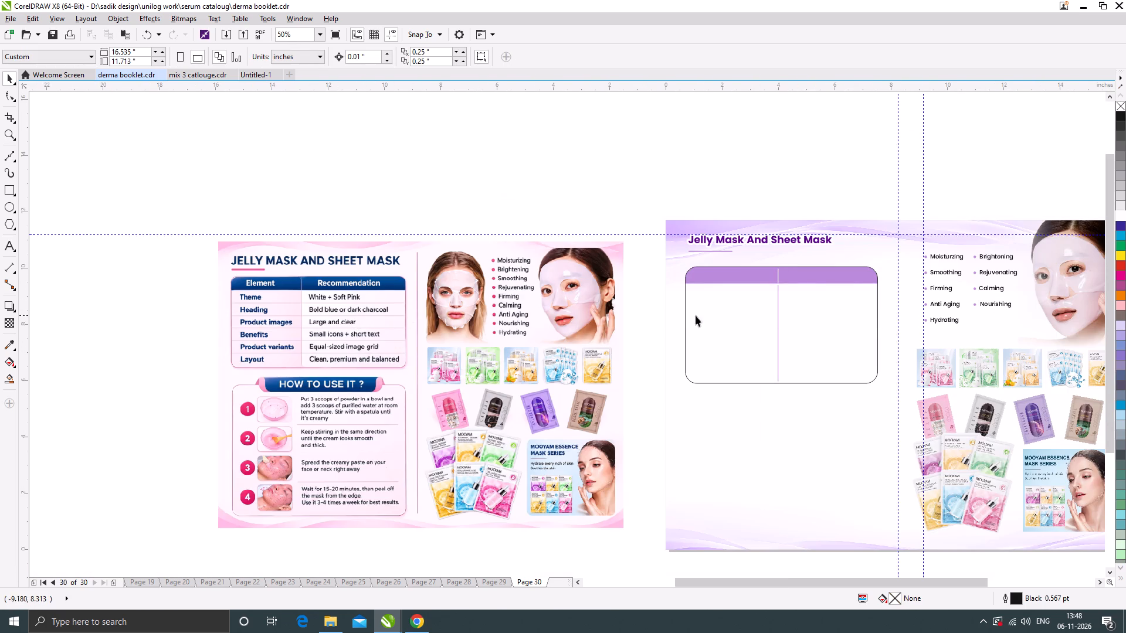
Give the table frame a 1 pt outline in the purple sampled from its header bar.
{"action": "left_click", "coordinate": [792, 314]}
{"action": "scroll", "coordinate": [886, 286], "scroll_direction": "up", "scroll_amount": 1}
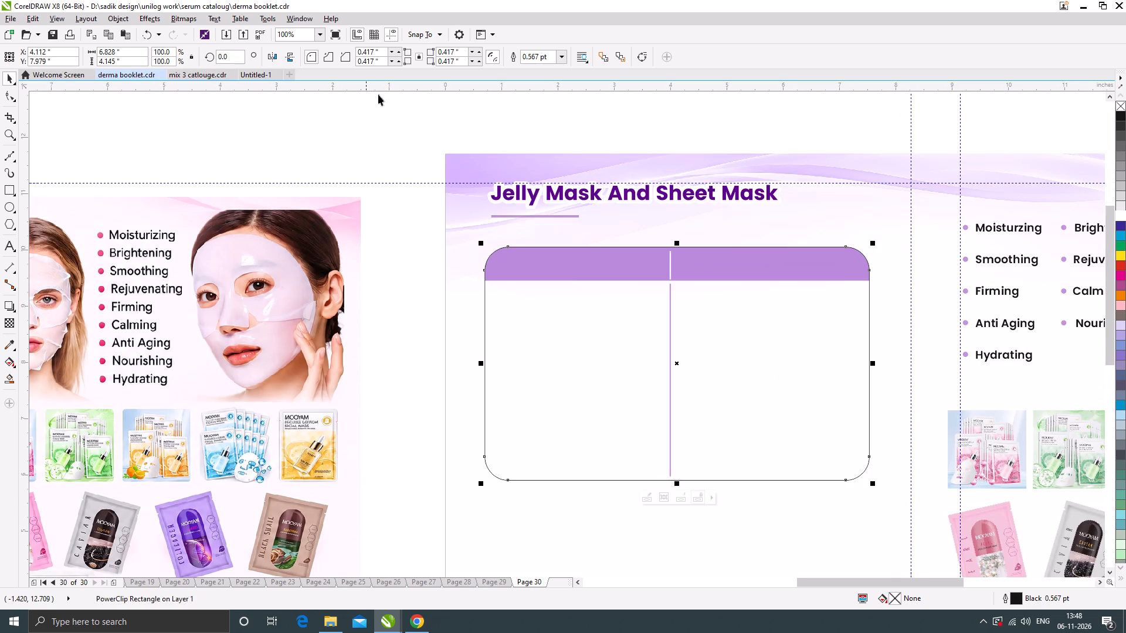
{"action": "left_click", "coordinate": [564, 56]}
{"action": "left_click", "coordinate": [533, 105]}
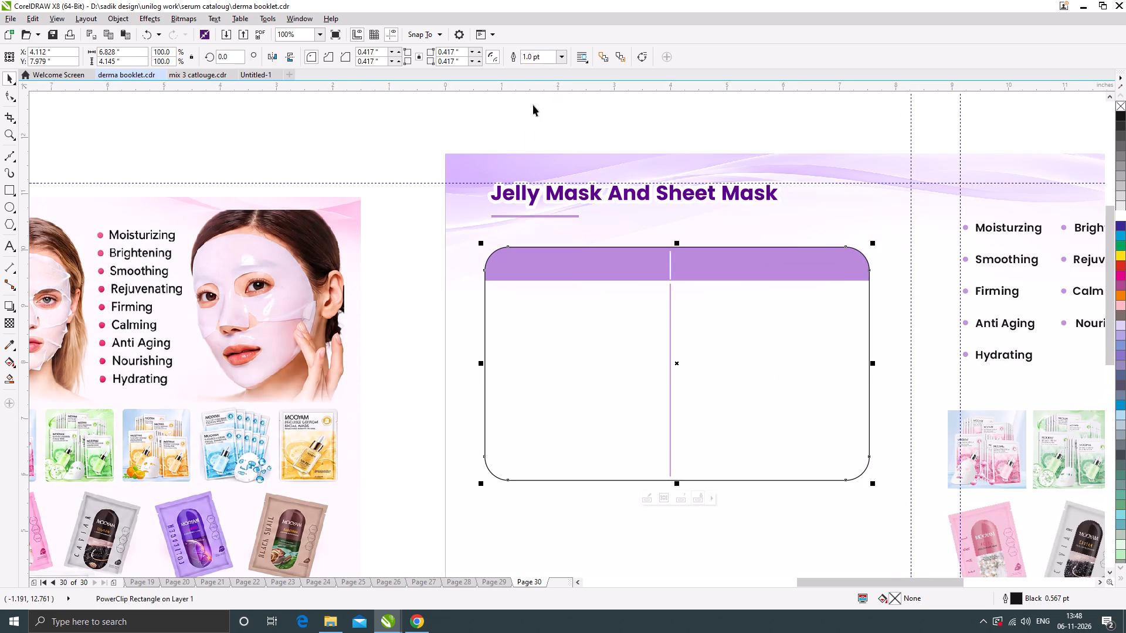
{"action": "left_click", "coordinate": [8, 344]}
{"action": "left_click", "coordinate": [514, 265]}
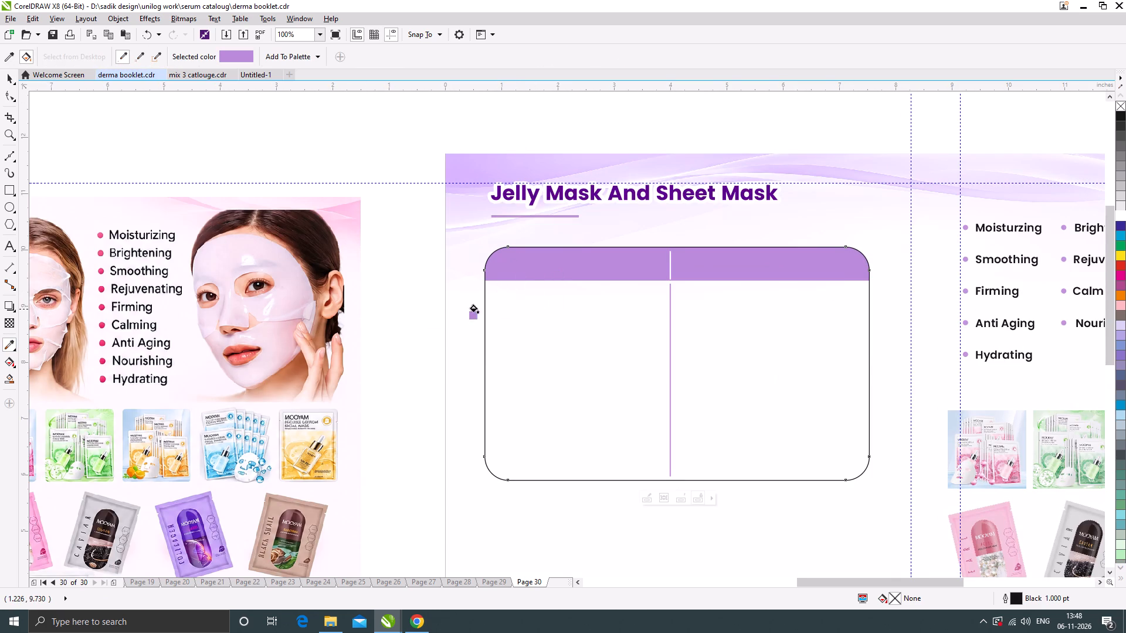
{"action": "scroll", "coordinate": [499, 305], "scroll_direction": "up", "scroll_amount": 4}
{"action": "left_click", "coordinate": [378, 308]}
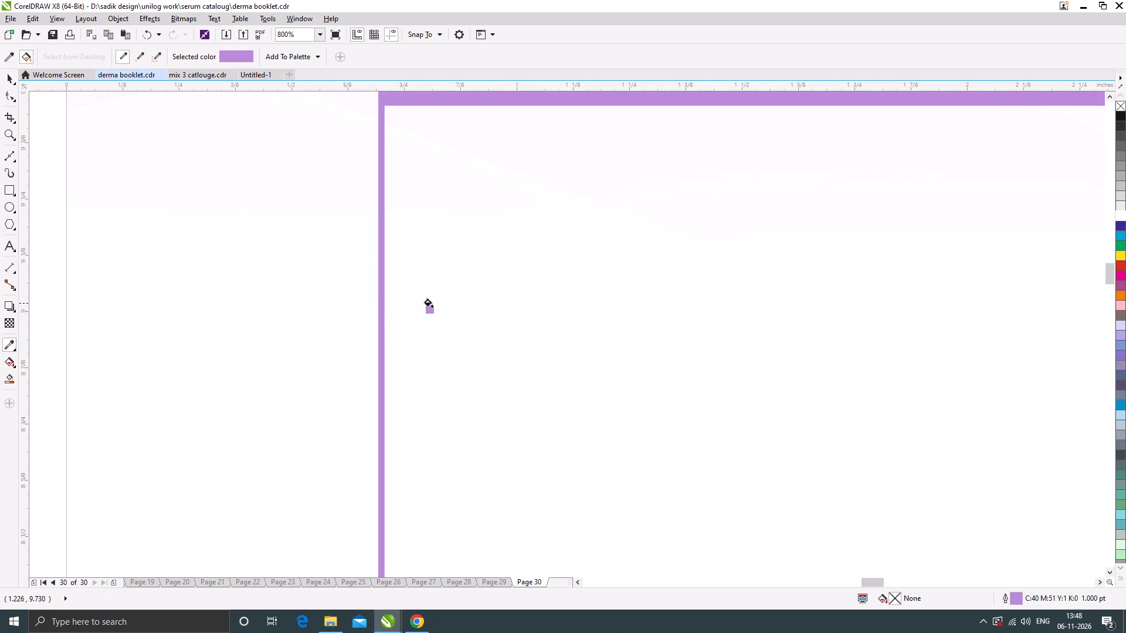
{"action": "scroll", "coordinate": [429, 303], "scroll_direction": "down", "scroll_amount": 3}
{"action": "left_click", "coordinate": [10, 76]}
{"action": "left_click", "coordinate": [185, 114]}
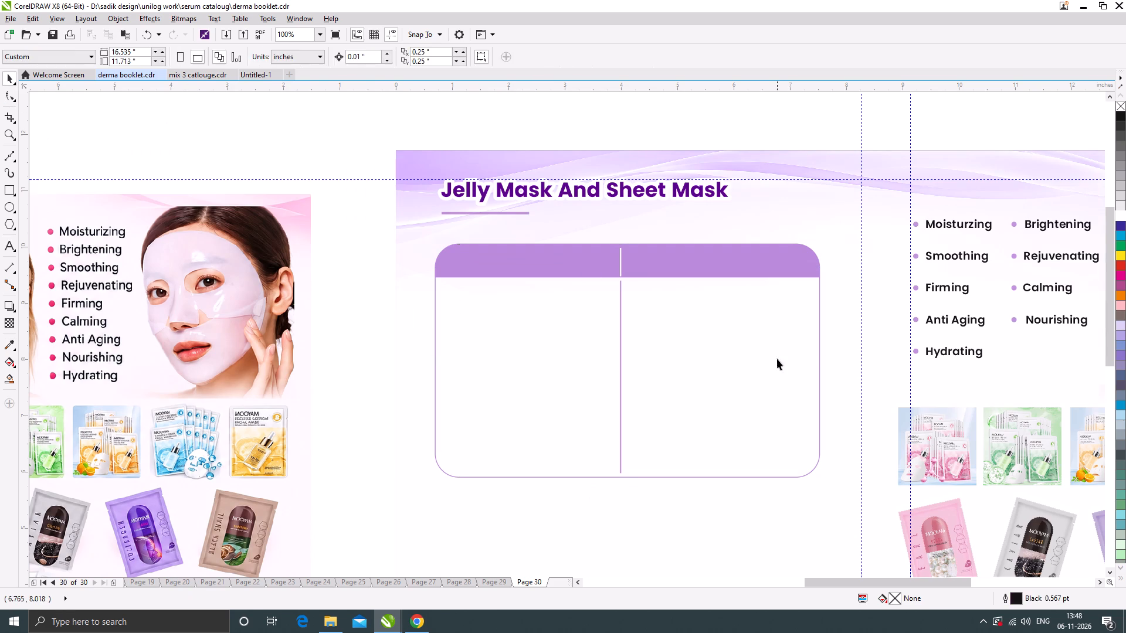
Fill the table frame with white.
{"action": "left_click", "coordinate": [777, 359]}
{"action": "left_click", "coordinate": [1118, 214]}
{"action": "left_click", "coordinate": [327, 144]}
Duplicate the purple column divider into the first column and set the copy's rotation to 0 so it lies horizontally.
{"action": "left_click_drag", "start_coordinate": [620, 298], "coordinate": [558, 308]}
{"action": "right_click", "coordinate": [558, 308], "text": "shift"}
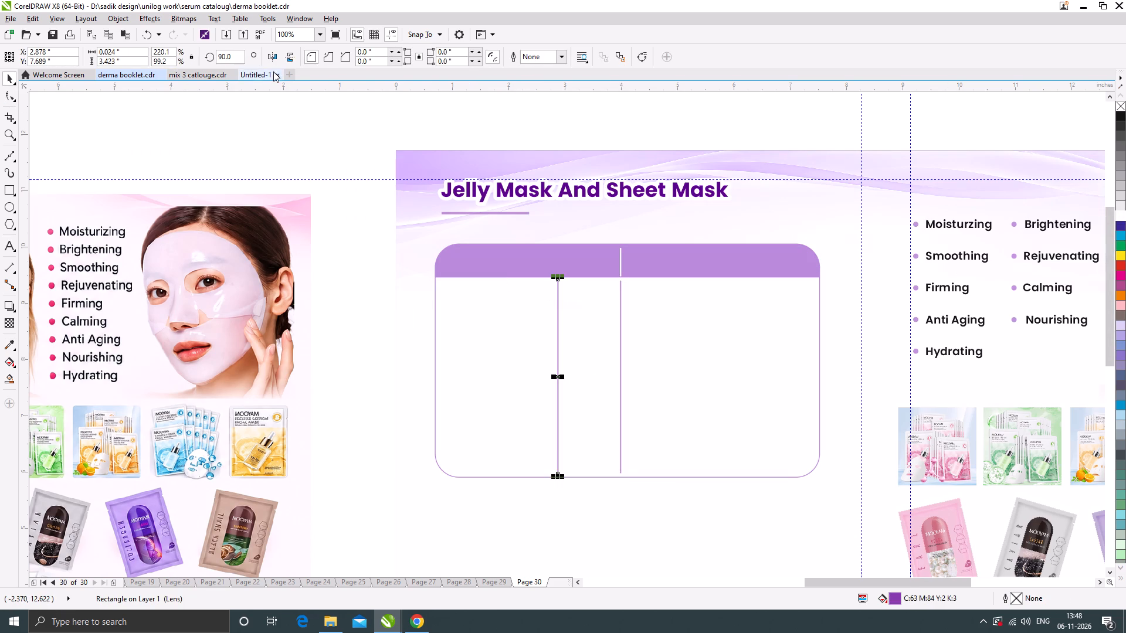
{"action": "left_click_drag", "start_coordinate": [239, 60], "coordinate": [212, 64]}
{"action": "type", "text": "00"}
{"action": "key", "text": "Return"}
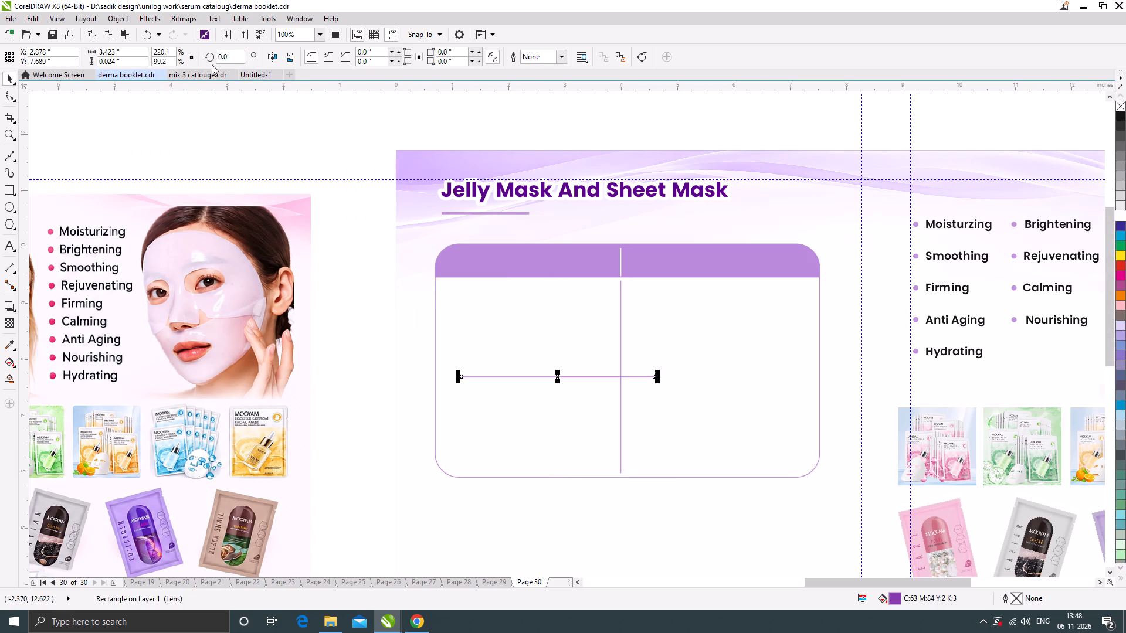
Move the horizontal line up to the bottom of the first table row and thin it to about 0.016 inches.
{"action": "scroll", "coordinate": [542, 360], "scroll_direction": "down", "scroll_amount": 1}
{"action": "scroll", "coordinate": [519, 358], "scroll_direction": "up", "scroll_amount": 2}
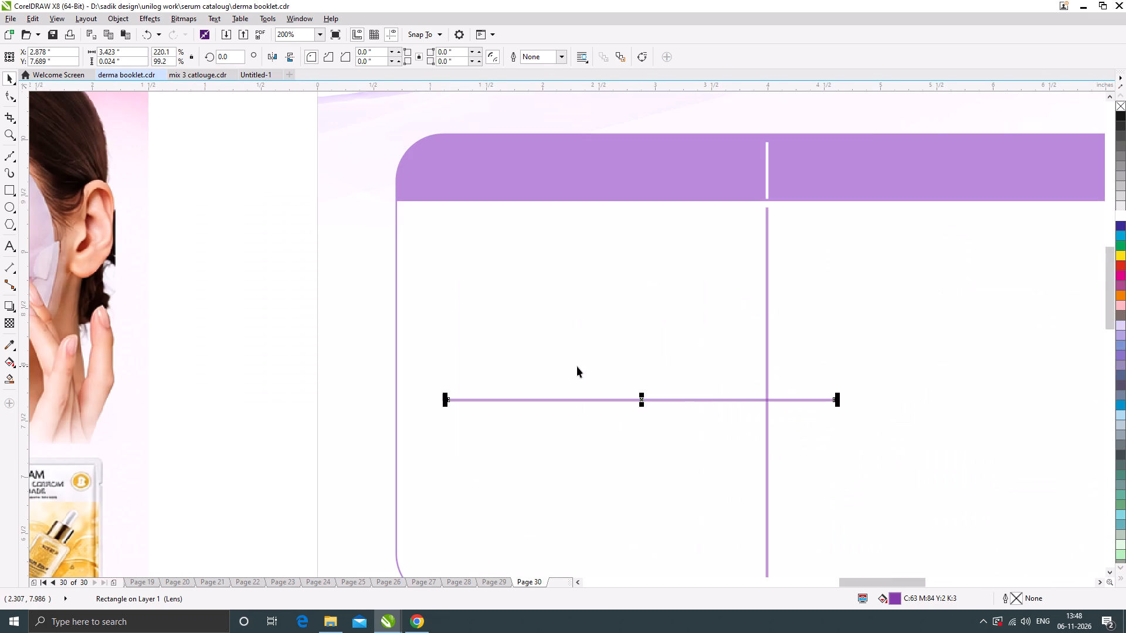
{"action": "left_click_drag", "start_coordinate": [574, 400], "coordinate": [528, 262]}
{"action": "scroll", "coordinate": [579, 261], "scroll_direction": "up", "scroll_amount": 2}
{"action": "scroll", "coordinate": [650, 264], "scroll_direction": "up", "scroll_amount": 3}
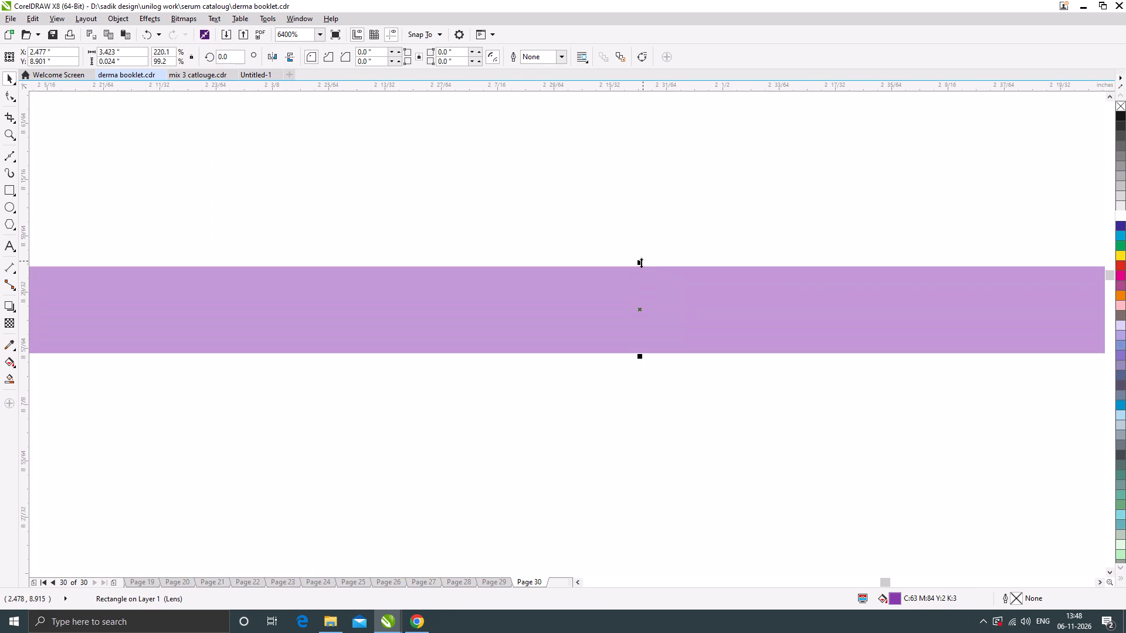
{"action": "left_click_drag", "start_coordinate": [640, 263], "coordinate": [663, 291]}
Stretch the row line across both columns to about 6.68 inches and centre it horizontally on the table frame.
{"action": "scroll", "coordinate": [405, 273], "scroll_direction": "down", "scroll_amount": 6}
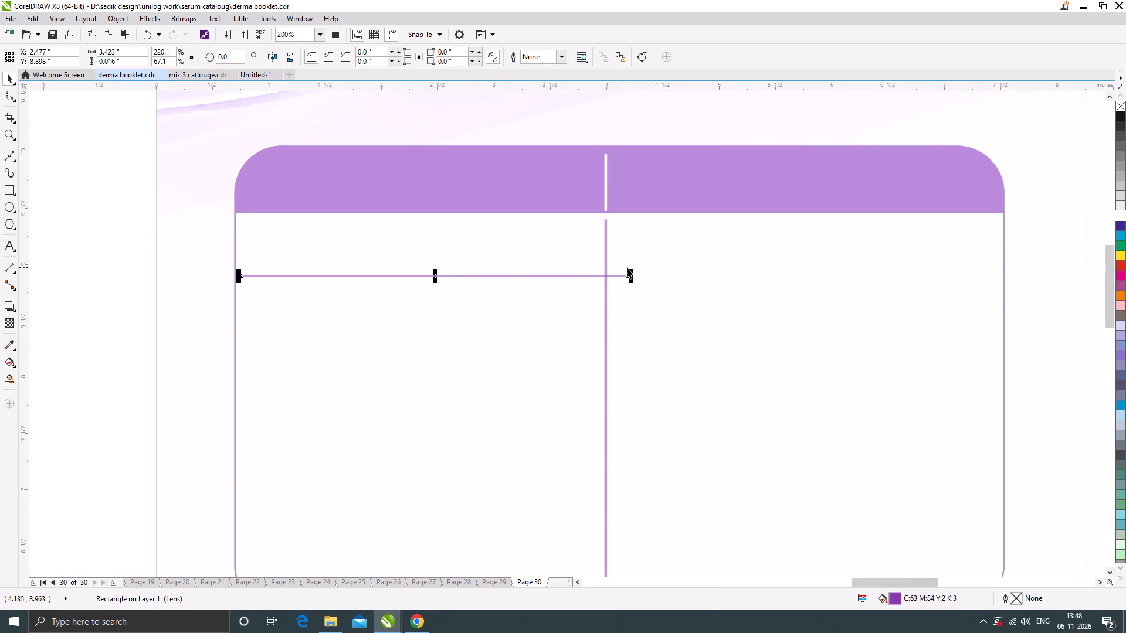
{"action": "left_click_drag", "start_coordinate": [633, 275], "coordinate": [1000, 318]}
{"action": "left_click", "coordinate": [976, 335], "text": "shift"}
{"action": "key", "text": "c"}
{"action": "scroll", "coordinate": [658, 268], "scroll_direction": "down", "scroll_amount": 1}
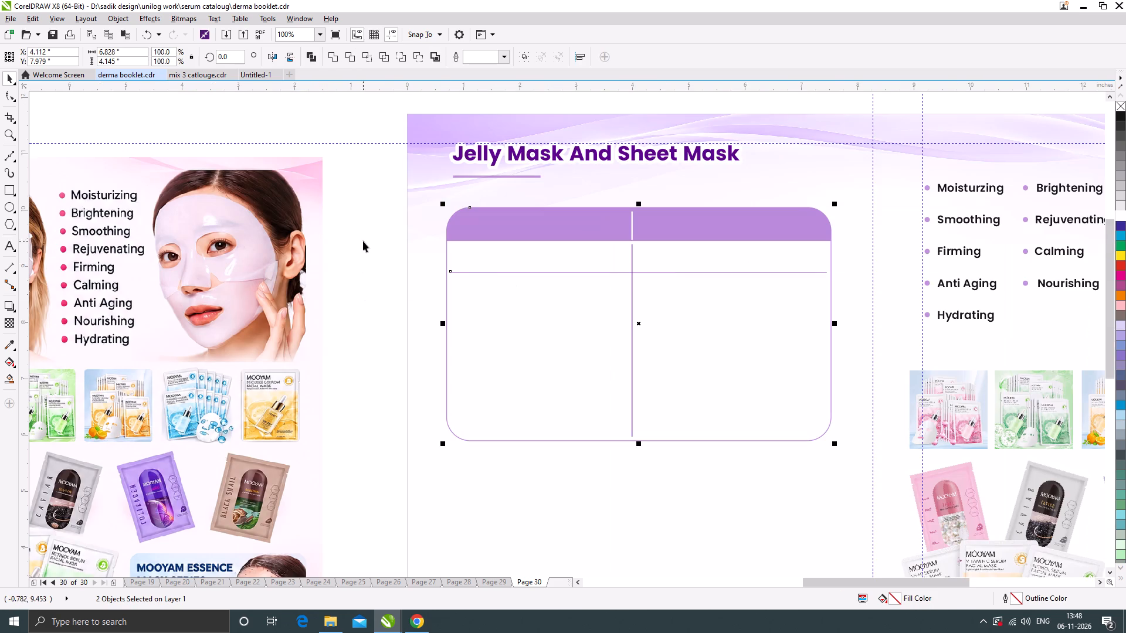
{"action": "left_click", "coordinate": [364, 240]}
Copy the row line about 0.53 inches down and repeat the duplication three times, making five evenly spaced row lines.
{"action": "scroll", "coordinate": [493, 277], "scroll_direction": "up", "scroll_amount": 1}
{"action": "left_click_drag", "start_coordinate": [497, 268], "coordinate": [502, 325]}
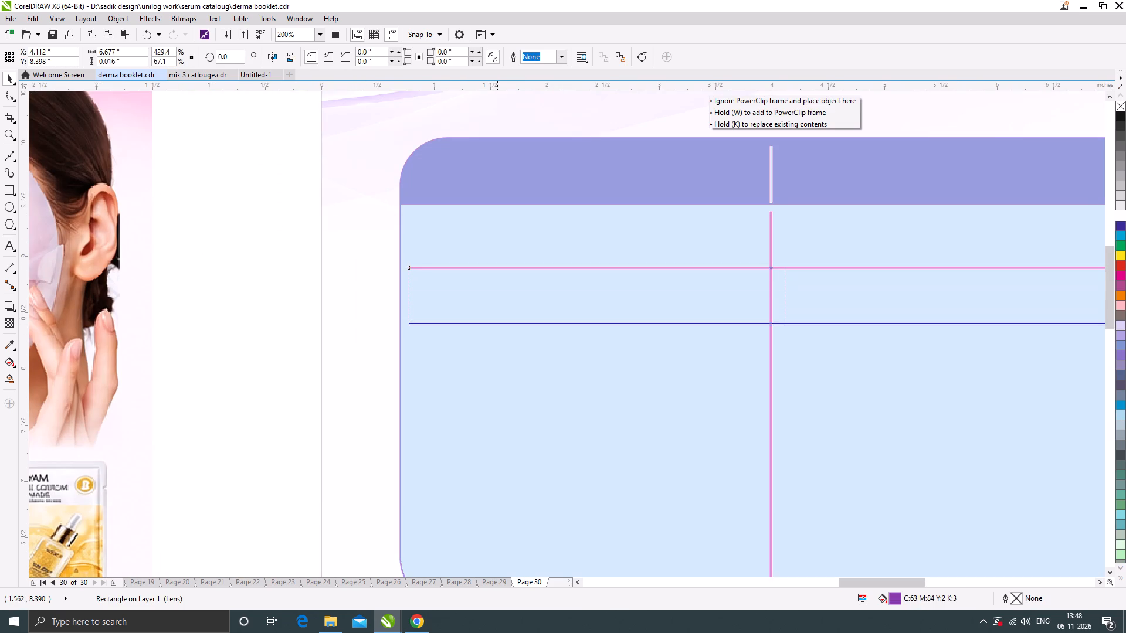
{"action": "left_click_drag", "start_coordinate": [502, 325], "coordinate": [504, 328]}
{"action": "right_click", "coordinate": [504, 328], "text": "shift"}
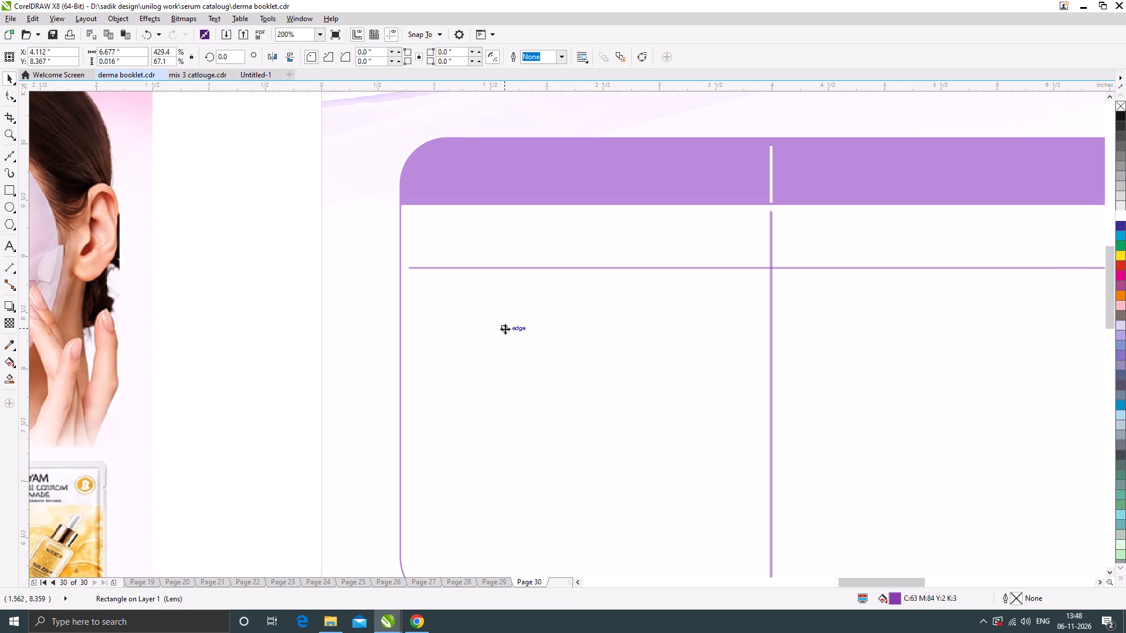
{"action": "key", "text": "ctrl+r"}
{"action": "key", "text": "ctrl+r"}
{"action": "key", "text": "ctrl+r"}
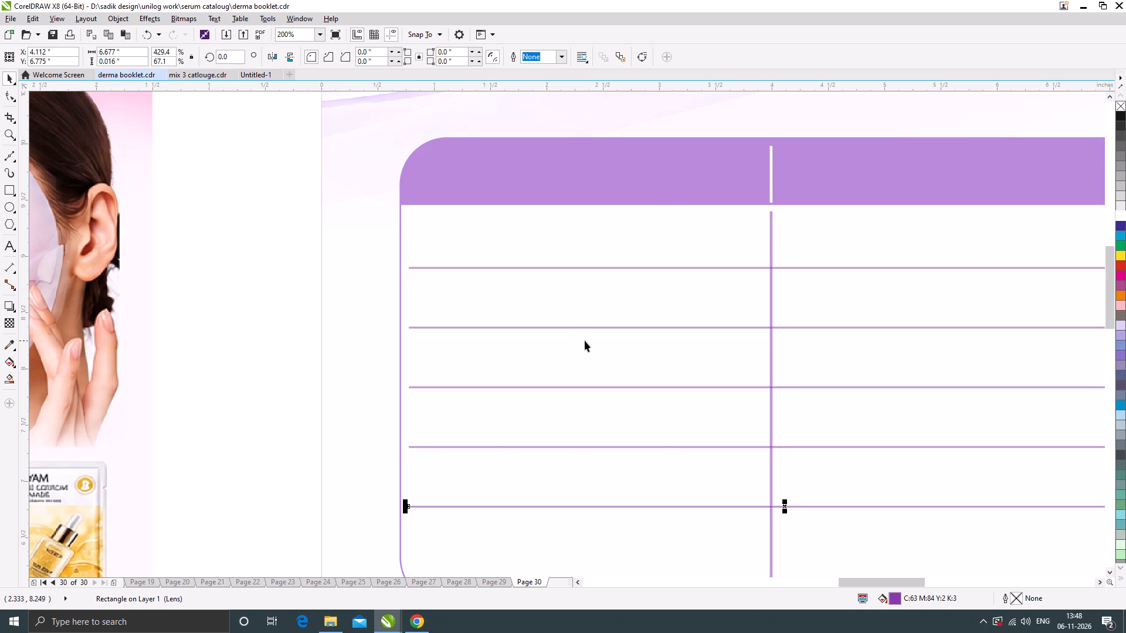
Stretch the set of five row lines downward to about 2.36 inches overall height to even out the table rows.
{"action": "scroll", "coordinate": [558, 294], "scroll_direction": "down", "scroll_amount": 1}
{"action": "scroll", "coordinate": [609, 359], "scroll_direction": "down", "scroll_amount": 1}
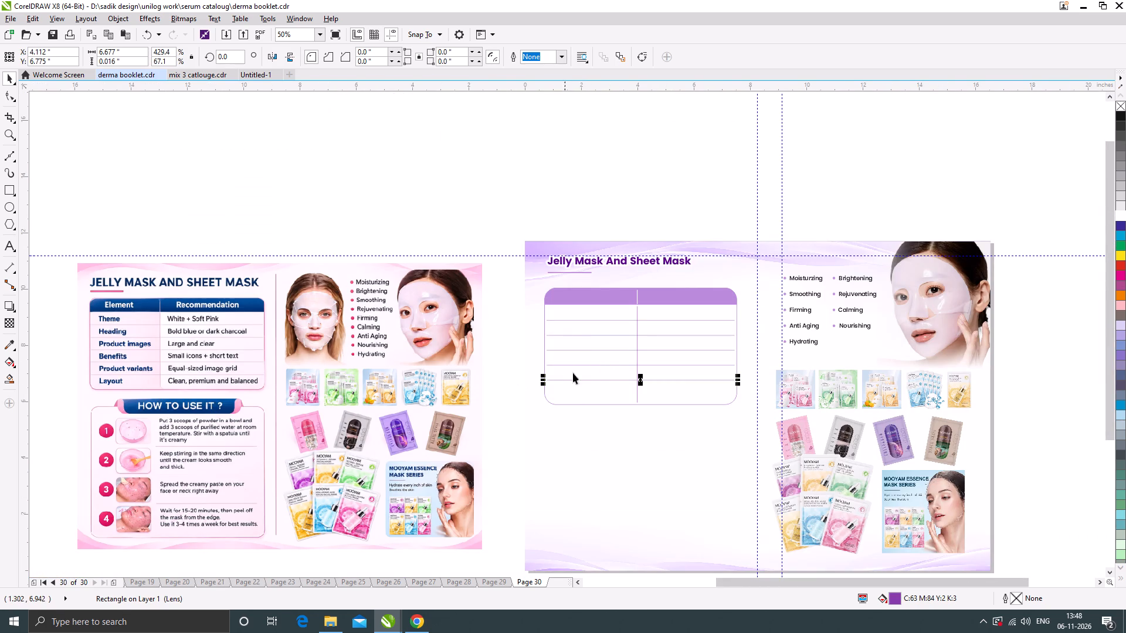
{"action": "scroll", "coordinate": [593, 367], "scroll_direction": "up", "scroll_amount": 1}
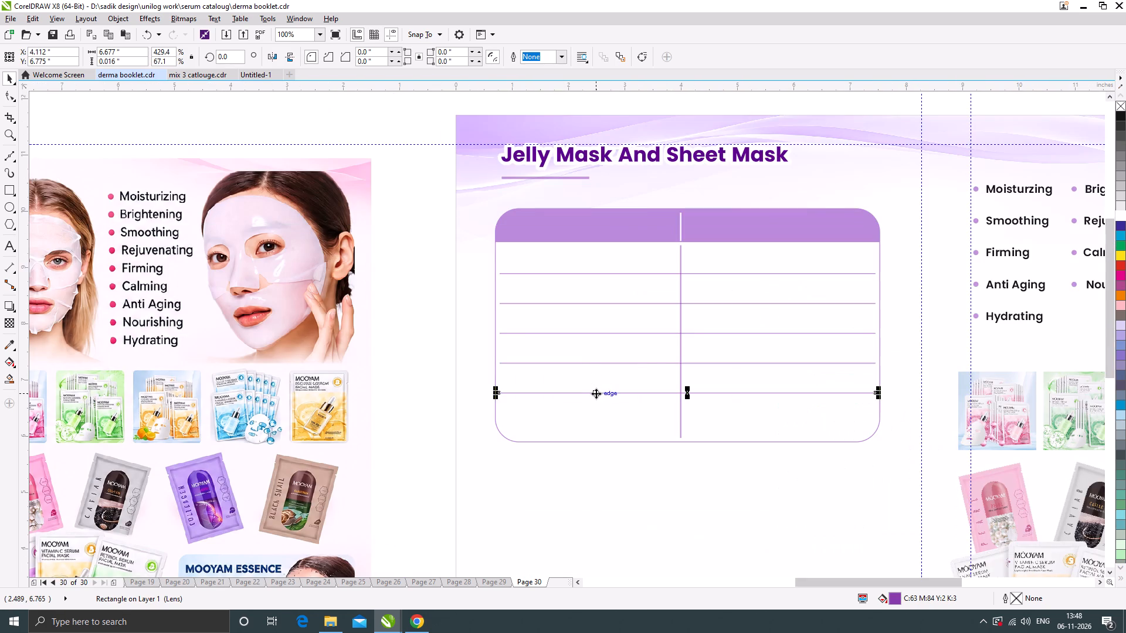
{"action": "left_click_drag", "start_coordinate": [421, 257], "coordinate": [901, 403]}
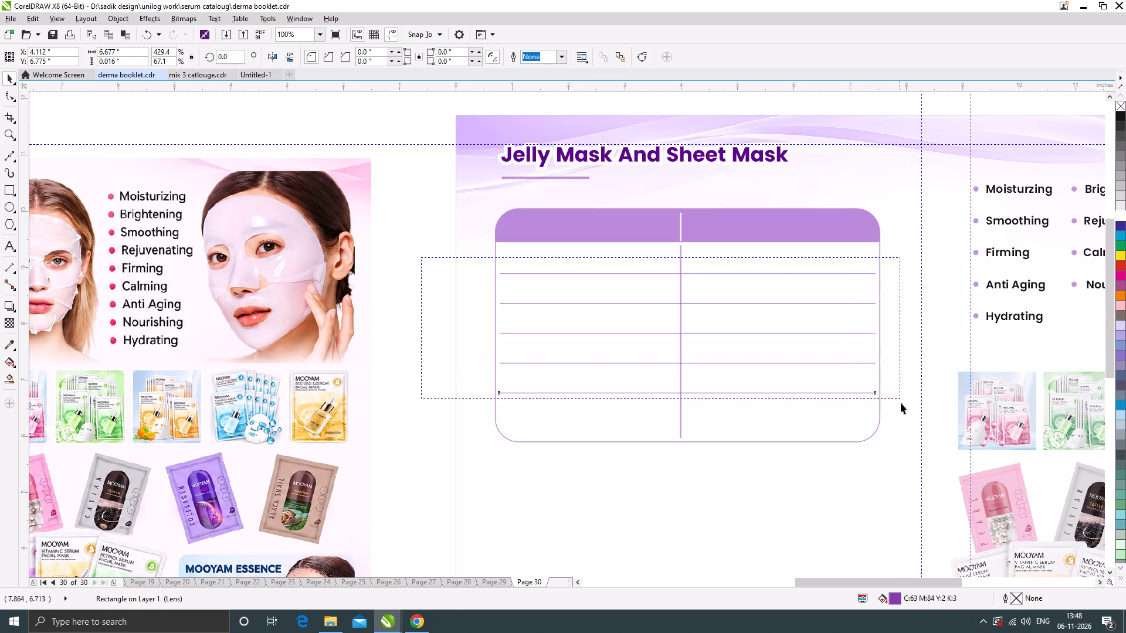
{"action": "left_click_drag", "start_coordinate": [901, 403], "coordinate": [903, 409]}
{"action": "scroll", "coordinate": [689, 396], "scroll_direction": "up", "scroll_amount": 1}
{"action": "left_click_drag", "start_coordinate": [687, 396], "coordinate": [695, 420]}
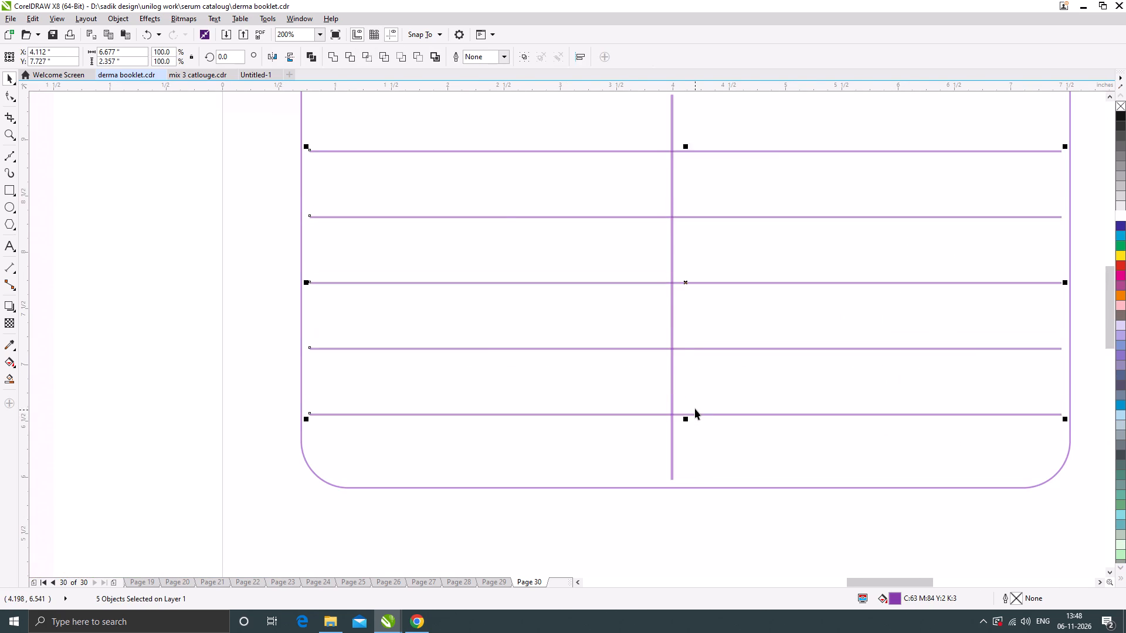
{"action": "scroll", "coordinate": [695, 407], "scroll_direction": "down", "scroll_amount": 1}
{"action": "scroll", "coordinate": [651, 315], "scroll_direction": "down", "scroll_amount": 1}
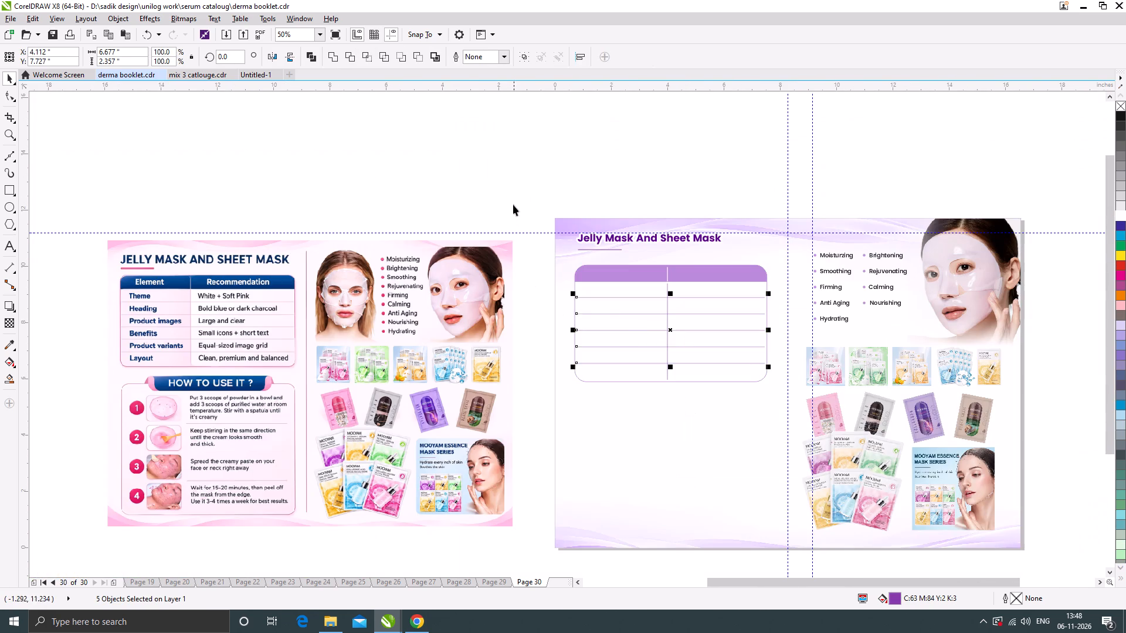
{"action": "left_click", "coordinate": [508, 189]}
Move all the separate Element and Recommendation text lines to the empty area directly above page 30.
{"action": "scroll", "coordinate": [467, 315], "scroll_direction": "down", "scroll_amount": 1}
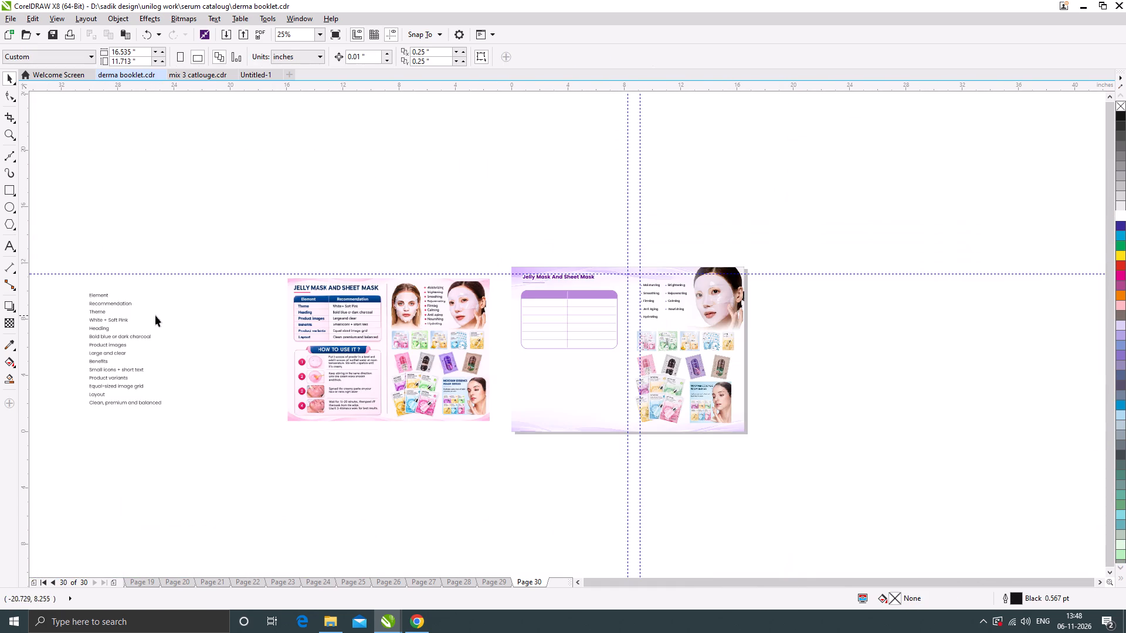
{"action": "left_click_drag", "start_coordinate": [80, 291], "coordinate": [211, 418]}
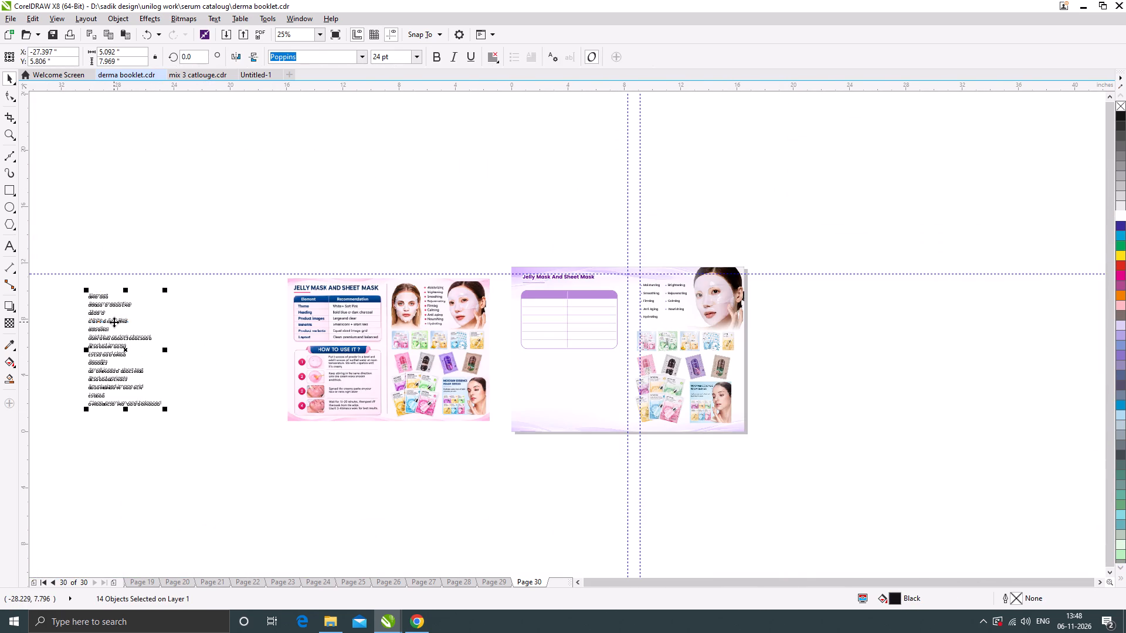
{"action": "left_click_drag", "start_coordinate": [114, 321], "coordinate": [547, 175]}
{"action": "left_click", "coordinate": [475, 175]}
Move the Element label into the header's first column, colour it white, and cut and paste it back in place.
{"action": "scroll", "coordinate": [534, 155], "scroll_direction": "up", "scroll_amount": 1}
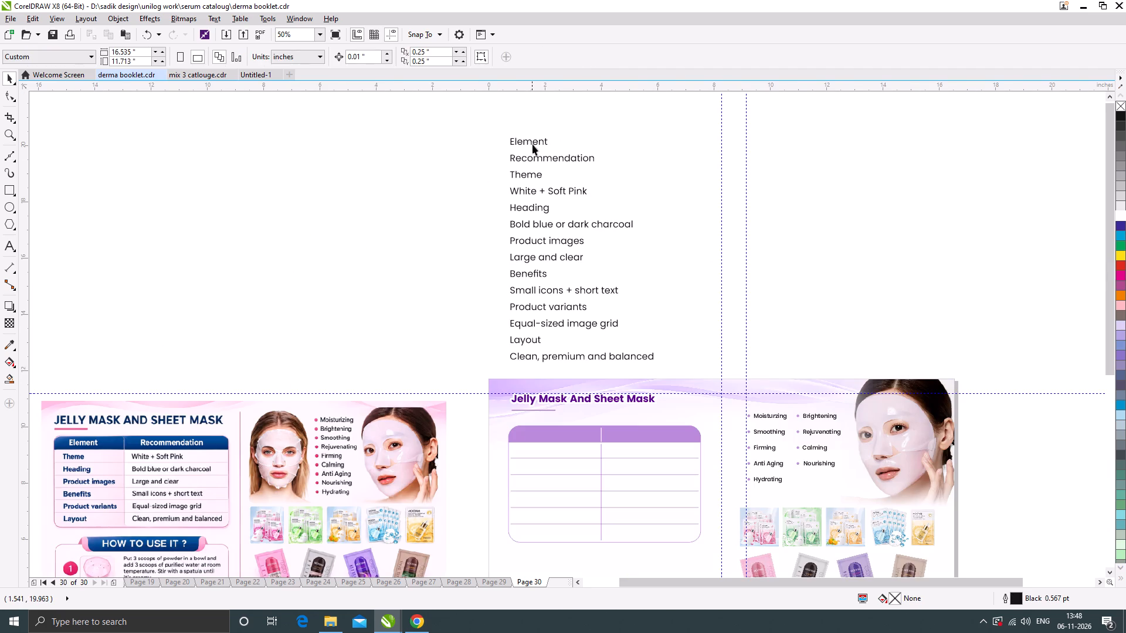
{"action": "left_click_drag", "start_coordinate": [533, 143], "coordinate": [556, 433]}
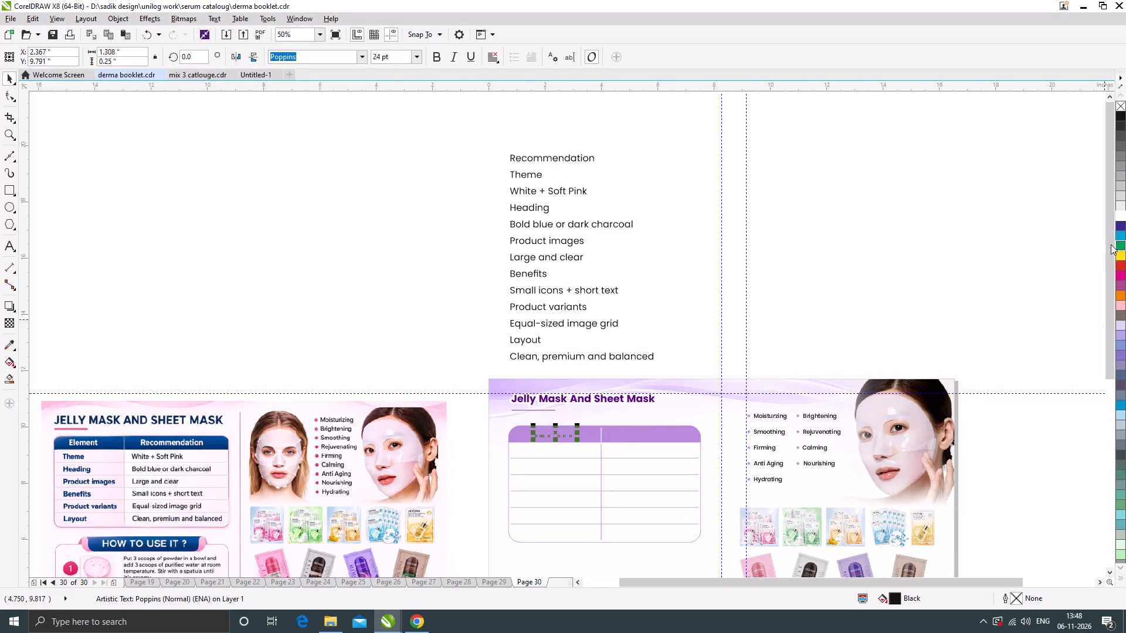
{"action": "left_click", "coordinate": [1121, 217]}
{"action": "key", "text": "ctrl+x"}
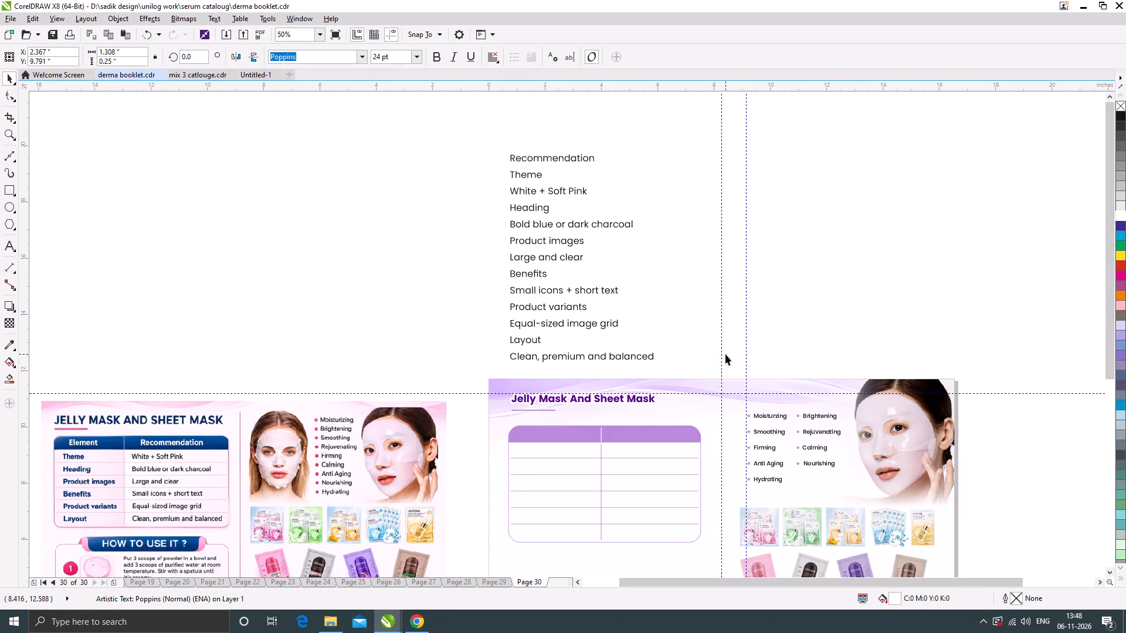
{"action": "key", "text": "ctrl+v"}
Make the Element label bold and set its font size to 16 pt after trying 15 pt.
{"action": "left_click", "coordinate": [437, 56]}
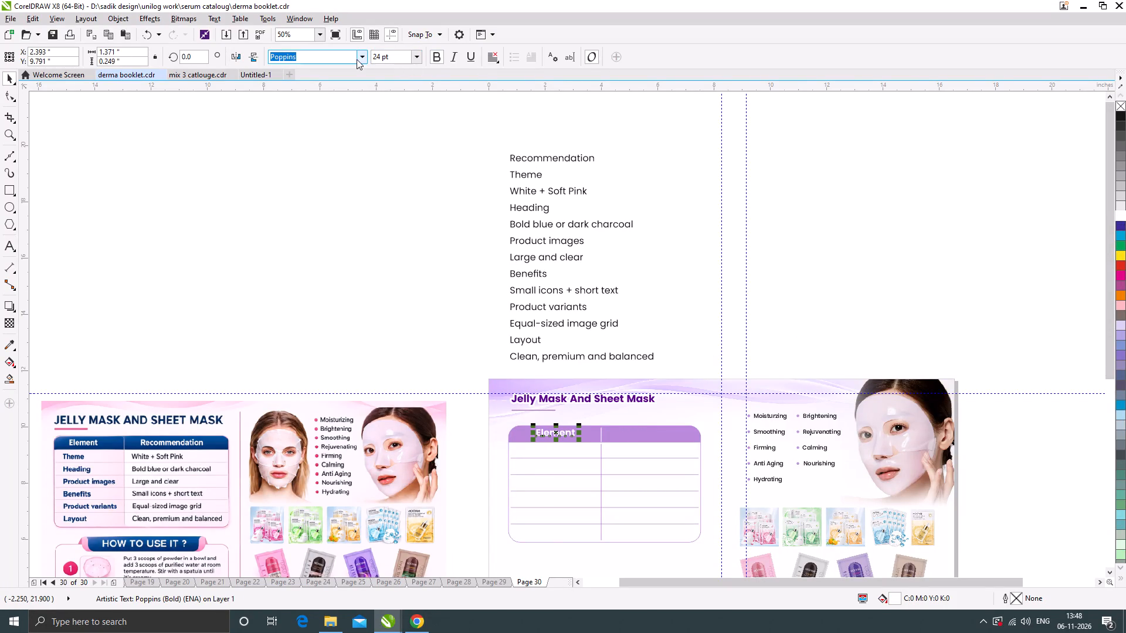
{"action": "left_click_drag", "start_coordinate": [400, 57], "coordinate": [374, 65]}
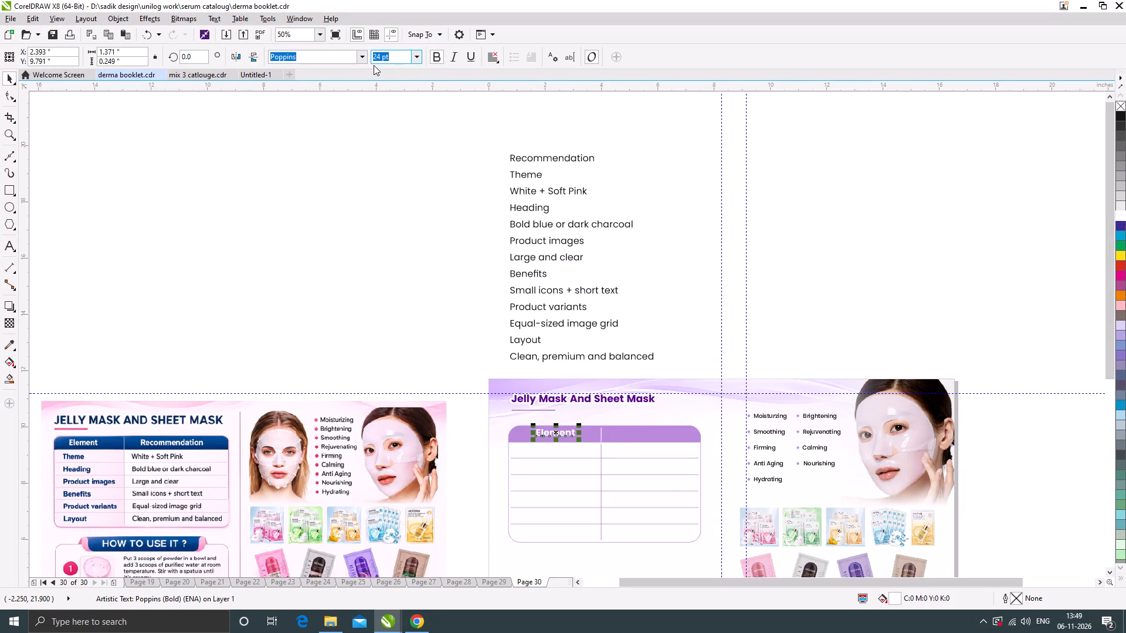
{"action": "type", "text": "15"}
{"action": "key", "text": "Return"}
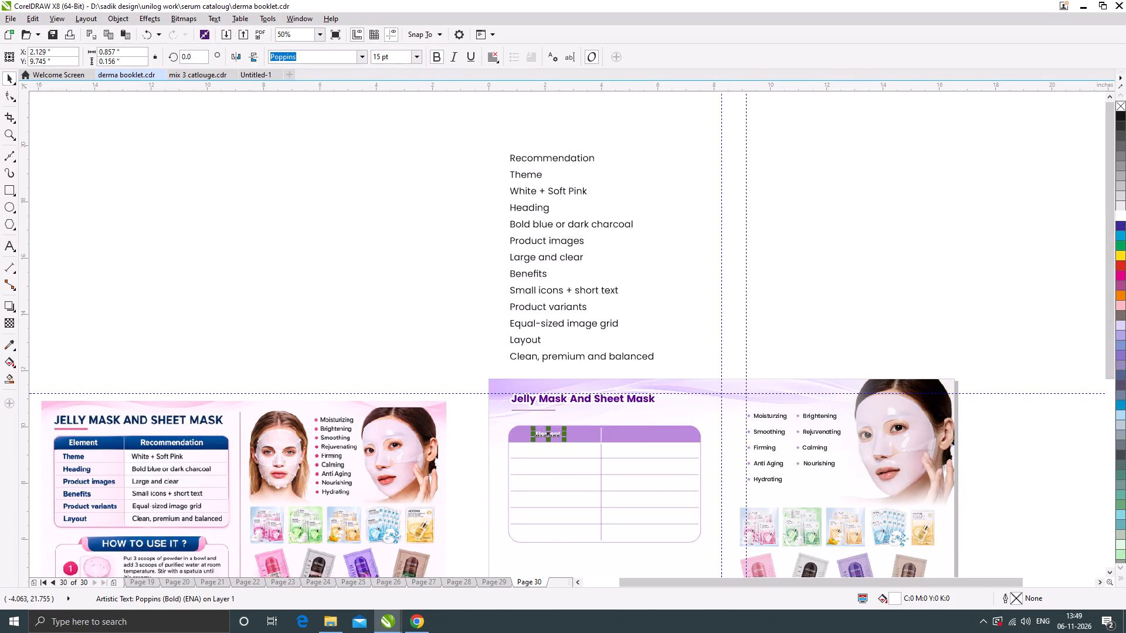
{"action": "left_click_drag", "start_coordinate": [396, 59], "coordinate": [355, 64]}
{"action": "type", "text": "16"}
{"action": "key", "text": "Return"}
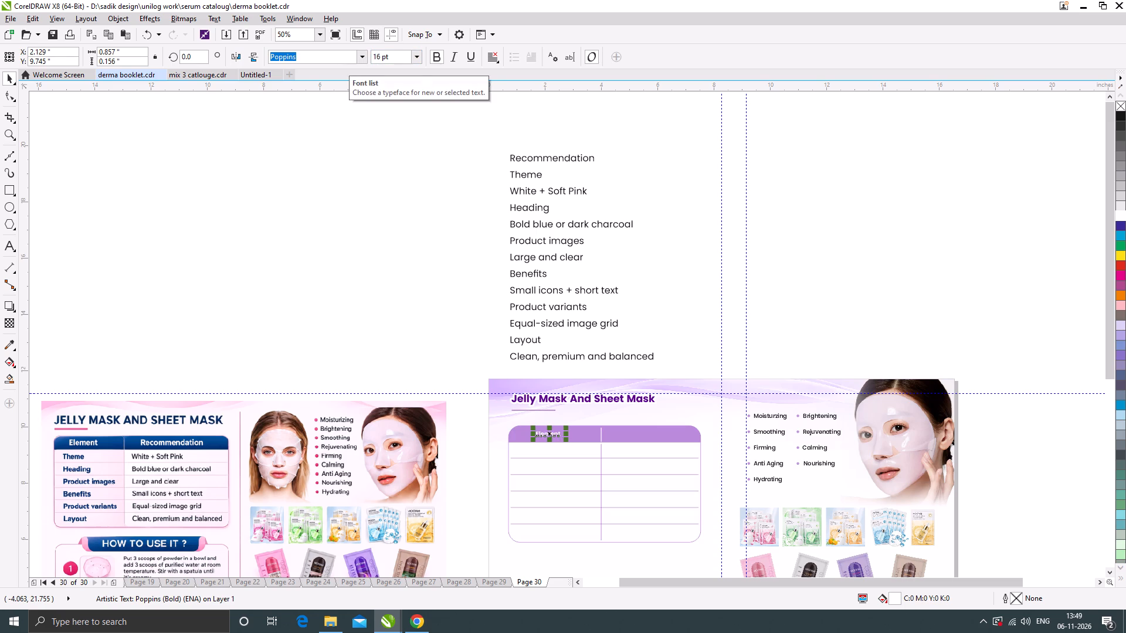
Move the Recommendation label into the header's second column, colour it white, and cut and paste it back in place.
{"action": "left_click", "coordinate": [537, 164]}
{"action": "left_click_drag", "start_coordinate": [544, 160], "coordinate": [642, 437]}
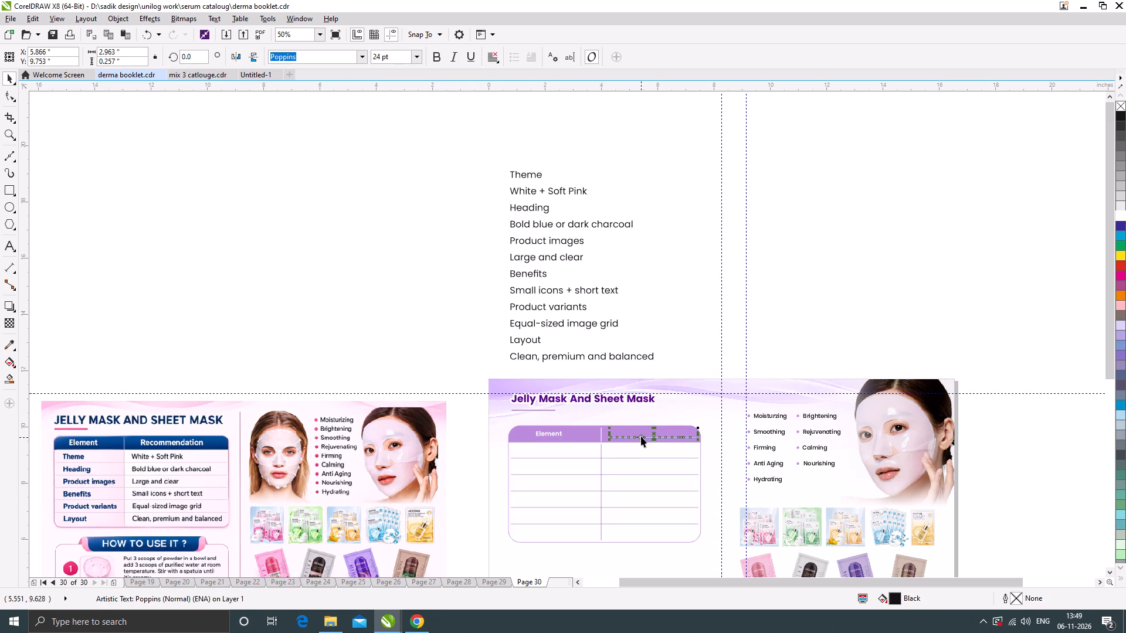
{"action": "left_click", "coordinate": [1120, 217]}
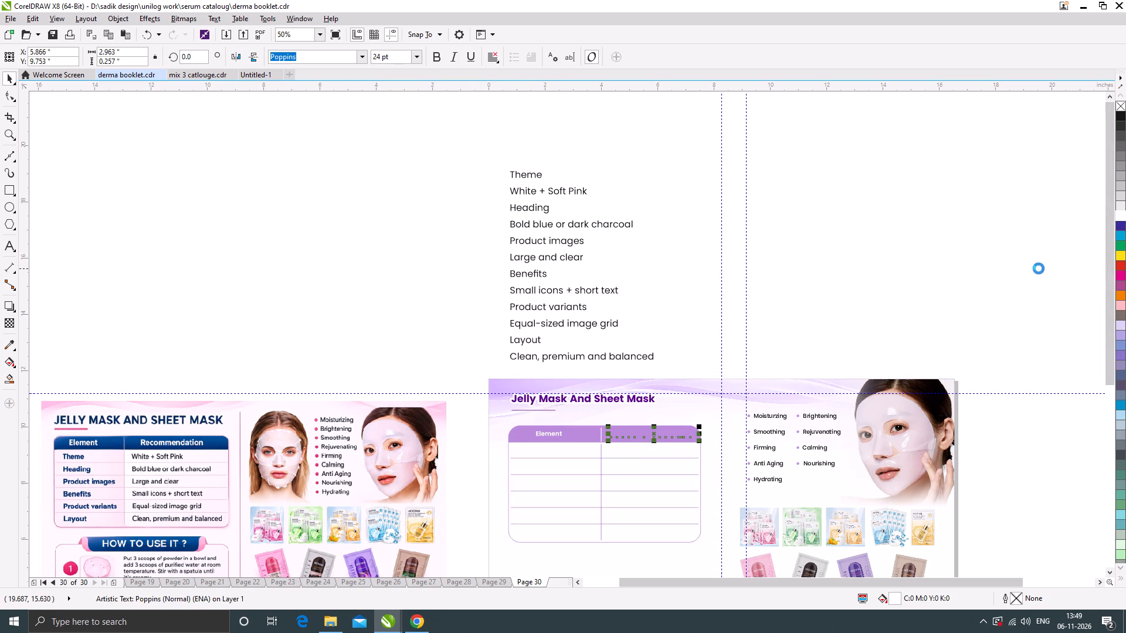
{"action": "key", "text": "ctrl+x"}
{"action": "key", "text": "ctrl+v"}
Make the Recommendation label 16 pt bold and position it centrally in its header cell, level with the Element label.
{"action": "left_click_drag", "start_coordinate": [397, 57], "coordinate": [370, 65]}
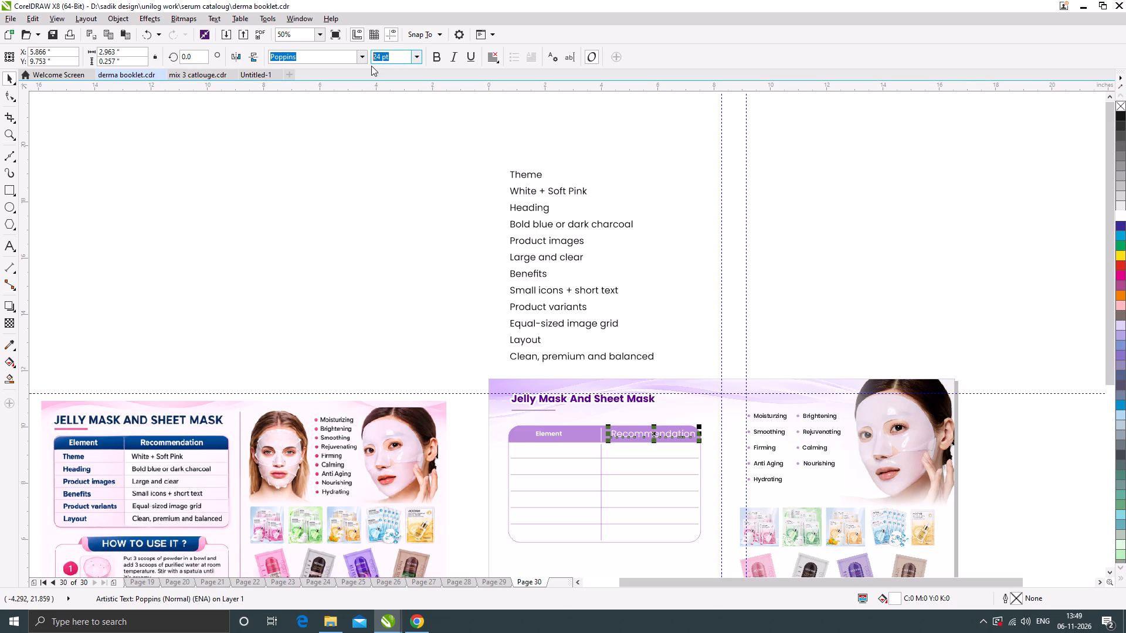
{"action": "type", "text": "16"}
{"action": "key", "text": "Return"}
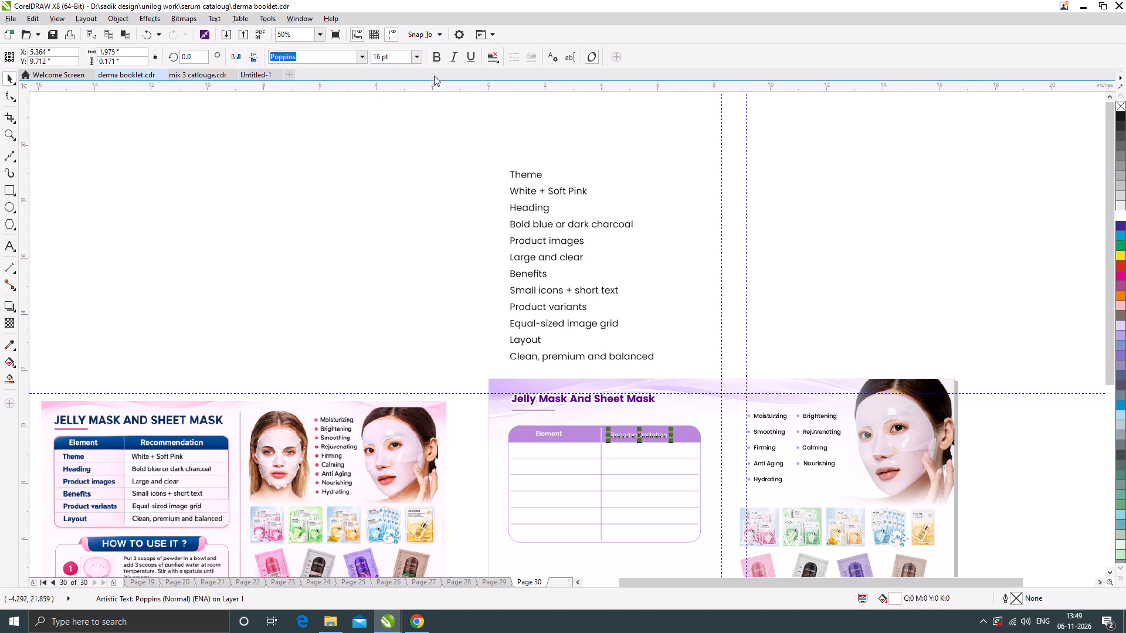
{"action": "left_click", "coordinate": [437, 56]}
{"action": "scroll", "coordinate": [618, 445], "scroll_direction": "up", "scroll_amount": 2}
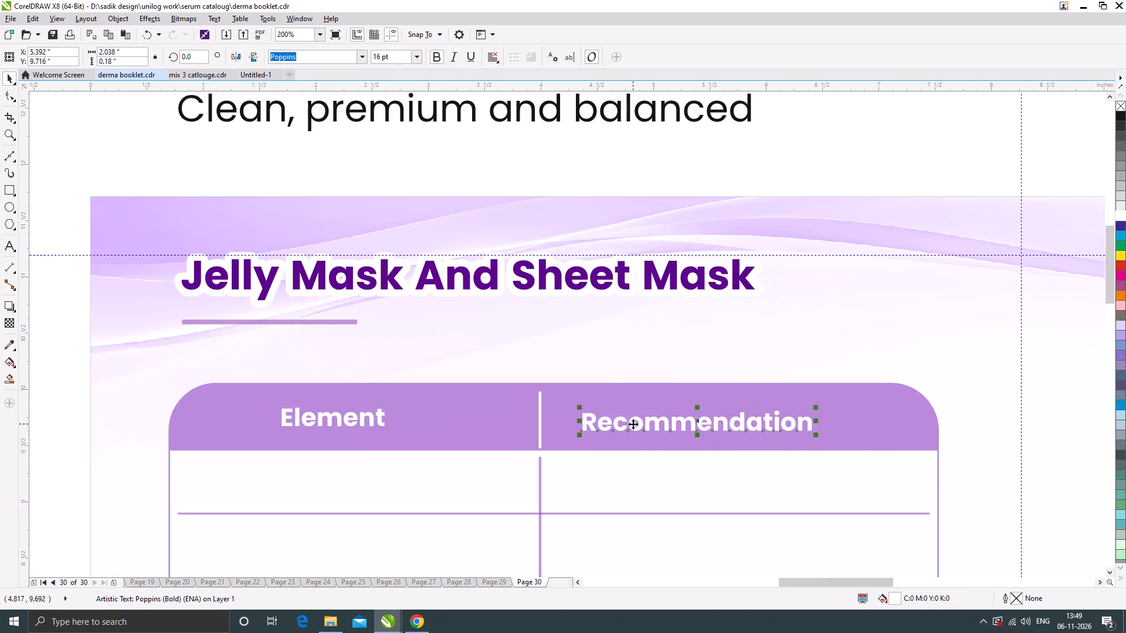
{"action": "left_click_drag", "start_coordinate": [633, 424], "coordinate": [657, 417]}
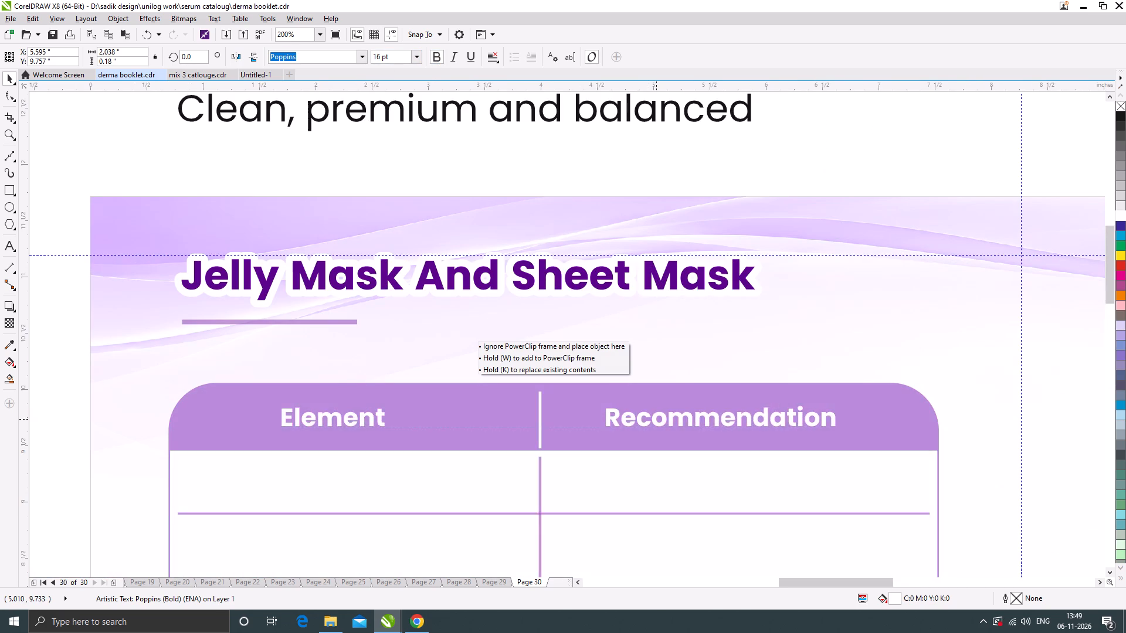
{"action": "left_click_drag", "start_coordinate": [657, 417], "coordinate": [662, 417]}
{"action": "scroll", "coordinate": [642, 393], "scroll_direction": "down", "scroll_amount": 2}
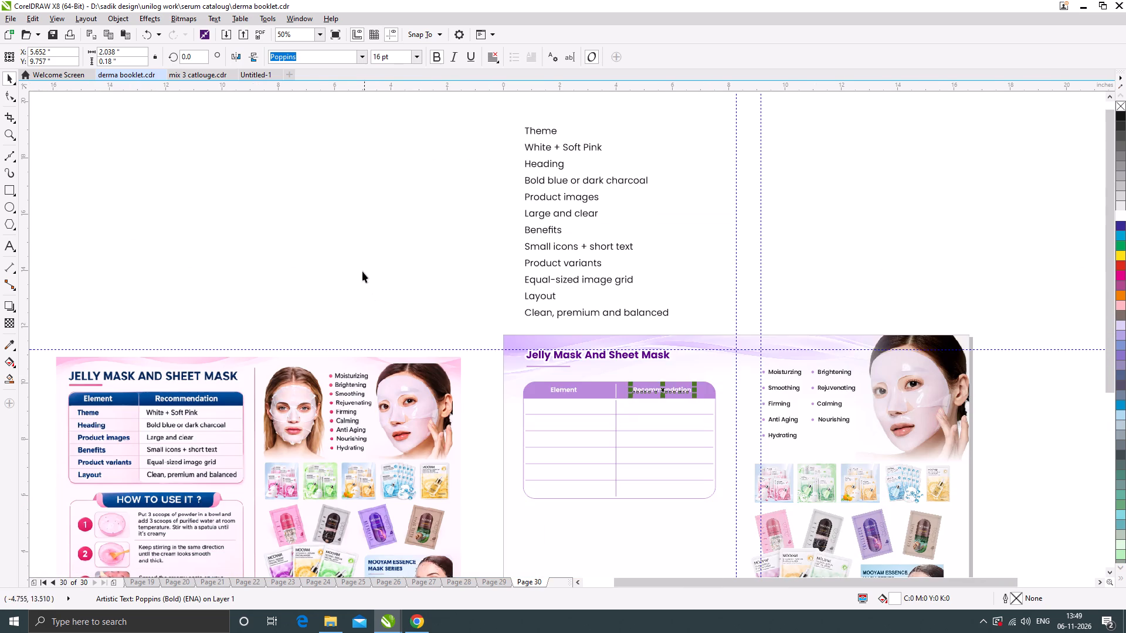
{"action": "left_click", "coordinate": [361, 269]}
{"action": "left_click", "coordinate": [342, 280]}
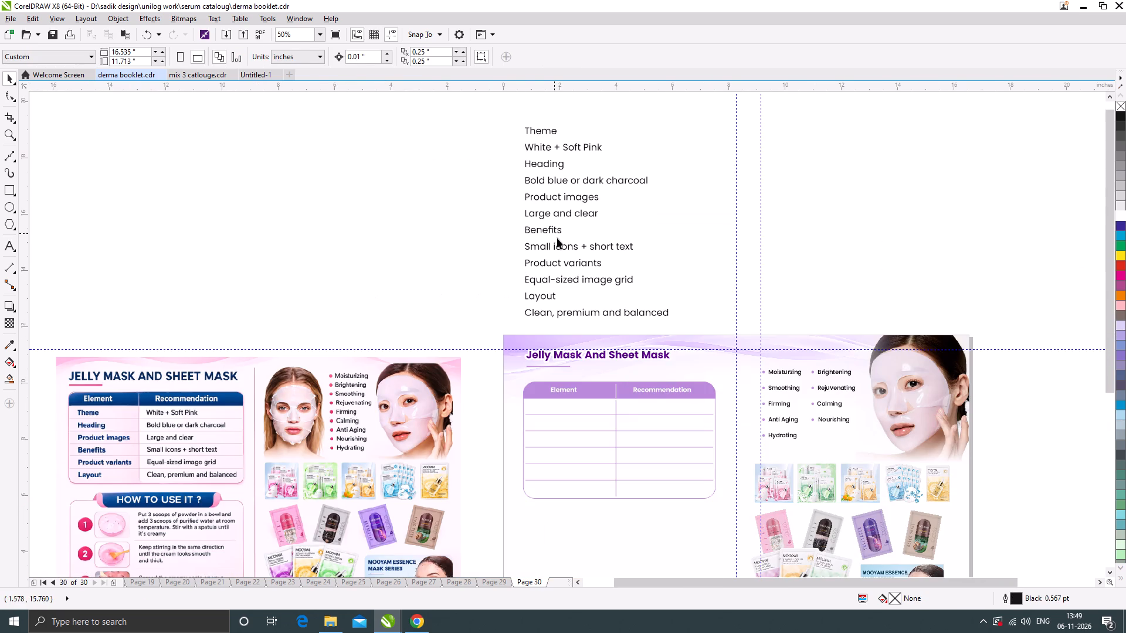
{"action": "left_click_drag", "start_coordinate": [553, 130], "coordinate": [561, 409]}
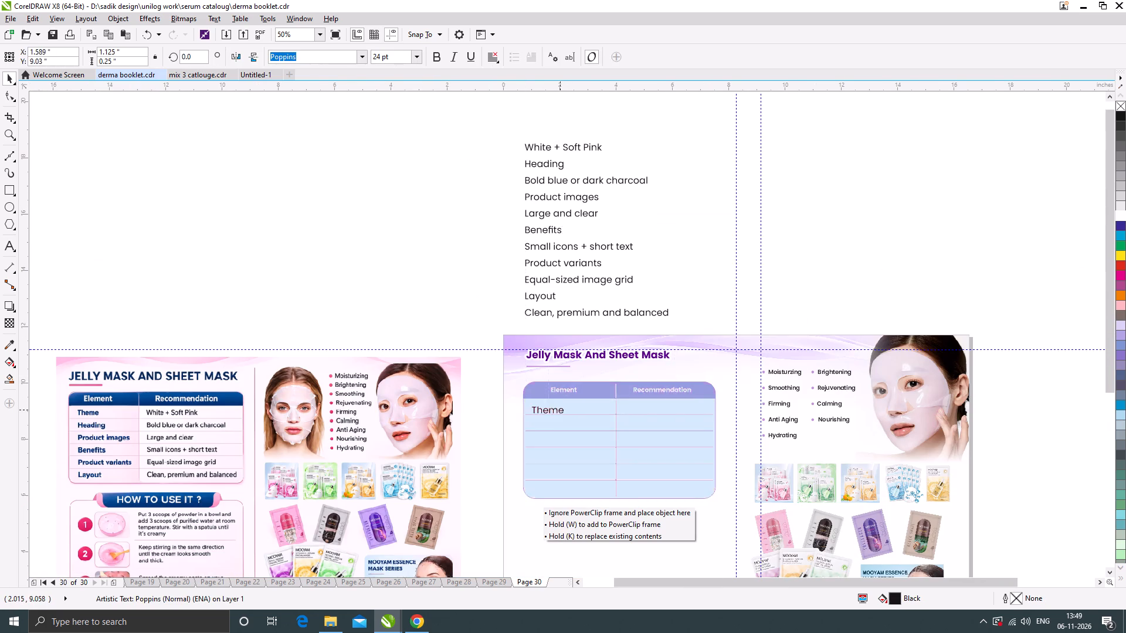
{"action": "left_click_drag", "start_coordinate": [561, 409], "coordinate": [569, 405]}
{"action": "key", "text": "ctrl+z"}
Set all twelve remaining text lines above the page to 14 pt after trying 13 pt.
{"action": "left_click_drag", "start_coordinate": [479, 108], "coordinate": [706, 325]}
{"action": "left_click_drag", "start_coordinate": [396, 56], "coordinate": [371, 63]}
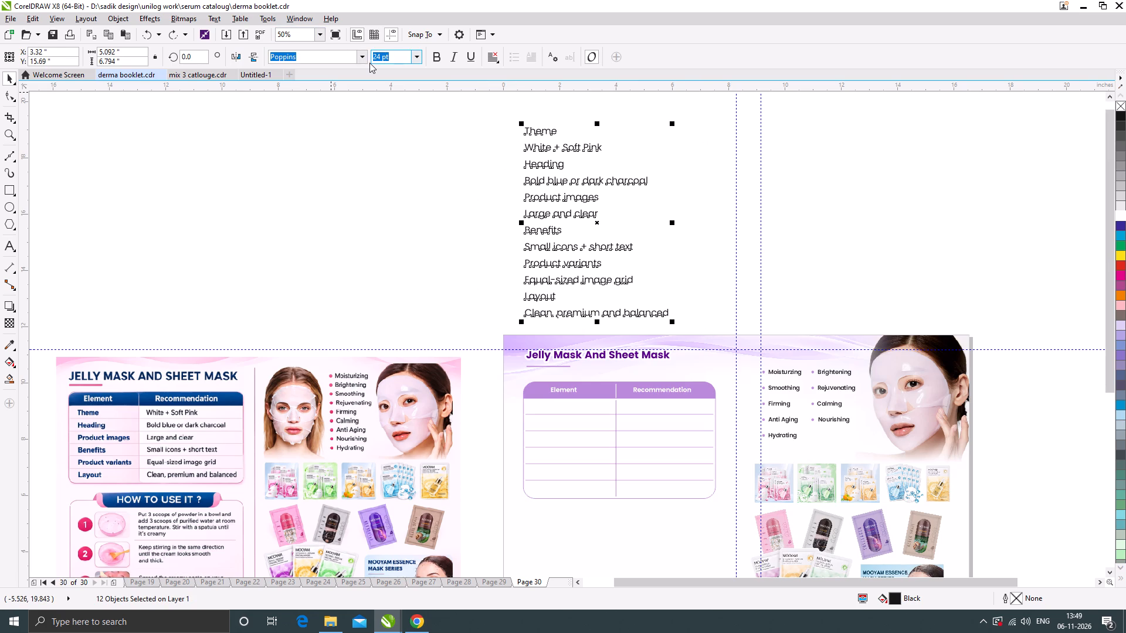
{"action": "type", "text": "13"}
{"action": "key", "text": "Return"}
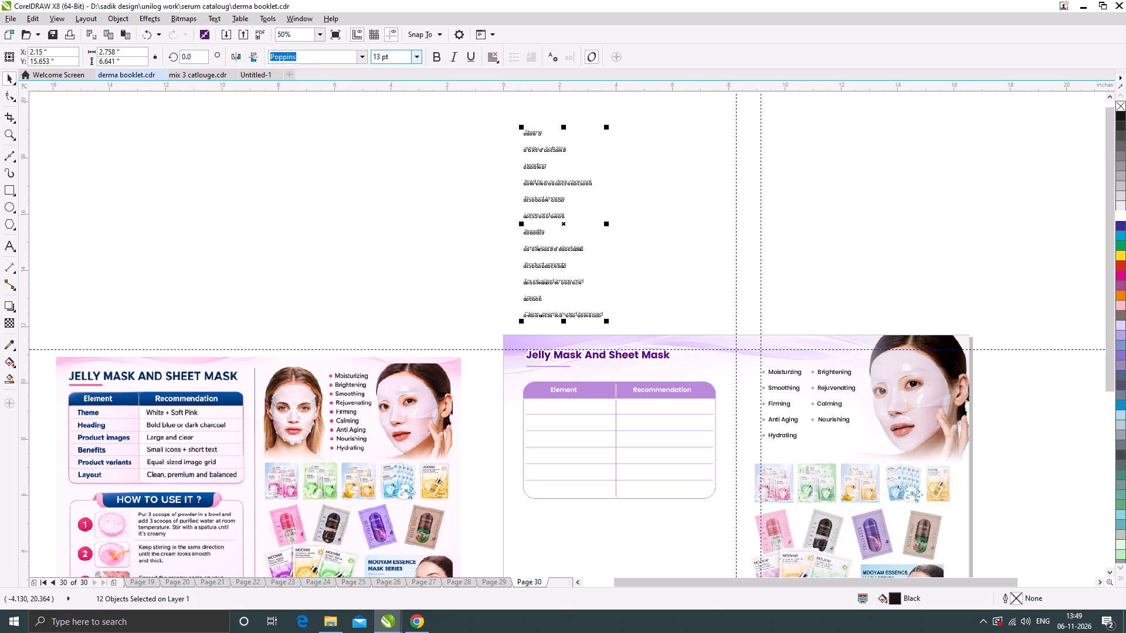
{"action": "left_click_drag", "start_coordinate": [397, 57], "coordinate": [374, 63]}
{"action": "type", "text": "14"}
{"action": "key", "text": "Return"}
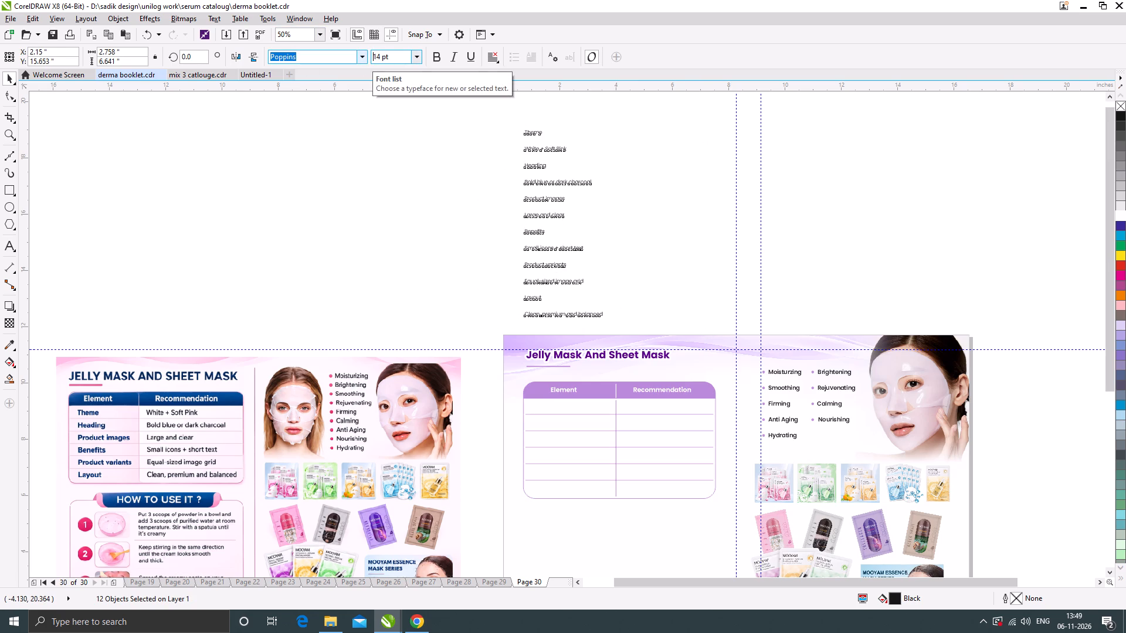
{"action": "left_click", "coordinate": [468, 227]}
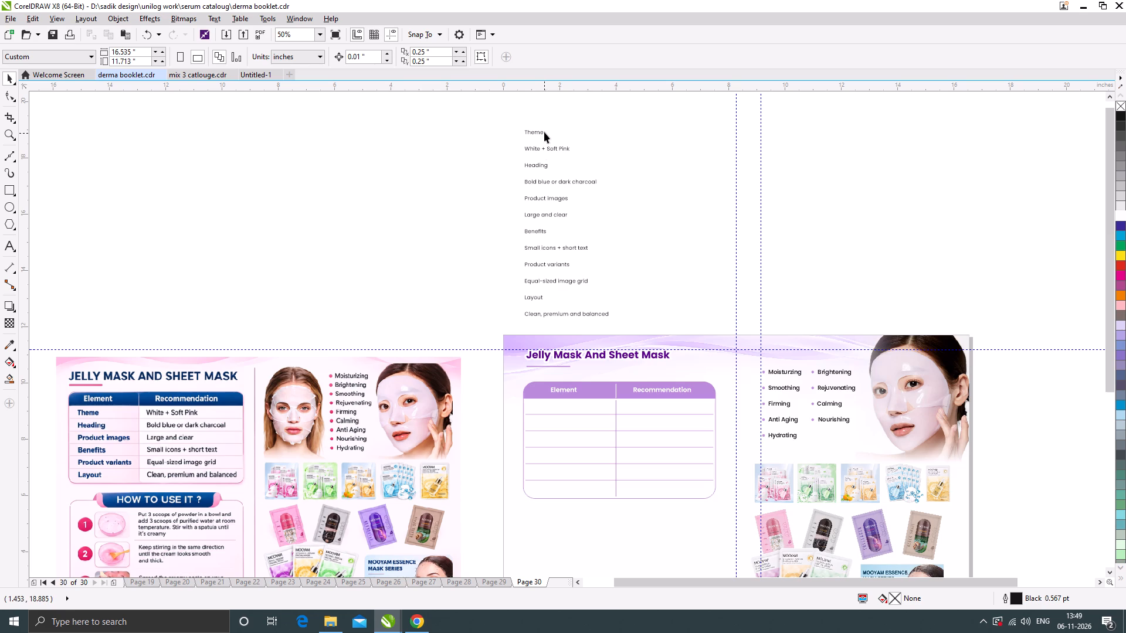
Move the Theme text into the first row of the Element column and cut and paste it back in place.
{"action": "left_click_drag", "start_coordinate": [541, 132], "coordinate": [558, 409]}
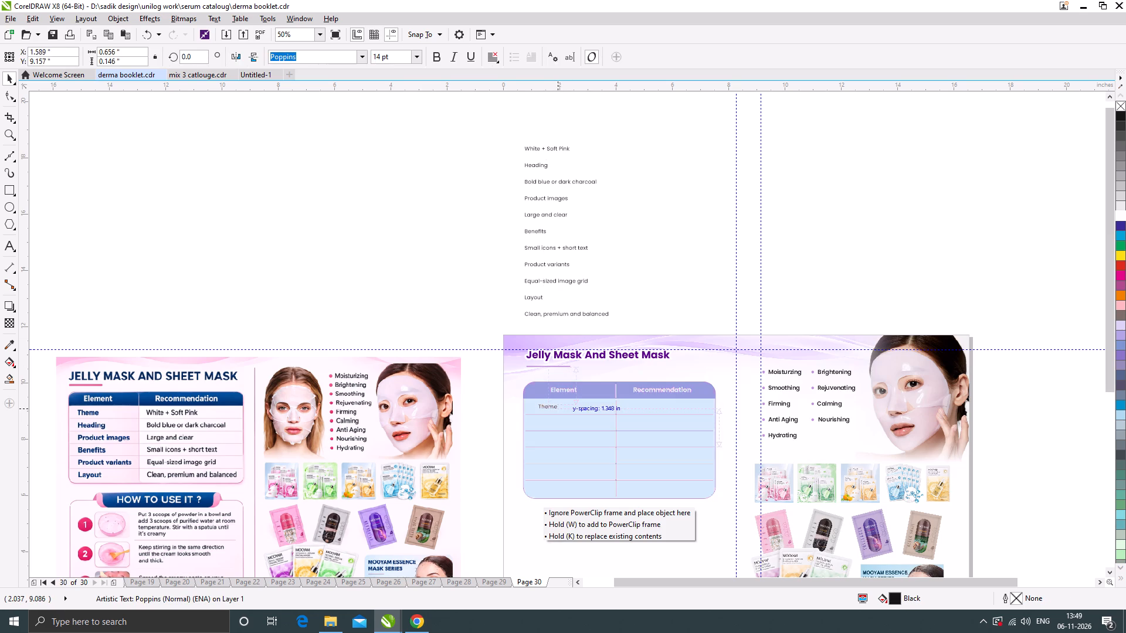
{"action": "left_click_drag", "start_coordinate": [558, 409], "coordinate": [561, 409]}
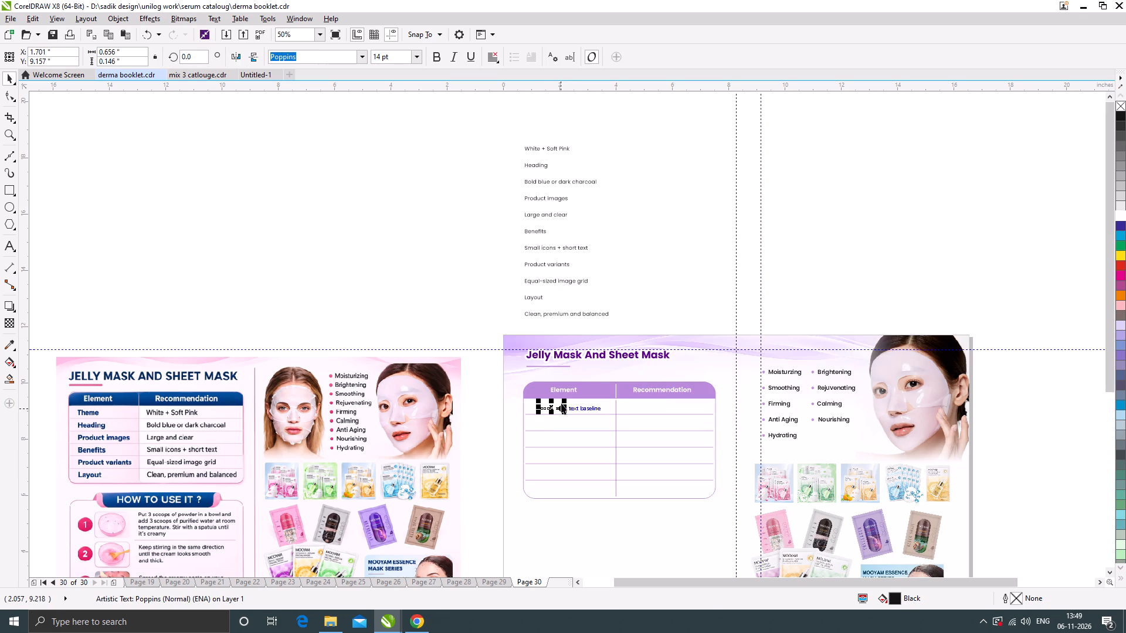
{"action": "key", "text": "ctrl+x"}
{"action": "key", "text": "ctrl+v"}
{"action": "left_click", "coordinate": [394, 257]}
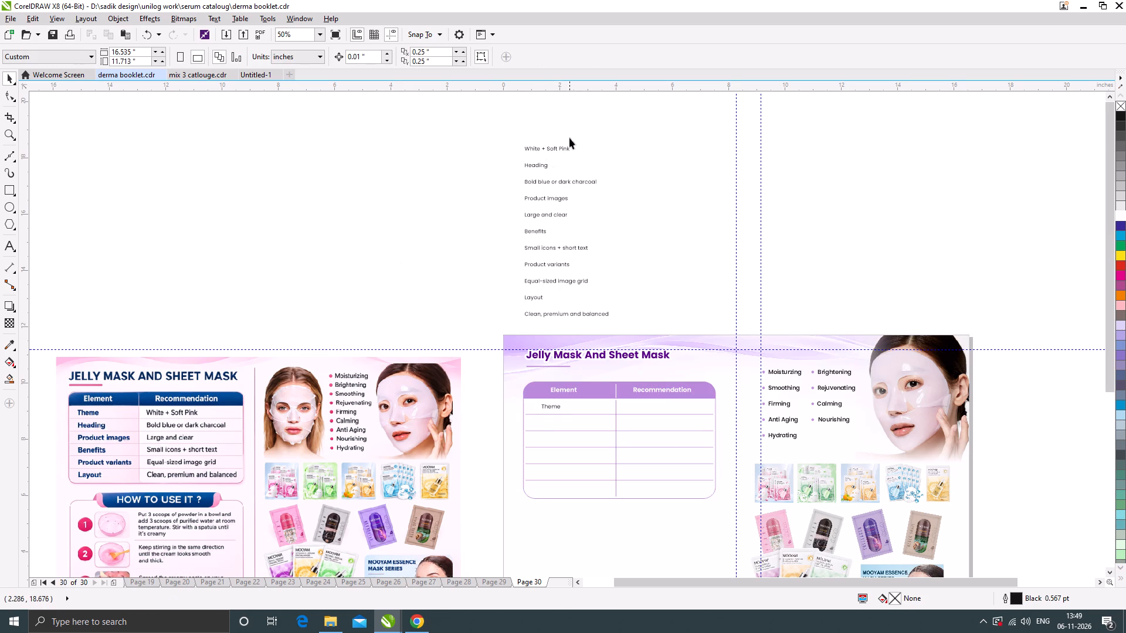
Move the Heading text into the second row of the Element column and cut and paste it back in place.
{"action": "left_click_drag", "start_coordinate": [545, 166], "coordinate": [564, 422]}
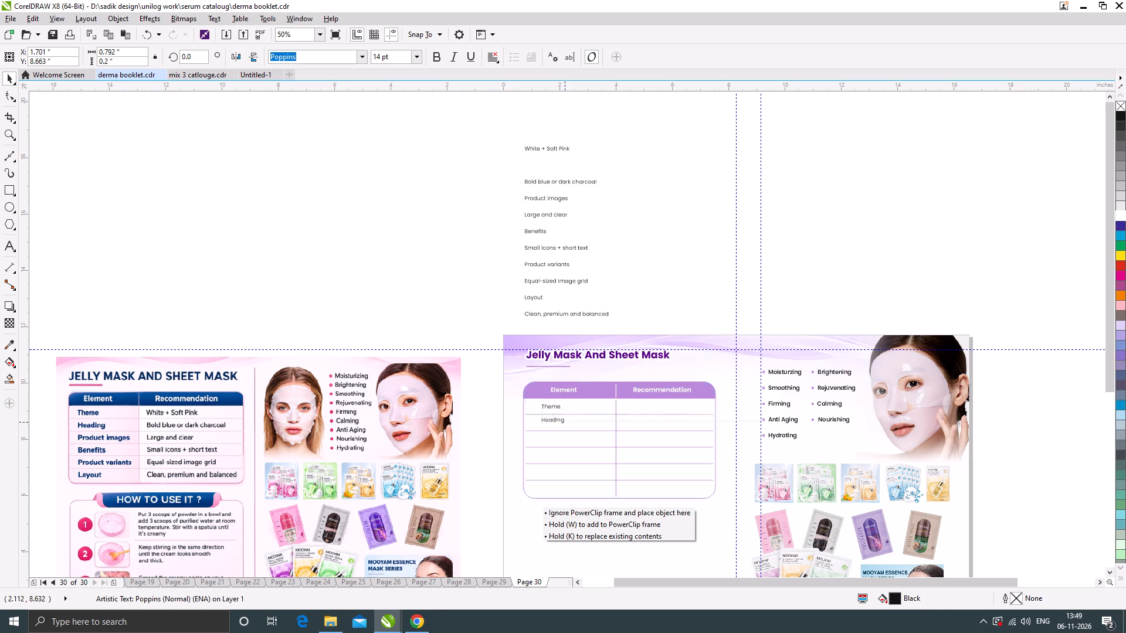
{"action": "left_click_drag", "start_coordinate": [564, 422], "coordinate": [566, 423]}
{"action": "key", "text": "ctrl+x"}
{"action": "key", "text": "ctrl+v"}
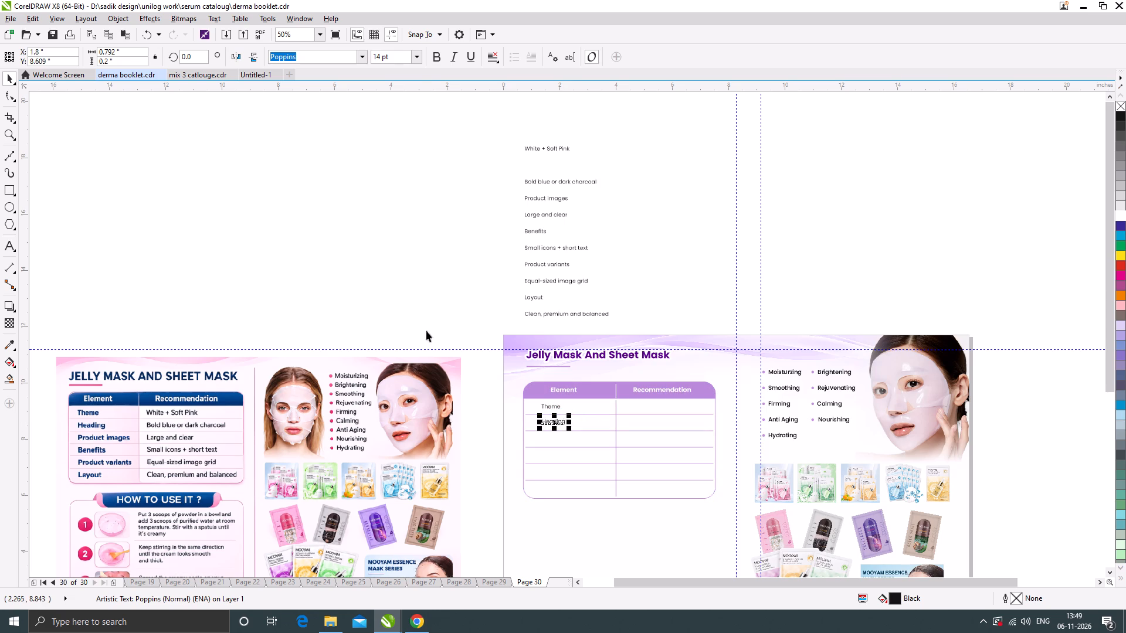
{"action": "left_click", "coordinate": [410, 275]}
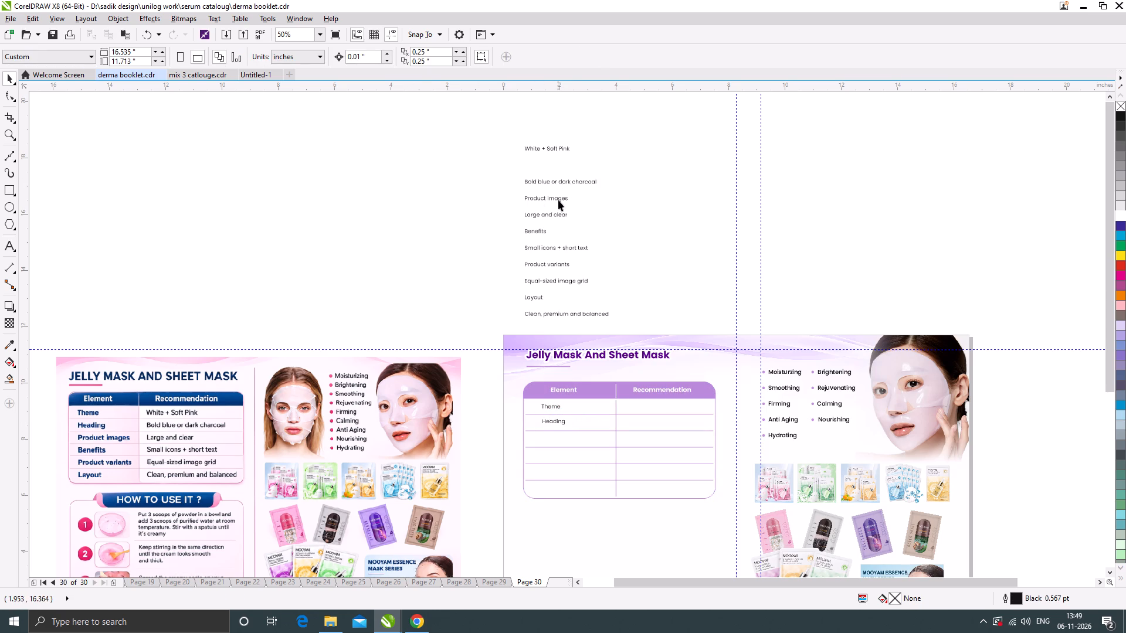
Move the Product images text into the third row of the Element column and cut and paste it back in place.
{"action": "left_click_drag", "start_coordinate": [559, 199], "coordinate": [579, 435]}
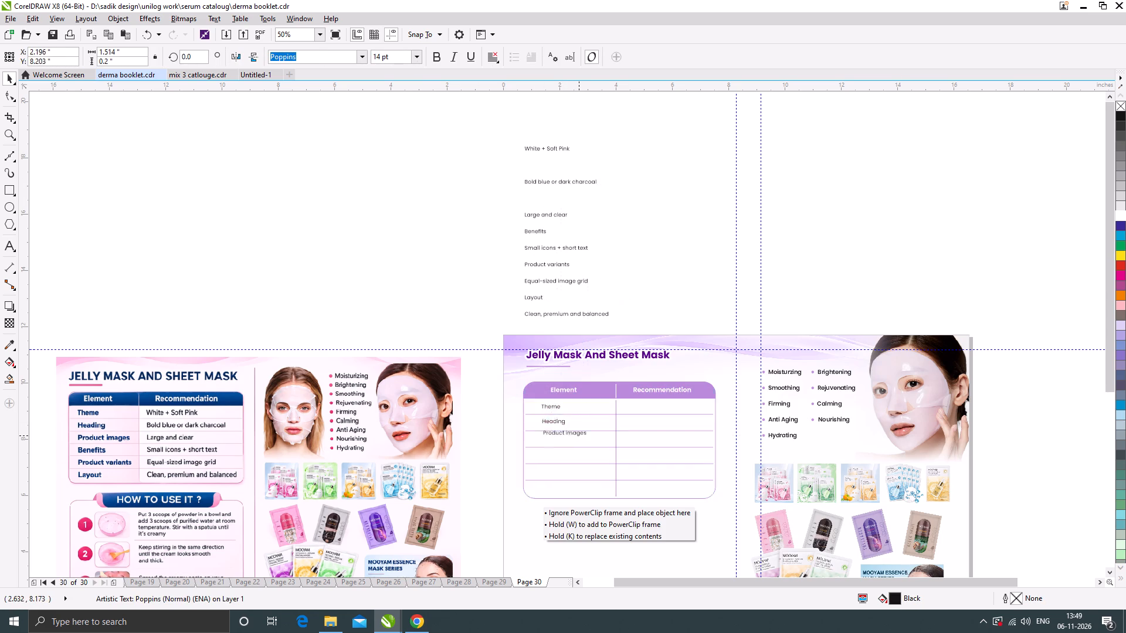
{"action": "left_click_drag", "start_coordinate": [579, 435], "coordinate": [578, 441]}
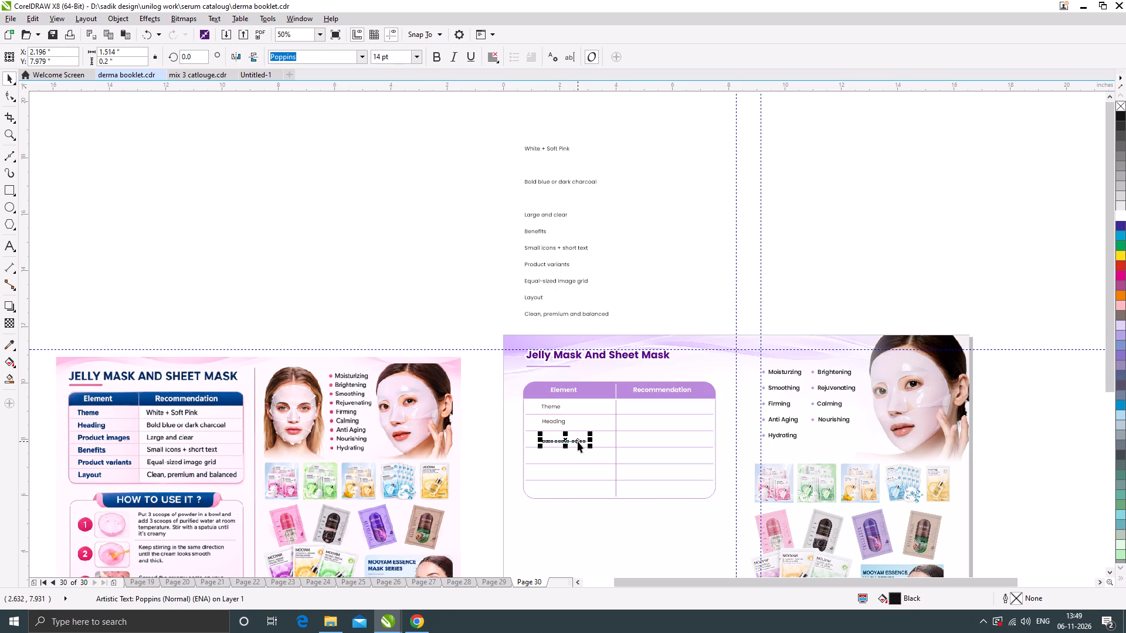
{"action": "key", "text": "ctrl+x"}
{"action": "key", "text": "ctrl+v"}
{"action": "left_click", "coordinate": [442, 274]}
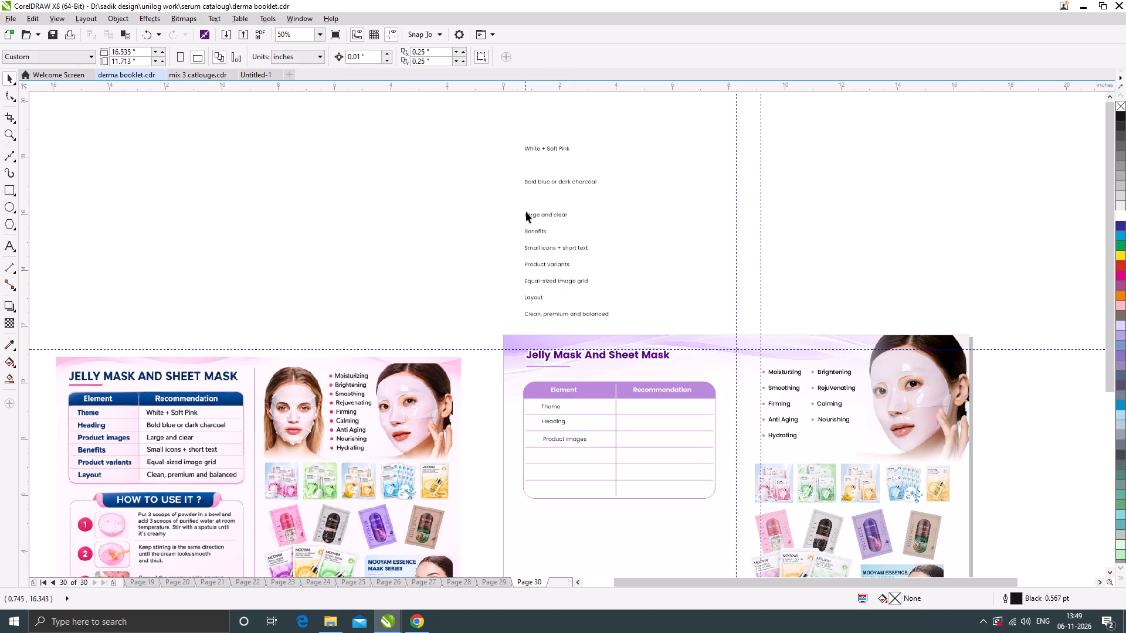
Move the Benefits text into the fourth row of the Element column and cut and paste it back in place.
{"action": "left_click_drag", "start_coordinate": [542, 231], "coordinate": [548, 326]}
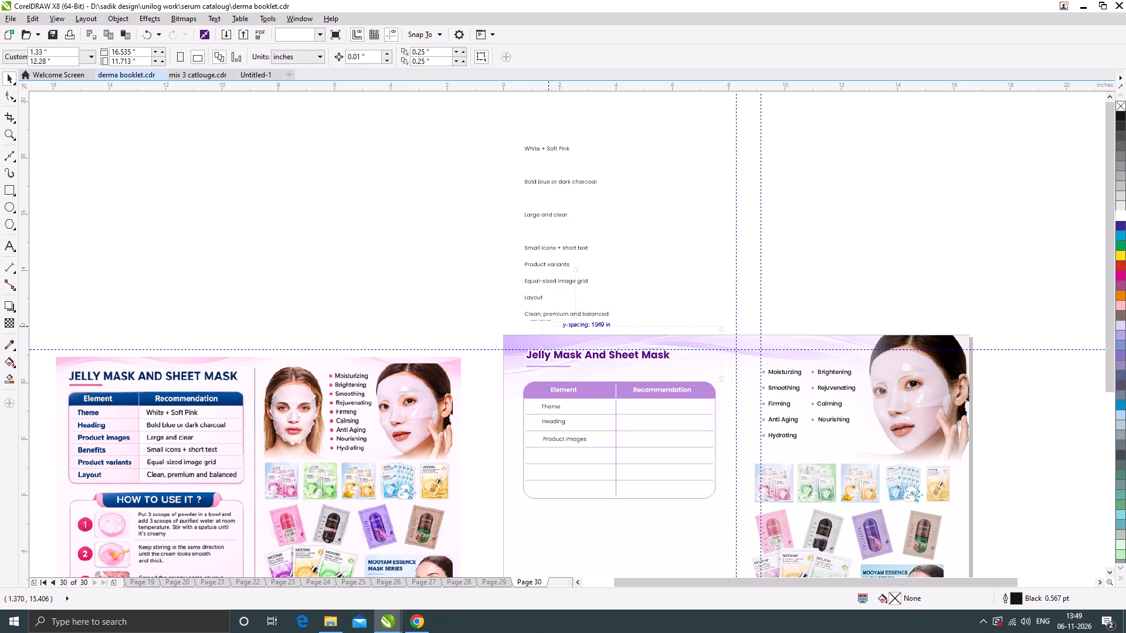
{"action": "left_click_drag", "start_coordinate": [548, 326], "coordinate": [561, 459]}
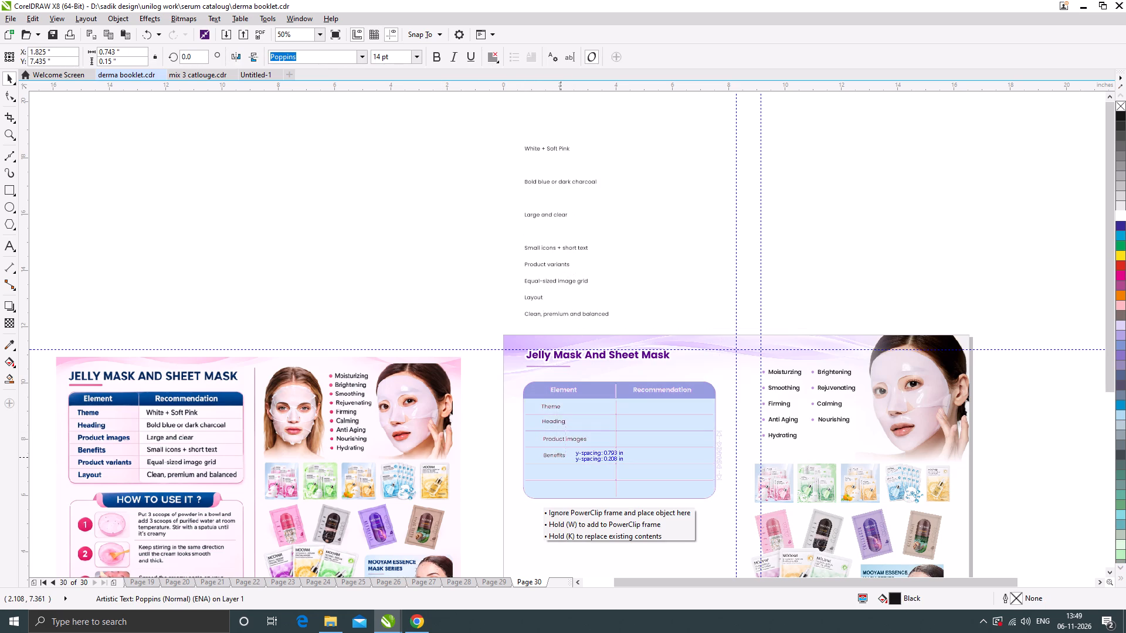
{"action": "left_click_drag", "start_coordinate": [561, 459], "coordinate": [561, 459]}
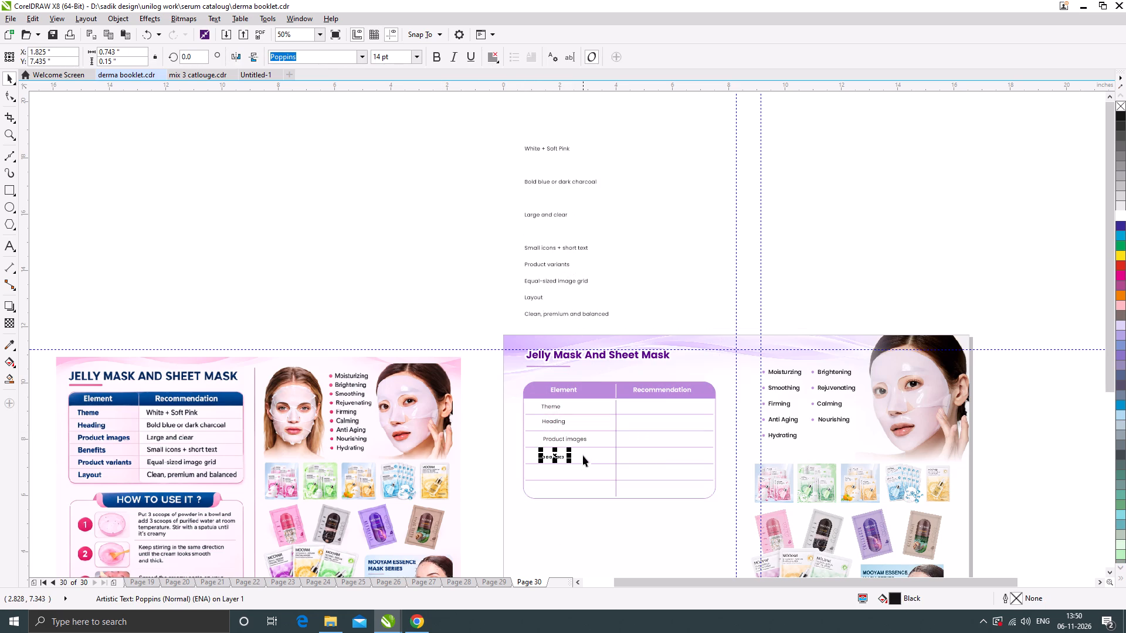
{"action": "key", "text": "ctrl+x"}
{"action": "key", "text": "ctrl+v"}
{"action": "left_click", "coordinate": [405, 264]}
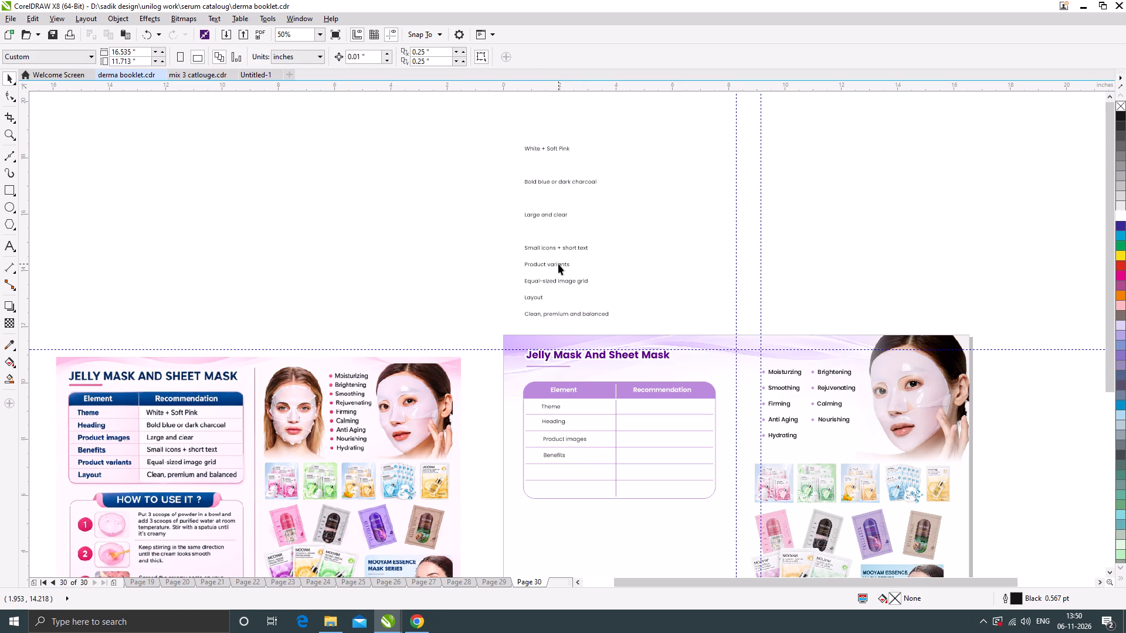
Move the Product variants text into the fifth row of the Element column and cut and paste it back in place.
{"action": "left_click_drag", "start_coordinate": [558, 264], "coordinate": [578, 477]}
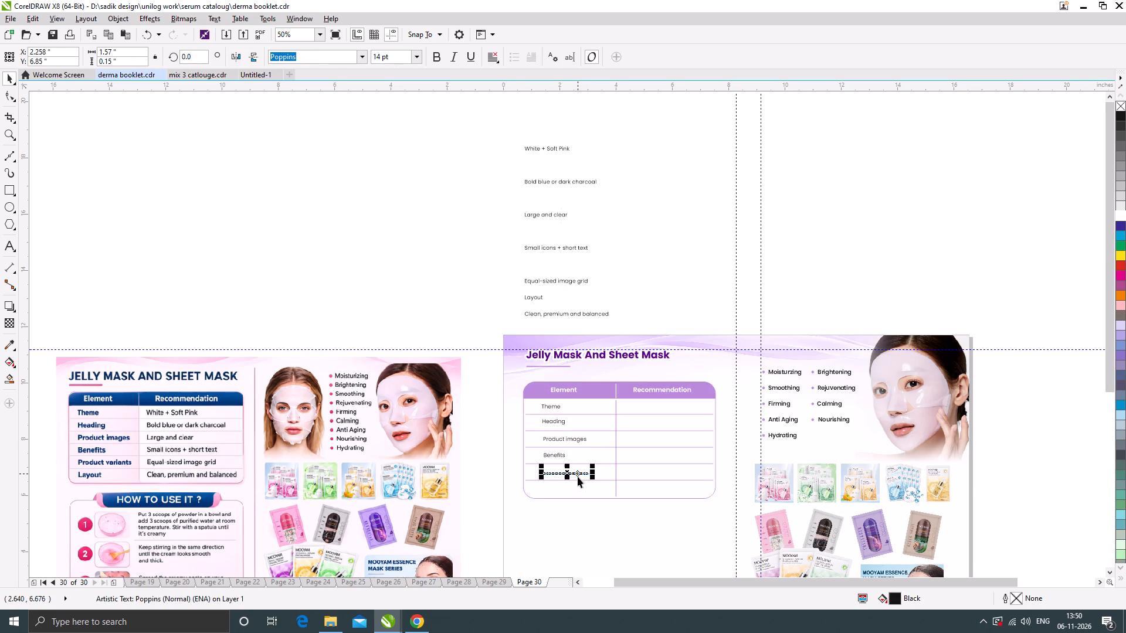
{"action": "key", "text": "ctrl+x"}
{"action": "key", "text": "ctrl+v"}
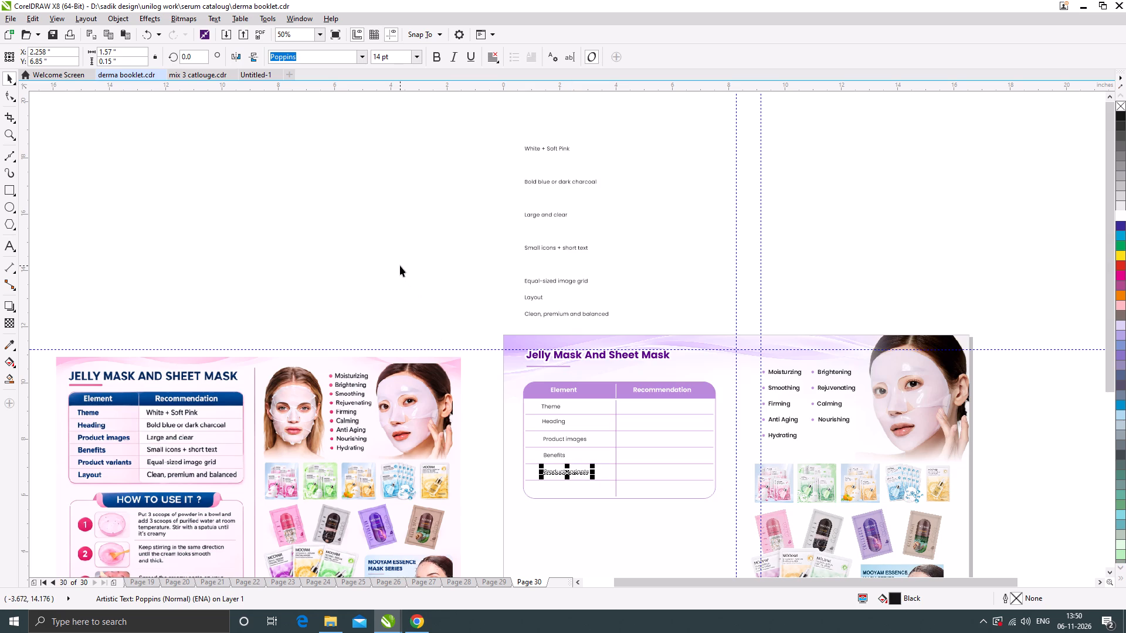
{"action": "left_click", "coordinate": [400, 266]}
Move the Layout text into the last row of the Element column and cut and paste it back in place.
{"action": "left_click_drag", "start_coordinate": [537, 298], "coordinate": [548, 478]}
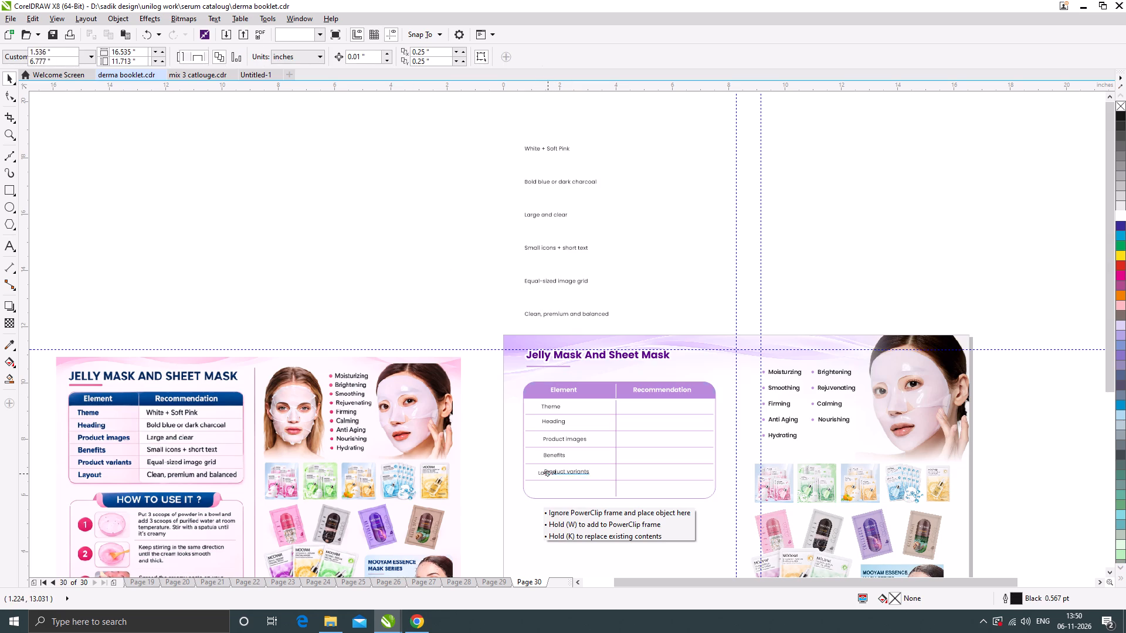
{"action": "left_click_drag", "start_coordinate": [548, 478], "coordinate": [555, 491]}
{"action": "key", "text": "ctrl+x"}
{"action": "key", "text": "ctrl+v"}
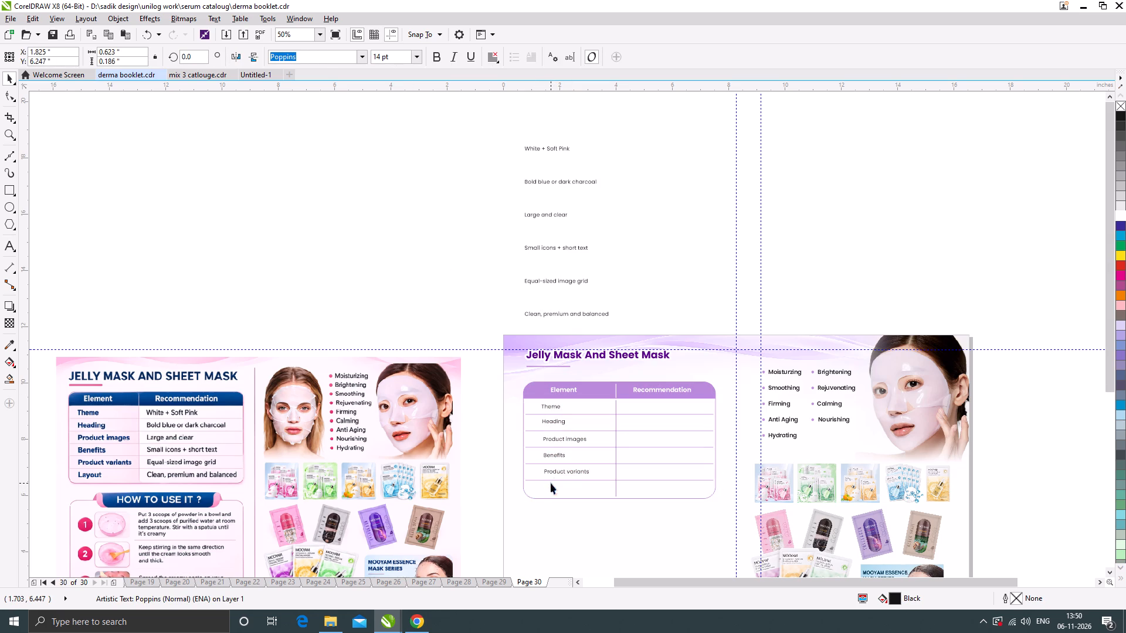
{"action": "left_click", "coordinate": [436, 268]}
Move the White + Soft Pink text into the Theme row of the Recommendation column and cut and paste it back in place.
{"action": "left_click_drag", "start_coordinate": [551, 148], "coordinate": [555, 156]}
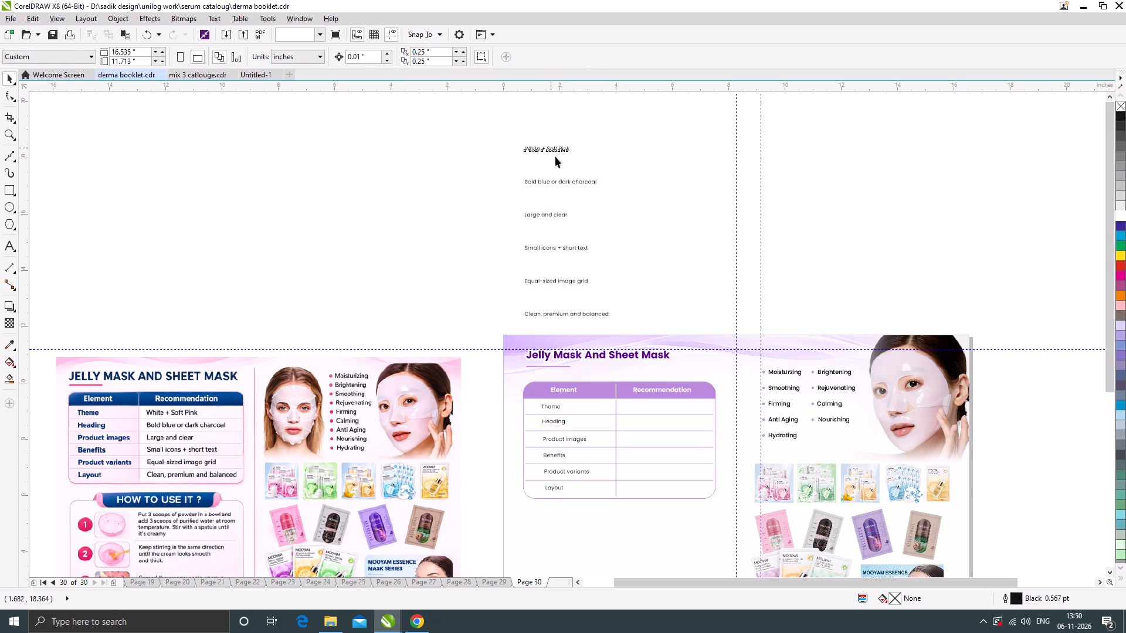
{"action": "left_click_drag", "start_coordinate": [555, 156], "coordinate": [654, 406]}
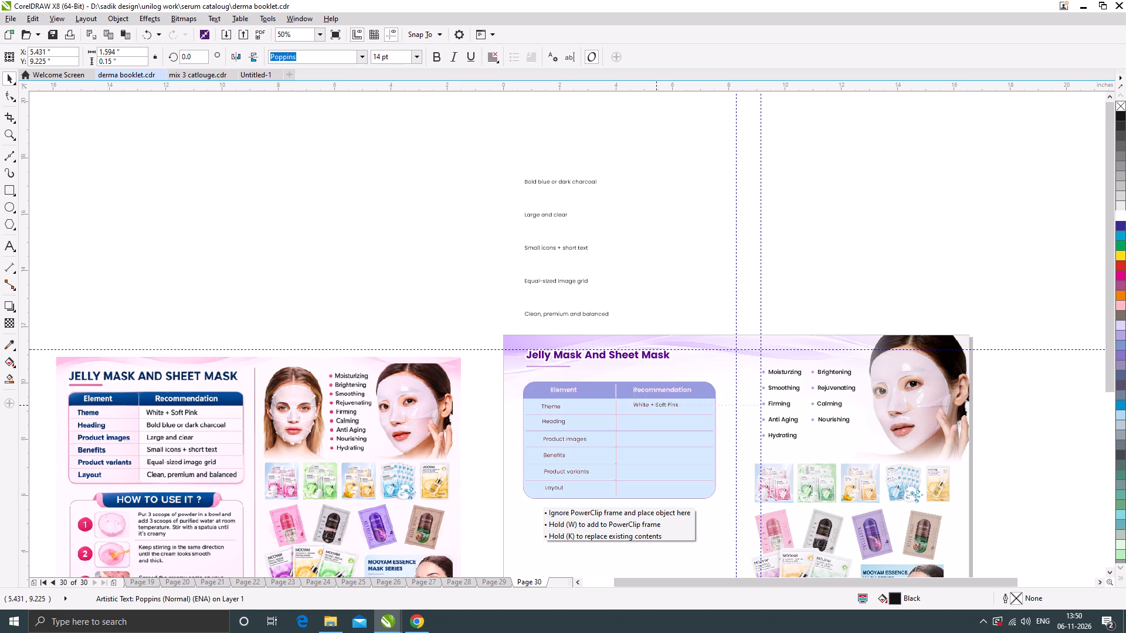
{"action": "left_click_drag", "start_coordinate": [654, 406], "coordinate": [654, 406]}
{"action": "key", "text": "ctrl+x"}
{"action": "key", "text": "ctrl+v"}
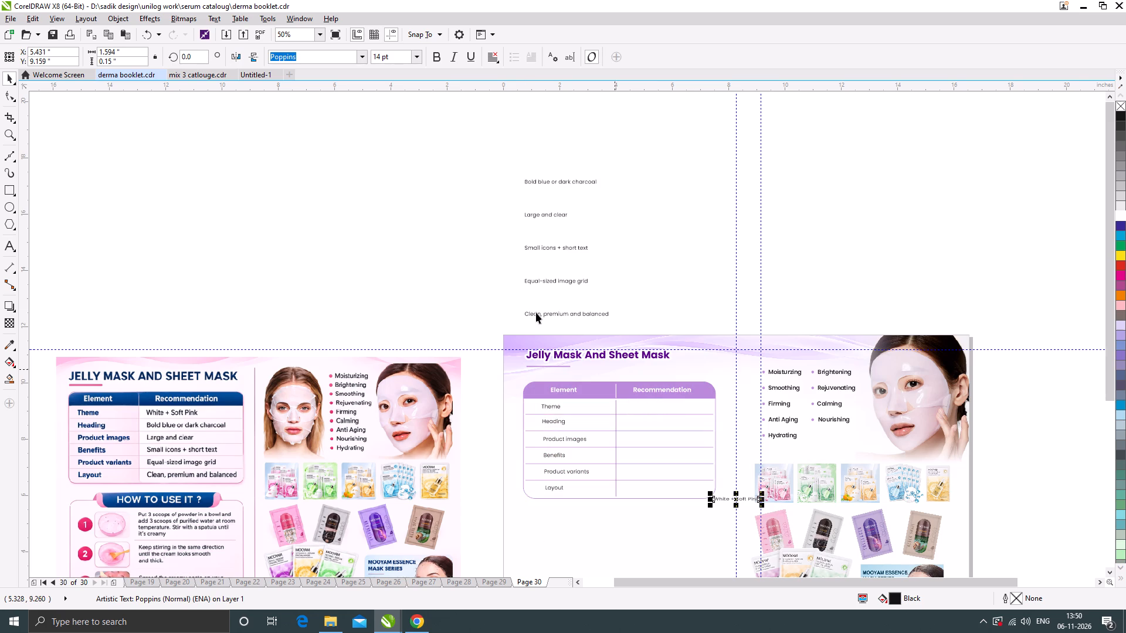
{"action": "key", "text": "ctrl+z"}
{"action": "key", "text": "ctrl+z"}
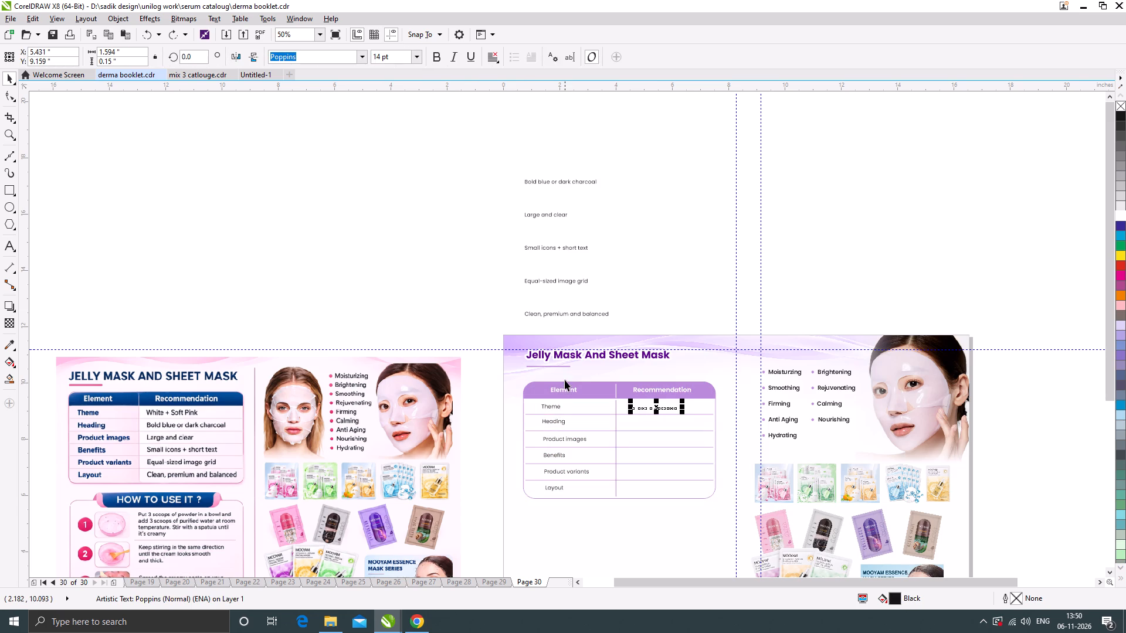
{"action": "key", "text": "ctrl+x"}
{"action": "key", "text": "ctrl+v"}
{"action": "left_click", "coordinate": [396, 276]}
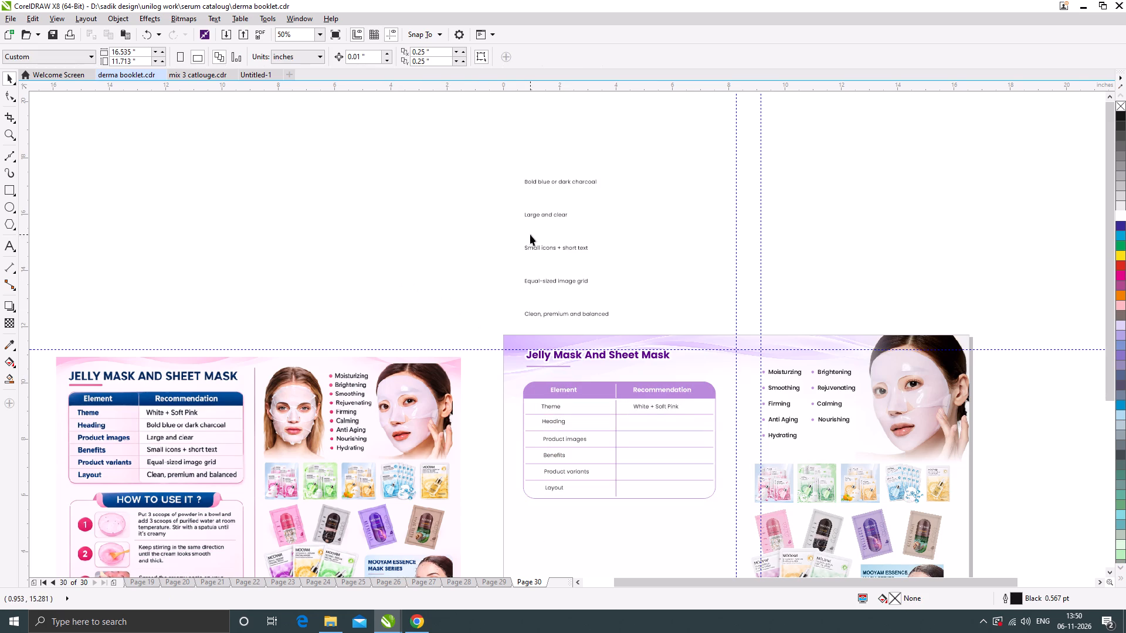
Move the Bold blue or dark charcoal text into the Heading row of the Recommendation column and cut and paste it back in place.
{"action": "left_click_drag", "start_coordinate": [572, 182], "coordinate": [672, 424]}
{"action": "key", "text": "ctrl+x"}
{"action": "key", "text": "ctrl+v"}
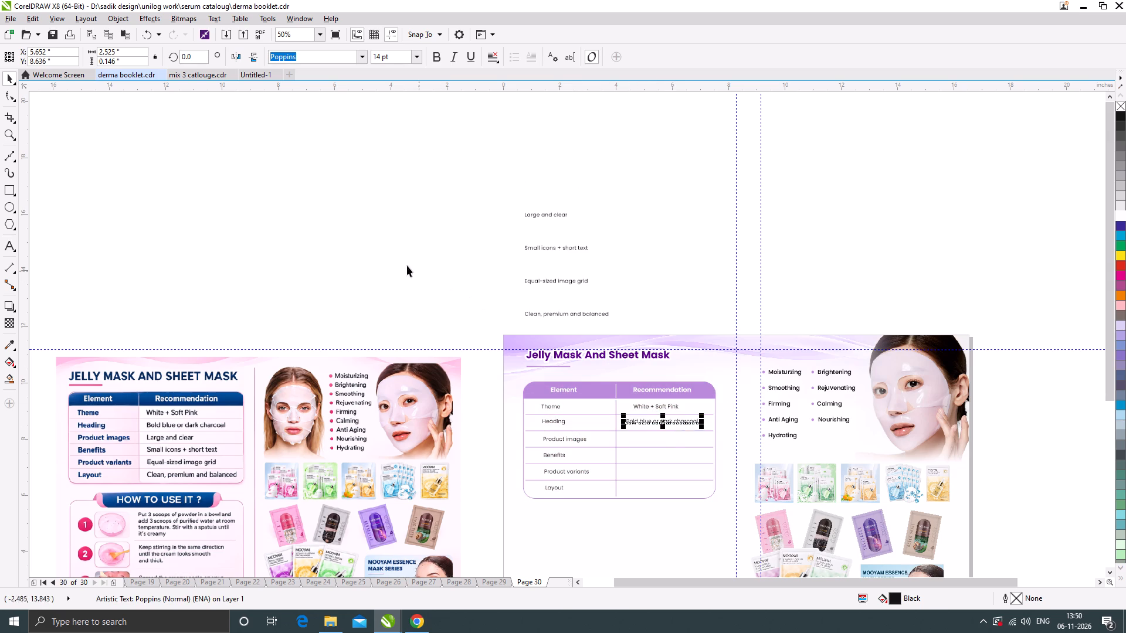
{"action": "left_click", "coordinate": [390, 258]}
Move the Large and clear text into the Product images row of the Recommendation column and cut and paste it back in place.
{"action": "left_click_drag", "start_coordinate": [557, 215], "coordinate": [612, 332]}
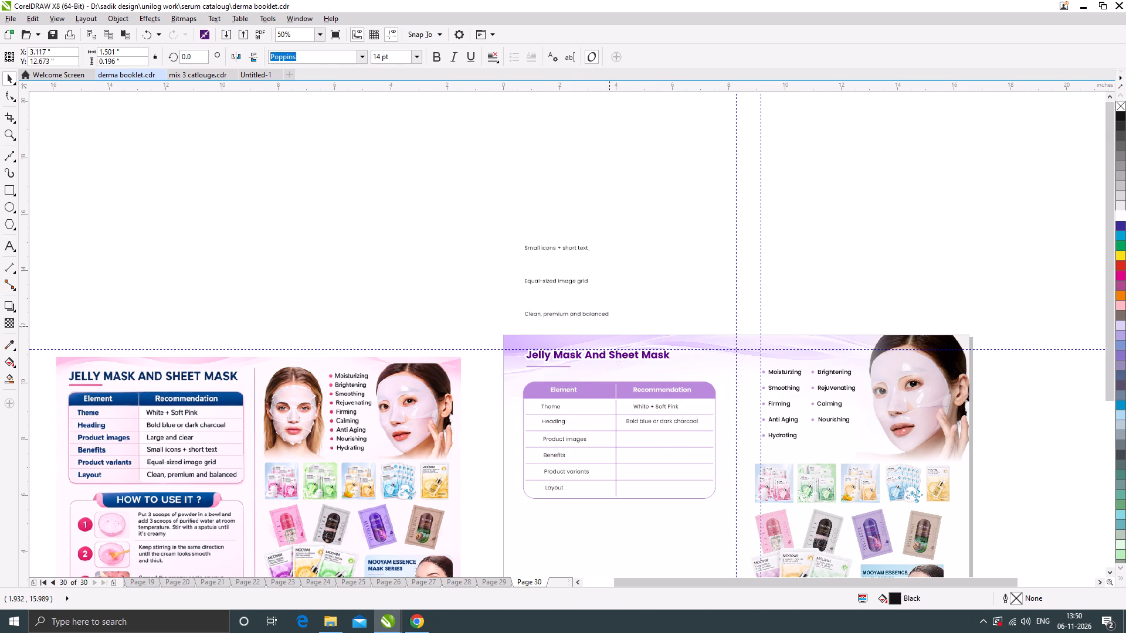
{"action": "left_click_drag", "start_coordinate": [612, 332], "coordinate": [662, 443]}
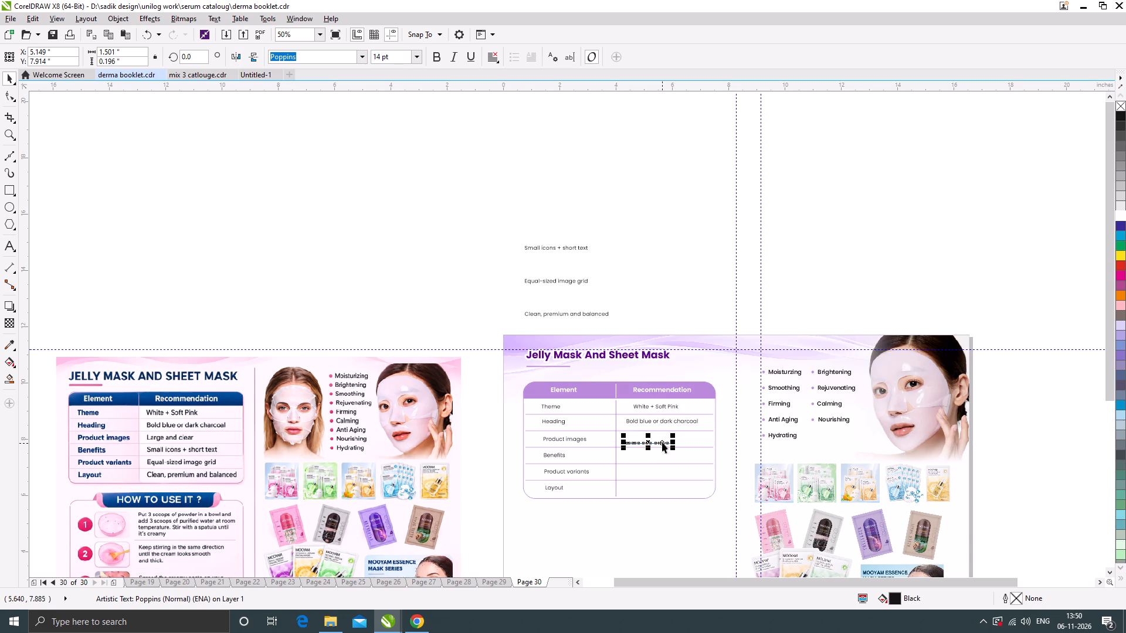
{"action": "key", "text": "ctrl+x"}
{"action": "key", "text": "ctrl+v"}
{"action": "left_click", "coordinate": [382, 257]}
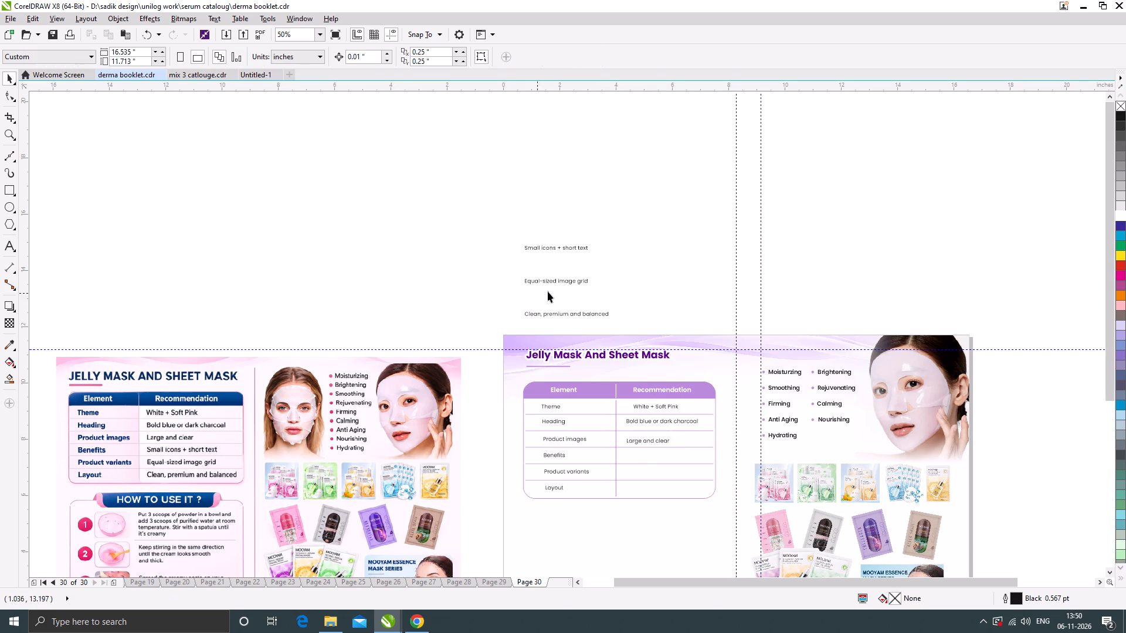
Move the Small icons + short text line into the Benefits row of the Recommendation column and cut and paste it back in place.
{"action": "left_click_drag", "start_coordinate": [570, 247], "coordinate": [630, 417]}
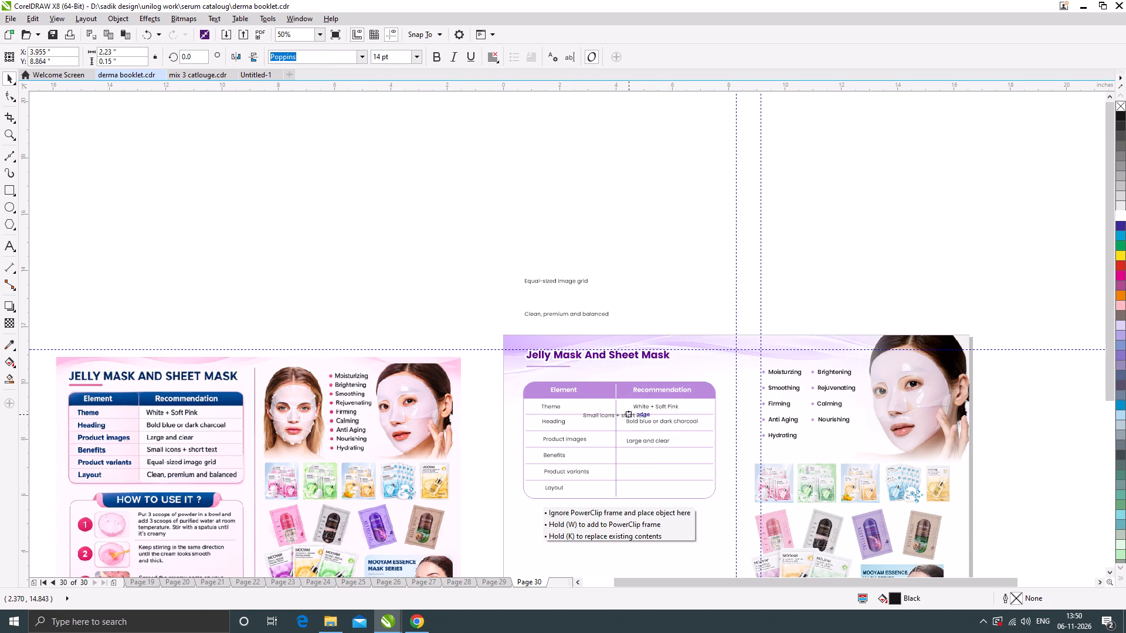
{"action": "left_click_drag", "start_coordinate": [630, 417], "coordinate": [670, 456]}
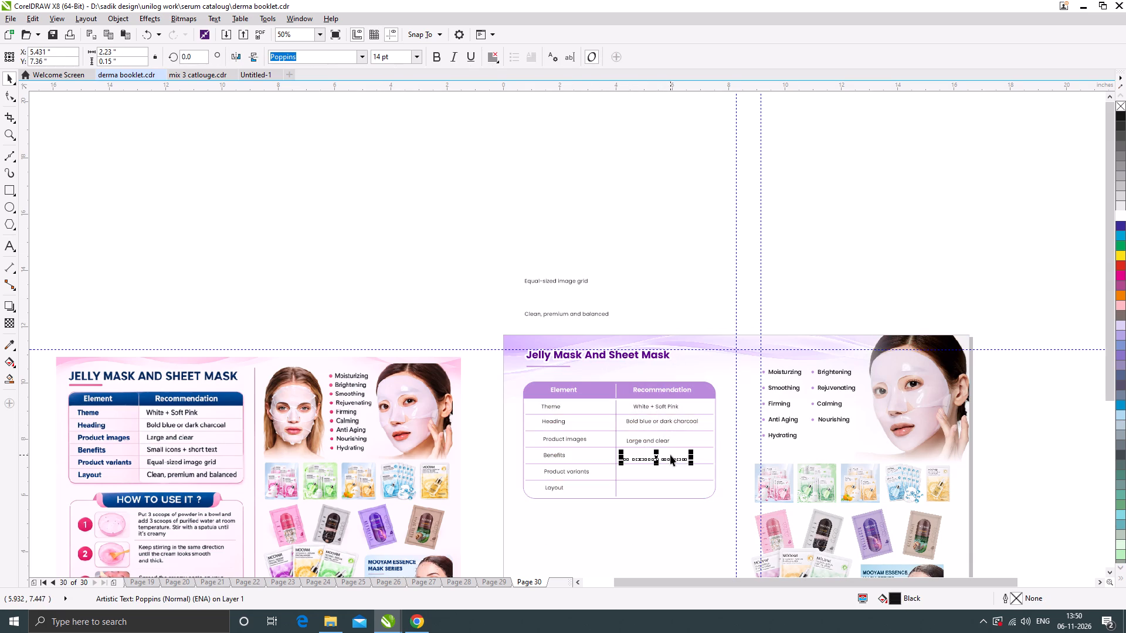
{"action": "key", "text": "ctrl+x"}
{"action": "key", "text": "ctrl+v"}
{"action": "left_click", "coordinate": [369, 265]}
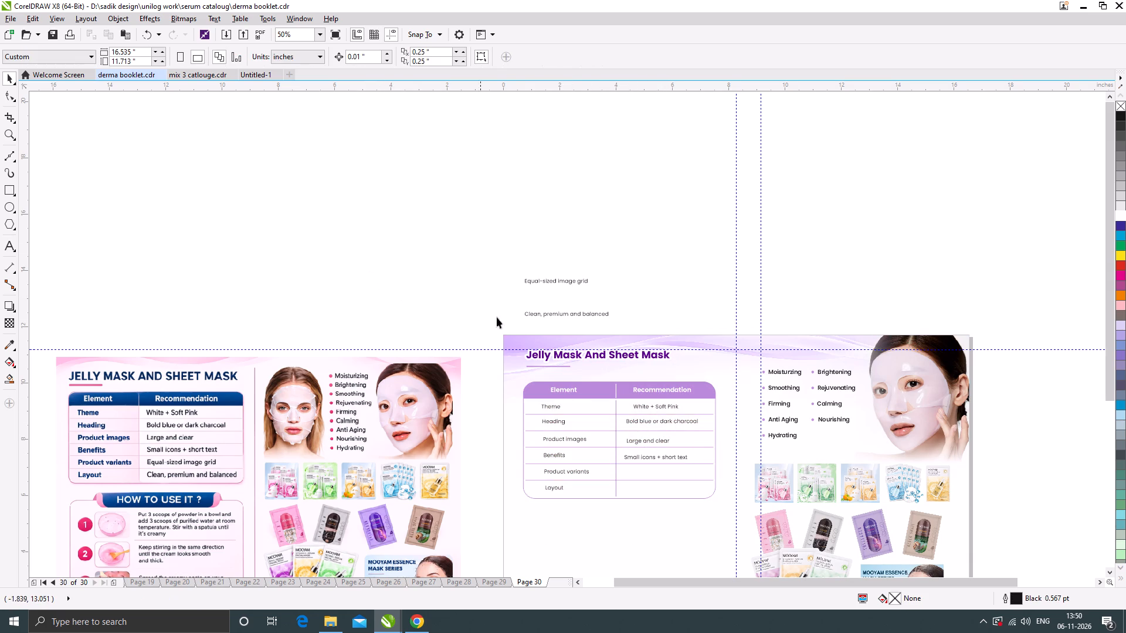
Move the Equal-sized image grid text into the Product variants row of the Recommendation column and cut and paste it back in place.
{"action": "left_click_drag", "start_coordinate": [561, 280], "coordinate": [663, 469]}
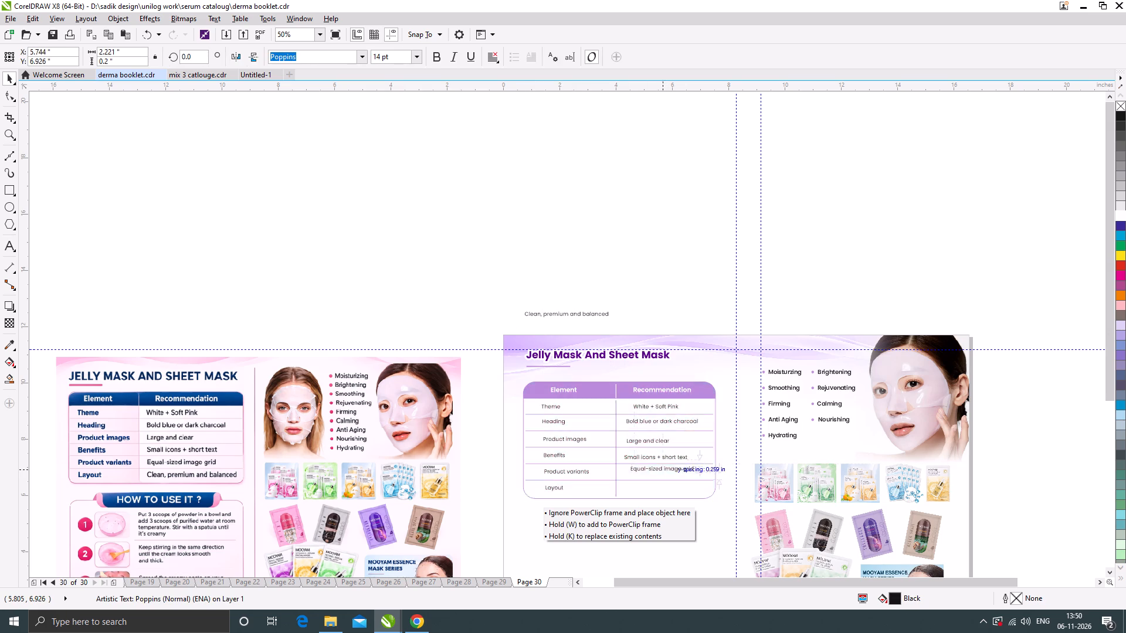
{"action": "left_click_drag", "start_coordinate": [663, 469], "coordinate": [657, 471]}
{"action": "key", "text": "ctrl+x"}
{"action": "key", "text": "ctrl+v"}
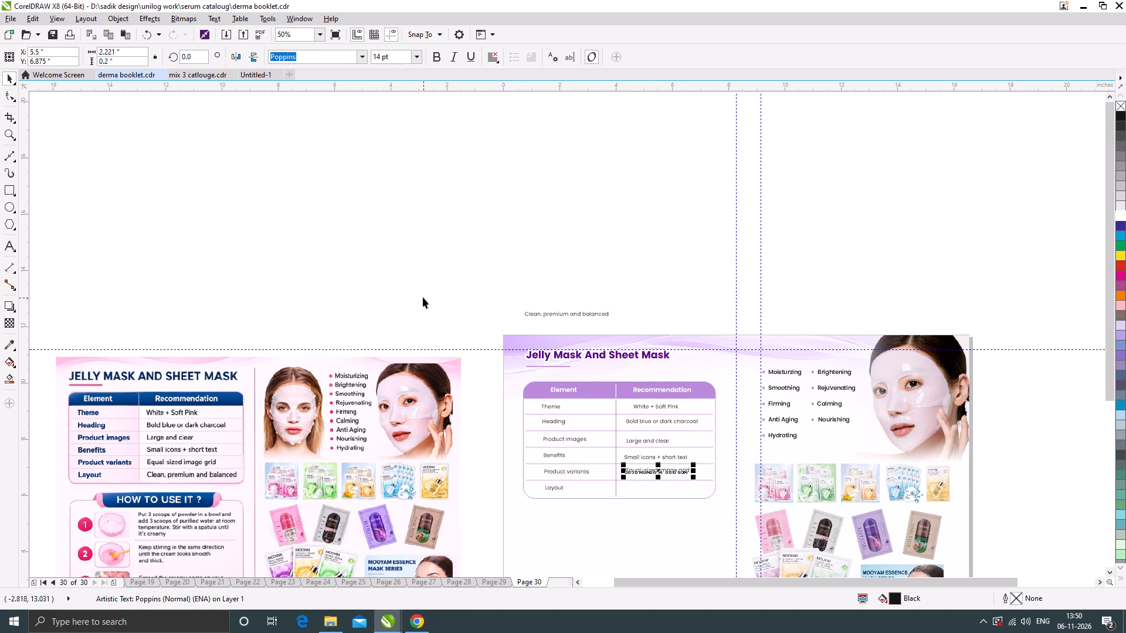
{"action": "left_click", "coordinate": [423, 297]}
Move the Clean, premium and balanced text into the Layout row of the Recommendation column and cut and paste it back in place.
{"action": "left_click_drag", "start_coordinate": [559, 312], "coordinate": [651, 459]}
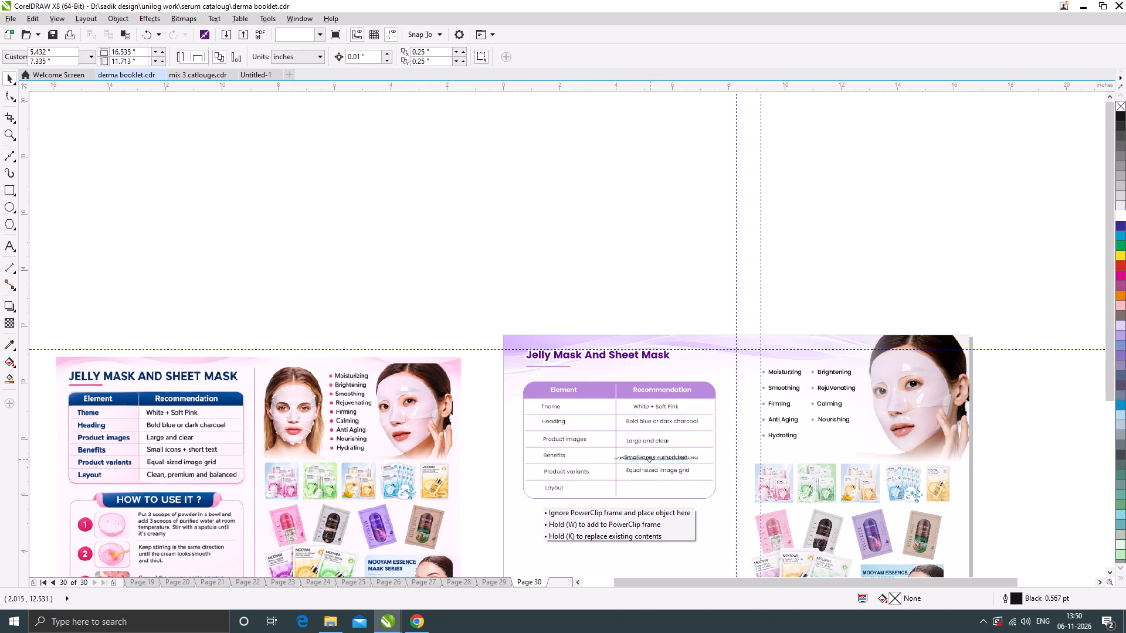
{"action": "left_click_drag", "start_coordinate": [651, 459], "coordinate": [662, 487]}
{"action": "key", "text": "ctrl+x"}
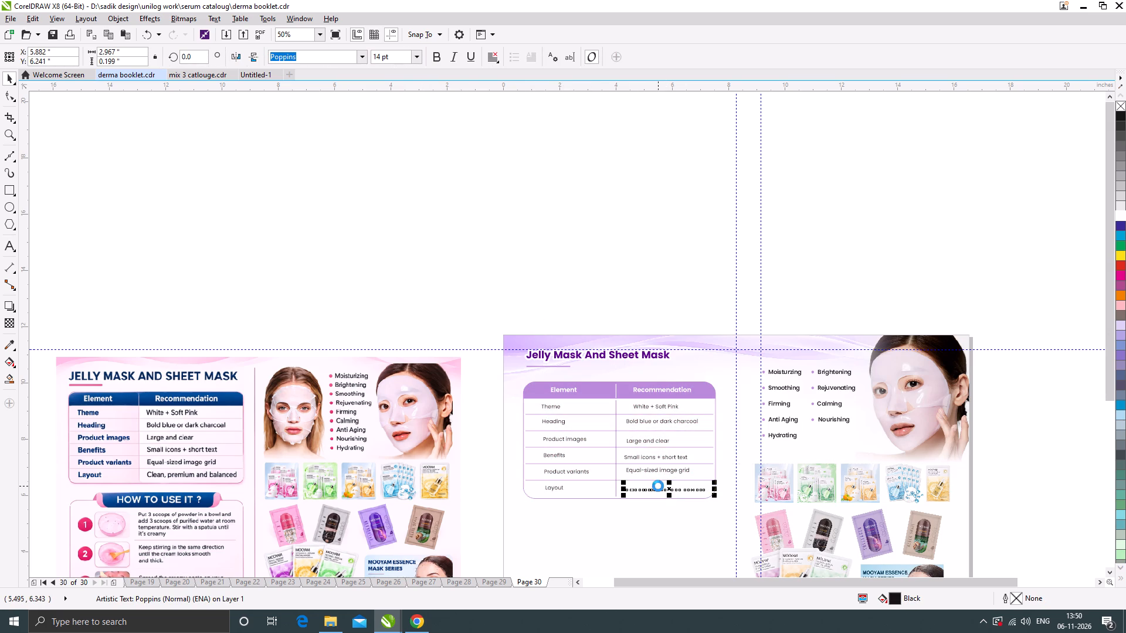
{"action": "key", "text": "ctrl+v"}
{"action": "left_click", "coordinate": [396, 286]}
Shift the header and body vertical divider lines together about 0.5 inch toward the Element column.
{"action": "scroll", "coordinate": [538, 313], "scroll_direction": "down", "scroll_amount": 1}
{"action": "scroll", "coordinate": [584, 385], "scroll_direction": "up", "scroll_amount": 2}
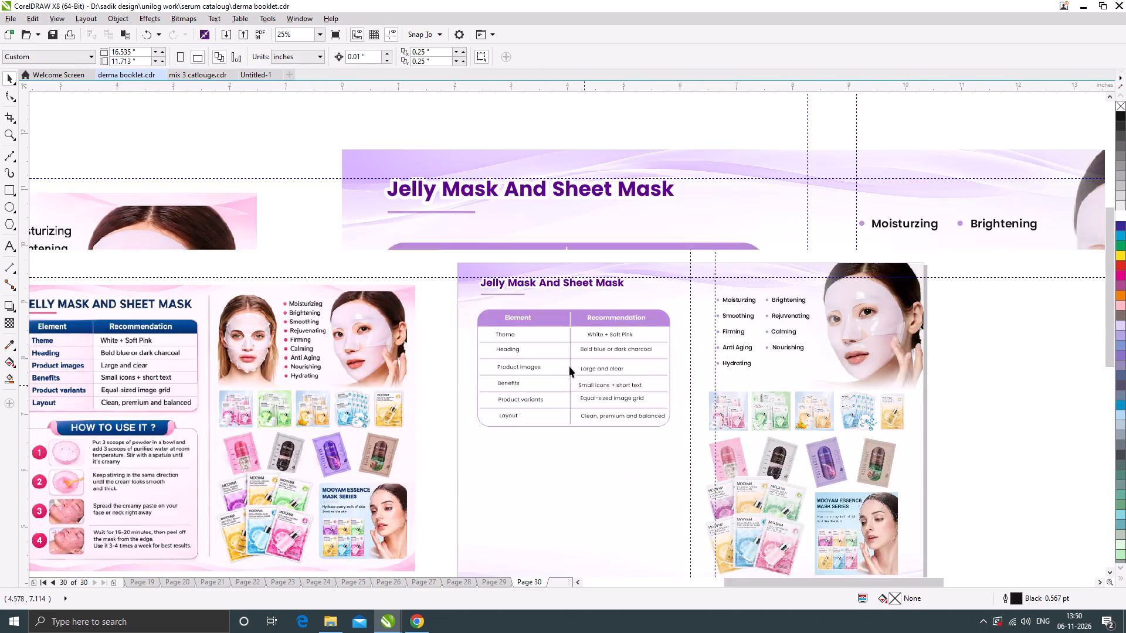
{"action": "left_click", "coordinate": [565, 348]}
{"action": "left_click", "coordinate": [567, 262], "text": "shift"}
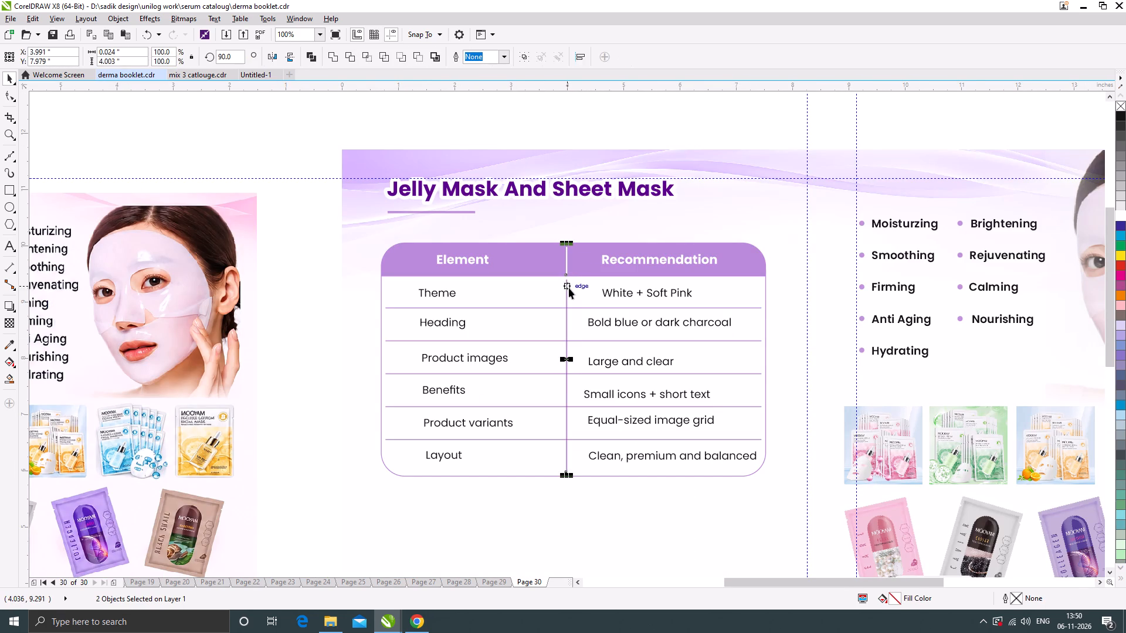
{"action": "left_click_drag", "start_coordinate": [566, 299], "coordinate": [539, 302]}
Left-align the Element heading with its six row labels and shift the whole column slightly left to sit inside the narrowed column.
{"action": "left_click_drag", "start_coordinate": [466, 257], "coordinate": [447, 260]}
{"action": "left_click_drag", "start_coordinate": [314, 232], "coordinate": [524, 466]}
{"action": "key", "text": "l"}
{"action": "scroll", "coordinate": [453, 287], "scroll_direction": "up", "scroll_amount": 1}
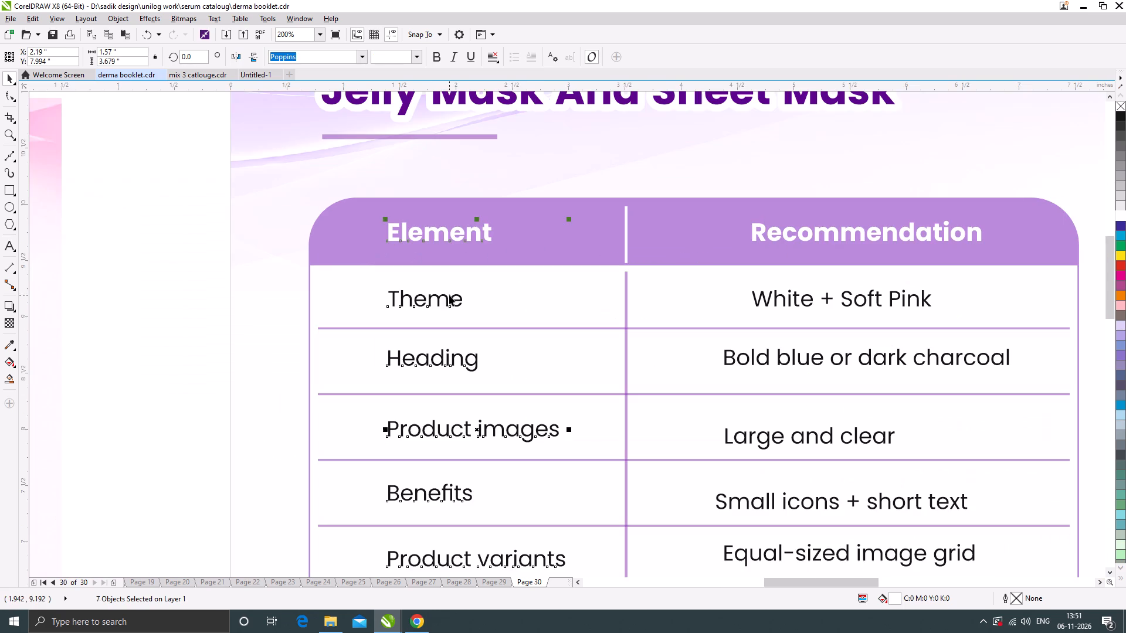
{"action": "left_click_drag", "start_coordinate": [445, 297], "coordinate": [433, 298]}
{"action": "scroll", "coordinate": [453, 298], "scroll_direction": "down", "scroll_amount": 1}
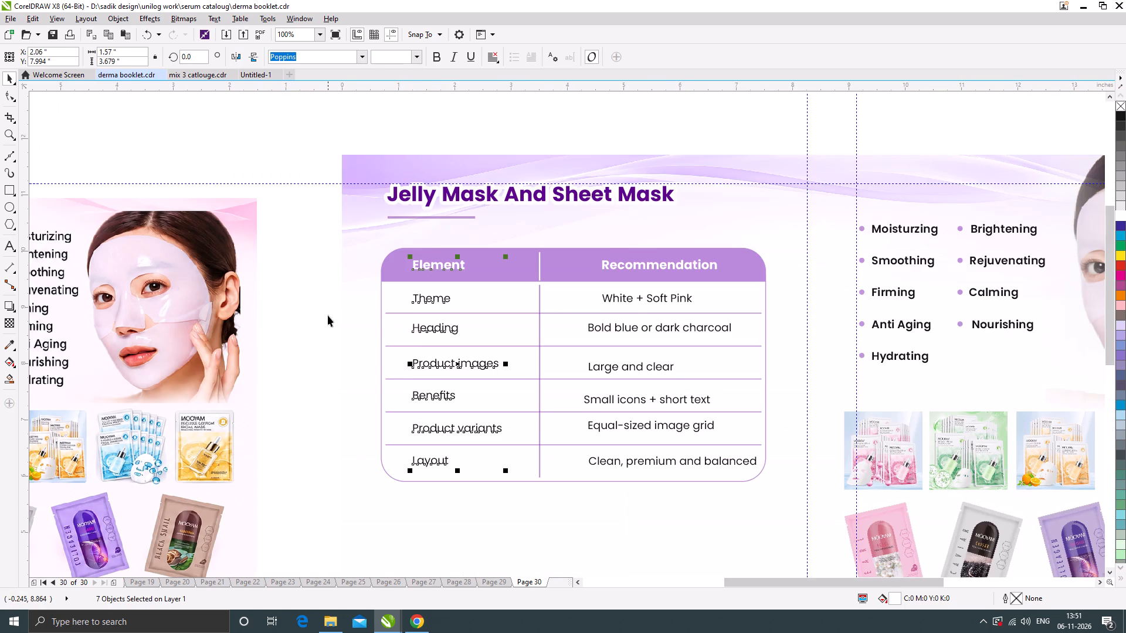
{"action": "left_click", "coordinate": [328, 315]}
Move the Recommendation heading closer to the divider, left-align it with its six row texts, and shift the column slightly left.
{"action": "scroll", "coordinate": [417, 336], "scroll_direction": "down", "scroll_amount": 1}
{"action": "scroll", "coordinate": [476, 307], "scroll_direction": "up", "scroll_amount": 1}
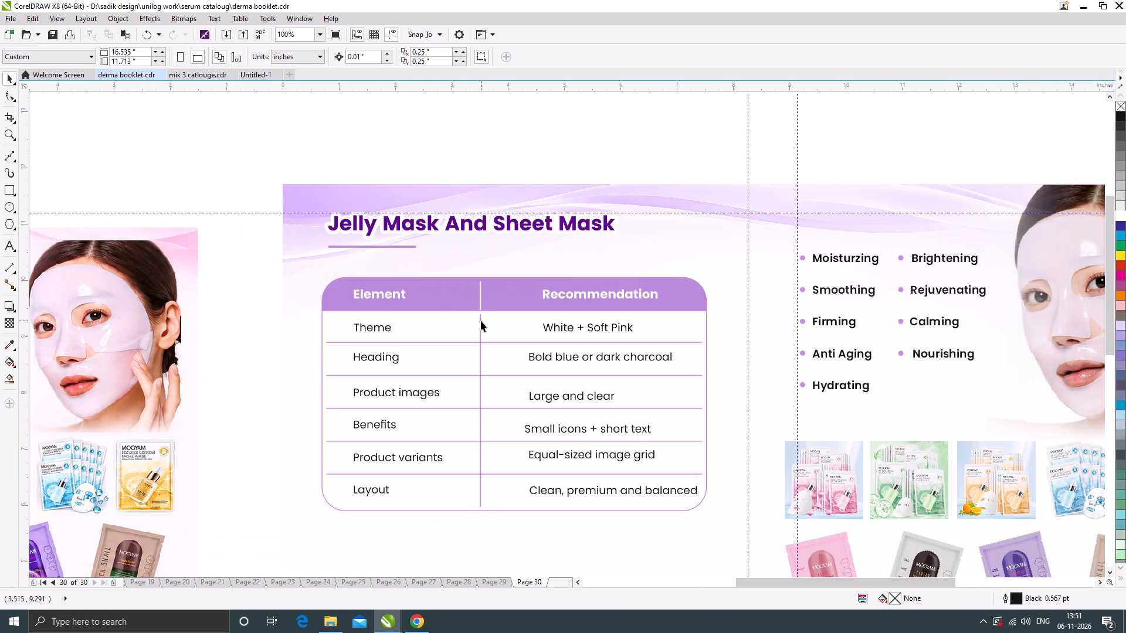
{"action": "left_click", "coordinate": [481, 321]}
{"action": "left_click_drag", "start_coordinate": [557, 294], "coordinate": [534, 294]}
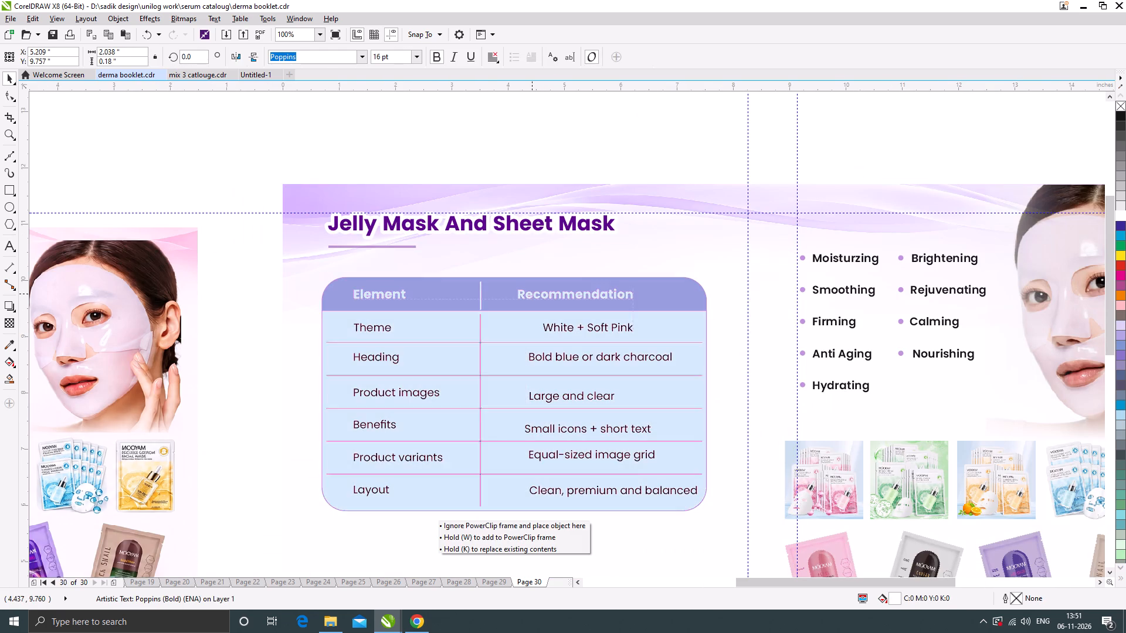
{"action": "left_click_drag", "start_coordinate": [534, 294], "coordinate": [534, 294]}
{"action": "left_click_drag", "start_coordinate": [508, 164], "coordinate": [705, 504]}
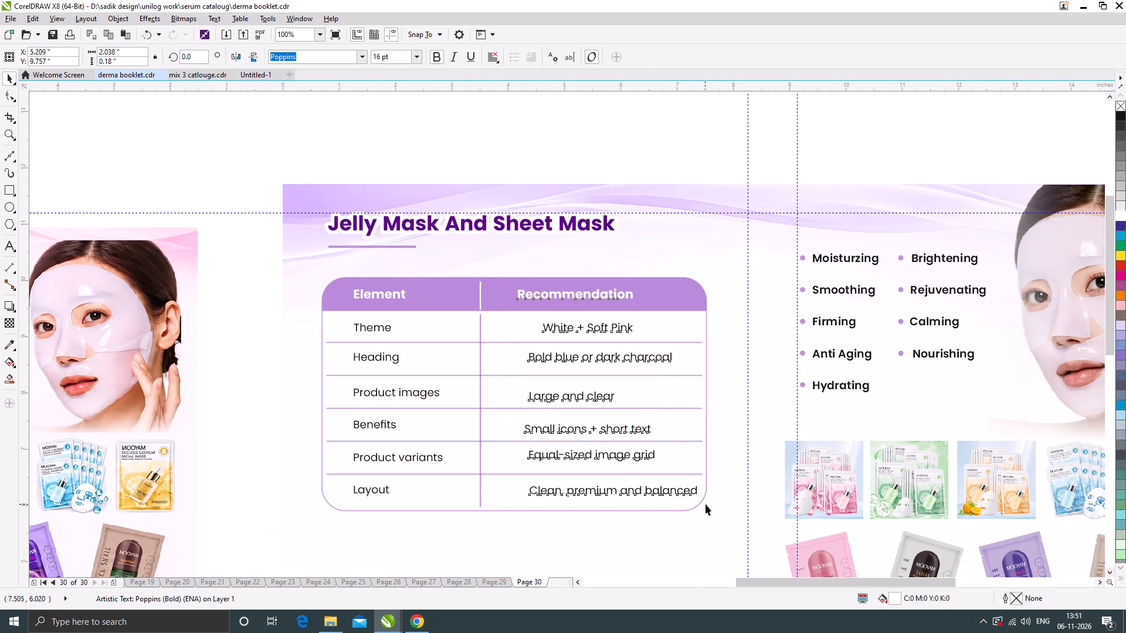
{"action": "key", "text": "l"}
{"action": "left_click_drag", "start_coordinate": [565, 329], "coordinate": [555, 329]}
{"action": "left_click", "coordinate": [562, 156]}
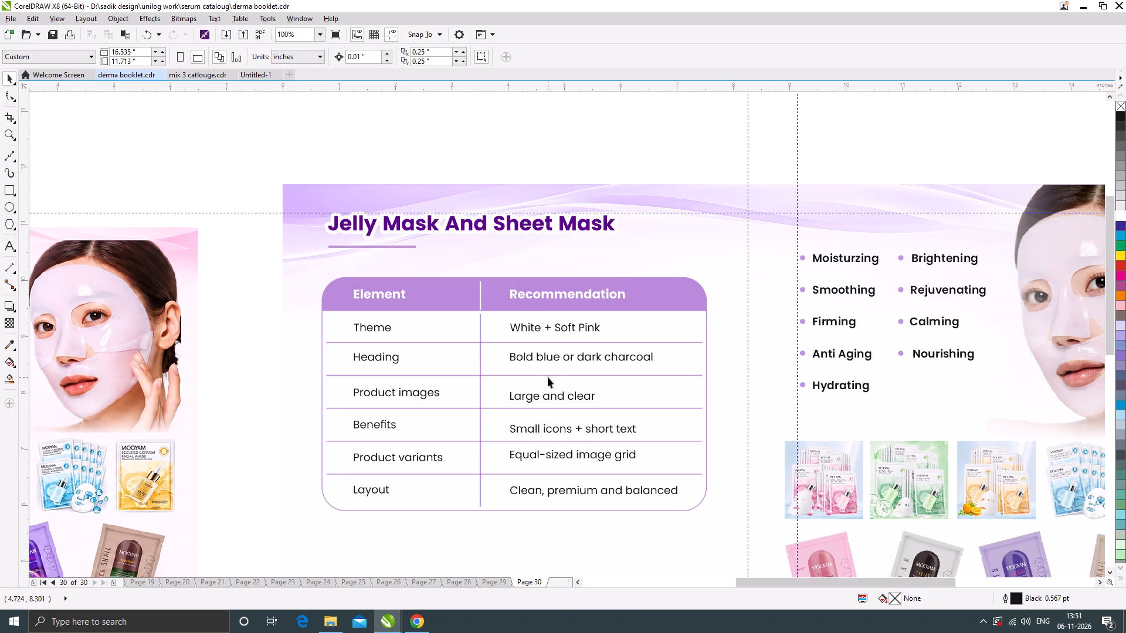
Align the Element and Recommendation texts on a common horizontal centre line in the Theme, Heading and Product images rows.
{"action": "scroll", "coordinate": [530, 362], "scroll_direction": "up", "scroll_amount": 1}
{"action": "scroll", "coordinate": [575, 362], "scroll_direction": "down", "scroll_amount": 1}
{"action": "left_click_drag", "start_coordinate": [271, 308], "coordinate": [664, 345]}
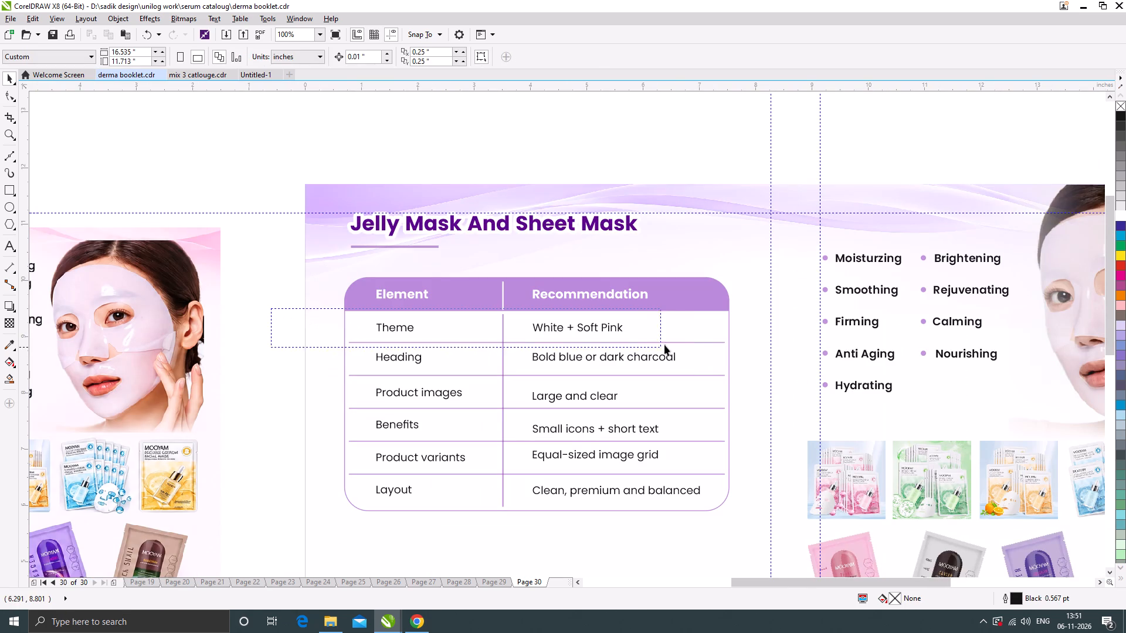
{"action": "left_click_drag", "start_coordinate": [664, 345], "coordinate": [683, 338]}
{"action": "key", "text": "e"}
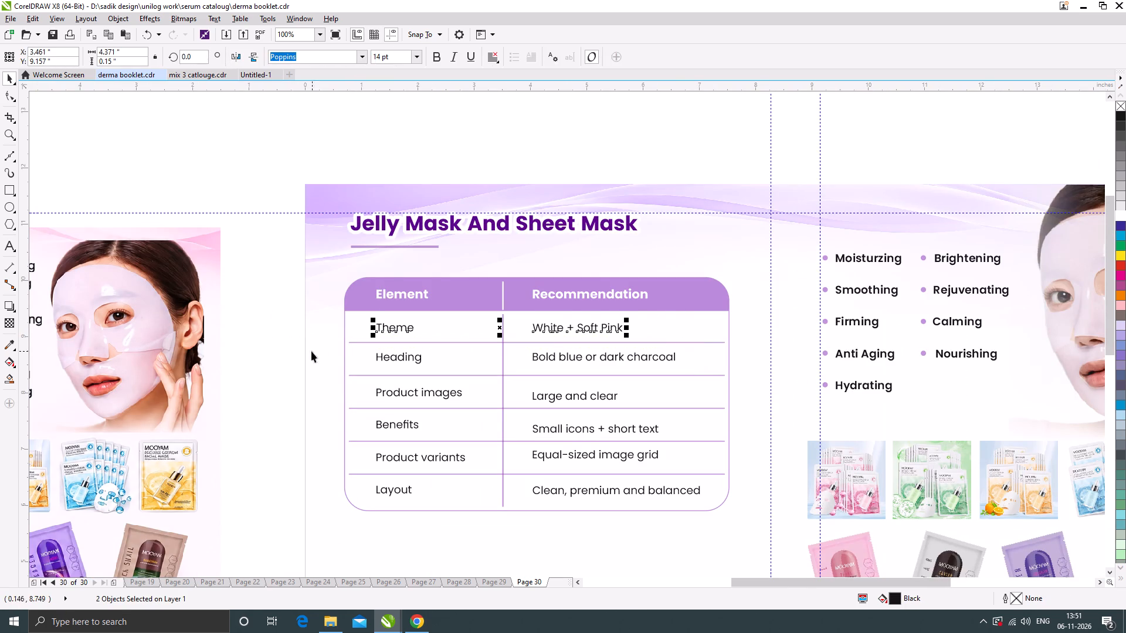
{"action": "left_click_drag", "start_coordinate": [269, 341], "coordinate": [695, 370]}
{"action": "key", "text": "e"}
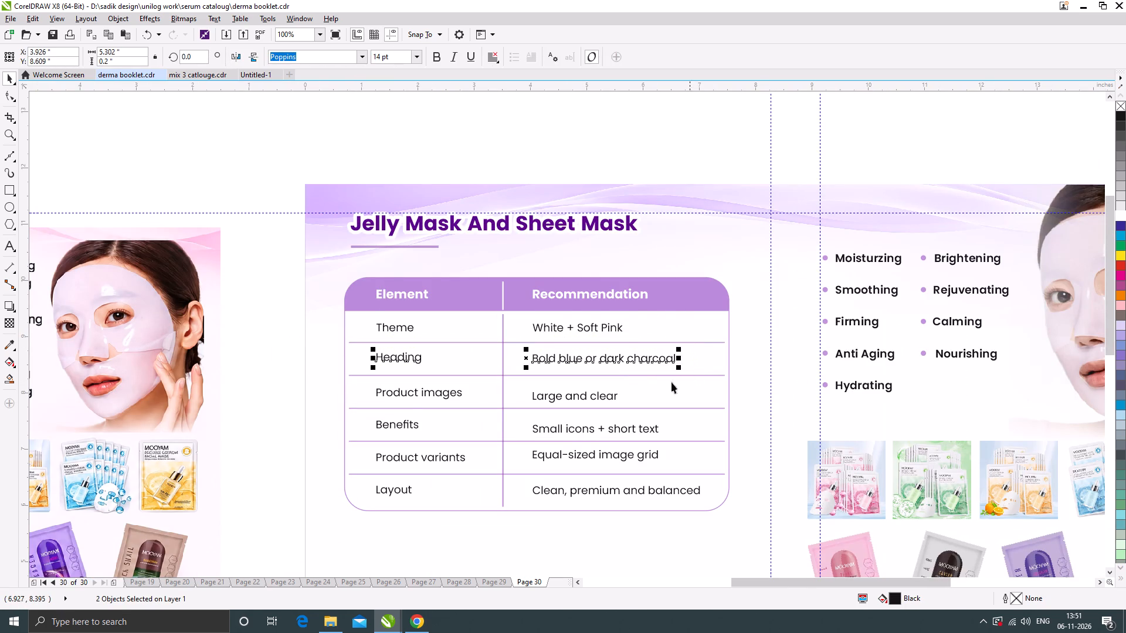
{"action": "left_click_drag", "start_coordinate": [275, 377], "coordinate": [714, 406]}
{"action": "key", "text": "e"}
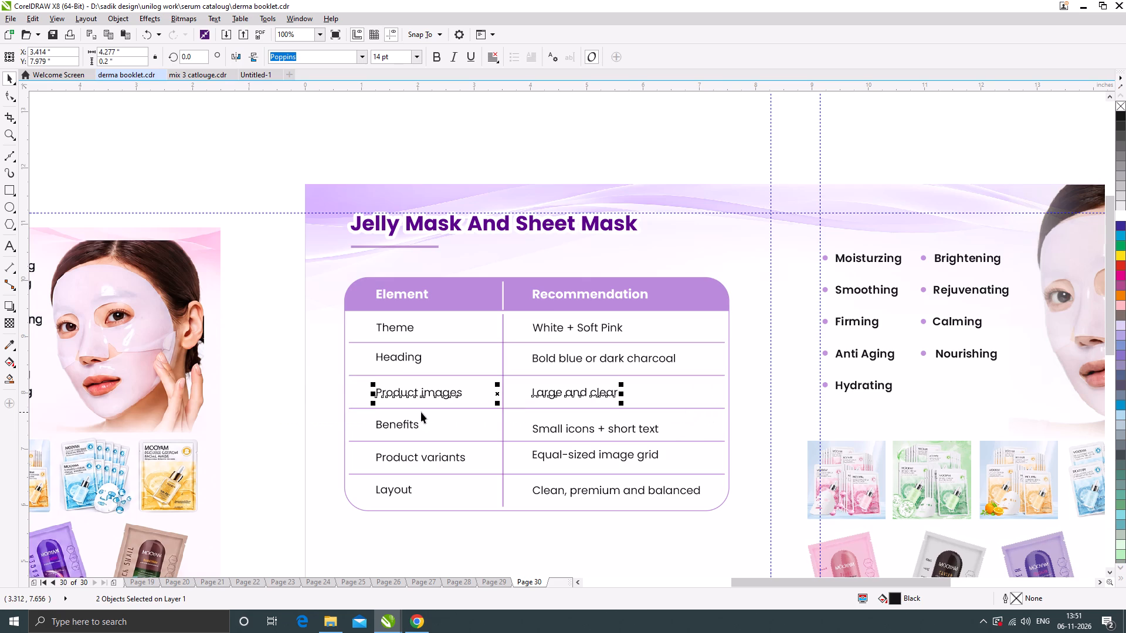
Align the Element and Recommendation texts on a common horizontal centre line in the Benefits, Product variants and Layout rows.
{"action": "left_click_drag", "start_coordinate": [268, 405], "coordinate": [712, 438]}
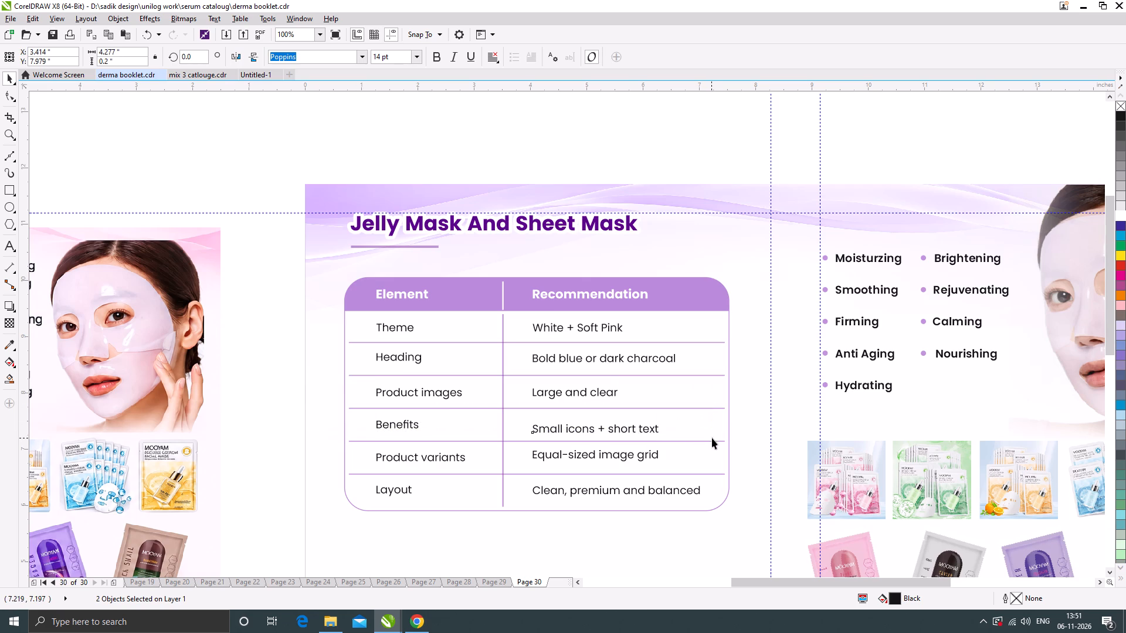
{"action": "left_click_drag", "start_coordinate": [712, 438], "coordinate": [711, 438]}
{"action": "key", "text": "e"}
{"action": "left_click_drag", "start_coordinate": [276, 443], "coordinate": [711, 468]}
{"action": "key", "text": "e"}
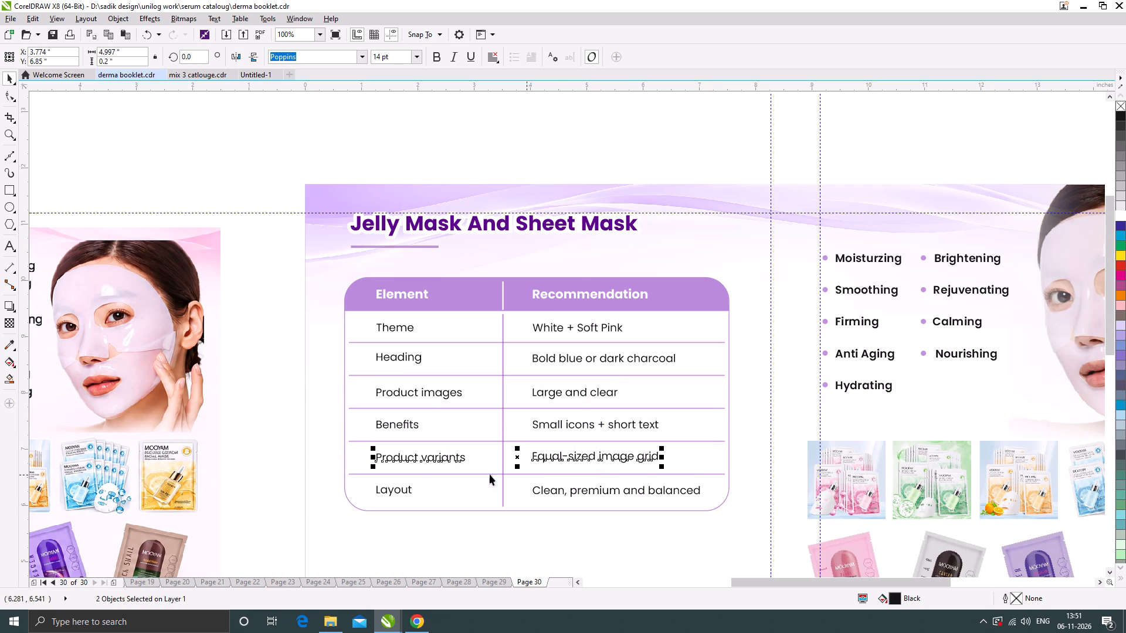
{"action": "left_click_drag", "start_coordinate": [267, 458], "coordinate": [740, 503]}
{"action": "left_click_drag", "start_coordinate": [264, 472], "coordinate": [676, 496]}
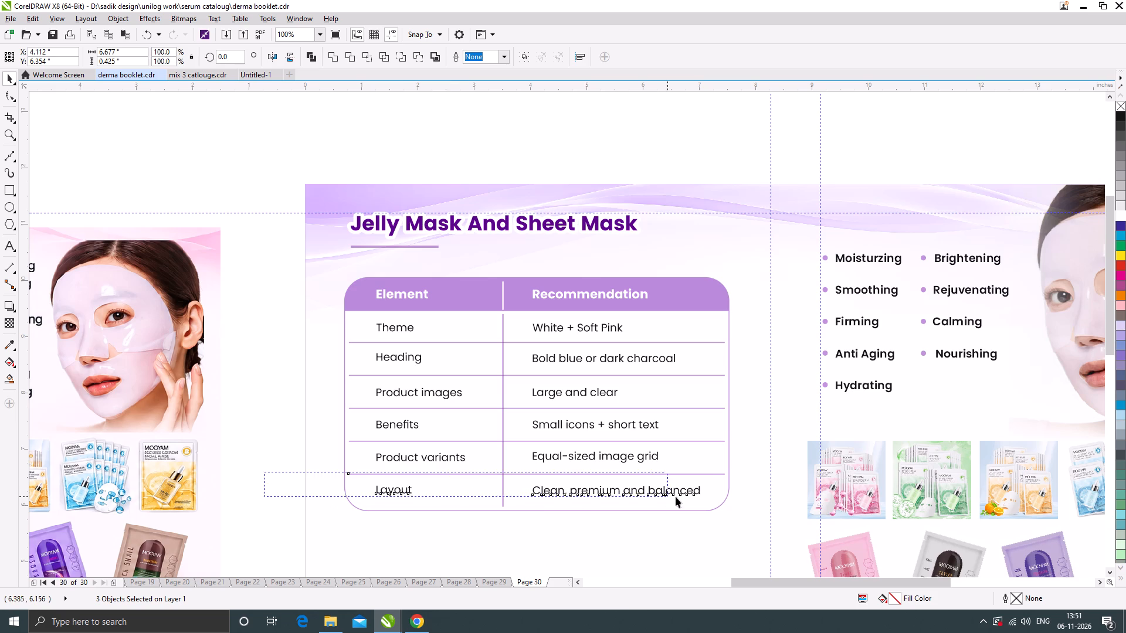
{"action": "left_click_drag", "start_coordinate": [676, 496], "coordinate": [714, 501]}
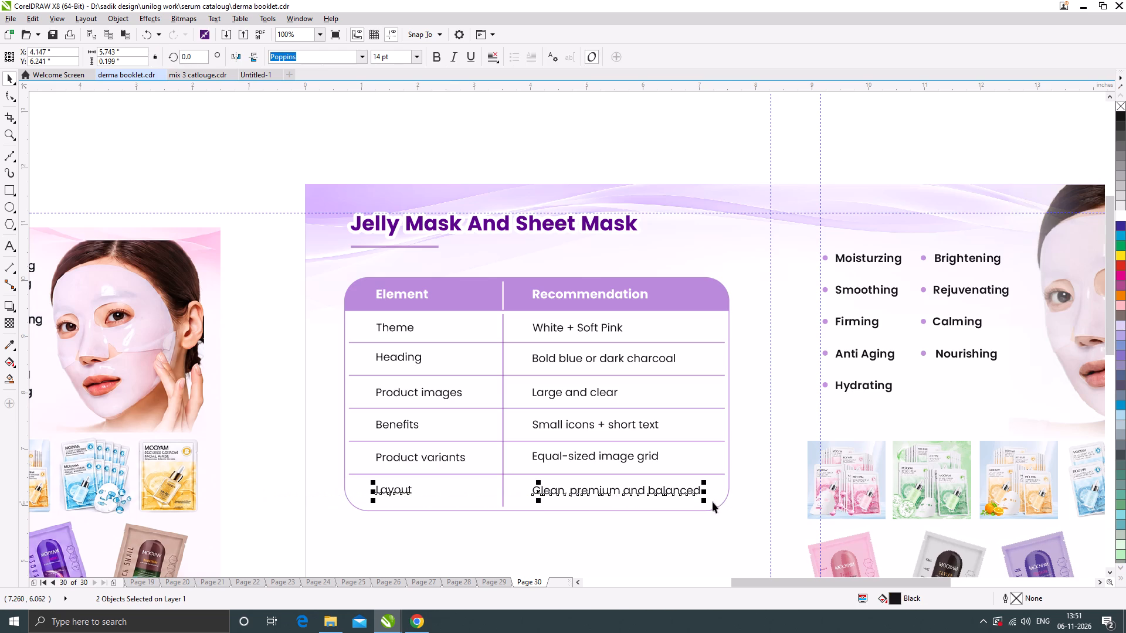
{"action": "key", "text": "e"}
{"action": "left_click", "coordinate": [253, 428]}
Select the whole recommendation table with its texts and scale it down slightly about its centre.
{"action": "scroll", "coordinate": [582, 399], "scroll_direction": "down", "scroll_amount": 1}
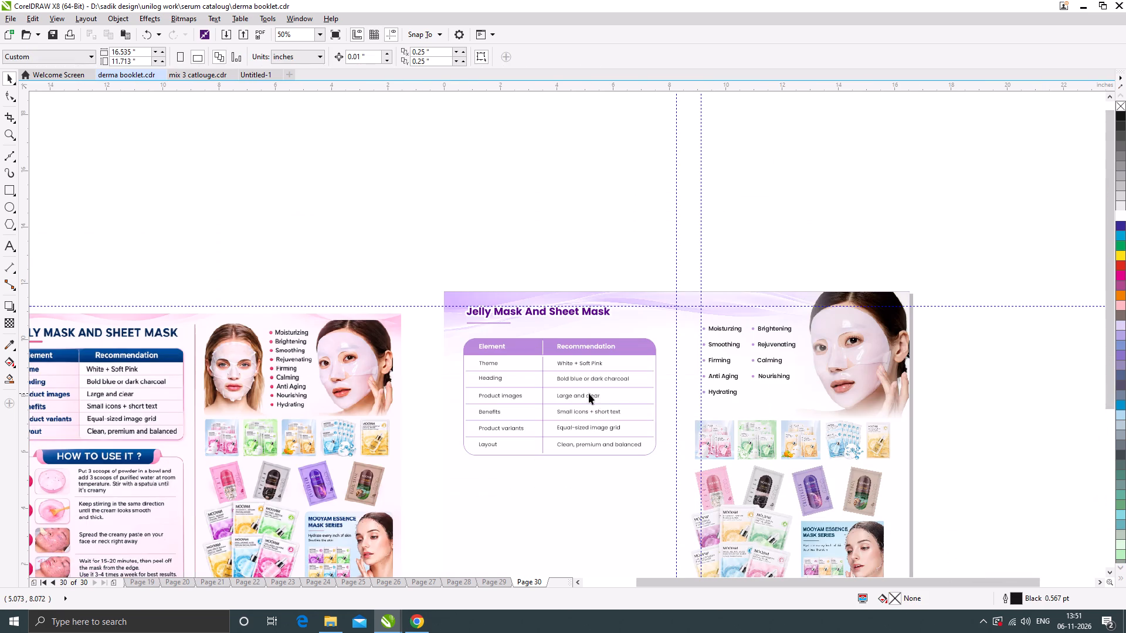
{"action": "left_click", "coordinate": [534, 253]}
{"action": "scroll", "coordinate": [515, 356], "scroll_direction": "up", "scroll_amount": 1}
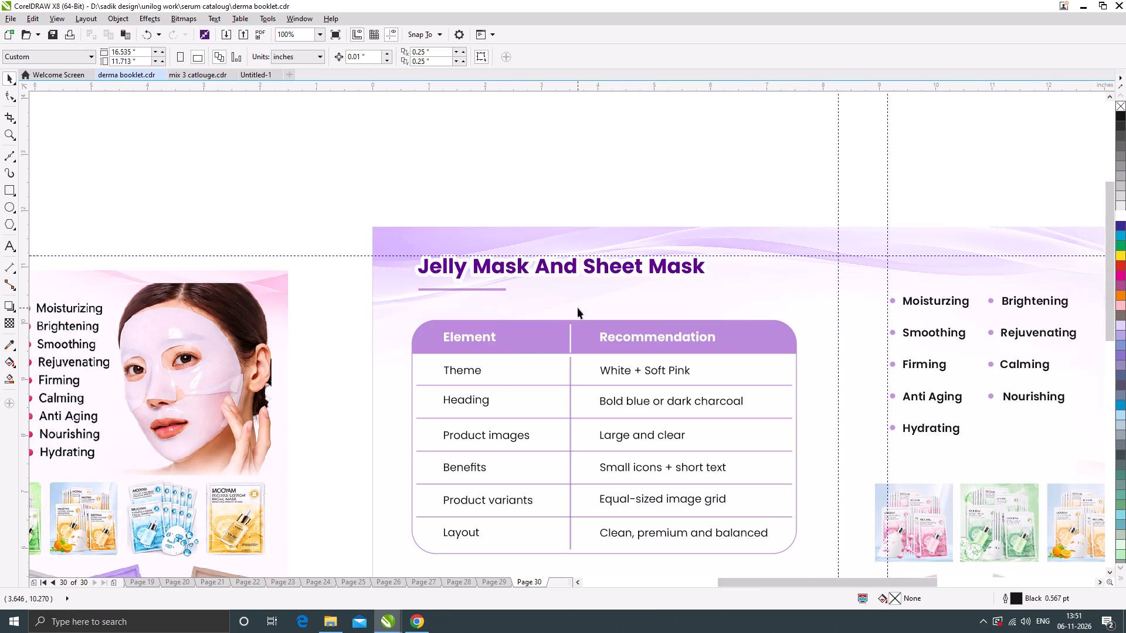
{"action": "scroll", "coordinate": [578, 308], "scroll_direction": "down", "scroll_amount": 1}
{"action": "left_click", "coordinate": [582, 243]}
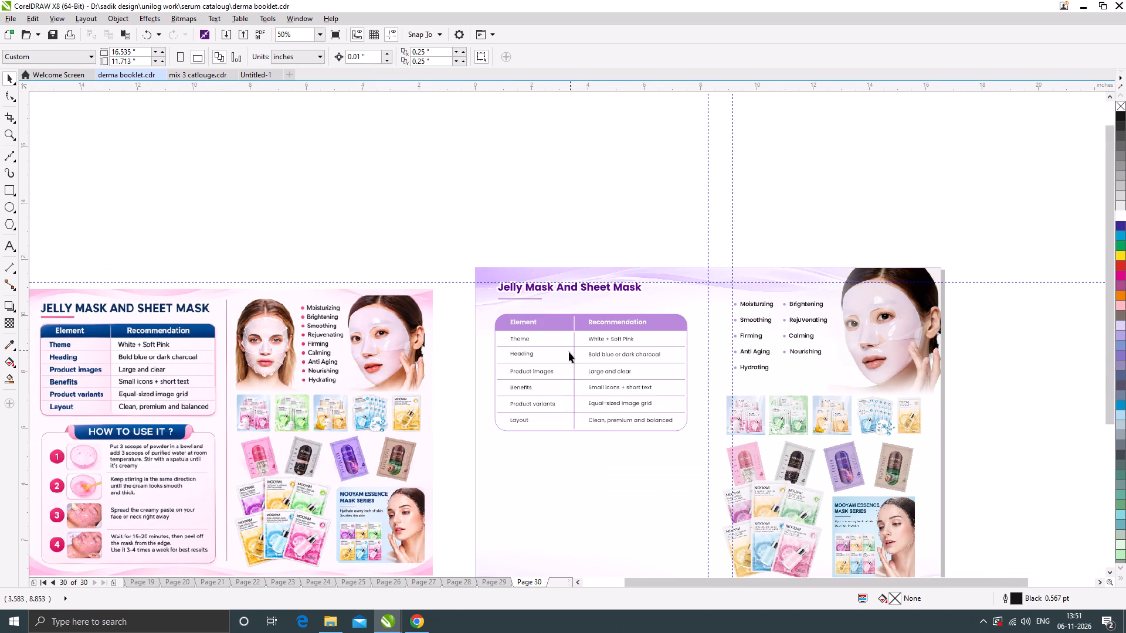
{"action": "left_click_drag", "start_coordinate": [453, 307], "coordinate": [701, 443]}
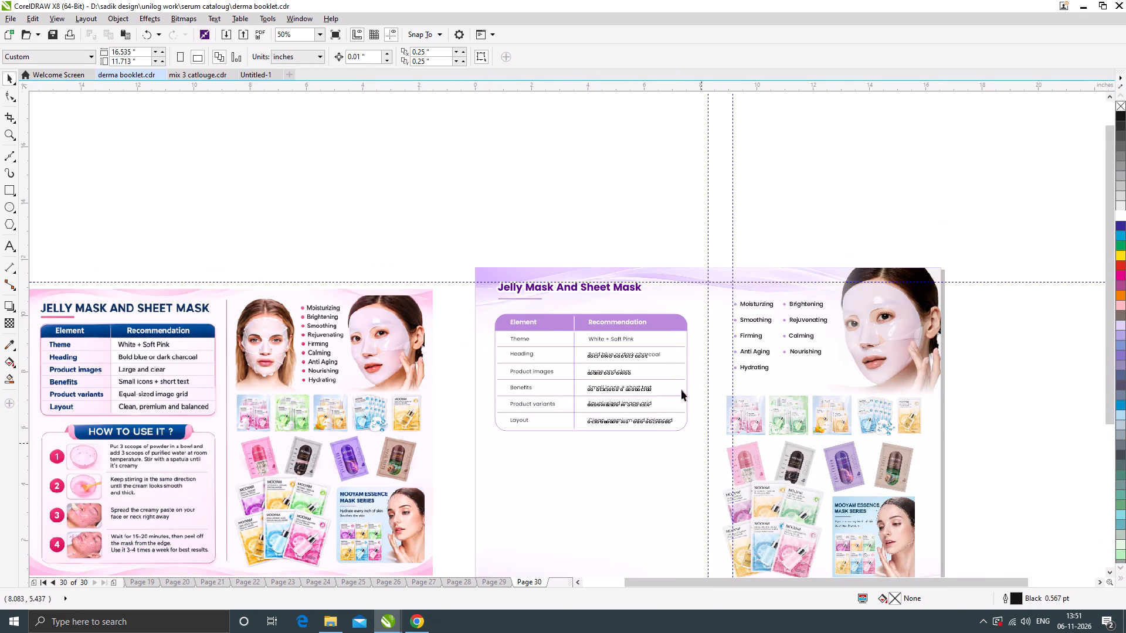
{"action": "scroll", "coordinate": [674, 339], "scroll_direction": "up", "scroll_amount": 1}
{"action": "left_click_drag", "start_coordinate": [707, 283], "coordinate": [694, 284]}
{"action": "scroll", "coordinate": [653, 297], "scroll_direction": "down", "scroll_amount": 1}
{"action": "left_click", "coordinate": [548, 198]}
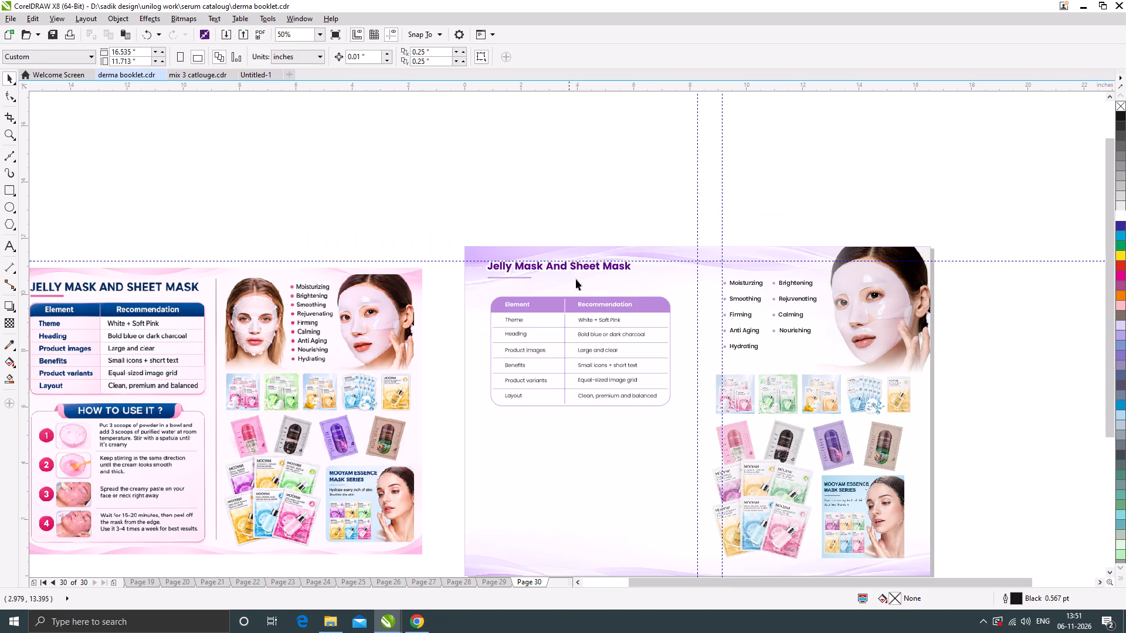
Narrow the vertical divider rectangle between the table's body columns to a slightly thinner line.
{"action": "scroll", "coordinate": [566, 379], "scroll_direction": "up", "scroll_amount": 1}
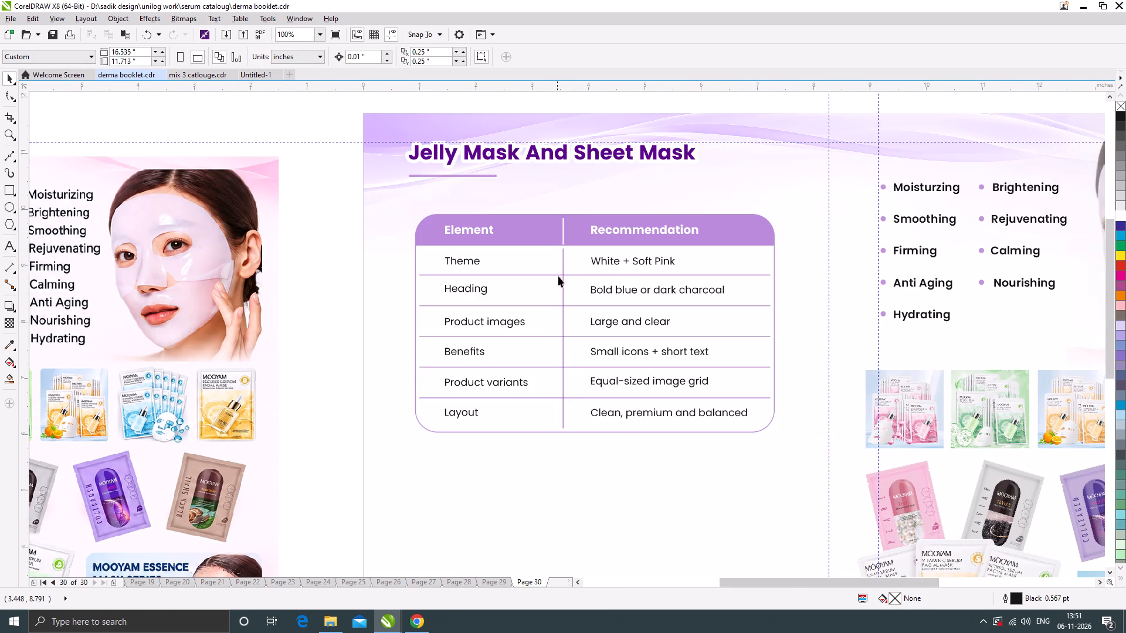
{"action": "scroll", "coordinate": [562, 274], "scroll_direction": "up", "scroll_amount": 2}
{"action": "left_click", "coordinate": [565, 298]}
{"action": "scroll", "coordinate": [567, 540], "scroll_direction": "up", "scroll_amount": 5}
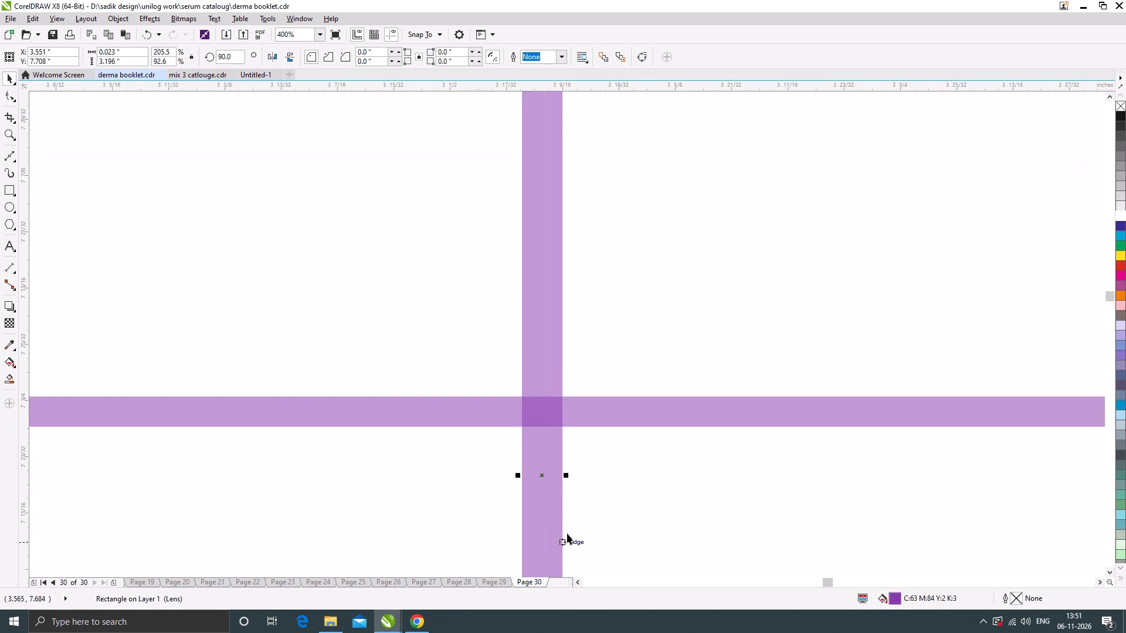
{"action": "scroll", "coordinate": [557, 485], "scroll_direction": "up", "scroll_amount": 1}
{"action": "left_click_drag", "start_coordinate": [572, 465], "coordinate": [560, 468]}
{"action": "scroll", "coordinate": [547, 352], "scroll_direction": "down", "scroll_amount": 8}
{"action": "left_click", "coordinate": [309, 329]}
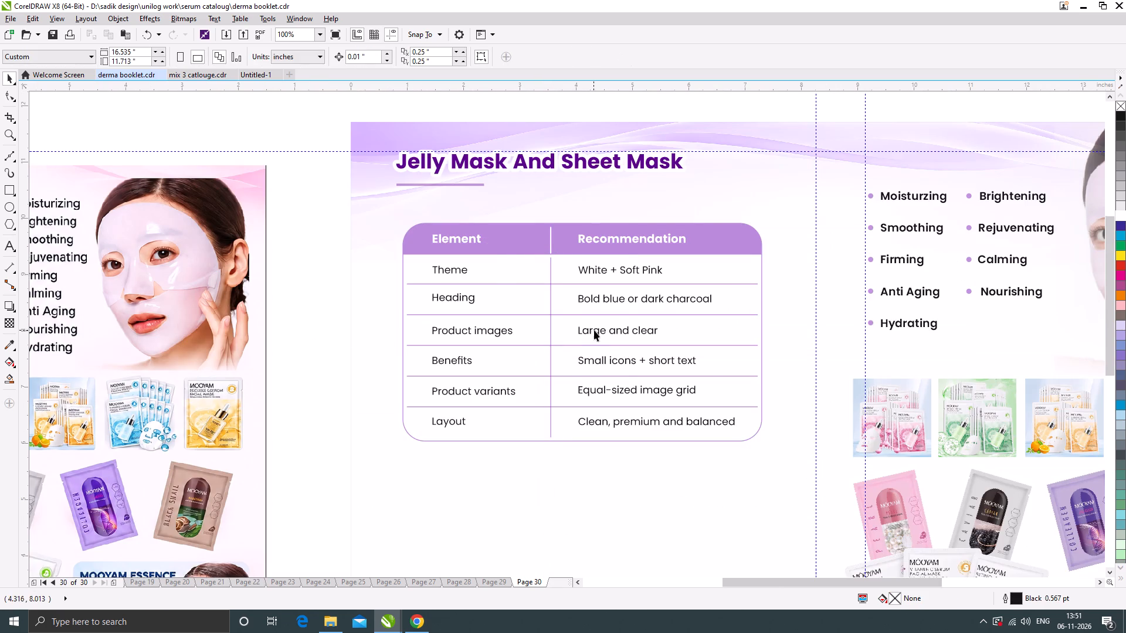
Restore the accidentally shifted page background and lock its PowerClip rectangle in place.
{"action": "scroll", "coordinate": [594, 331], "scroll_direction": "down", "scroll_amount": 1}
{"action": "scroll", "coordinate": [644, 378], "scroll_direction": "up", "scroll_amount": 1}
{"action": "left_click_drag", "start_coordinate": [711, 458], "coordinate": [579, 171]}
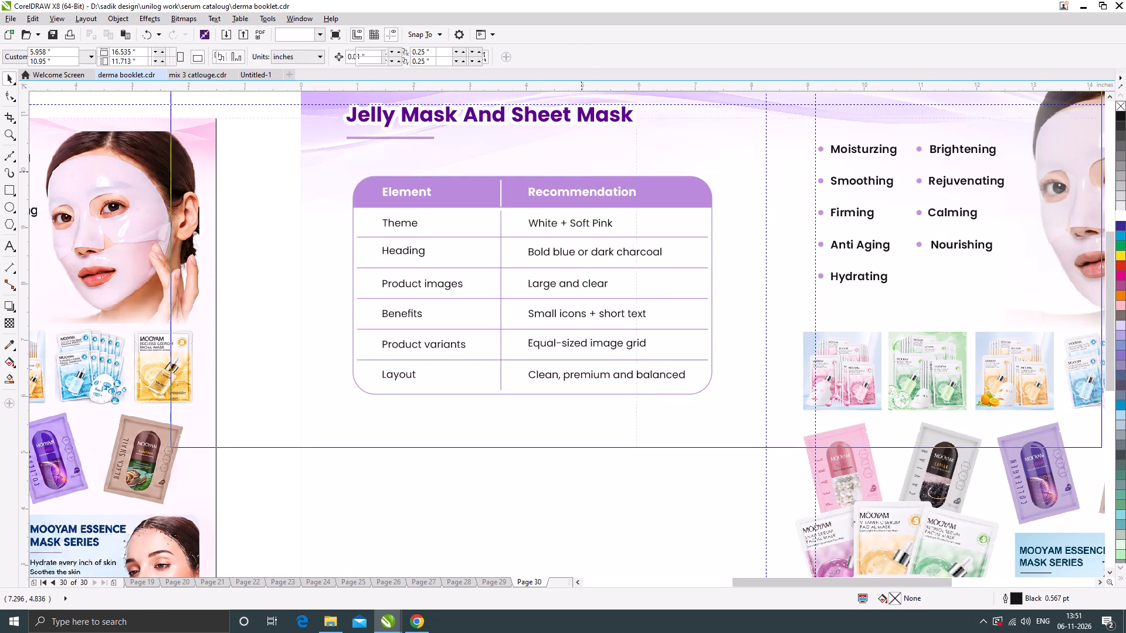
{"action": "left_click_drag", "start_coordinate": [579, 171], "coordinate": [579, 171]}
{"action": "key", "text": "ctrl+z"}
{"action": "right_click", "coordinate": [671, 450]}
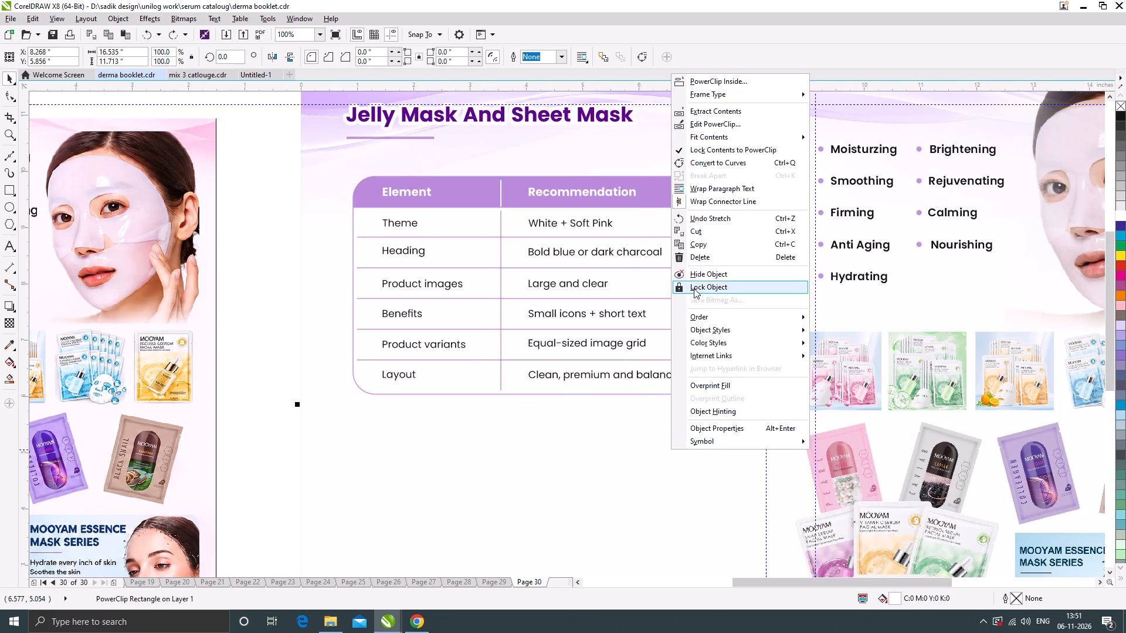
{"action": "left_click", "coordinate": [694, 286]}
{"action": "left_click", "coordinate": [690, 444]}
Shift the Recommendation heading and the six texts below it about 0.05 in left as one selection.
{"action": "left_click_drag", "start_coordinate": [722, 440], "coordinate": [518, 164]}
{"action": "scroll", "coordinate": [545, 185], "scroll_direction": "up", "scroll_amount": 1}
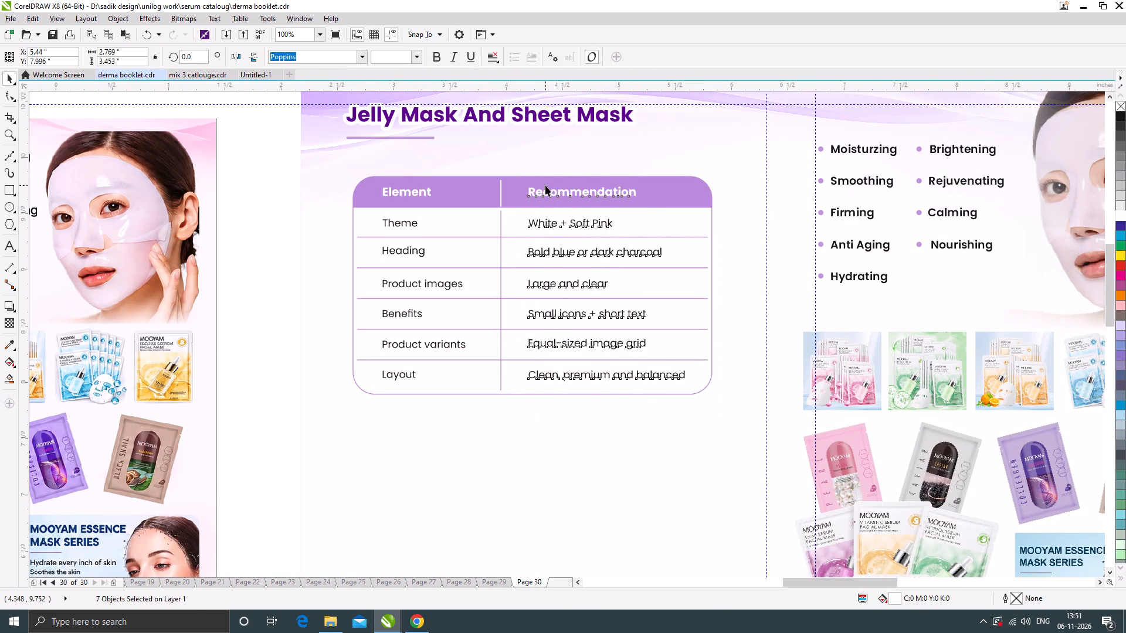
{"action": "scroll", "coordinate": [550, 200], "scroll_direction": "up", "scroll_amount": 1}
{"action": "left_click_drag", "start_coordinate": [551, 192], "coordinate": [540, 193]}
{"action": "scroll", "coordinate": [542, 193], "scroll_direction": "down", "scroll_amount": 2}
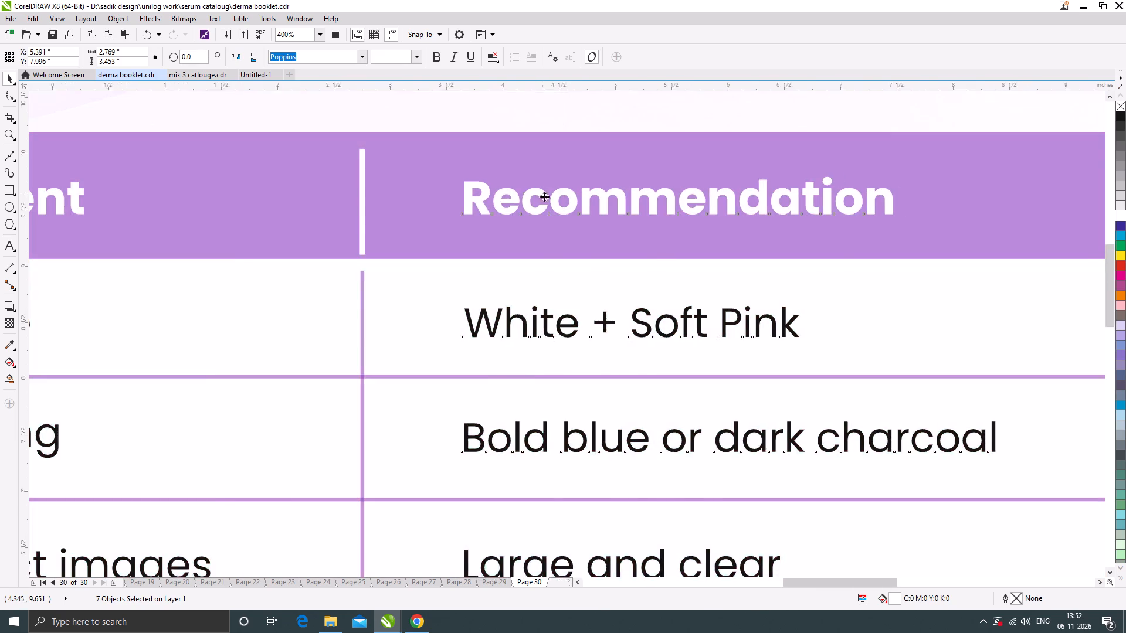
Move the white header divider and the purple body divider together about 0.08 in left between the table columns.
{"action": "scroll", "coordinate": [544, 199], "scroll_direction": "down", "scroll_amount": 1}
{"action": "left_click", "coordinate": [528, 376]}
{"action": "left_click_drag", "start_coordinate": [532, 341], "coordinate": [512, 174]}
{"action": "scroll", "coordinate": [515, 202], "scroll_direction": "up", "scroll_amount": 2}
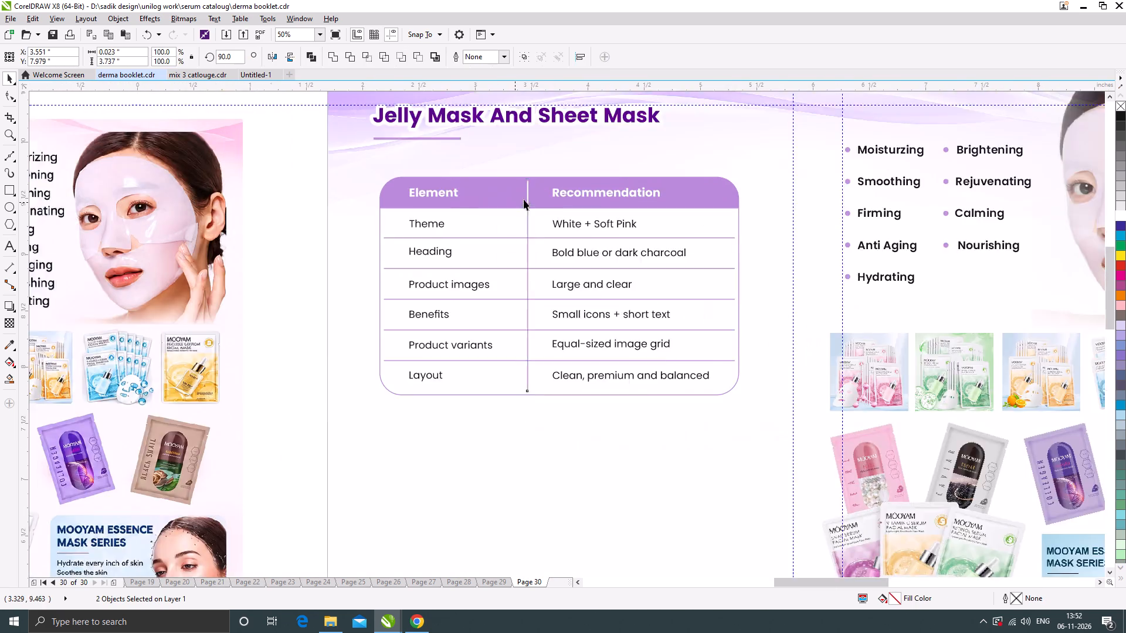
{"action": "scroll", "coordinate": [531, 189], "scroll_direction": "up", "scroll_amount": 1}
{"action": "left_click_drag", "start_coordinate": [545, 184], "coordinate": [527, 187]}
{"action": "scroll", "coordinate": [534, 195], "scroll_direction": "down", "scroll_amount": 3}
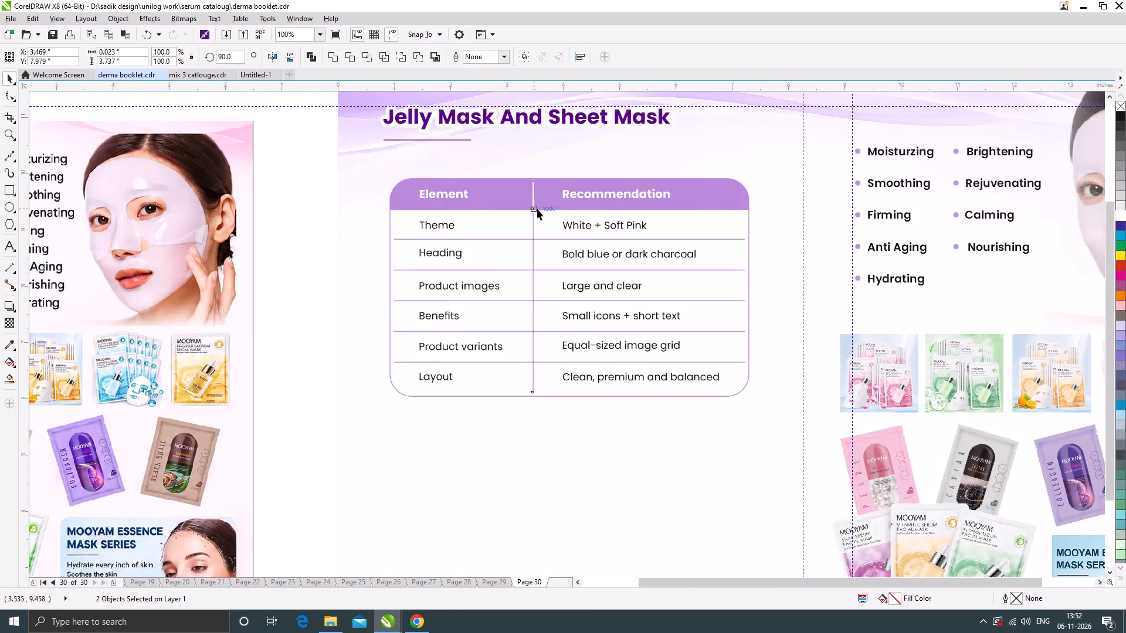
Compare the page's table and overall layout with the reference design, including its How To Use It section.
{"action": "left_click", "coordinate": [557, 366]}
{"action": "scroll", "coordinate": [496, 206], "scroll_direction": "up", "scroll_amount": 1}
{"action": "scroll", "coordinate": [547, 332], "scroll_direction": "down", "scroll_amount": 1}
{"action": "left_click", "coordinate": [568, 427]}
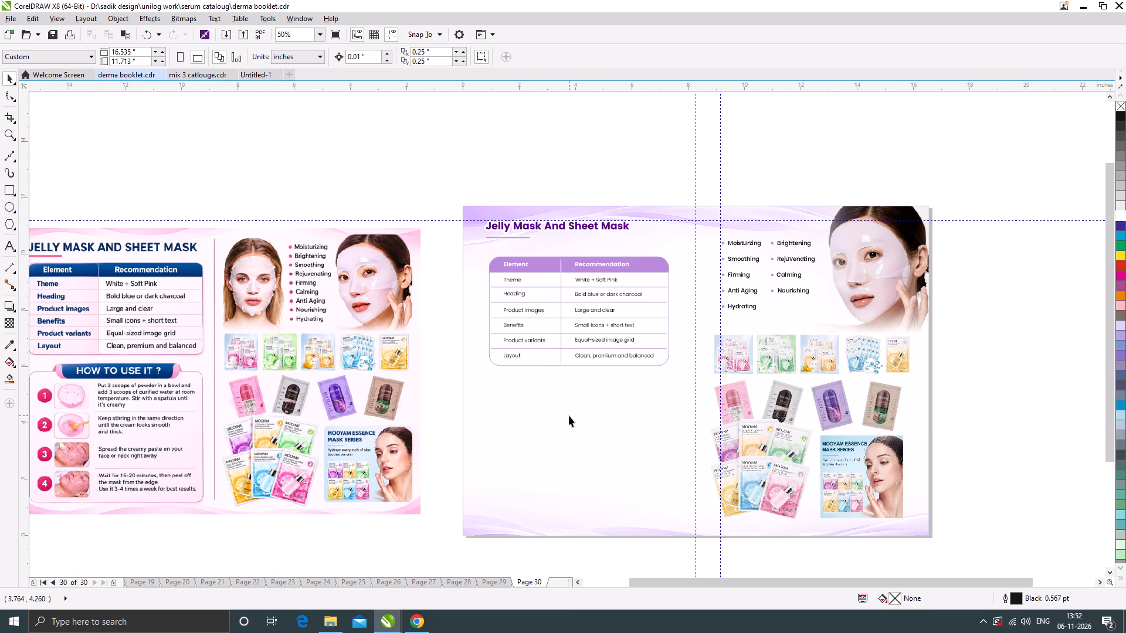
{"action": "scroll", "coordinate": [531, 297], "scroll_direction": "up", "scroll_amount": 1}
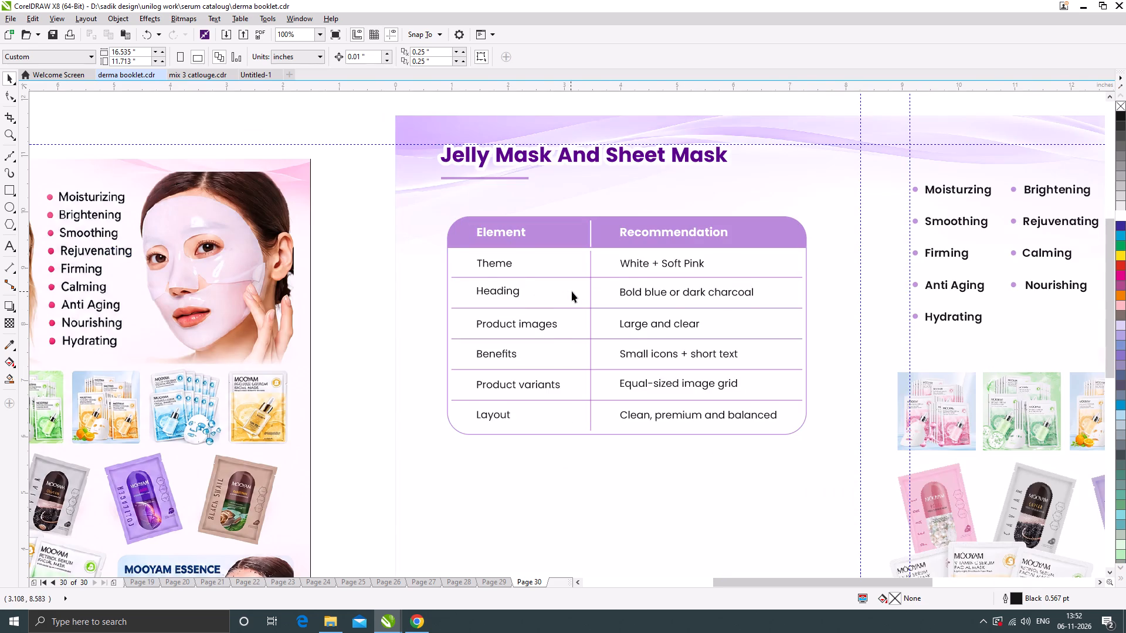
{"action": "scroll", "coordinate": [578, 292], "scroll_direction": "down", "scroll_amount": 1}
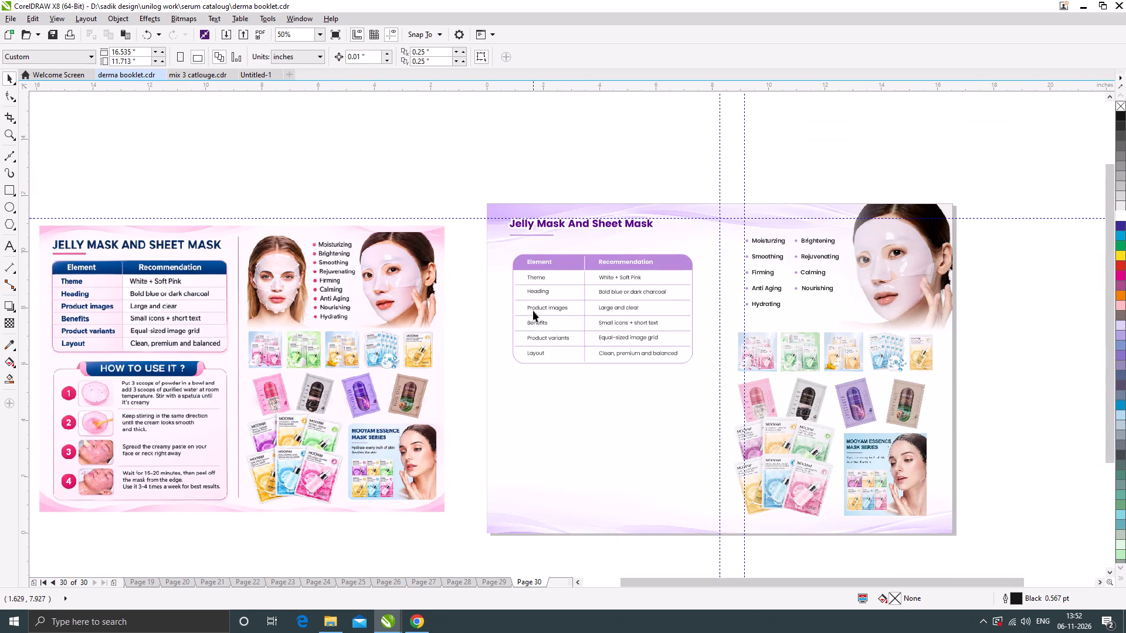
{"action": "left_click", "coordinate": [475, 252]}
{"action": "left_click", "coordinate": [569, 267]}
{"action": "scroll", "coordinate": [602, 257], "scroll_direction": "up", "scroll_amount": 2}
{"action": "scroll", "coordinate": [602, 257], "scroll_direction": "down", "scroll_amount": 1}
{"action": "left_click", "coordinate": [334, 301]}
{"action": "scroll", "coordinate": [501, 271], "scroll_direction": "down", "scroll_amount": 1}
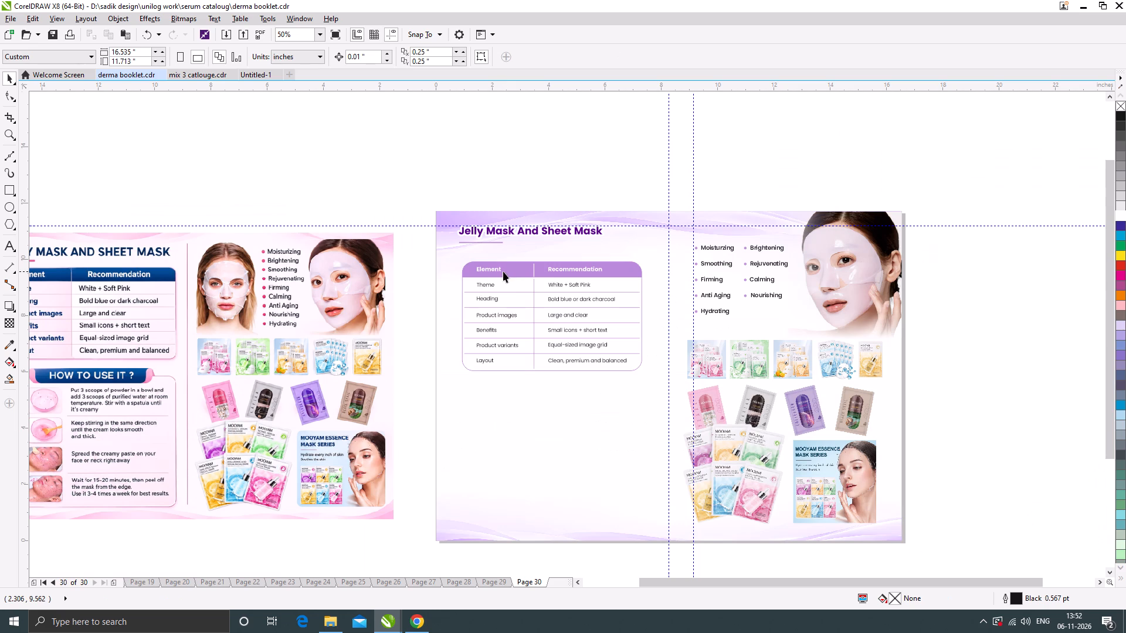
{"action": "scroll", "coordinate": [586, 301], "scroll_direction": "down", "scroll_amount": 1}
{"action": "scroll", "coordinate": [341, 374], "scroll_direction": "up", "scroll_amount": 2}
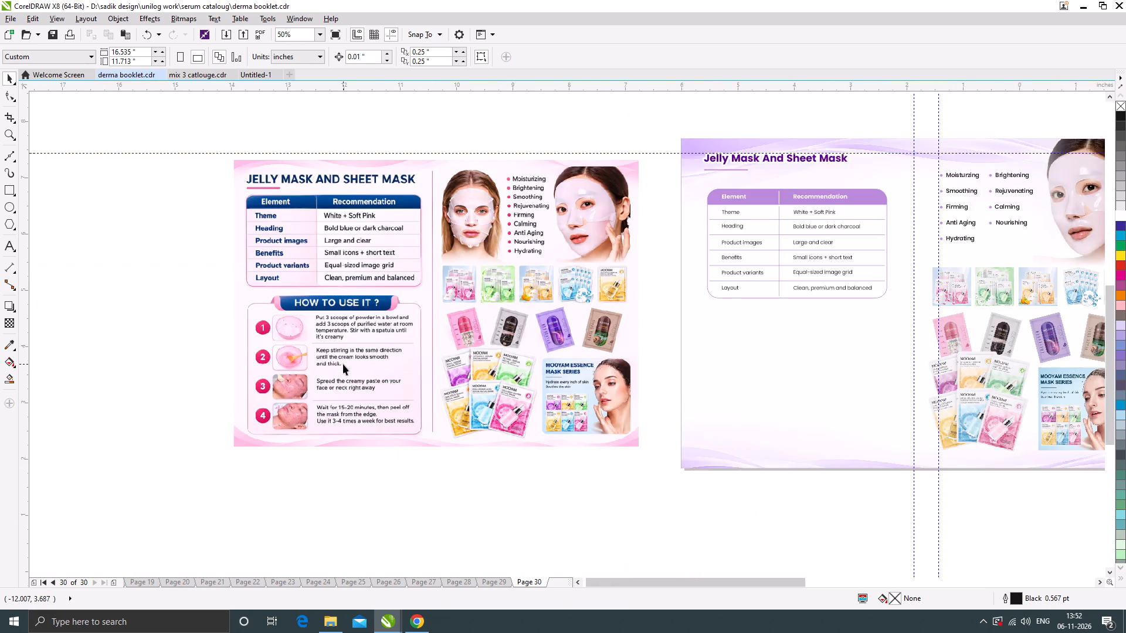
{"action": "scroll", "coordinate": [327, 343], "scroll_direction": "down", "scroll_amount": 2}
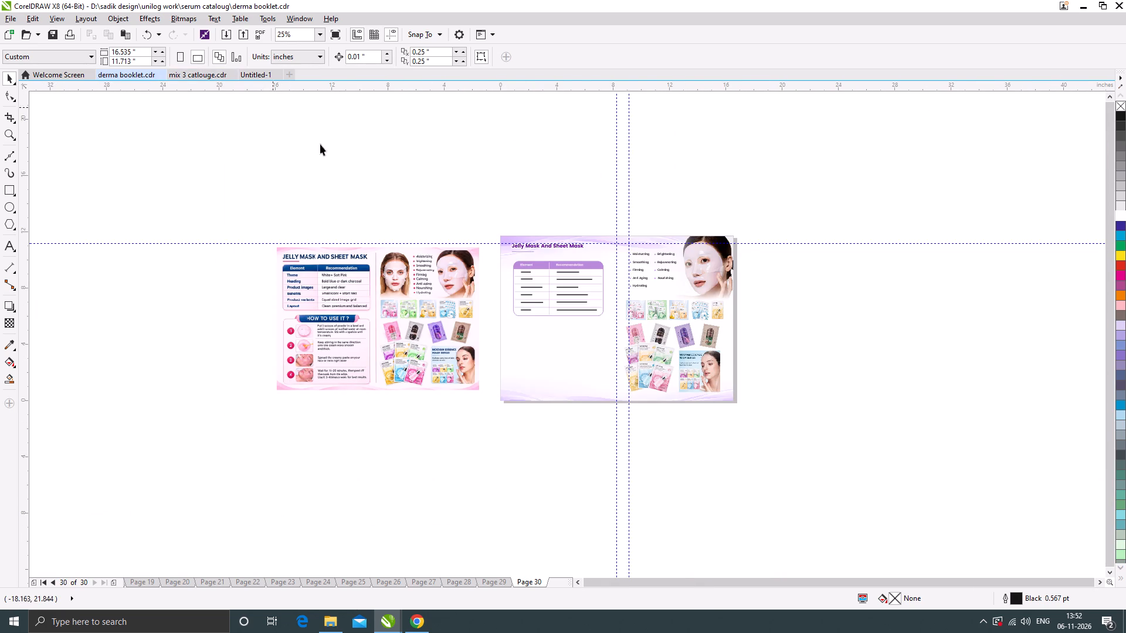
Save the derma booklet document.
{"action": "scroll", "coordinate": [516, 287], "scroll_direction": "up", "scroll_amount": 1}
{"action": "key", "text": "ctrl+s"}
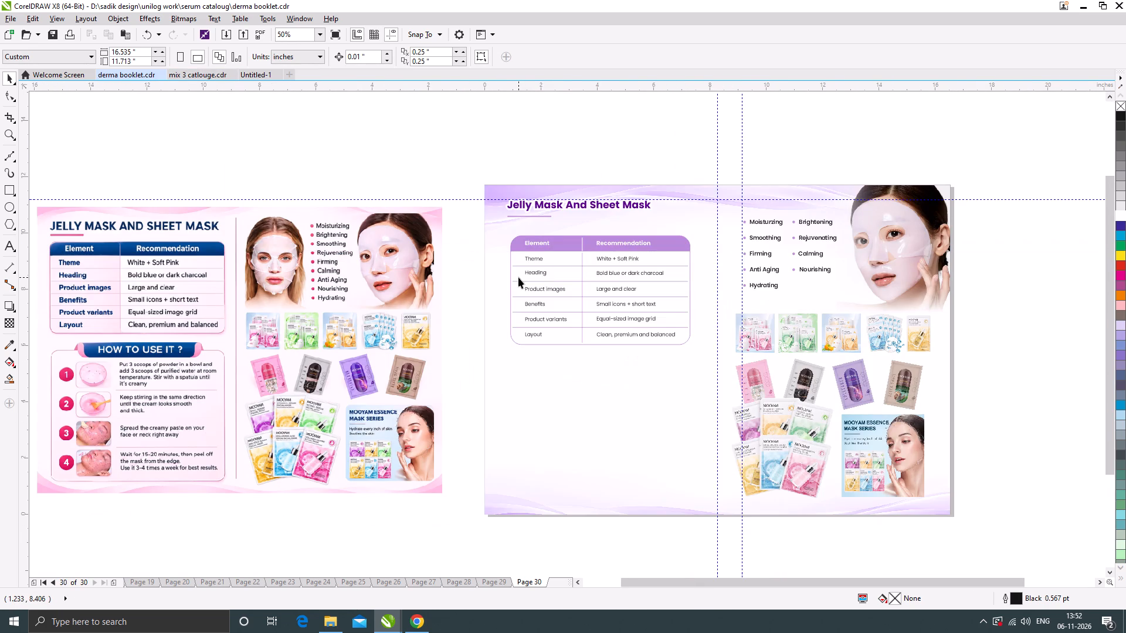
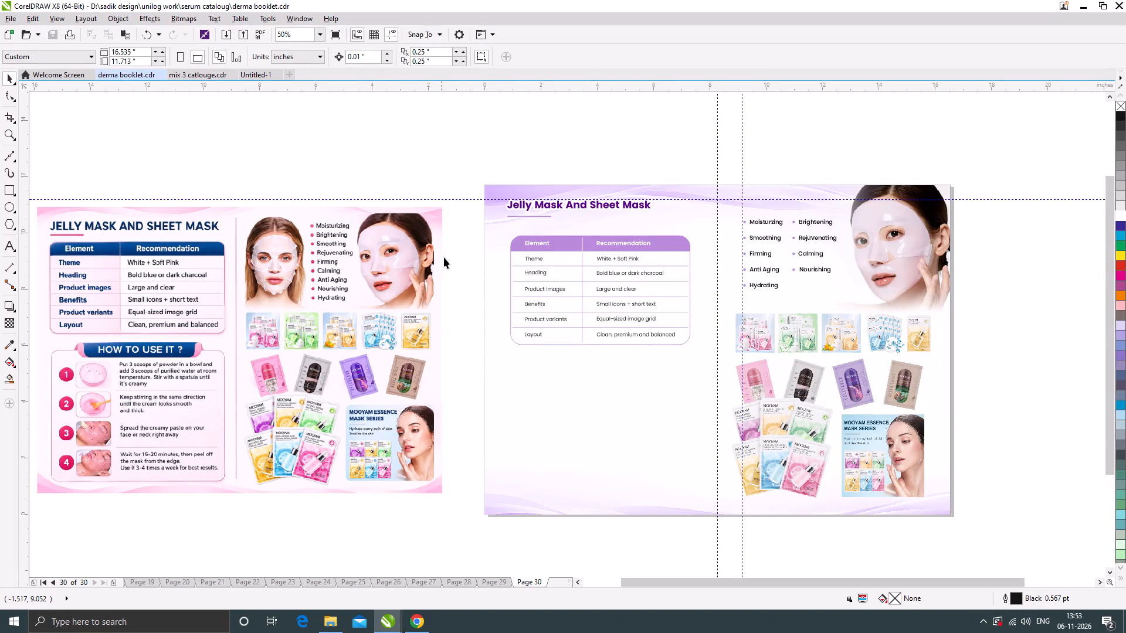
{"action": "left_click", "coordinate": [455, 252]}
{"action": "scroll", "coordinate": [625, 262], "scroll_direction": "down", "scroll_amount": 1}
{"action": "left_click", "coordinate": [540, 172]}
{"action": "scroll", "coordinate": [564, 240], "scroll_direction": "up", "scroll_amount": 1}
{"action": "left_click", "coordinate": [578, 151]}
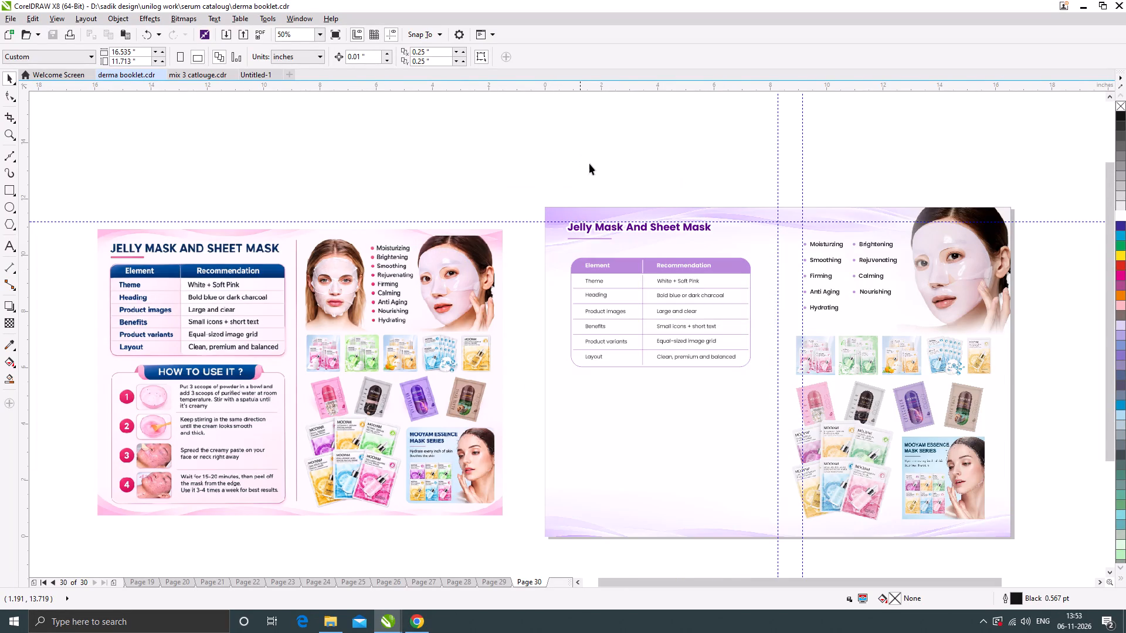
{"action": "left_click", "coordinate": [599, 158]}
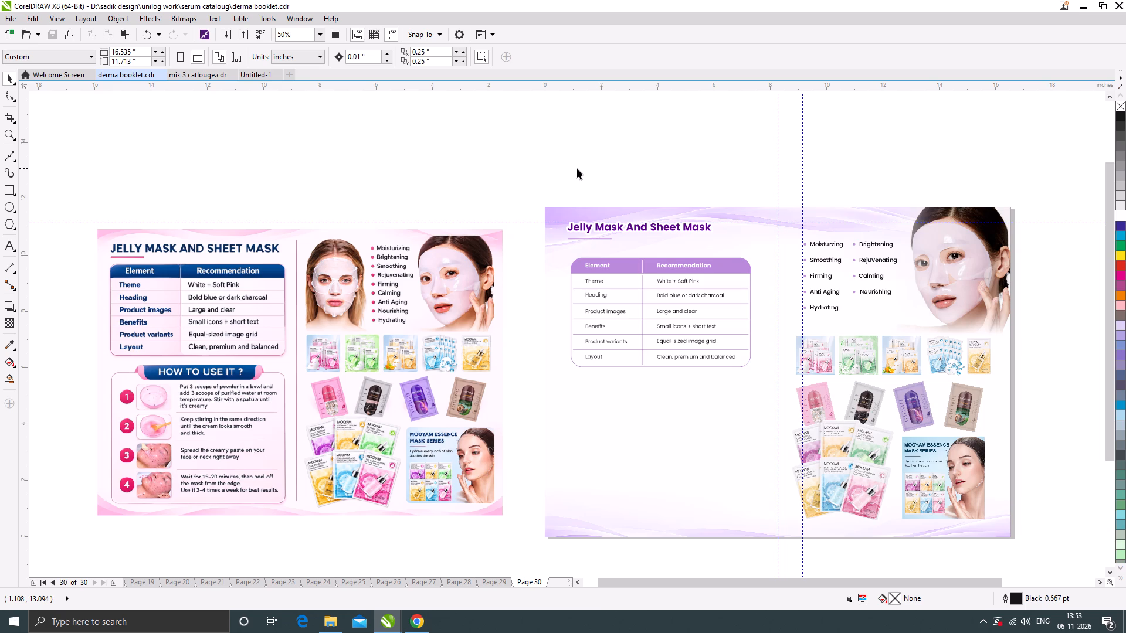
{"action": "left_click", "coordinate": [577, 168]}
Stretch the divider line under the Theme row downward into a band about 0.55 in tall covering the Heading row.
{"action": "left_click", "coordinate": [623, 270]}
{"action": "scroll", "coordinate": [633, 315], "scroll_direction": "up", "scroll_amount": 1}
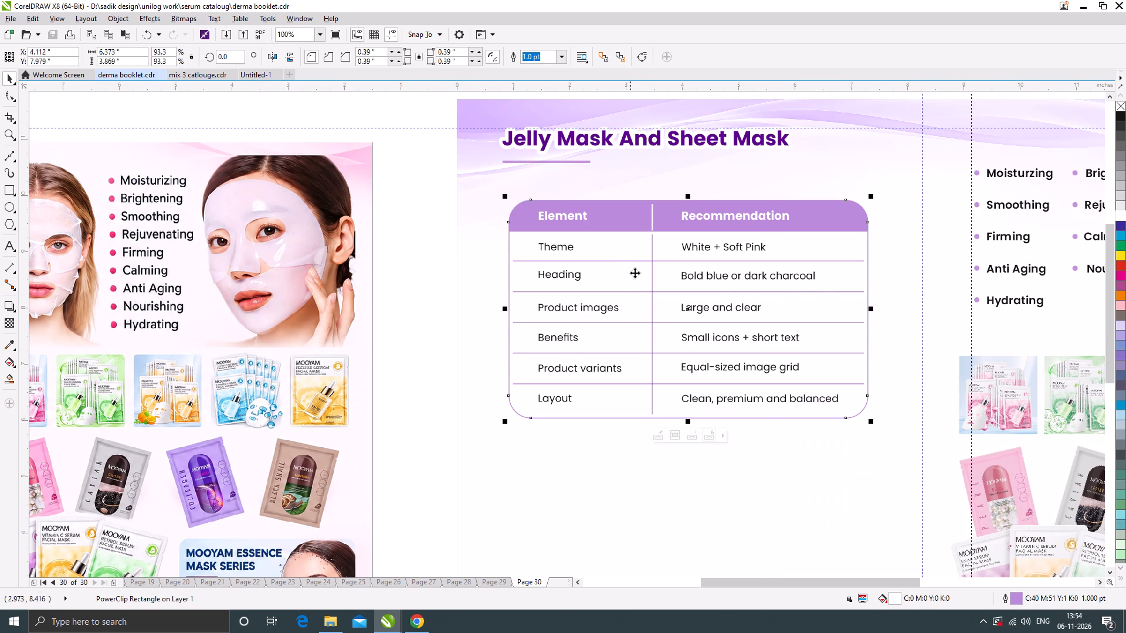
{"action": "scroll", "coordinate": [639, 266], "scroll_direction": "up", "scroll_amount": 1}
{"action": "left_click", "coordinate": [640, 255]}
{"action": "left_click_drag", "start_coordinate": [737, 260], "coordinate": [755, 282]}
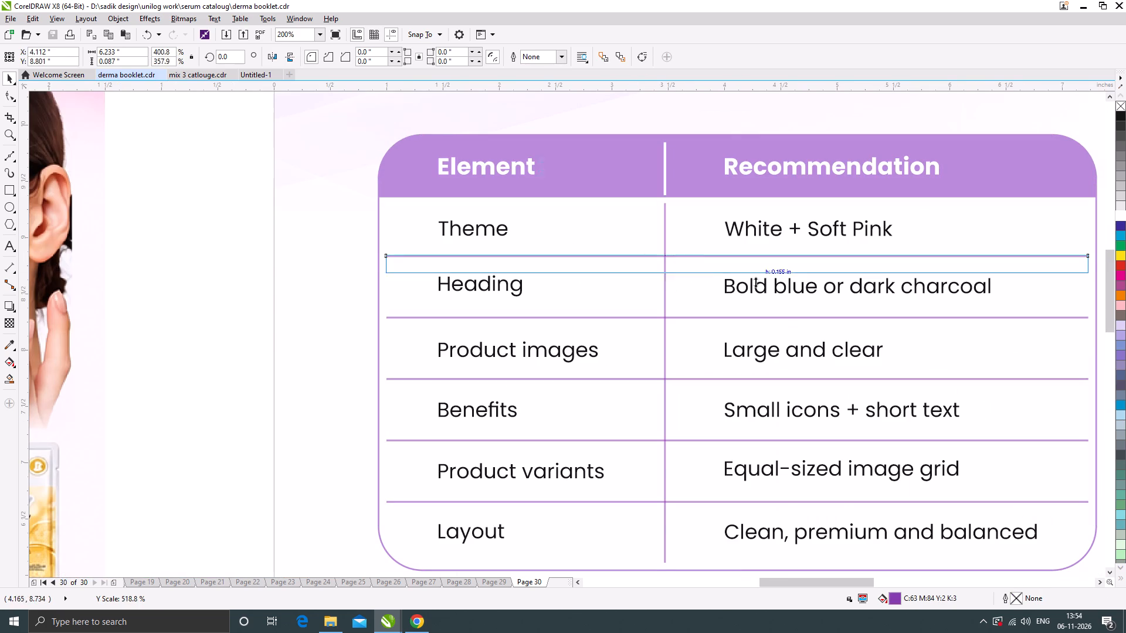
{"action": "left_click_drag", "start_coordinate": [755, 282], "coordinate": [785, 318]}
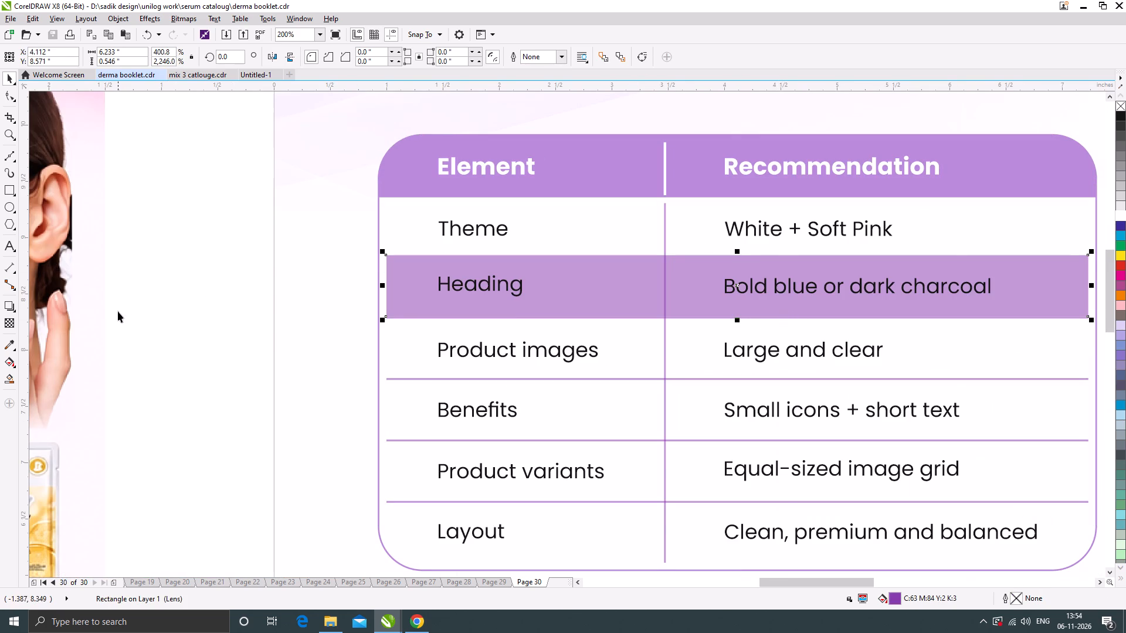
Fill the Heading row band with the pale pink (#FEE8F5) sampled from the reference design's upper border.
{"action": "left_click", "coordinate": [9, 323]}
{"action": "scroll", "coordinate": [568, 267], "scroll_direction": "down", "scroll_amount": 1}
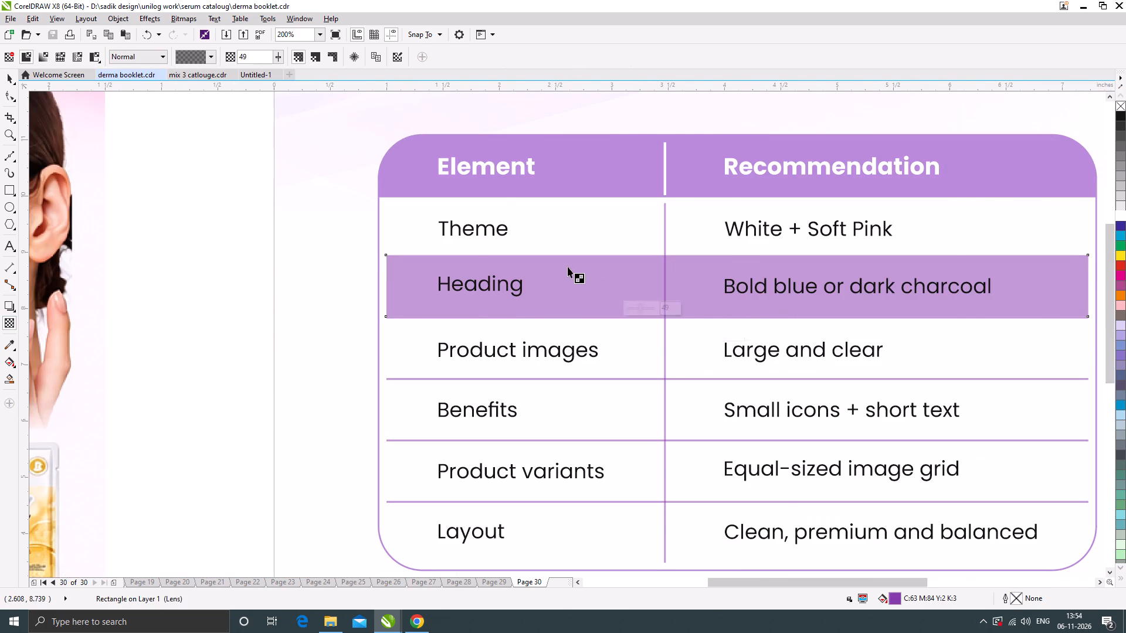
{"action": "scroll", "coordinate": [651, 311], "scroll_direction": "up", "scroll_amount": 1}
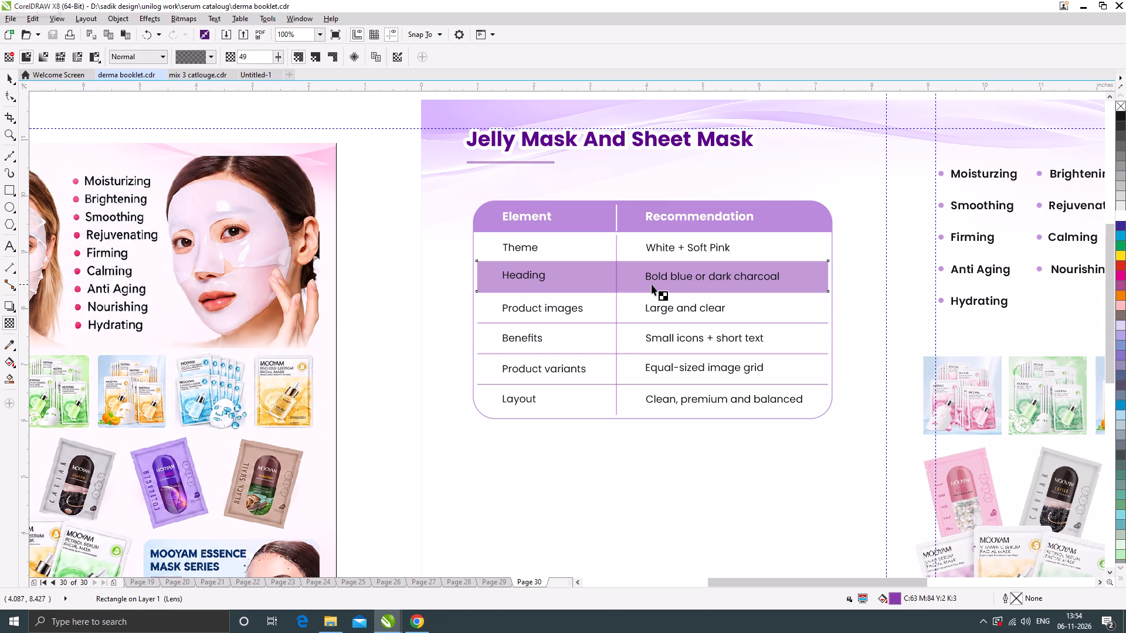
{"action": "left_click", "coordinate": [850, 598]}
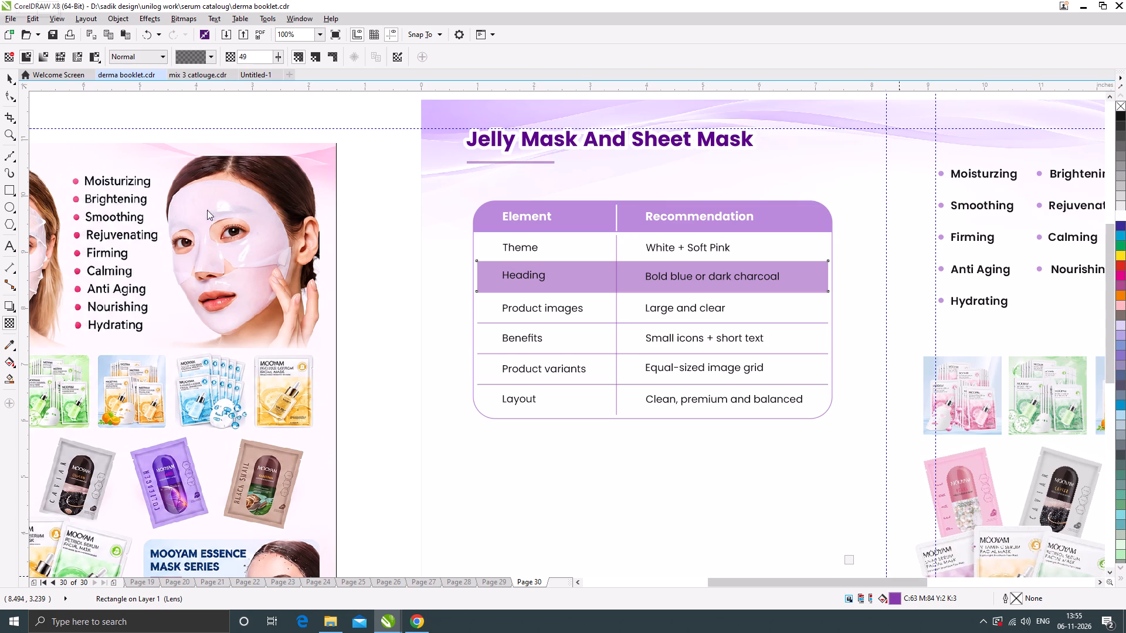
{"action": "left_click", "coordinate": [11, 342]}
{"action": "left_click", "coordinate": [9, 76]}
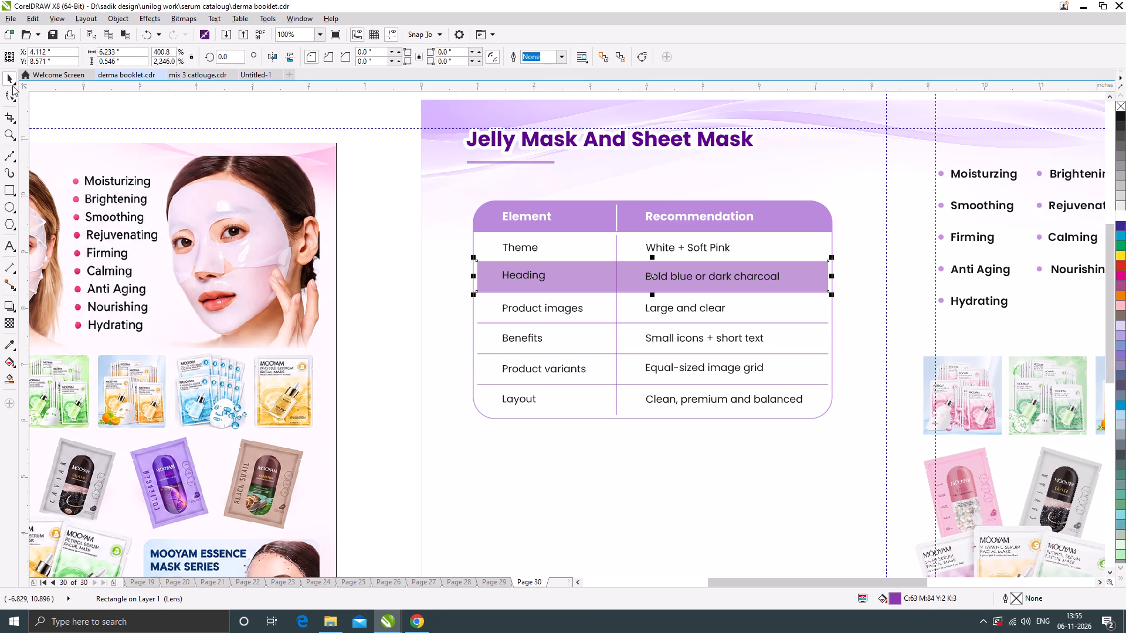
{"action": "left_click", "coordinate": [8, 343]}
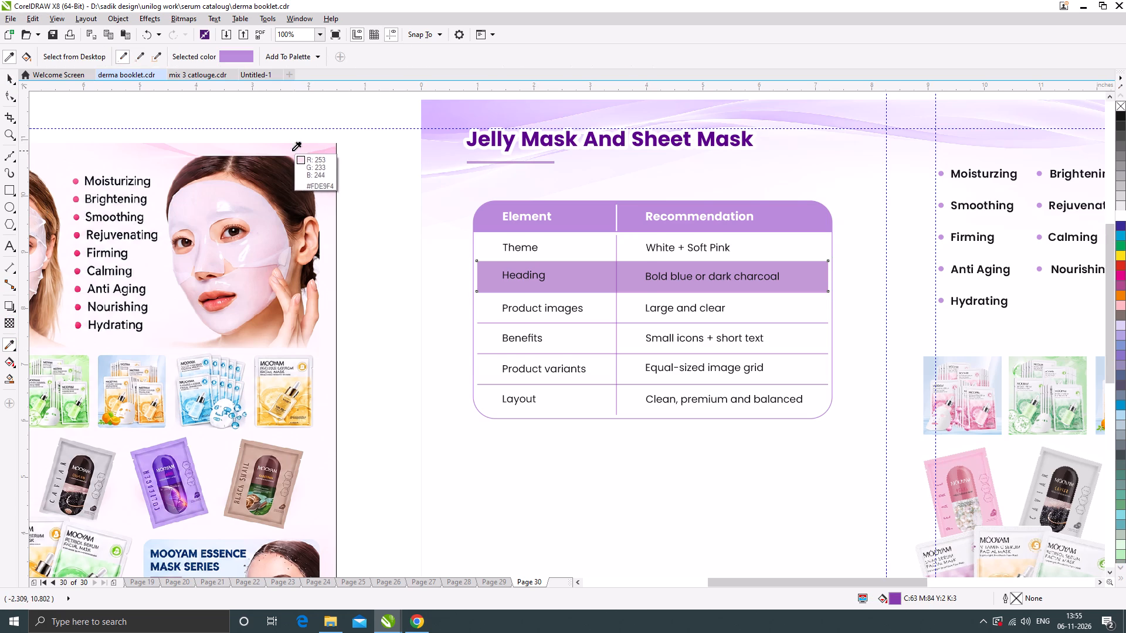
{"action": "left_click", "coordinate": [293, 150]}
{"action": "scroll", "coordinate": [579, 284], "scroll_direction": "up", "scroll_amount": 1}
{"action": "left_click", "coordinate": [582, 277]}
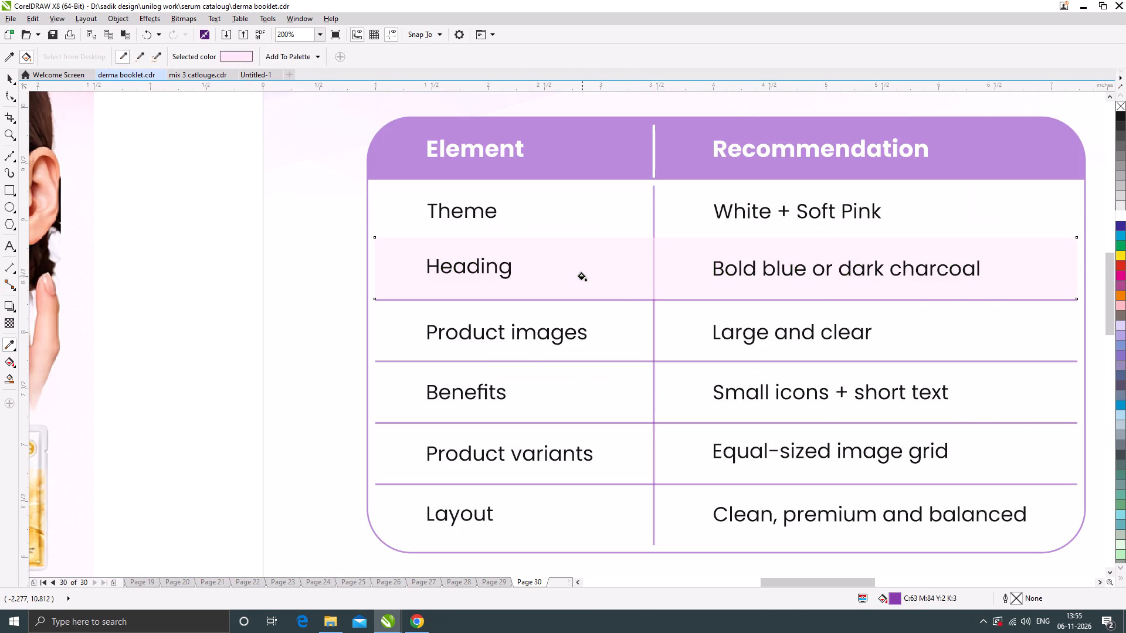
{"action": "scroll", "coordinate": [547, 275], "scroll_direction": "down", "scroll_amount": 1}
{"action": "left_click", "coordinate": [8, 77]}
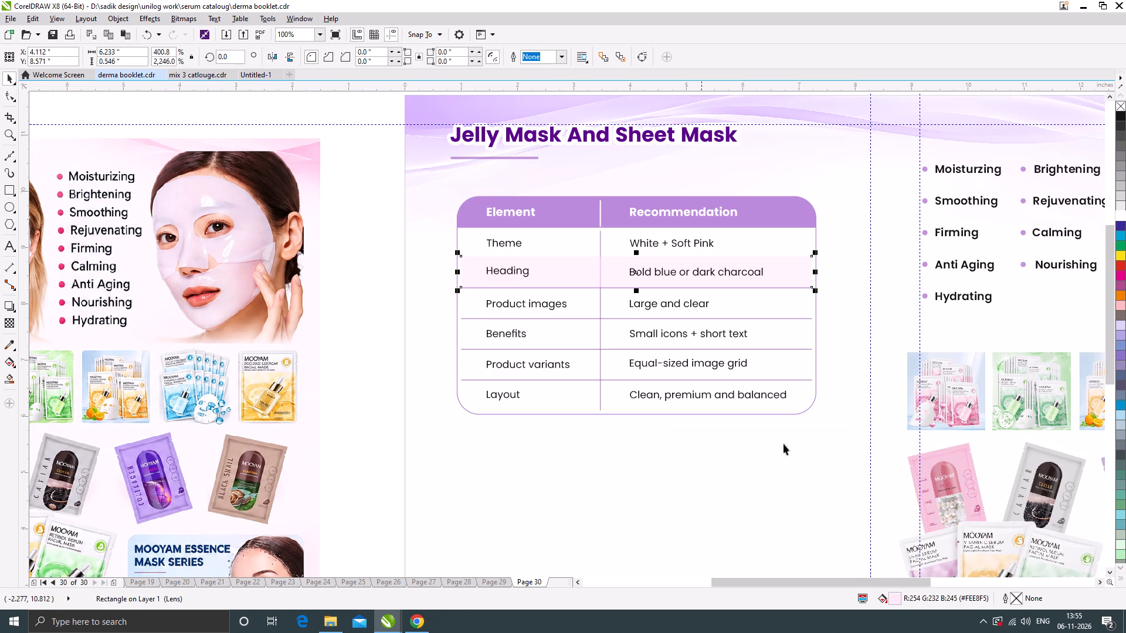
Switch the Heading band's fill to the CMYK model and deepen it to pink C1 M29 Y0 K0.
{"action": "double_click", "coordinate": [896, 597]}
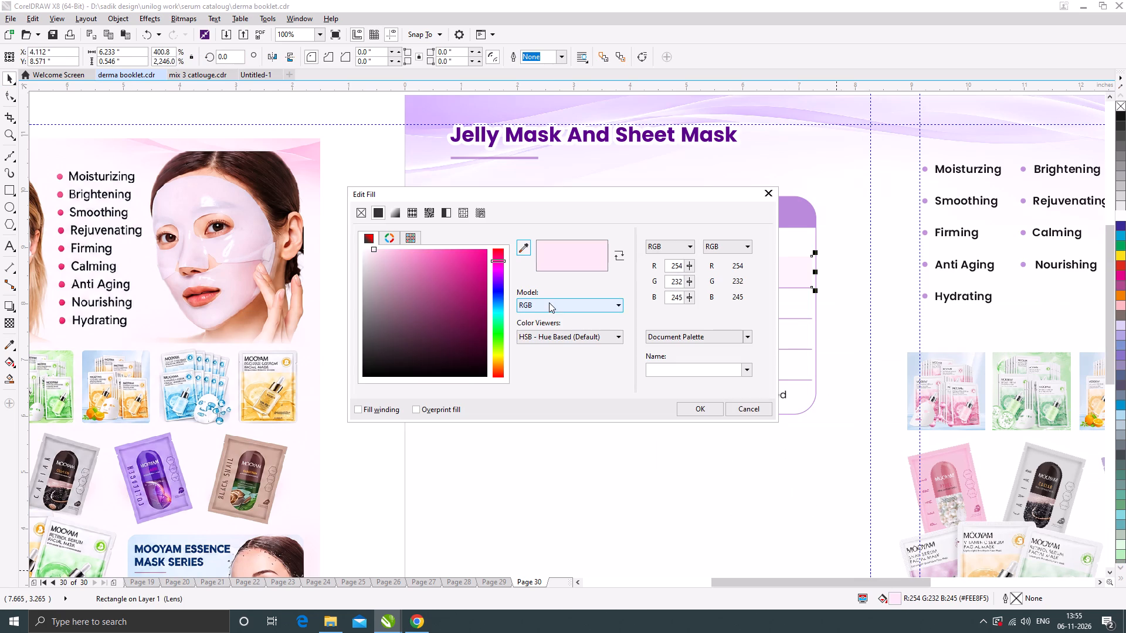
{"action": "left_click", "coordinate": [550, 304]}
{"action": "left_click", "coordinate": [538, 324]}
{"action": "left_click_drag", "start_coordinate": [514, 194], "coordinate": [791, 207]}
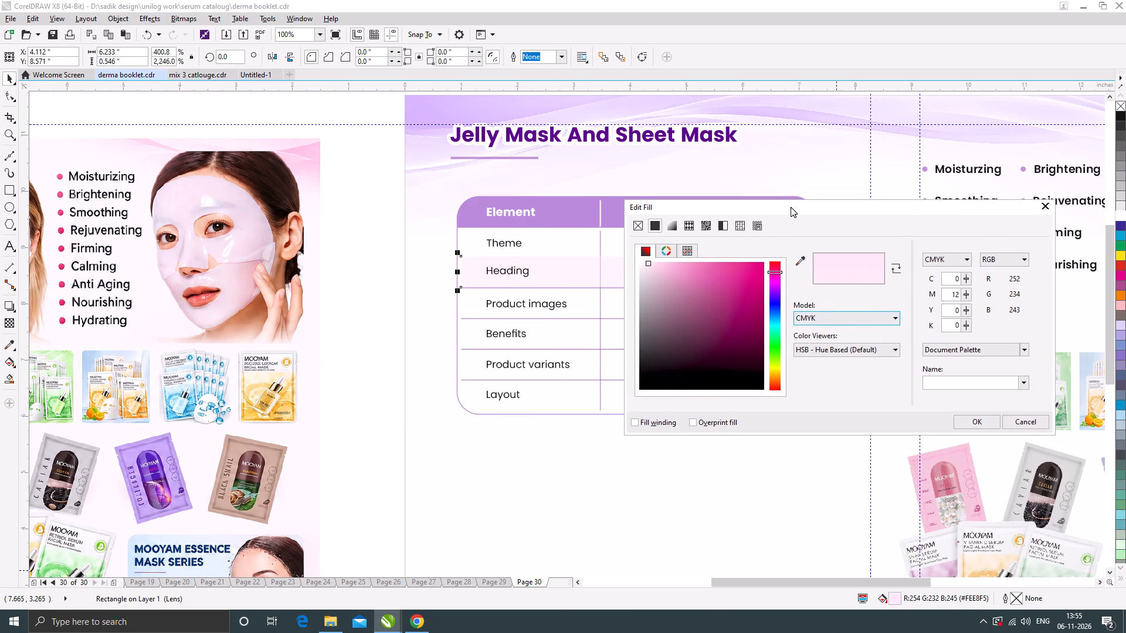
{"action": "left_click_drag", "start_coordinate": [791, 207], "coordinate": [807, 210]}
{"action": "left_click", "coordinate": [671, 275]}
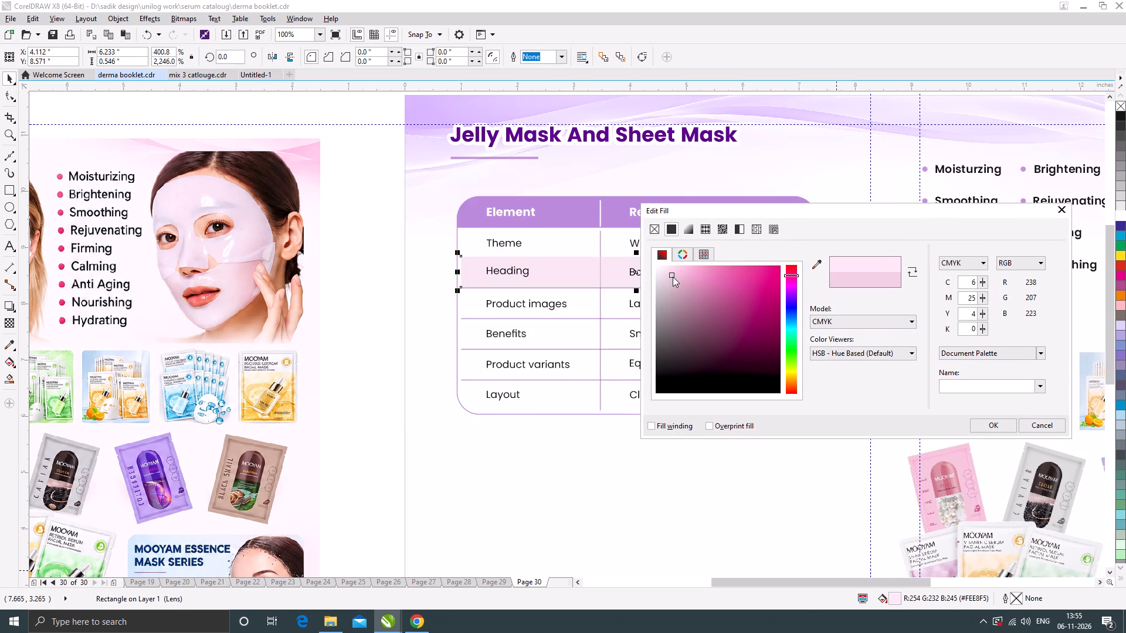
{"action": "left_click", "coordinate": [670, 281]}
{"action": "left_click", "coordinate": [679, 270]}
{"action": "left_click", "coordinate": [989, 424]}
{"action": "left_click", "coordinate": [369, 289]}
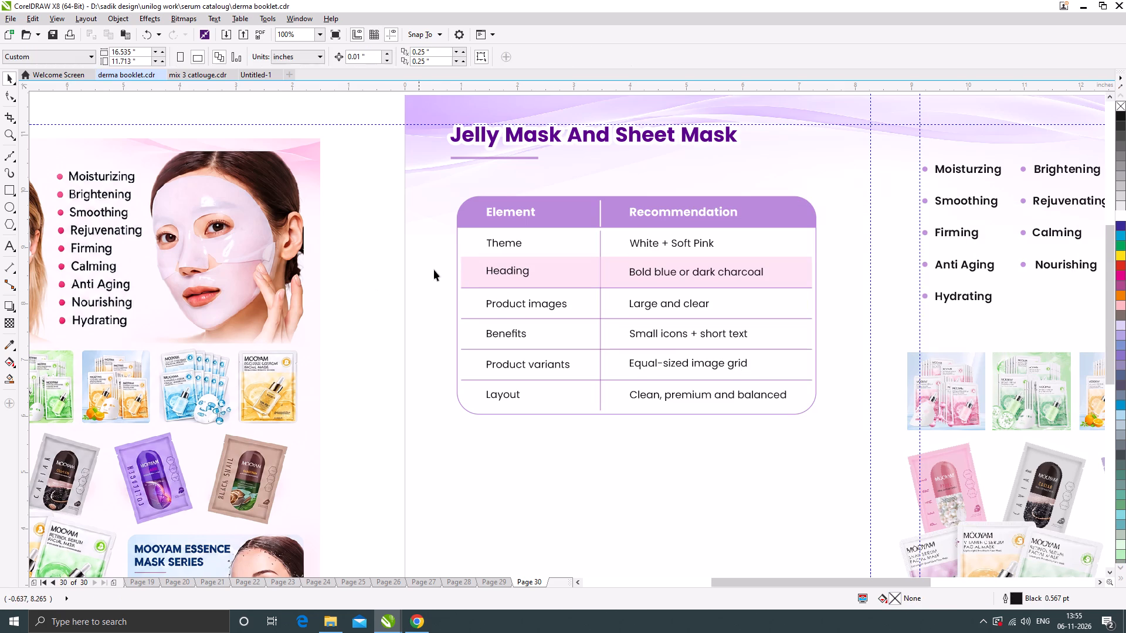
Widen the pink Heading band on both sides to meet the table's side borders, about 6.35 in wide.
{"action": "left_click", "coordinate": [466, 266]}
{"action": "scroll", "coordinate": [461, 267], "scroll_direction": "up", "scroll_amount": 3}
{"action": "left_click_drag", "start_coordinate": [459, 291], "coordinate": [430, 294]}
{"action": "scroll", "coordinate": [429, 291], "scroll_direction": "up", "scroll_amount": 1}
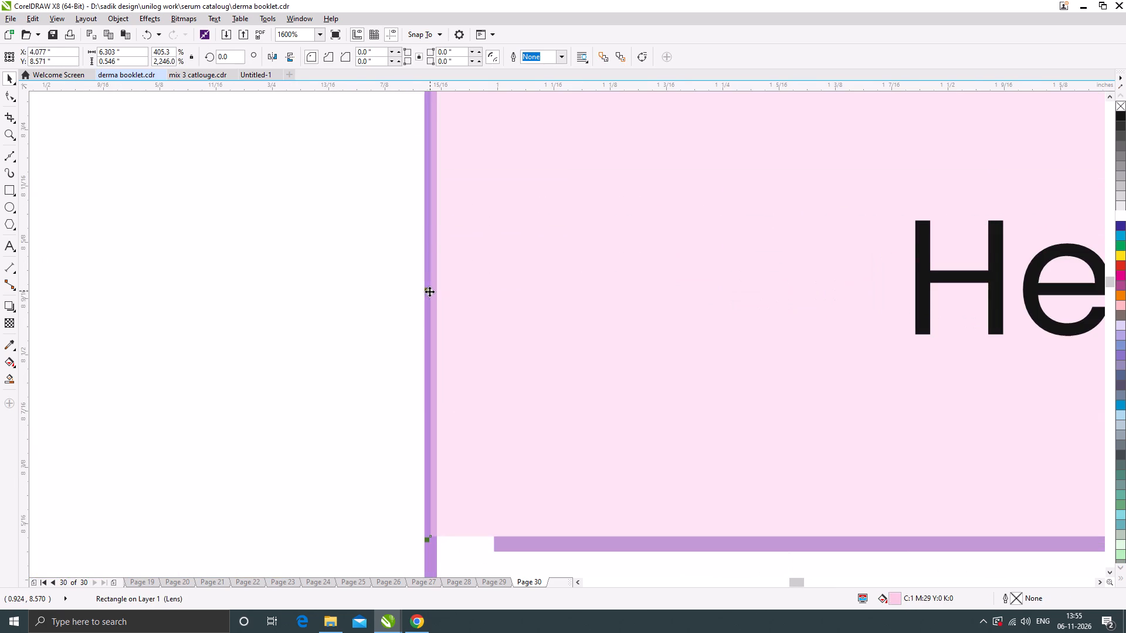
{"action": "left_click_drag", "start_coordinate": [426, 291], "coordinate": [437, 303]}
{"action": "scroll", "coordinate": [427, 297], "scroll_direction": "down", "scroll_amount": 5}
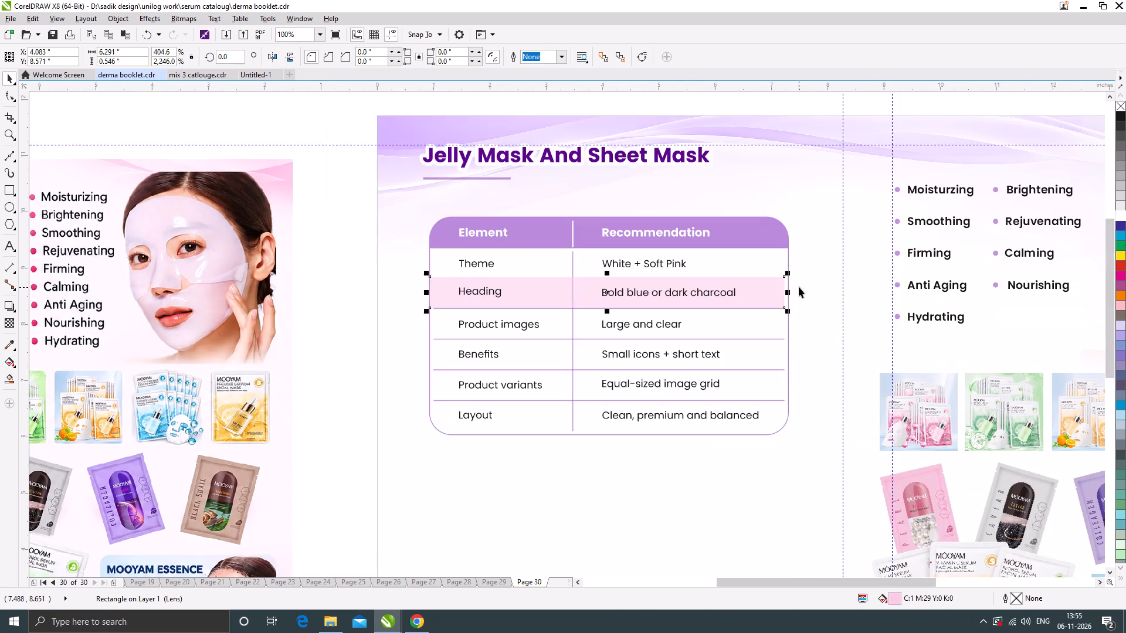
{"action": "scroll", "coordinate": [796, 287], "scroll_direction": "up", "scroll_amount": 3}
{"action": "left_click_drag", "start_coordinate": [767, 301], "coordinate": [789, 322]}
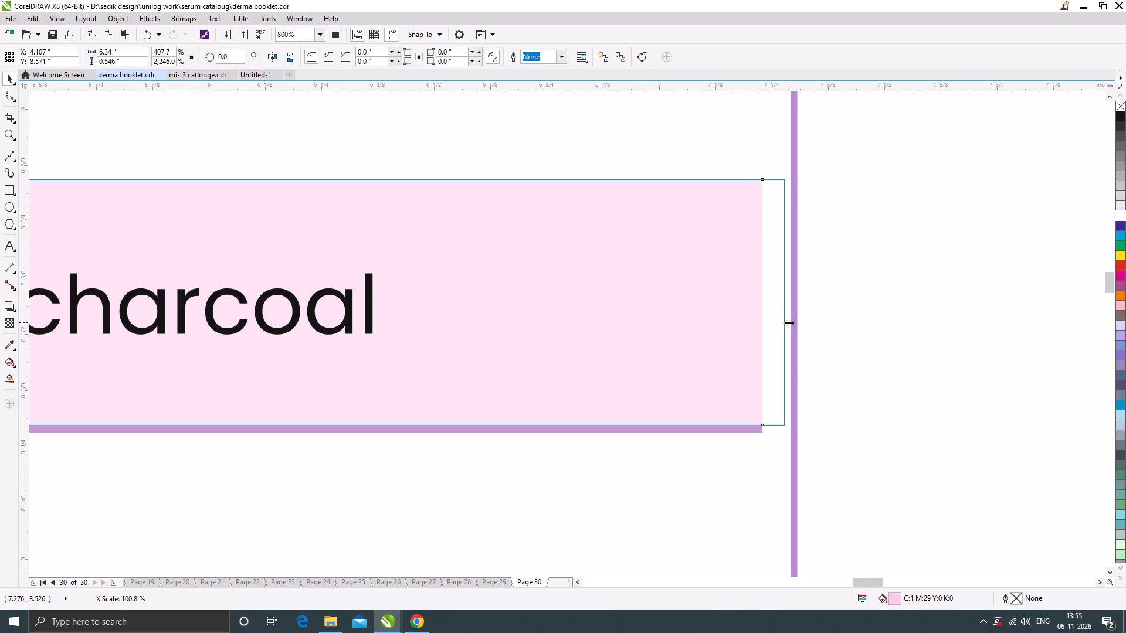
{"action": "left_click_drag", "start_coordinate": [789, 322], "coordinate": [792, 326]}
{"action": "scroll", "coordinate": [759, 268], "scroll_direction": "down", "scroll_amount": 4}
Delete the four horizontal divider lines below the Heading, Product images, Benefits and Product variants rows.
{"action": "scroll", "coordinate": [517, 296], "scroll_direction": "up", "scroll_amount": 1}
{"action": "left_click", "coordinate": [524, 282]}
{"action": "left_click_drag", "start_coordinate": [235, 271], "coordinate": [834, 270]}
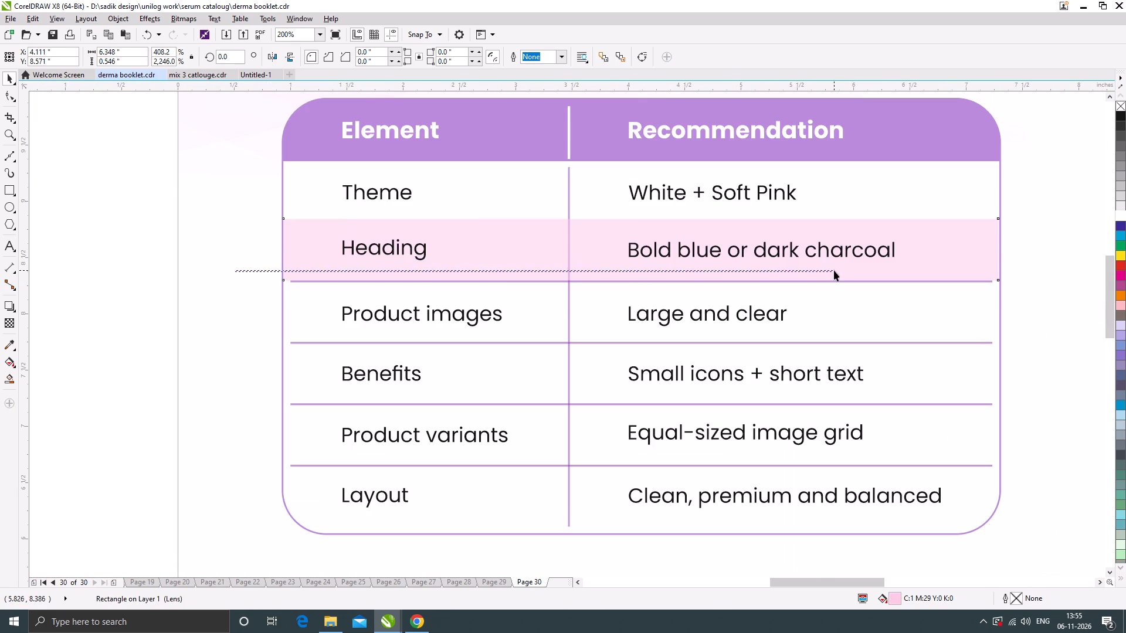
{"action": "left_click_drag", "start_coordinate": [834, 270], "coordinate": [1022, 291]}
{"action": "key", "text": "Delete"}
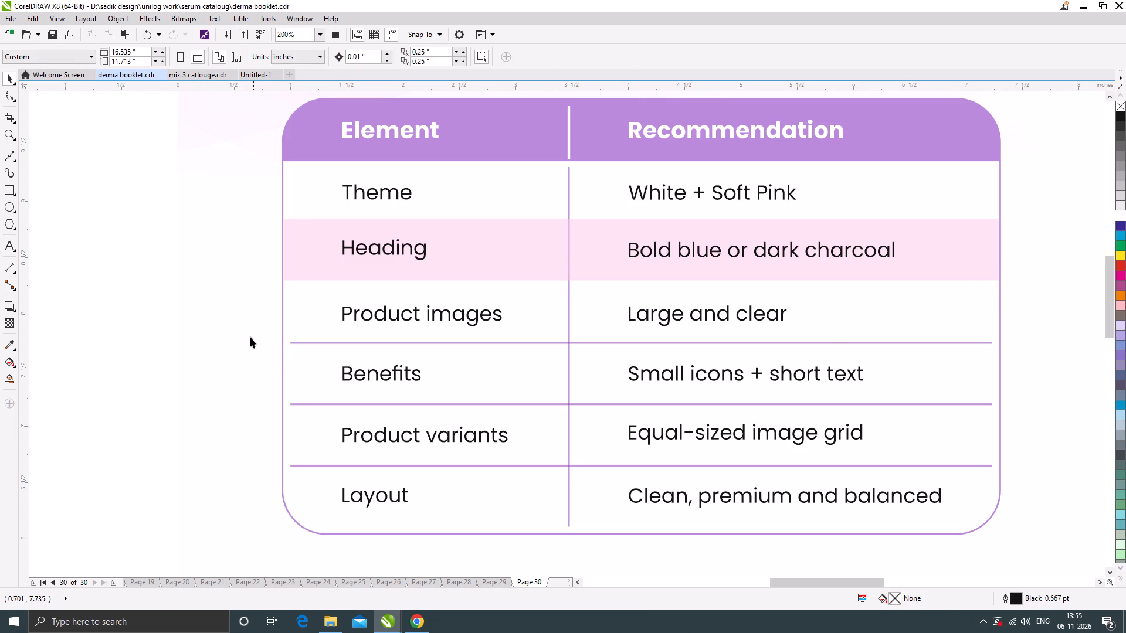
{"action": "left_click_drag", "start_coordinate": [242, 330], "coordinate": [1018, 349]}
{"action": "key", "text": "Delete"}
{"action": "left_click_drag", "start_coordinate": [255, 392], "coordinate": [912, 410]}
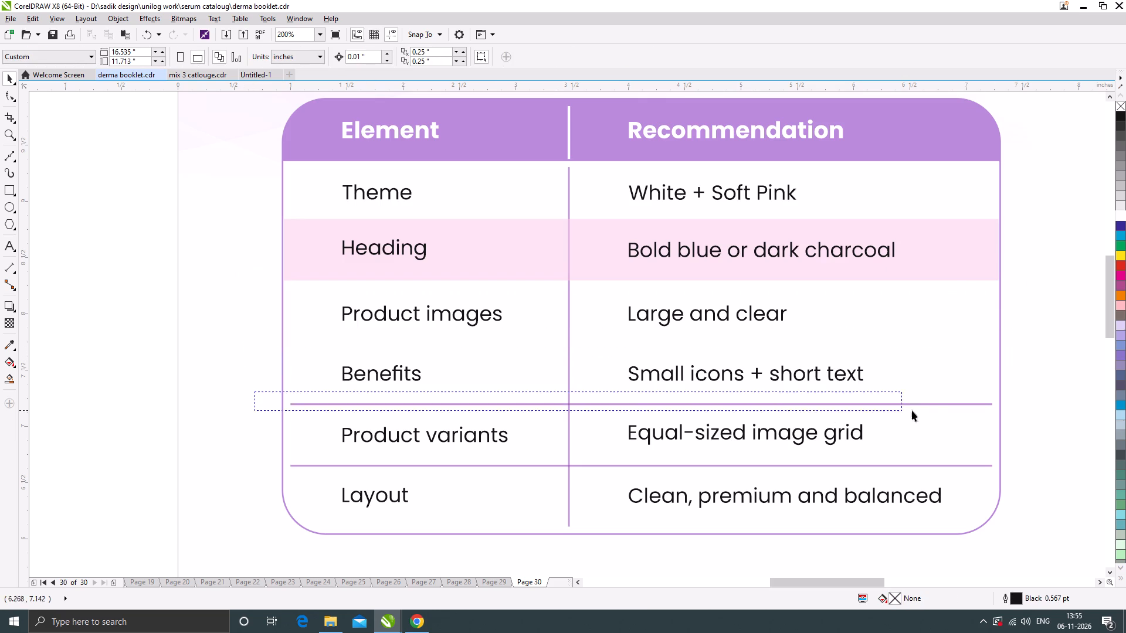
{"action": "left_click_drag", "start_coordinate": [912, 410], "coordinate": [1008, 419]}
{"action": "key", "text": "Delete"}
{"action": "left_click_drag", "start_coordinate": [239, 451], "coordinate": [1050, 474]}
{"action": "key", "text": "Delete"}
Place a copy of the pink Heading band over the Benefits row.
{"action": "left_click", "coordinate": [527, 256]}
{"action": "left_click_drag", "start_coordinate": [531, 248], "coordinate": [534, 292]}
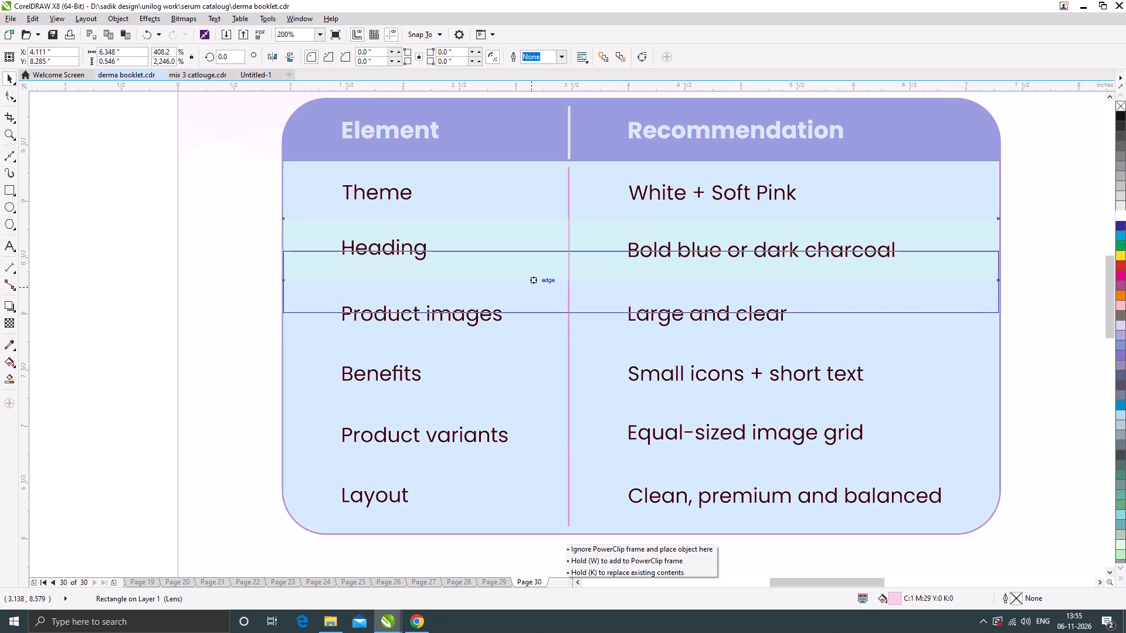
{"action": "left_click_drag", "start_coordinate": [534, 292], "coordinate": [534, 374]}
{"action": "right_click", "coordinate": [534, 374], "text": "shift"}
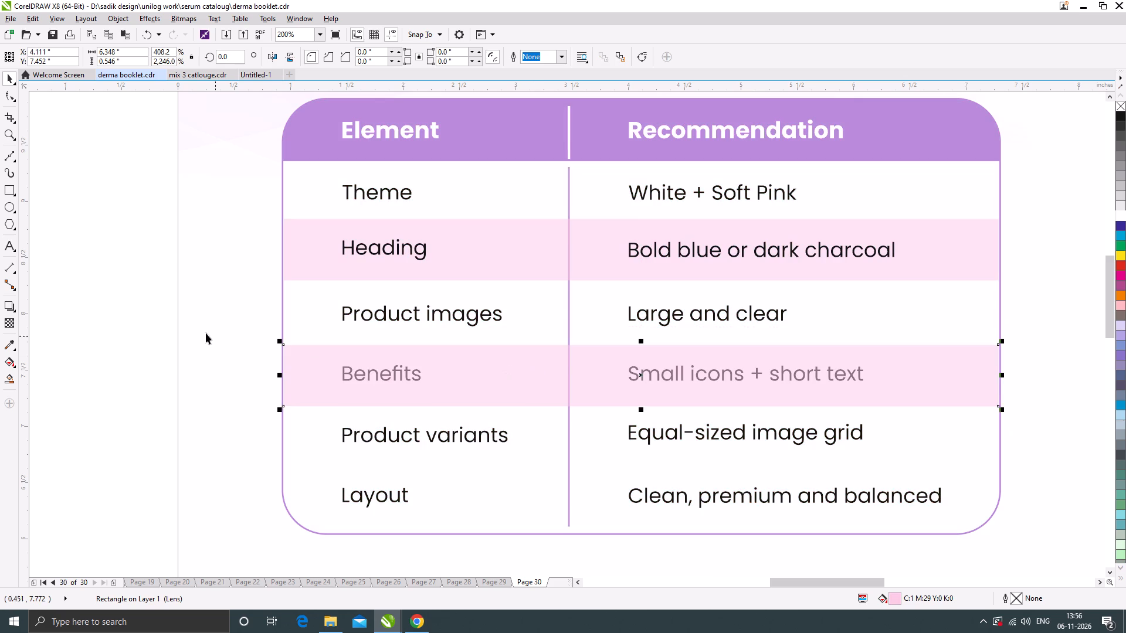
Cut and paste the two Benefits row texts so they sit in front of the pink band.
{"action": "left_click_drag", "start_coordinate": [154, 329], "coordinate": [900, 397]}
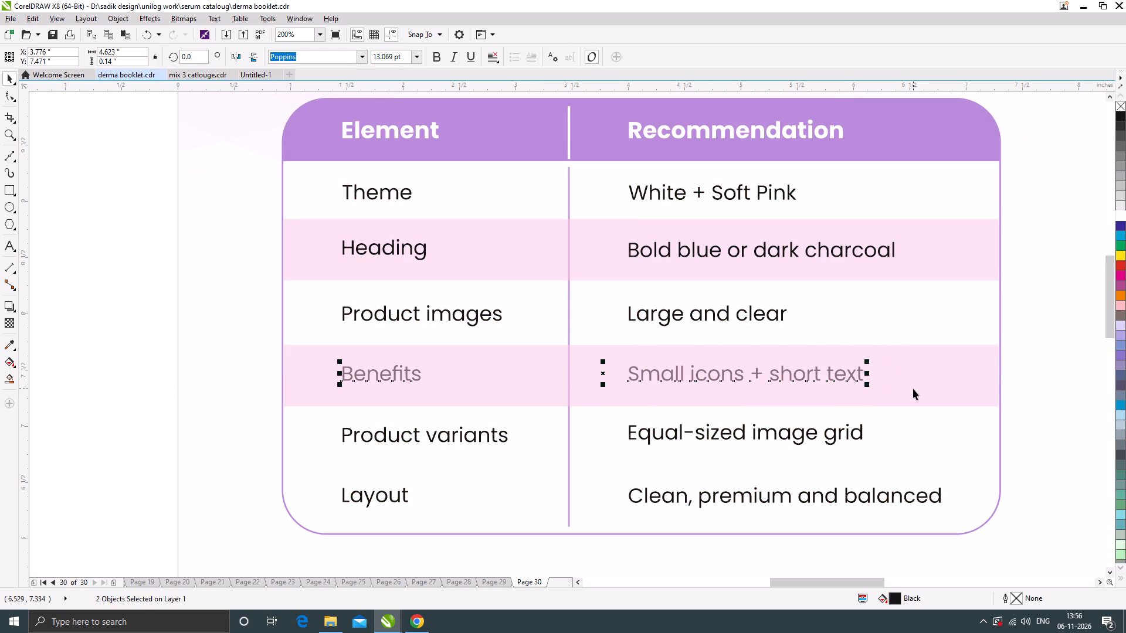
{"action": "key", "text": "ctrl+x"}
{"action": "key", "text": "ctrl+v"}
{"action": "scroll", "coordinate": [662, 338], "scroll_direction": "down", "scroll_amount": 1}
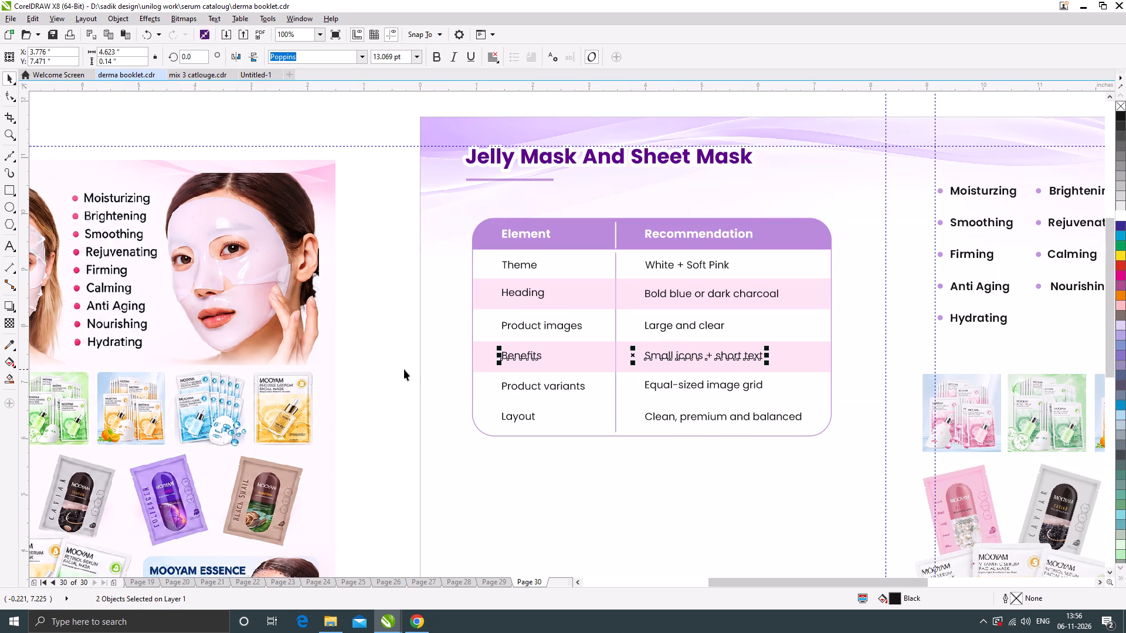
{"action": "left_click", "coordinate": [395, 369]}
Place a copy of the pink Benefits band over the Layout row at the table's bottom edge.
{"action": "left_click", "coordinate": [627, 361]}
{"action": "scroll", "coordinate": [630, 369], "scroll_direction": "up", "scroll_amount": 1}
{"action": "left_click_drag", "start_coordinate": [625, 351], "coordinate": [618, 463]}
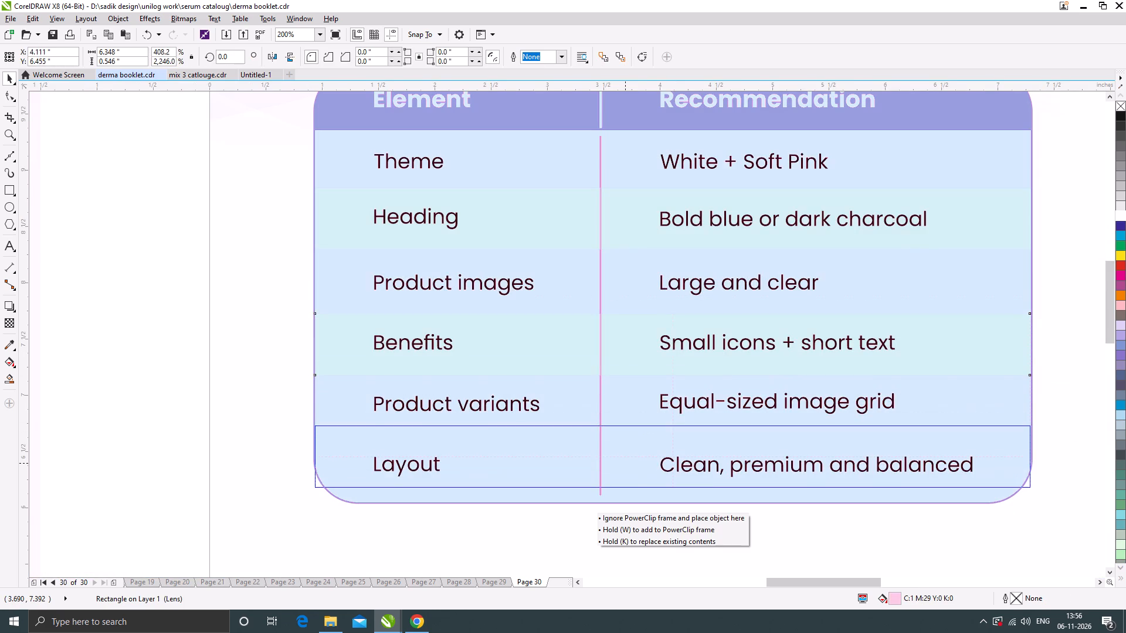
{"action": "left_click_drag", "start_coordinate": [618, 463], "coordinate": [623, 479]}
{"action": "right_click", "coordinate": [623, 479], "text": "shift"}
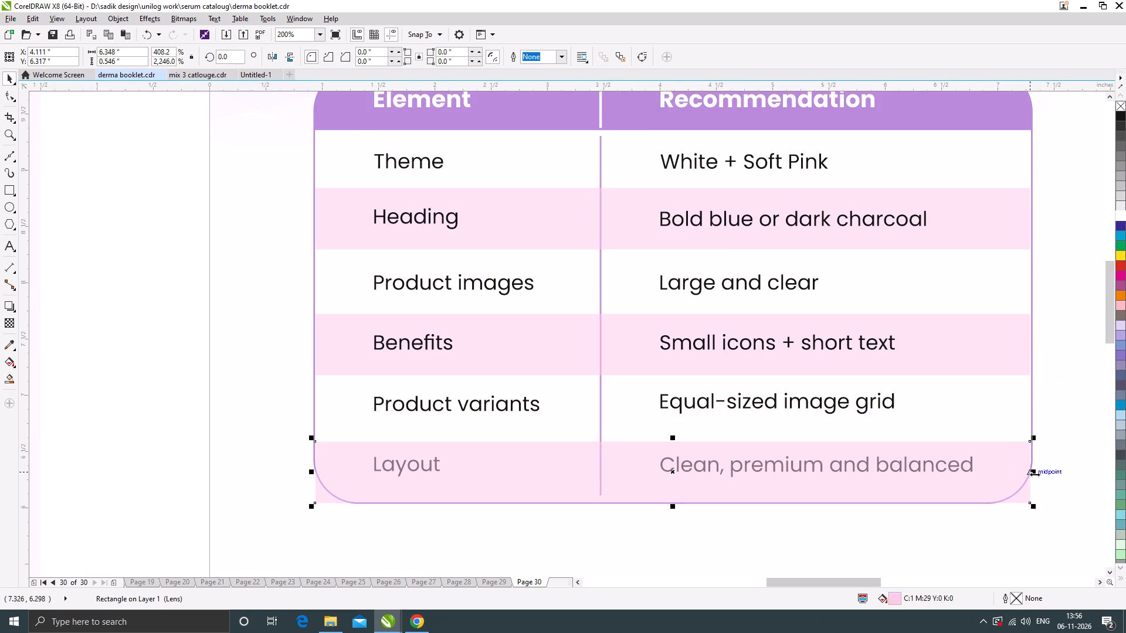
Widen the Layout band evenly to about 6.6 in and PowerClip it inside the rounded table frame.
{"action": "left_click_drag", "start_coordinate": [1035, 474], "coordinate": [1049, 479]}
{"action": "right_click", "coordinate": [1006, 454]}
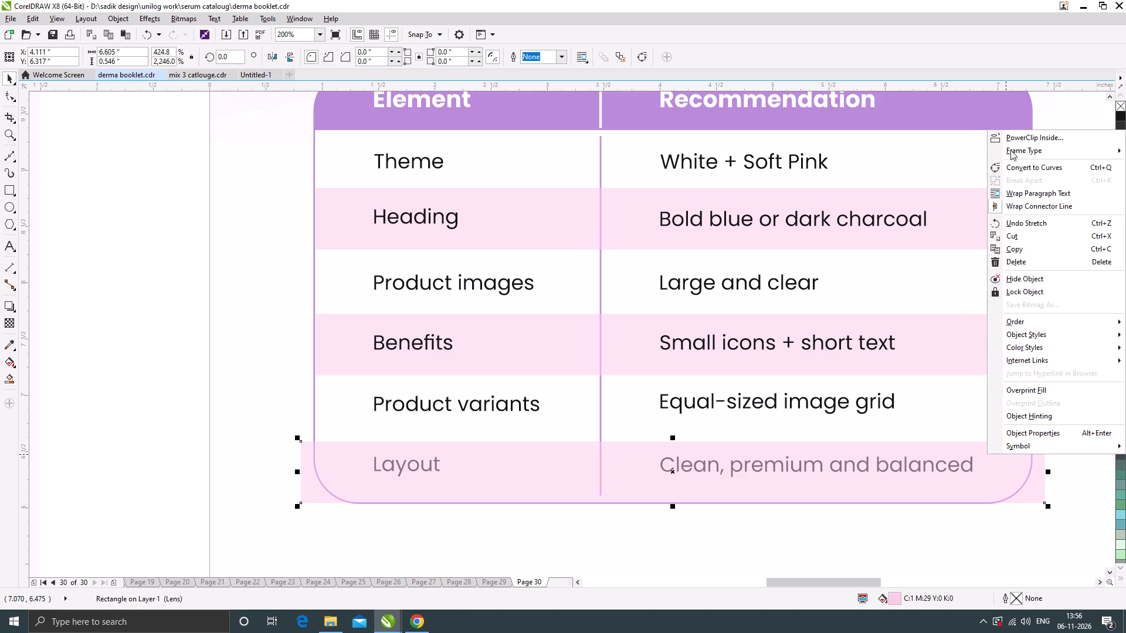
{"action": "left_click", "coordinate": [1008, 138]}
{"action": "left_click", "coordinate": [905, 160]}
{"action": "scroll", "coordinate": [576, 322], "scroll_direction": "down", "scroll_amount": 1}
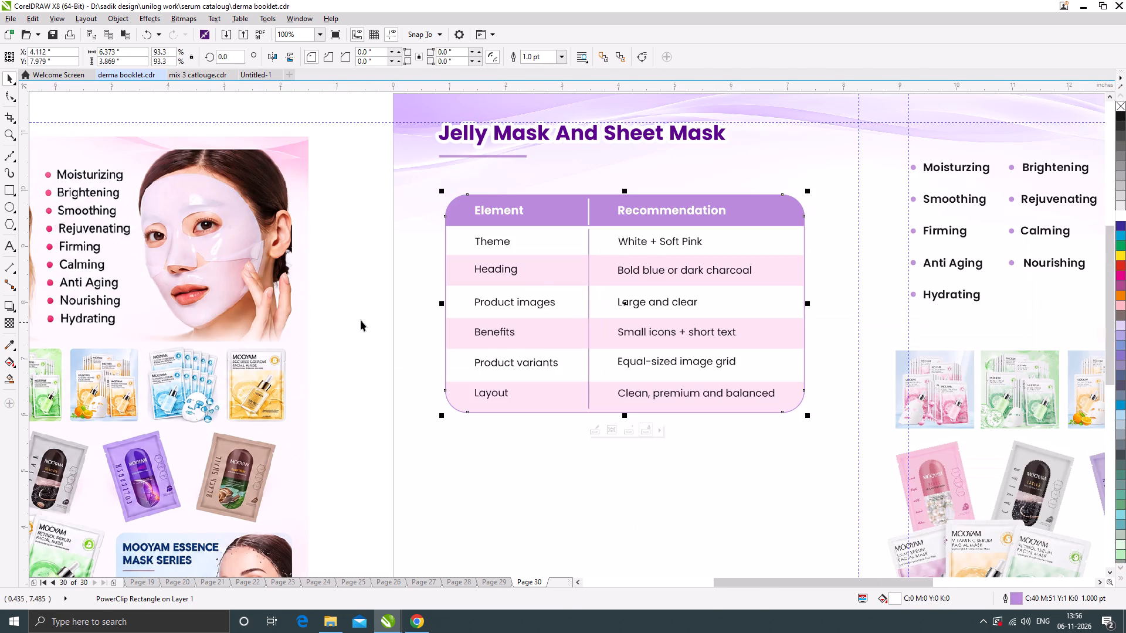
{"action": "left_click", "coordinate": [355, 316]}
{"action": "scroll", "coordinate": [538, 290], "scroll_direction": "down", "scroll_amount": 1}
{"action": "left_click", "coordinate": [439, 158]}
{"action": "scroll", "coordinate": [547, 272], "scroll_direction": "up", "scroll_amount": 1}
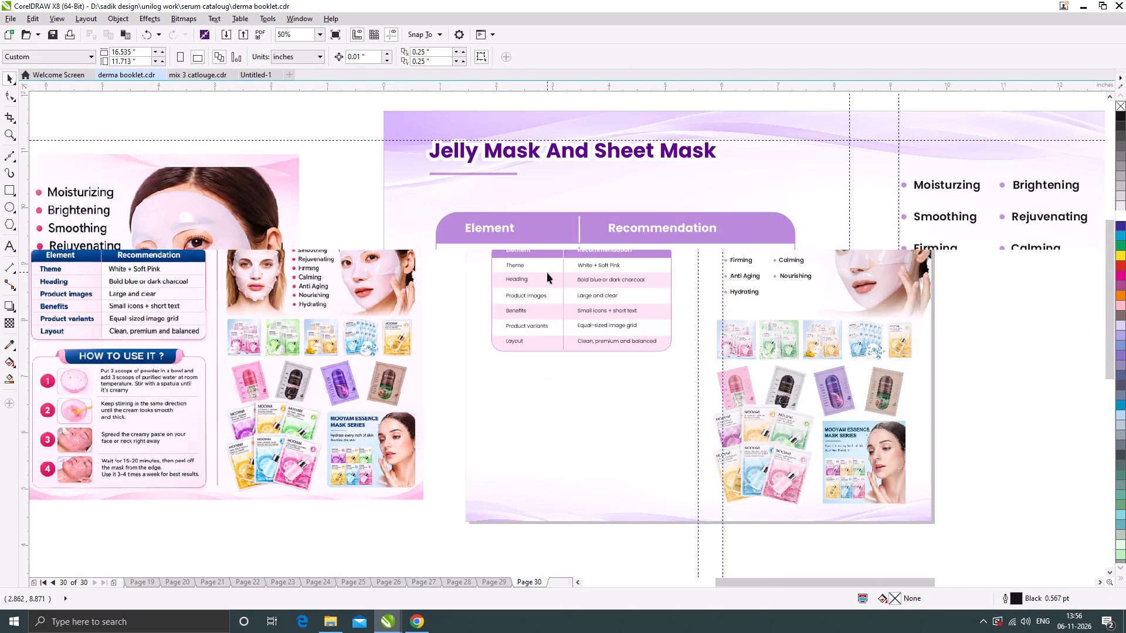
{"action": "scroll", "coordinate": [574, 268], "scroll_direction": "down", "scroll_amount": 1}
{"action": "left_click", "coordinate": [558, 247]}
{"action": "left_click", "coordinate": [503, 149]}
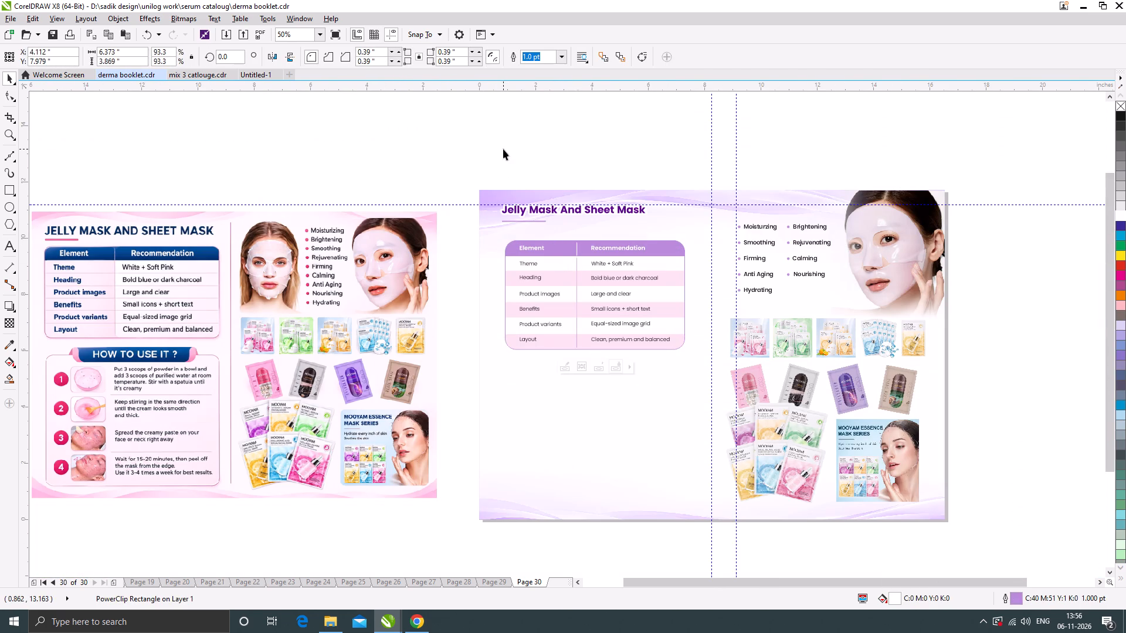
Apply a linear purple-to-white gradient fill to the header band inside the recommendation table's PowerClip.
{"action": "scroll", "coordinate": [554, 247], "scroll_direction": "up", "scroll_amount": 1}
{"action": "scroll", "coordinate": [554, 248], "scroll_direction": "down", "scroll_amount": 1}
{"action": "left_click", "coordinate": [567, 258]}
{"action": "left_click", "coordinate": [568, 169]}
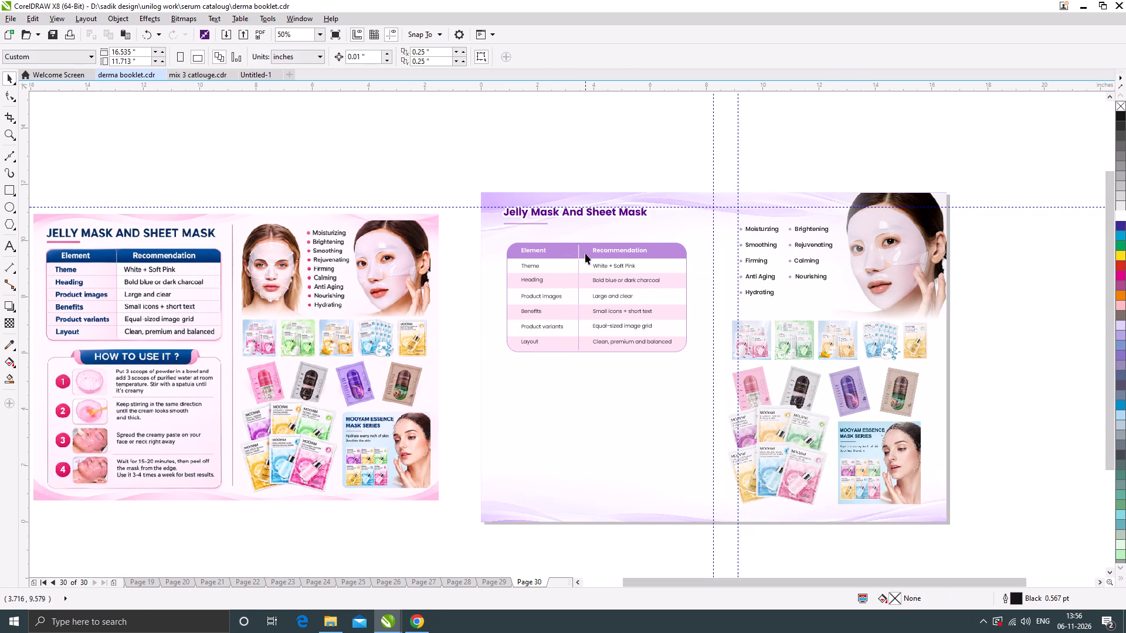
{"action": "scroll", "coordinate": [568, 250], "scroll_direction": "up", "scroll_amount": 1}
{"action": "double_click", "coordinate": [566, 250], "text": "ctrl"}
{"action": "left_click", "coordinate": [559, 250]}
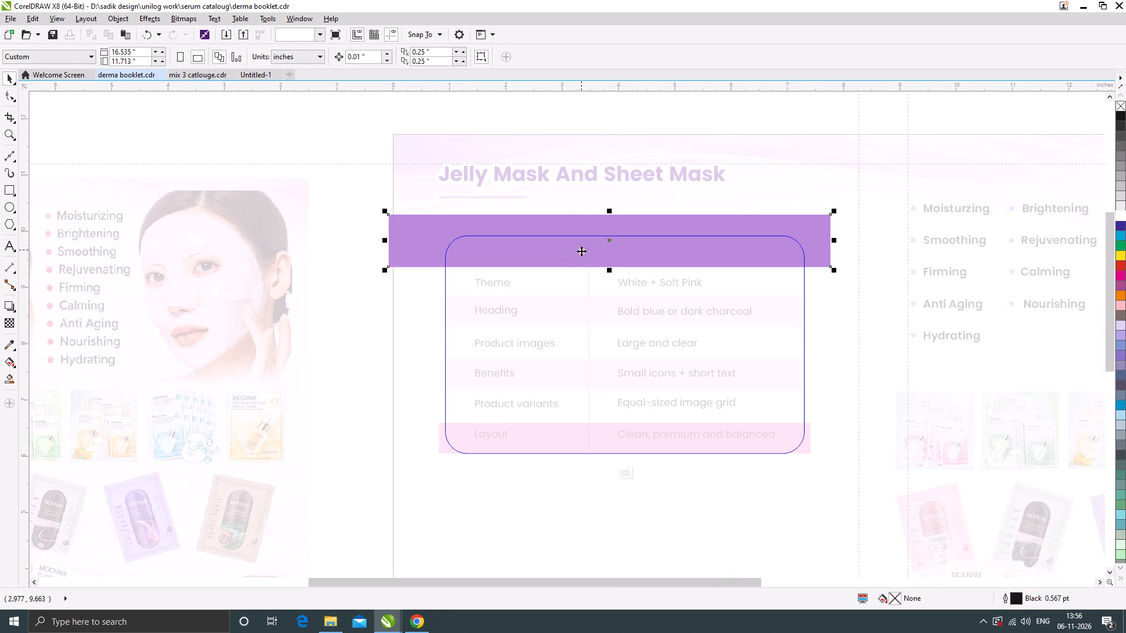
{"action": "left_click", "coordinate": [12, 362]}
{"action": "left_click_drag", "start_coordinate": [521, 257], "coordinate": [876, 211]}
{"action": "left_click", "coordinate": [9, 79]}
{"action": "left_click", "coordinate": [206, 113], "text": "ctrl"}
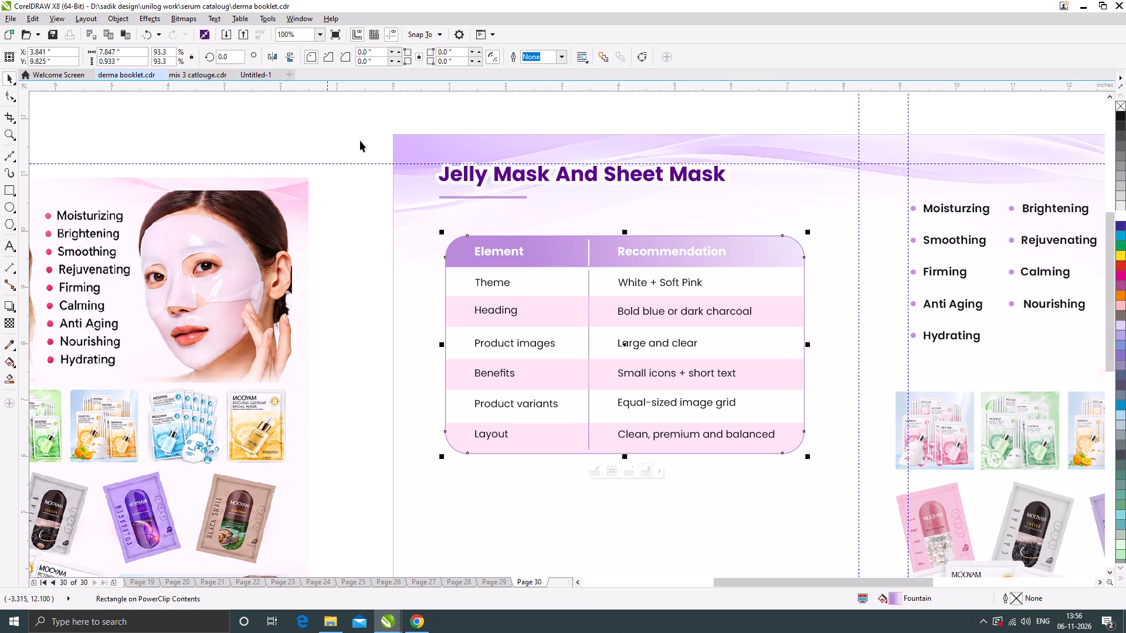
Change the end colour of the header band's gradient to pink C0 M45 Y27 K0.
{"action": "left_click", "coordinate": [552, 246], "text": "ctrl"}
{"action": "left_click", "coordinate": [552, 246]}
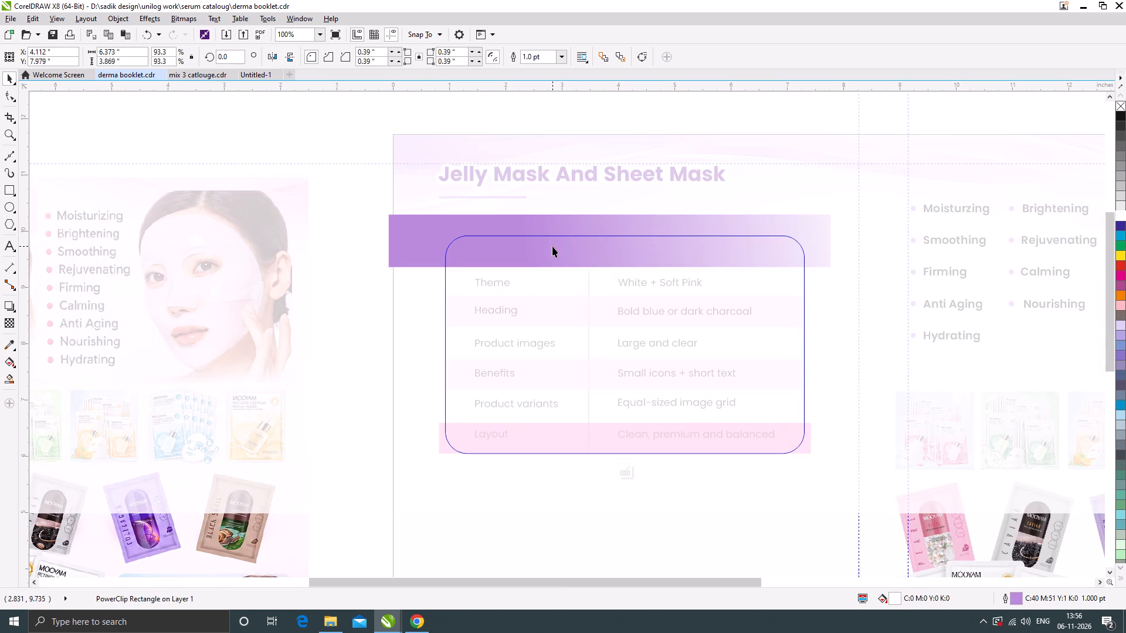
{"action": "left_click", "coordinate": [6, 345]}
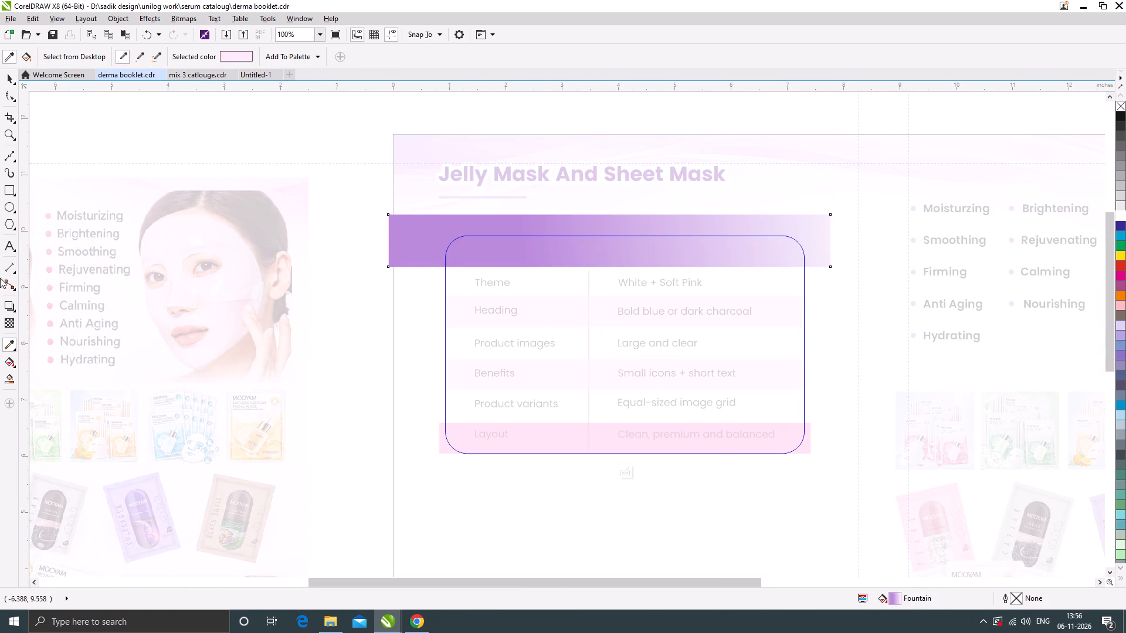
{"action": "left_click", "coordinate": [8, 361]}
{"action": "left_click", "coordinate": [877, 213]}
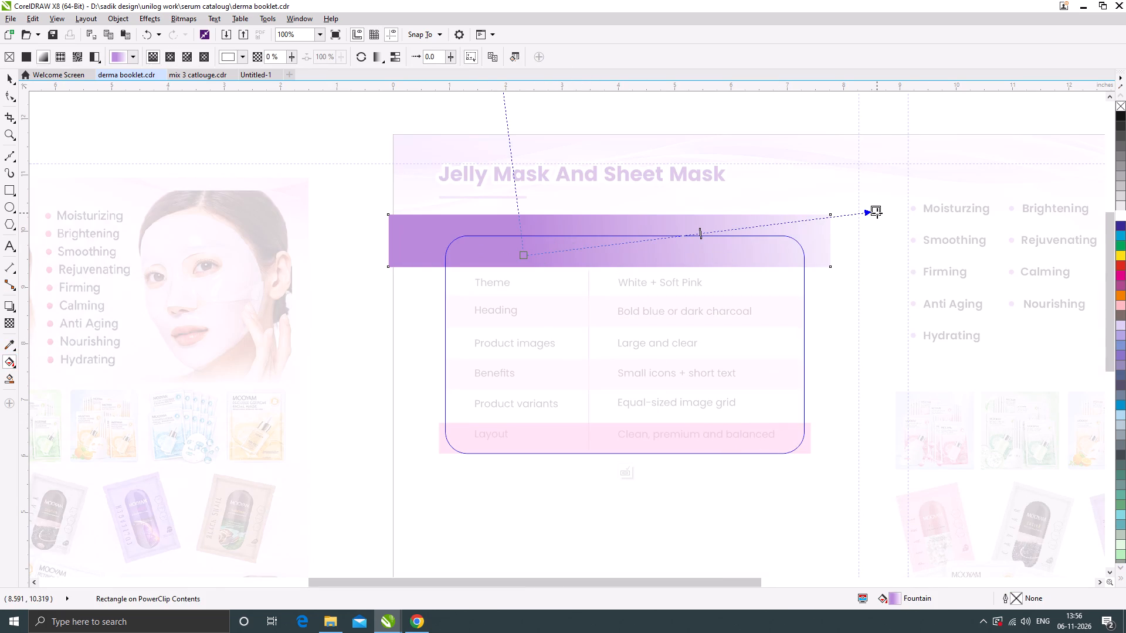
{"action": "left_click", "coordinate": [850, 230]}
{"action": "left_click", "coordinate": [884, 259]}
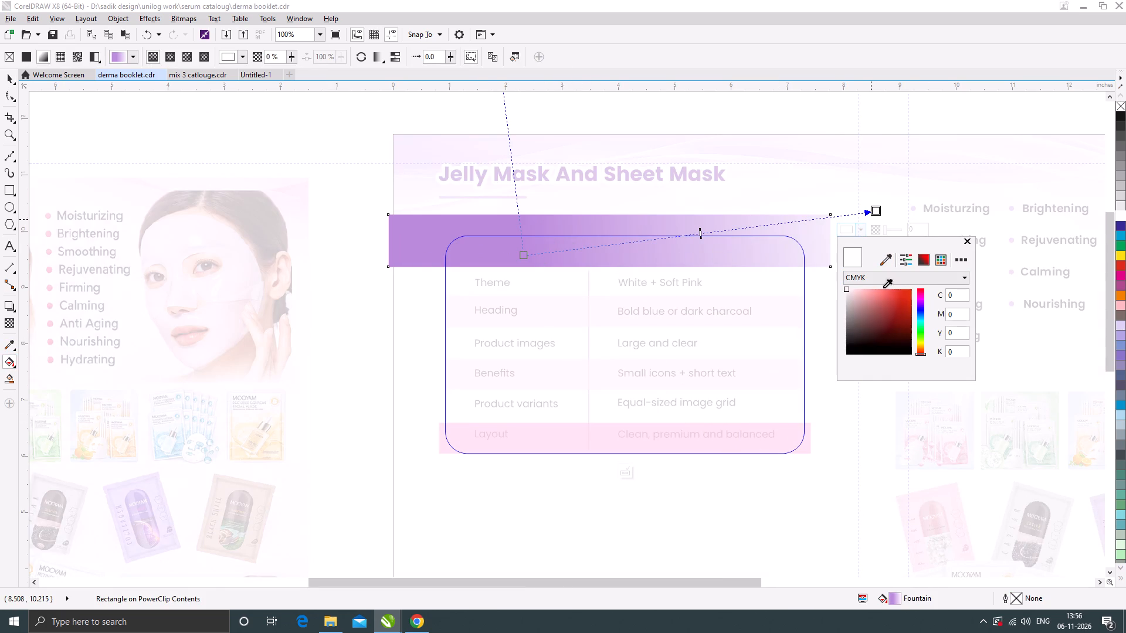
{"action": "left_click", "coordinate": [792, 431]}
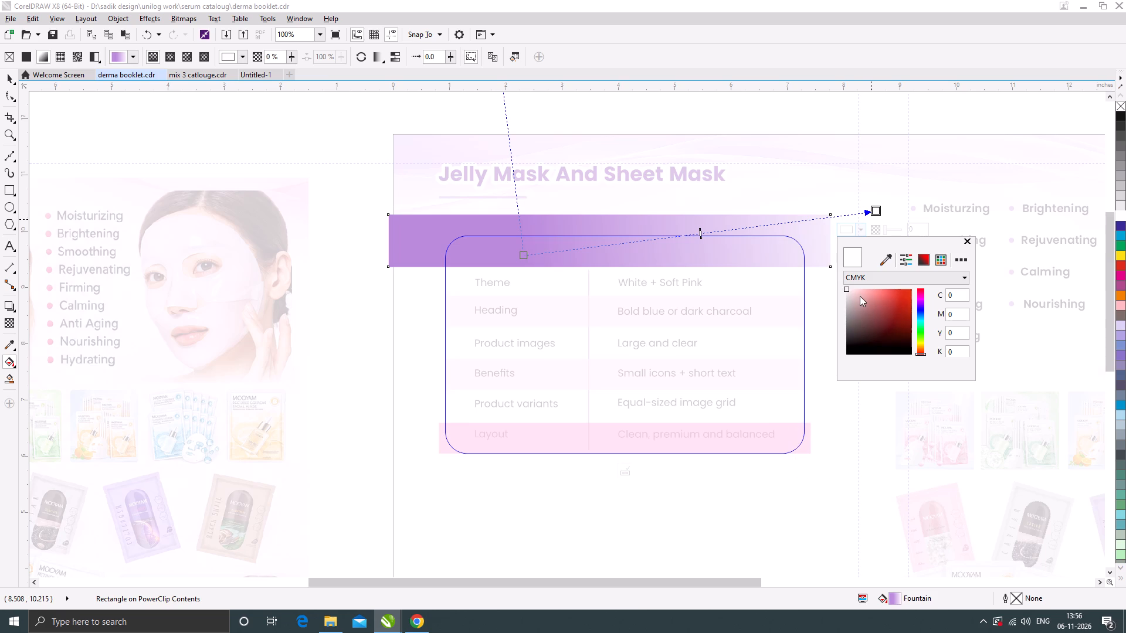
{"action": "left_click", "coordinate": [860, 294]}
{"action": "left_click", "coordinate": [867, 291]}
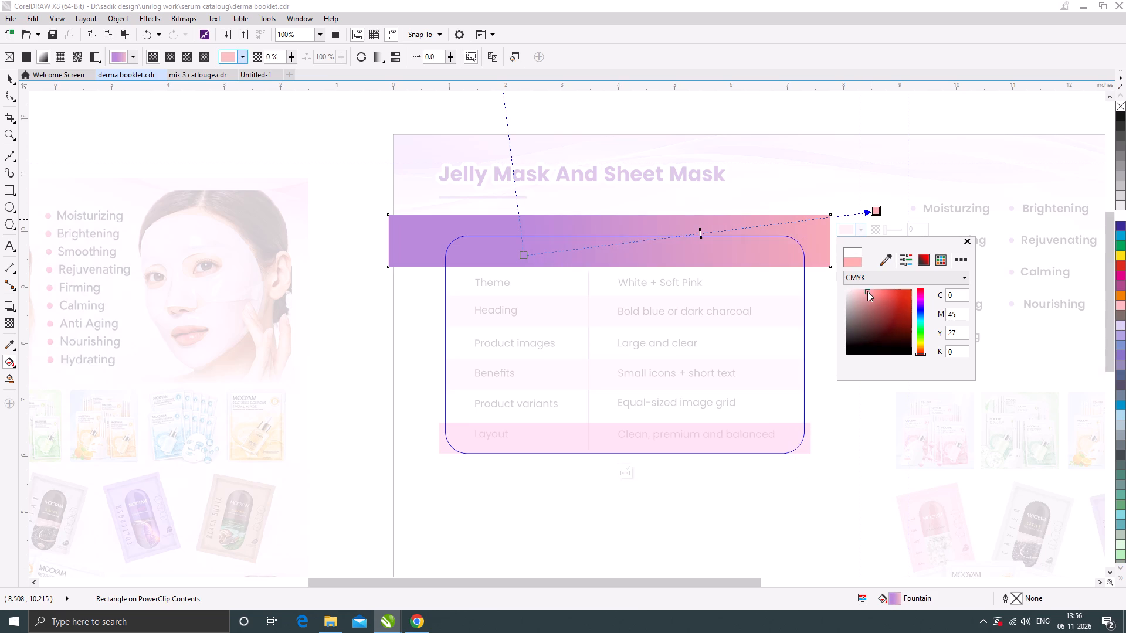
{"action": "left_click", "coordinate": [971, 241]}
Extend the header gradient's pink end farther beyond the band's edge and finish editing the table's PowerClip contents.
{"action": "left_click_drag", "start_coordinate": [877, 209], "coordinate": [920, 214]}
{"action": "left_click_drag", "start_coordinate": [927, 212], "coordinate": [976, 214]}
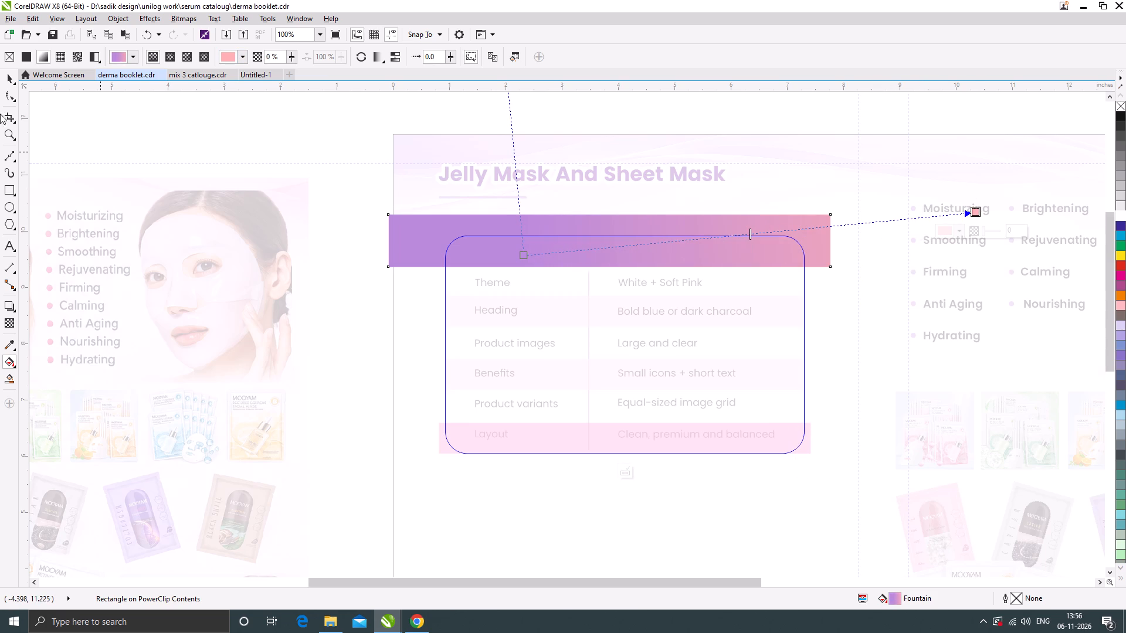
{"action": "left_click", "coordinate": [8, 77]}
{"action": "left_click", "coordinate": [119, 100], "text": "ctrl"}
{"action": "scroll", "coordinate": [646, 227], "scroll_direction": "down", "scroll_amount": 1}
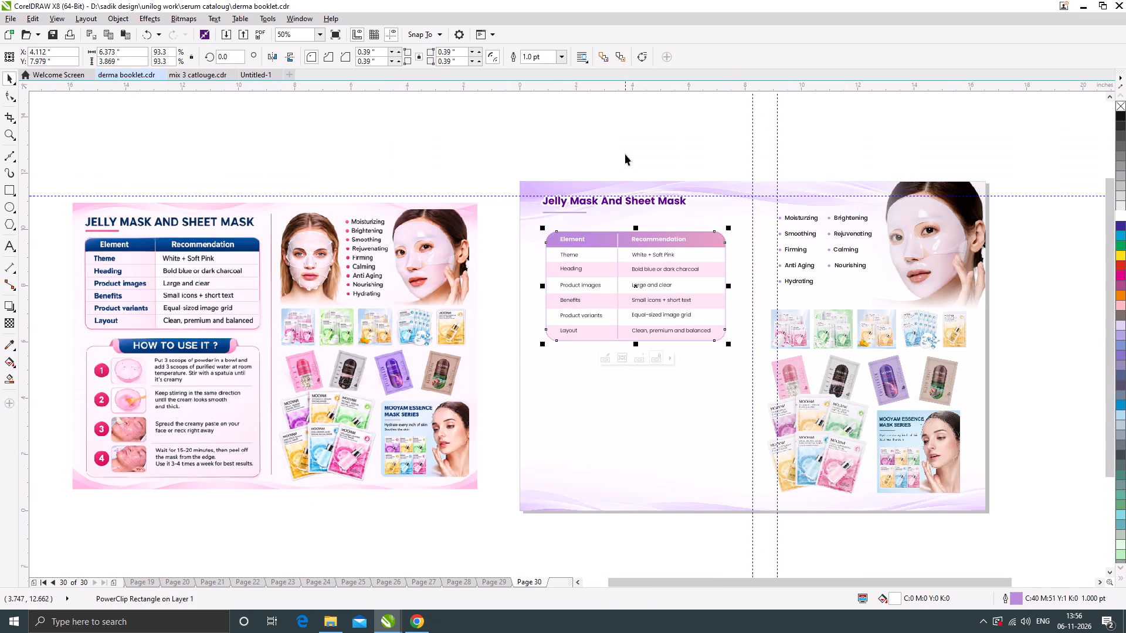
{"action": "left_click", "coordinate": [625, 154]}
{"action": "left_click", "coordinate": [625, 156]}
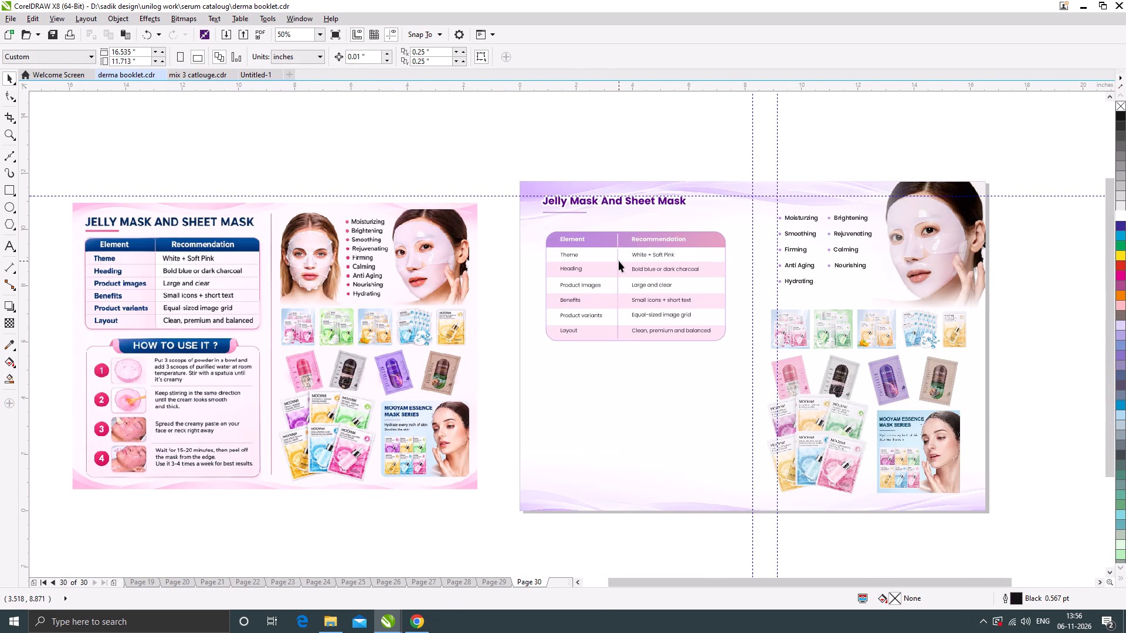
{"action": "scroll", "coordinate": [619, 261], "scroll_direction": "up", "scroll_amount": 1}
{"action": "scroll", "coordinate": [608, 251], "scroll_direction": "down", "scroll_amount": 1}
{"action": "left_click", "coordinate": [552, 139]}
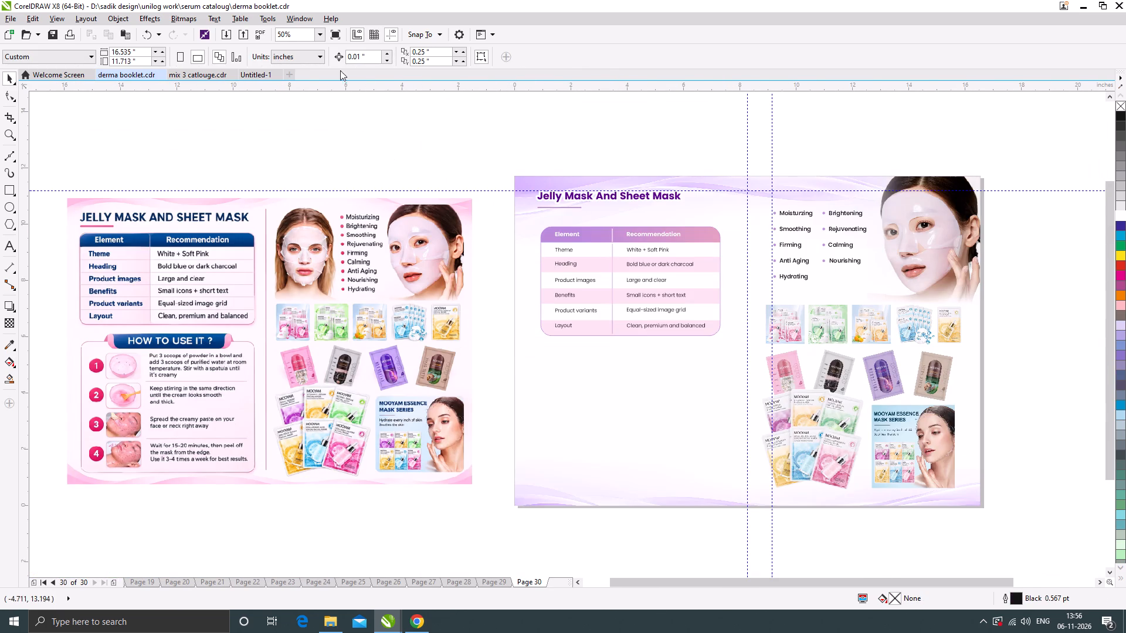
Copy the How To Use It block and adjoining jelly mask items from mix 3 catlouge.cdr page 32 into derma booklet.cdr, beside the reference.
{"action": "left_click", "coordinate": [185, 75]}
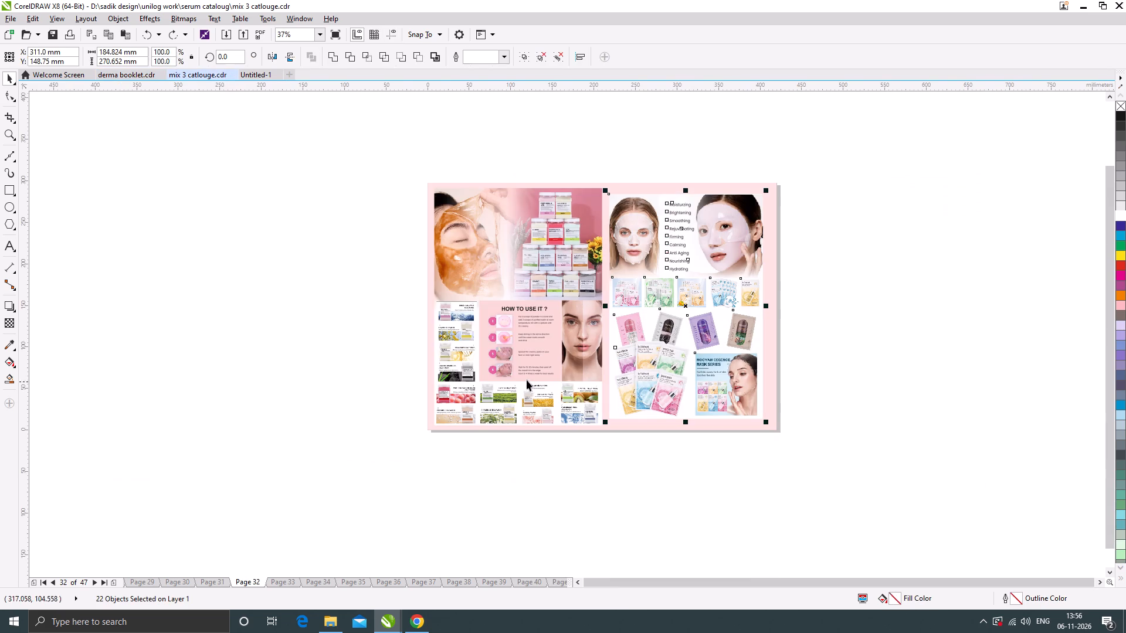
{"action": "scroll", "coordinate": [517, 359], "scroll_direction": "up", "scroll_amount": 1}
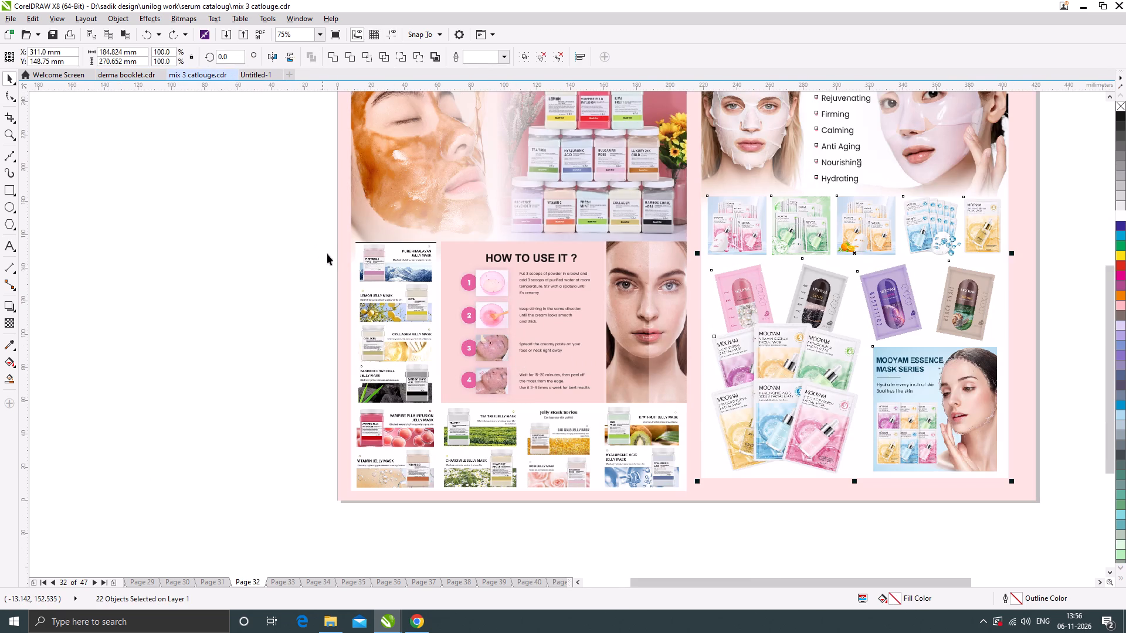
{"action": "scroll", "coordinate": [490, 344], "scroll_direction": "up", "scroll_amount": 1}
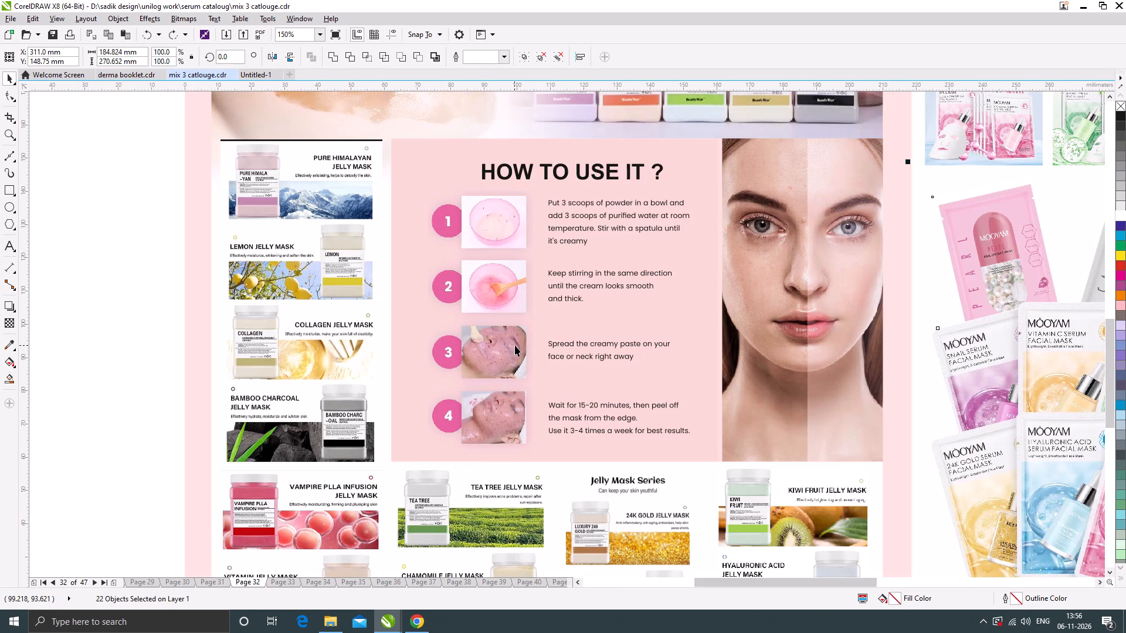
{"action": "left_click_drag", "start_coordinate": [111, 127], "coordinate": [764, 489]}
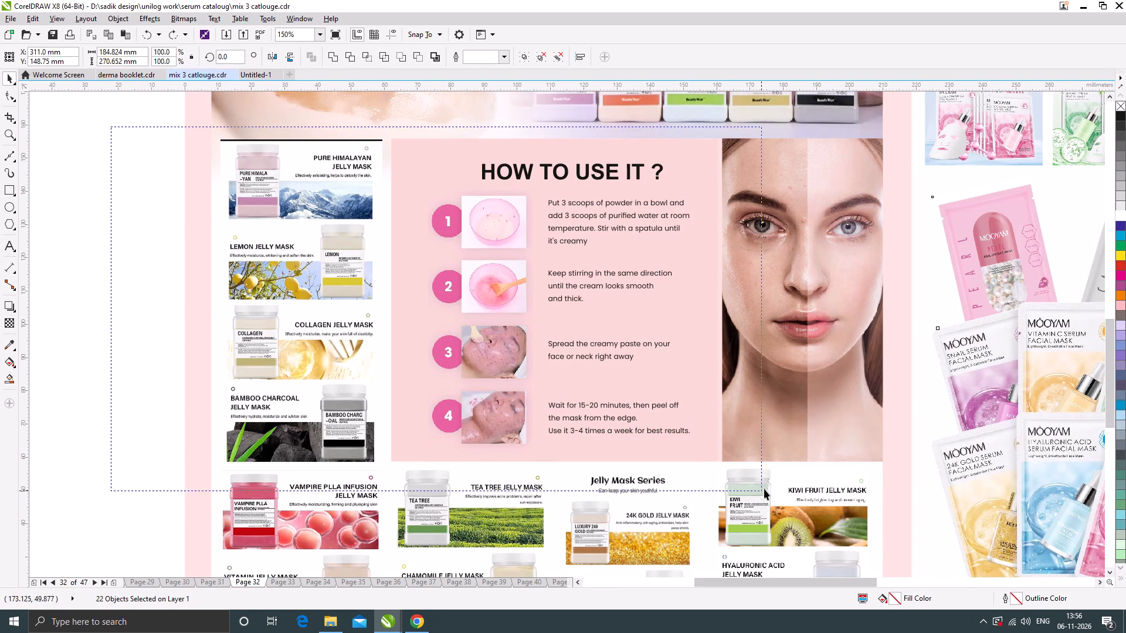
{"action": "left_click_drag", "start_coordinate": [764, 489], "coordinate": [768, 485]}
{"action": "key", "text": "ctrl+c"}
{"action": "left_click", "coordinate": [113, 74]}
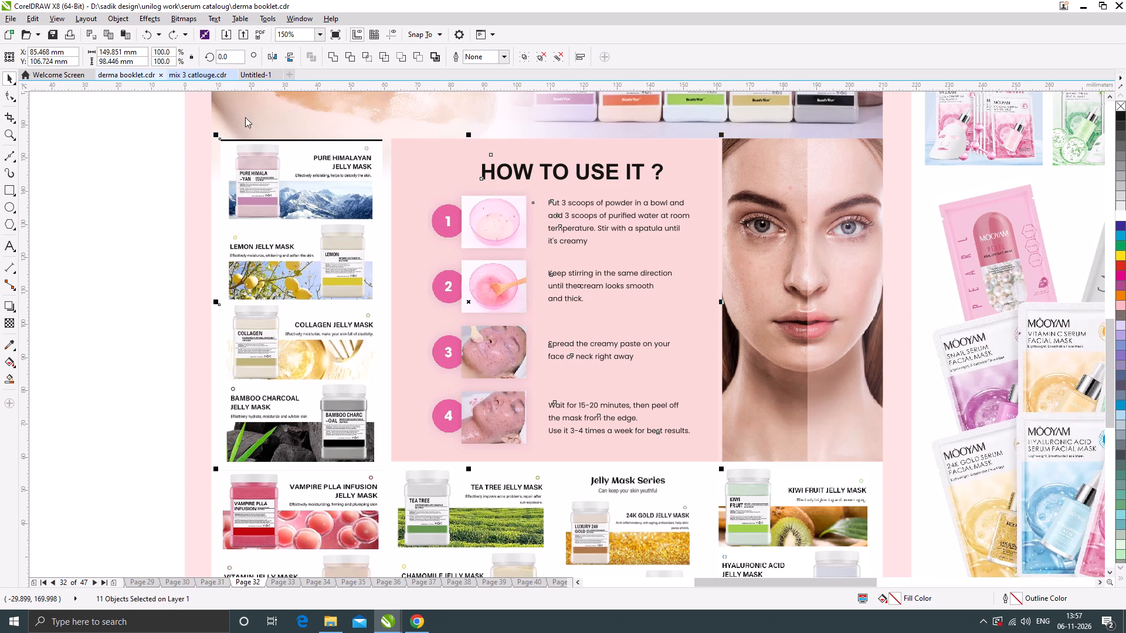
{"action": "scroll", "coordinate": [645, 312], "scroll_direction": "down", "scroll_amount": 1}
{"action": "key", "text": "ctrl+v"}
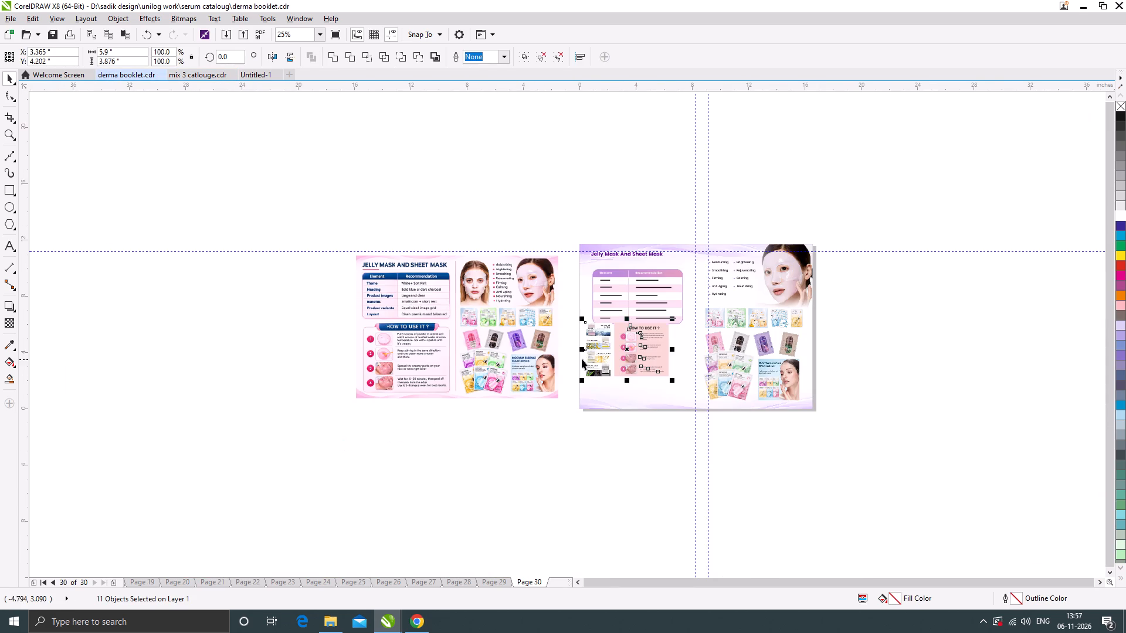
{"action": "left_click_drag", "start_coordinate": [624, 344], "coordinate": [285, 344]}
{"action": "scroll", "coordinate": [286, 343], "scroll_direction": "up", "scroll_amount": 2}
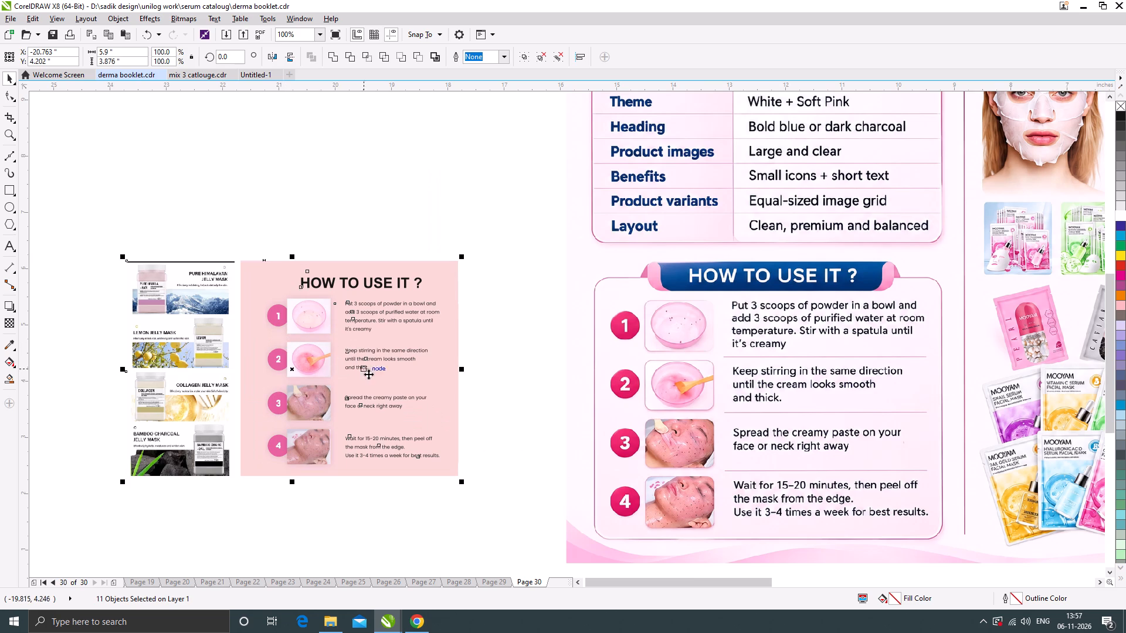
{"action": "left_click", "coordinate": [494, 382]}
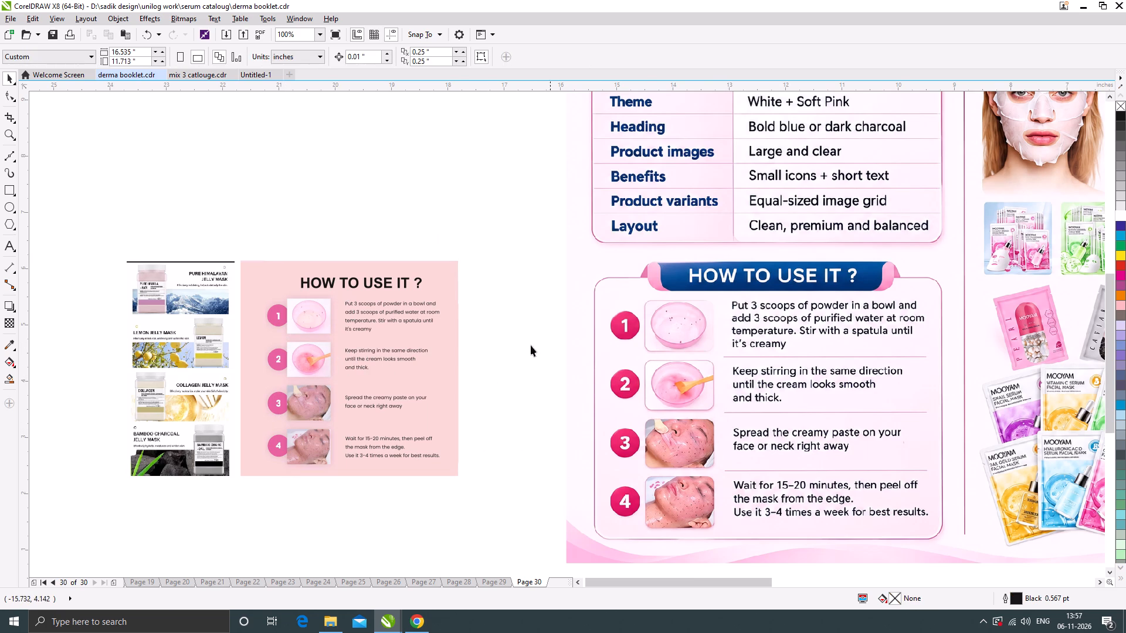
Copy the purple-to-pink header band out of the table's PowerClip and place the copy just below the table.
{"action": "scroll", "coordinate": [387, 339], "scroll_direction": "down", "scroll_amount": 1}
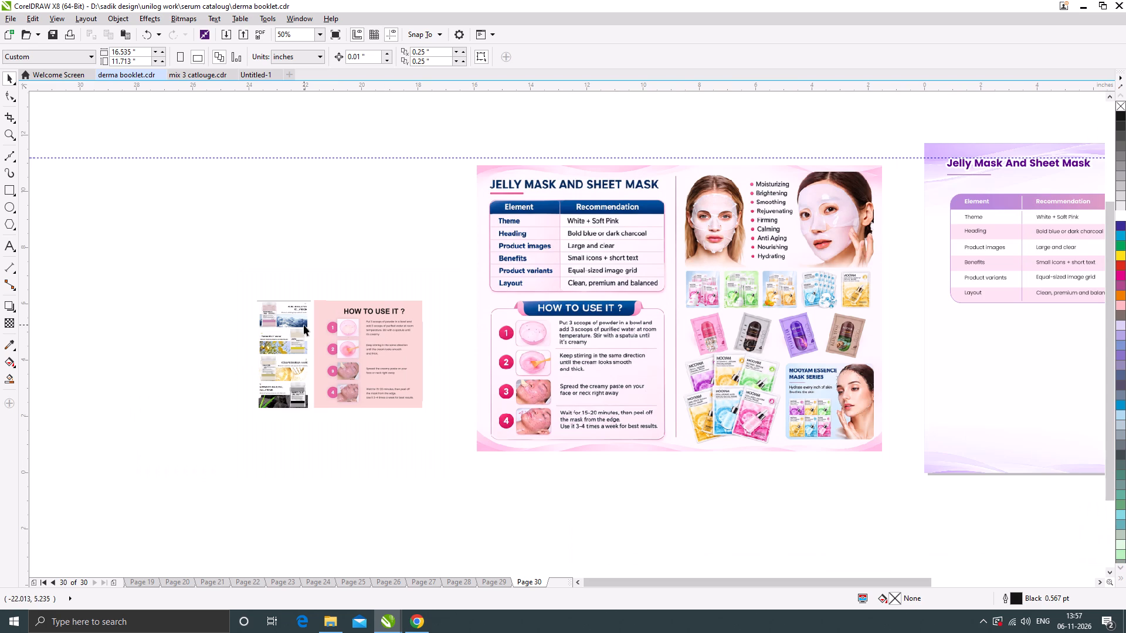
{"action": "scroll", "coordinate": [304, 325], "scroll_direction": "down", "scroll_amount": 1}
{"action": "scroll", "coordinate": [602, 341], "scroll_direction": "up", "scroll_amount": 1}
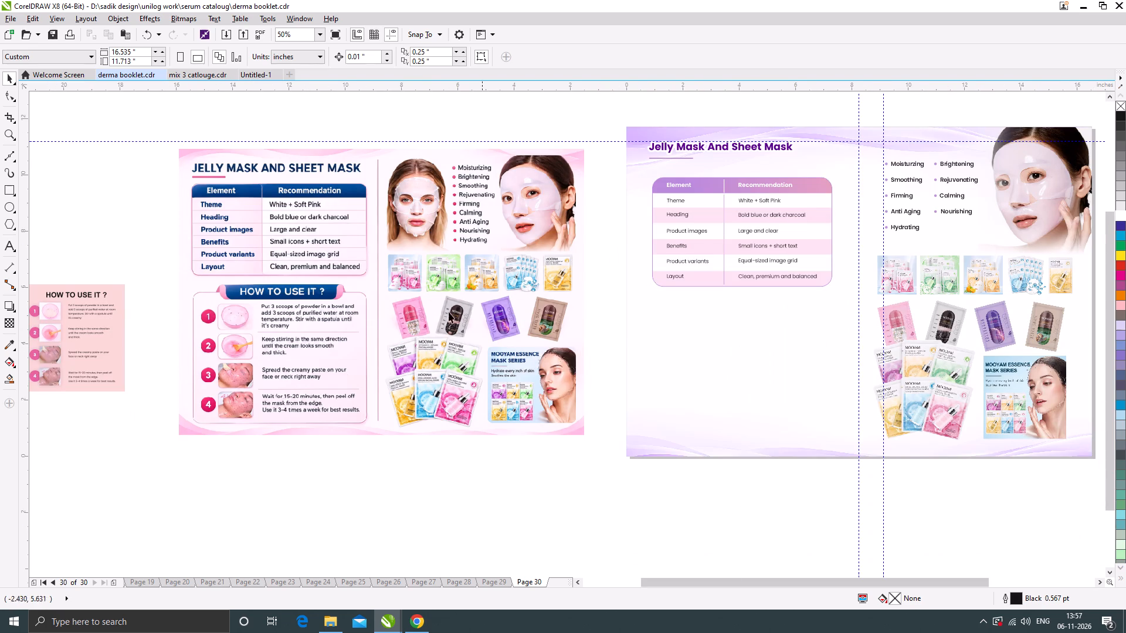
{"action": "left_click", "coordinate": [823, 188]}
{"action": "left_click", "coordinate": [815, 187], "text": "ctrl"}
{"action": "left_click", "coordinate": [813, 186]}
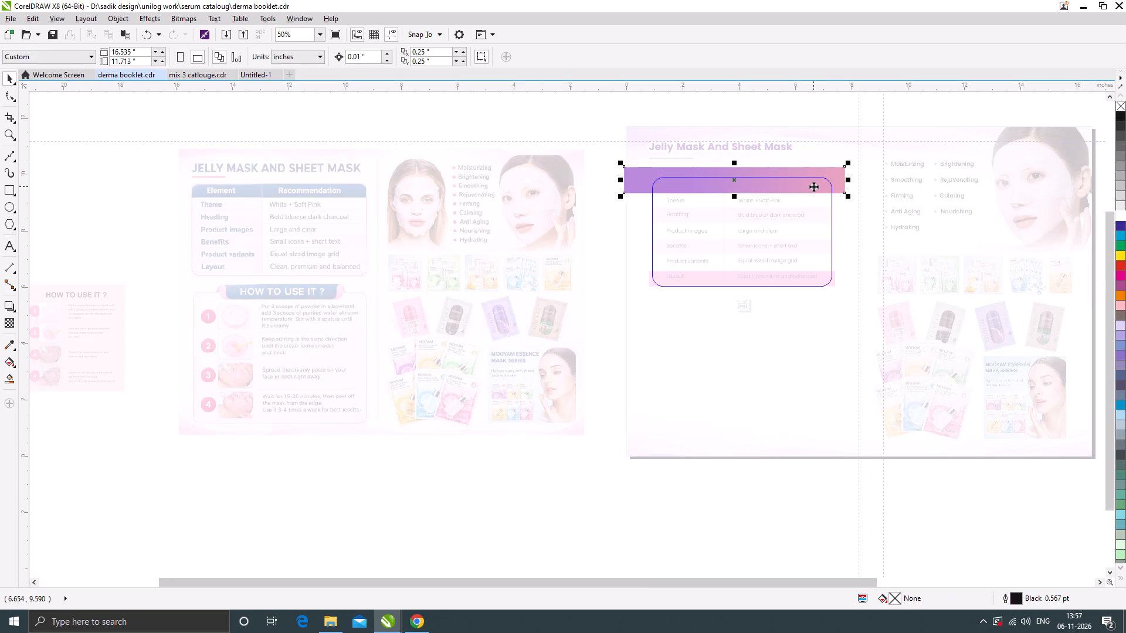
{"action": "key", "text": "ctrl+c"}
{"action": "left_click", "coordinate": [750, 506], "text": "ctrl"}
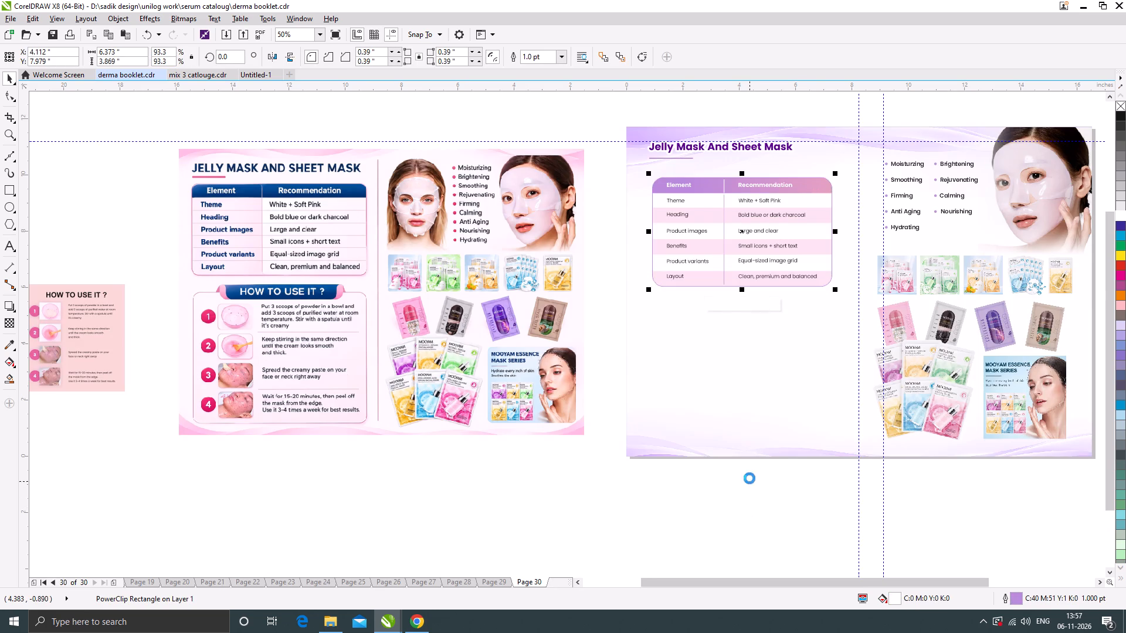
{"action": "key", "text": "ctrl+v"}
{"action": "left_click_drag", "start_coordinate": [801, 176], "coordinate": [801, 304]}
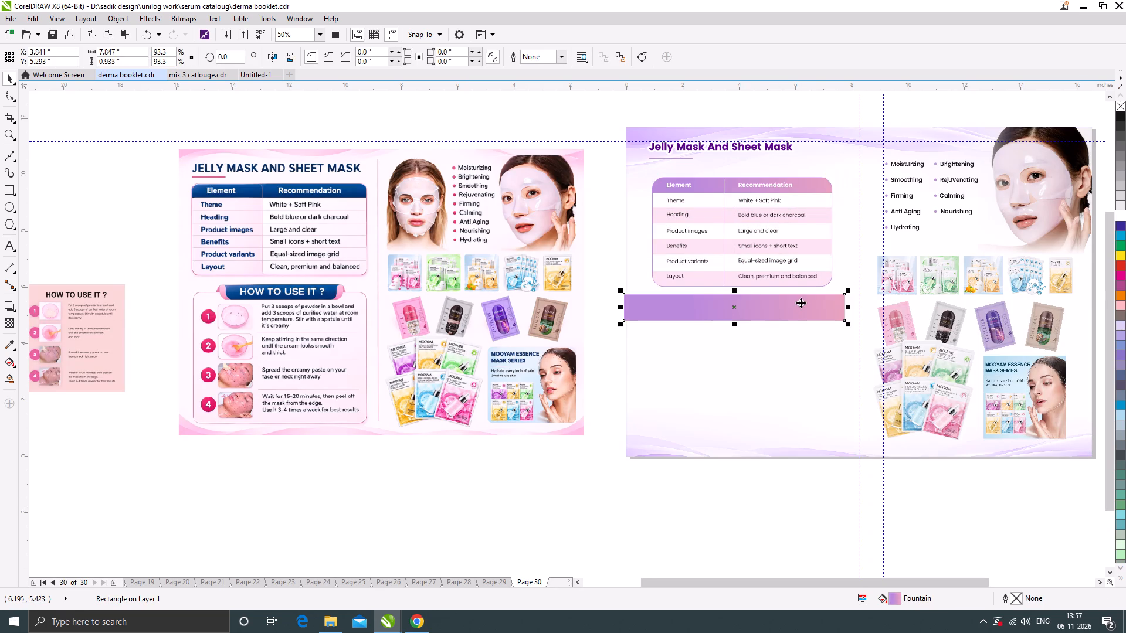
Fully round the copied band's corners and scale it proportionally to a pill about 4.17 in wide and 0.5 in high.
{"action": "left_click", "coordinate": [7, 94]}
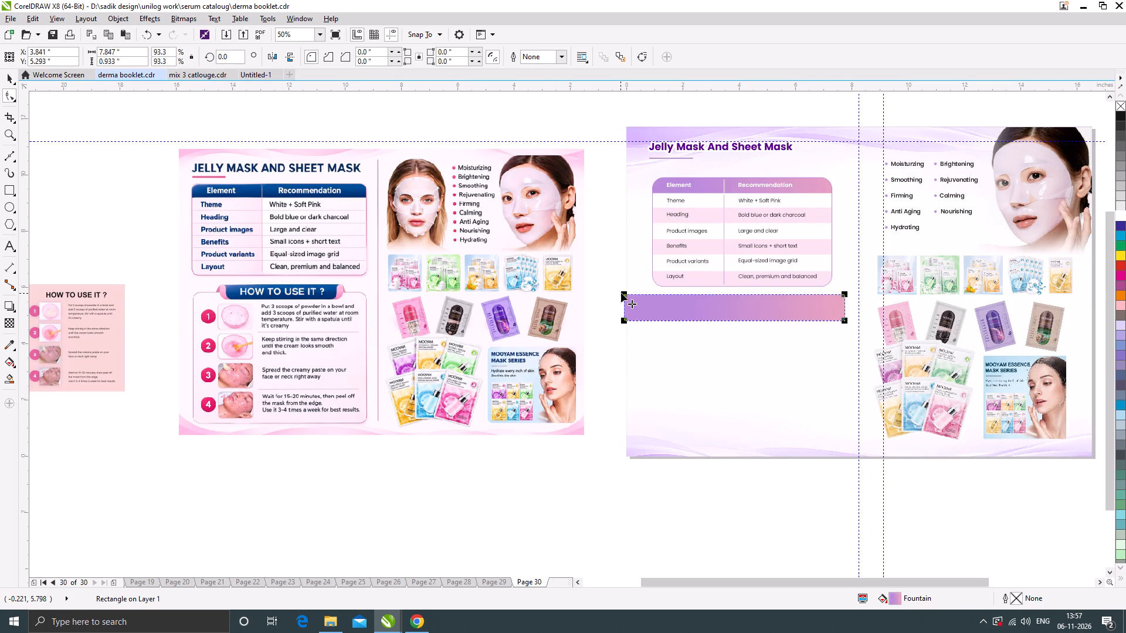
{"action": "left_click_drag", "start_coordinate": [623, 293], "coordinate": [718, 307]}
{"action": "left_click", "coordinate": [9, 79]}
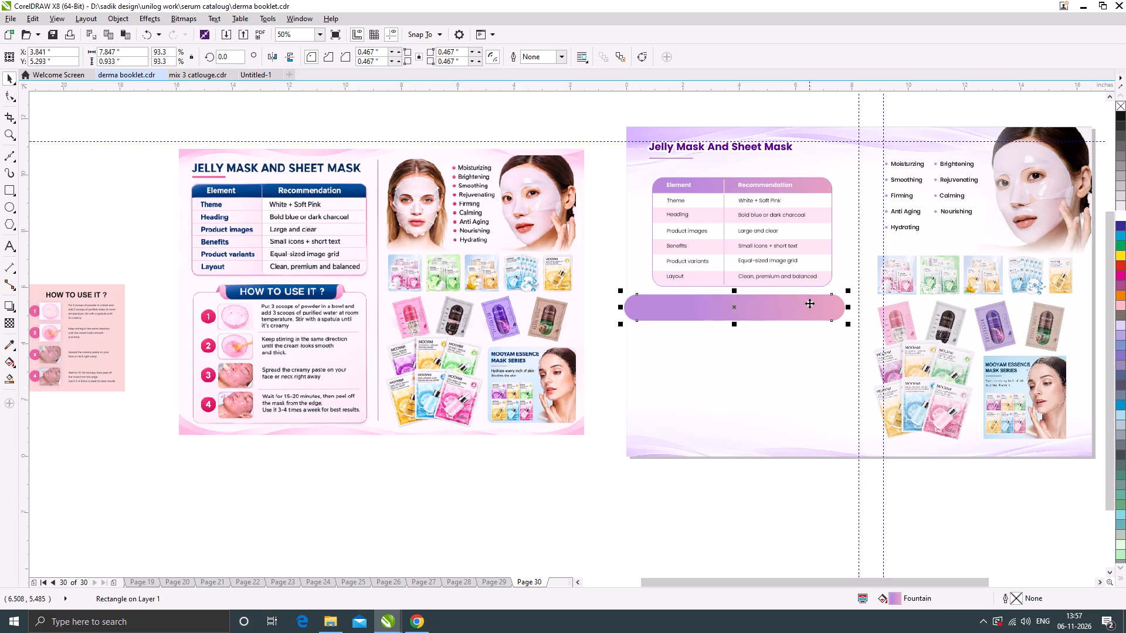
{"action": "left_click_drag", "start_coordinate": [850, 292], "coordinate": [799, 289]}
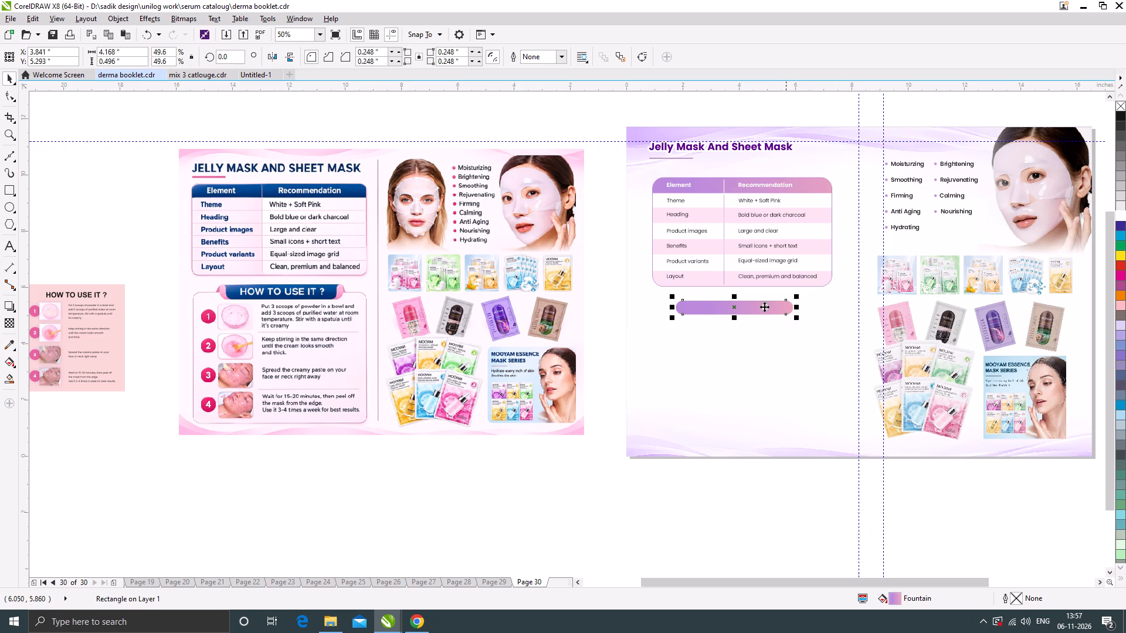
Centre the gradient pill horizontally under the recommendation table.
{"action": "left_click", "coordinate": [813, 284], "text": "shift"}
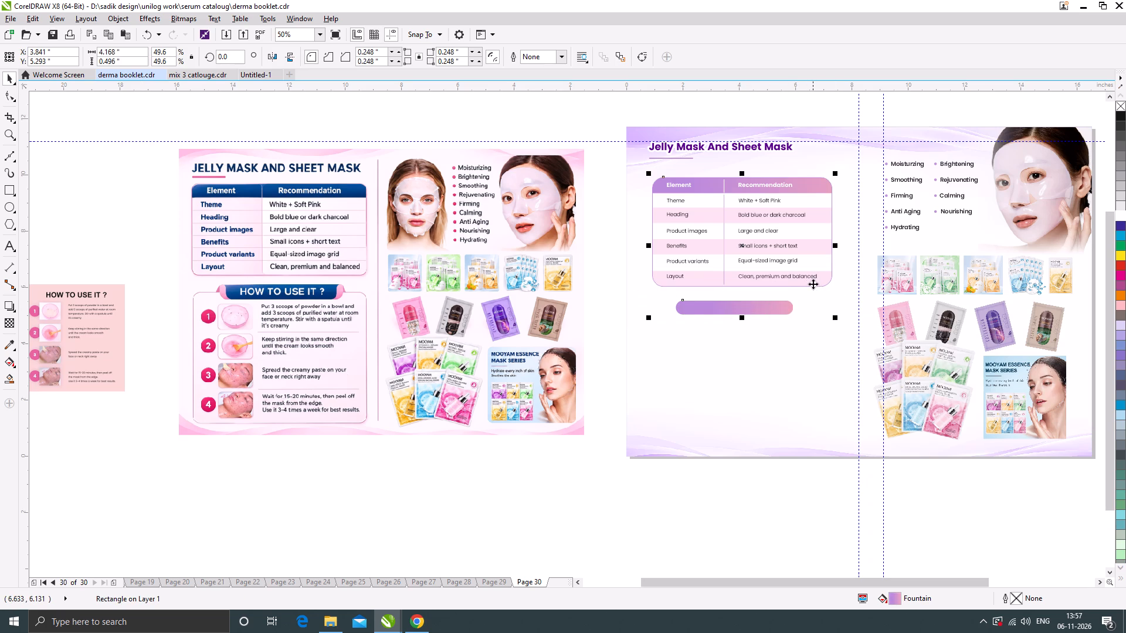
{"action": "key", "text": "c"}
{"action": "left_click", "coordinate": [768, 491]}
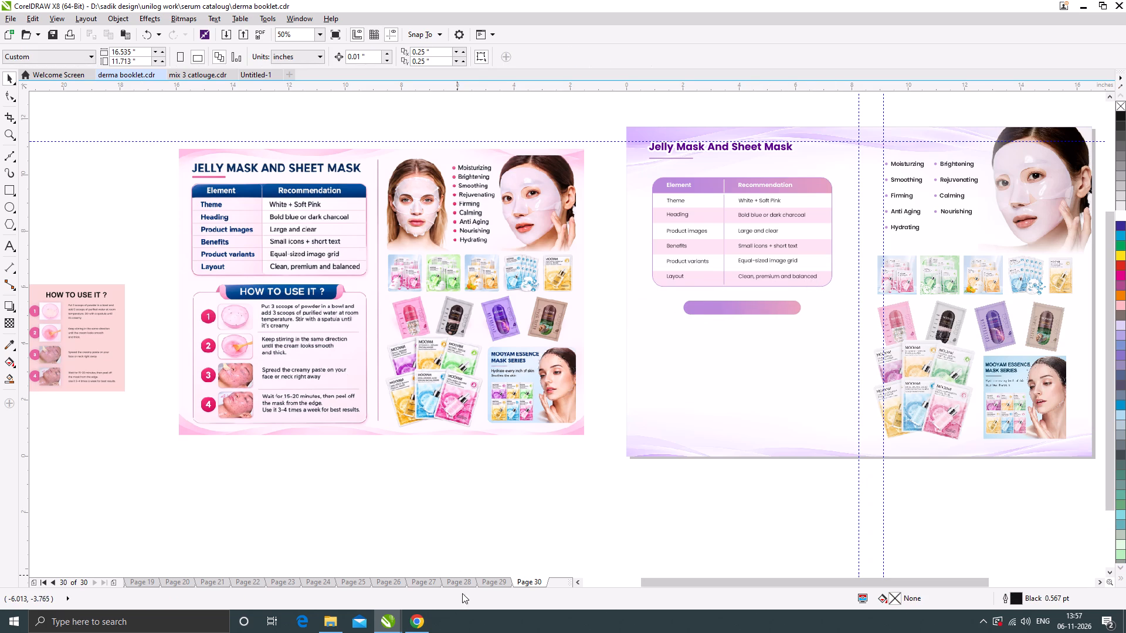
Switch to Chrome to check the table in the Booklet Changes document, and return to the booklet layout.
{"action": "left_click", "coordinate": [419, 621]}
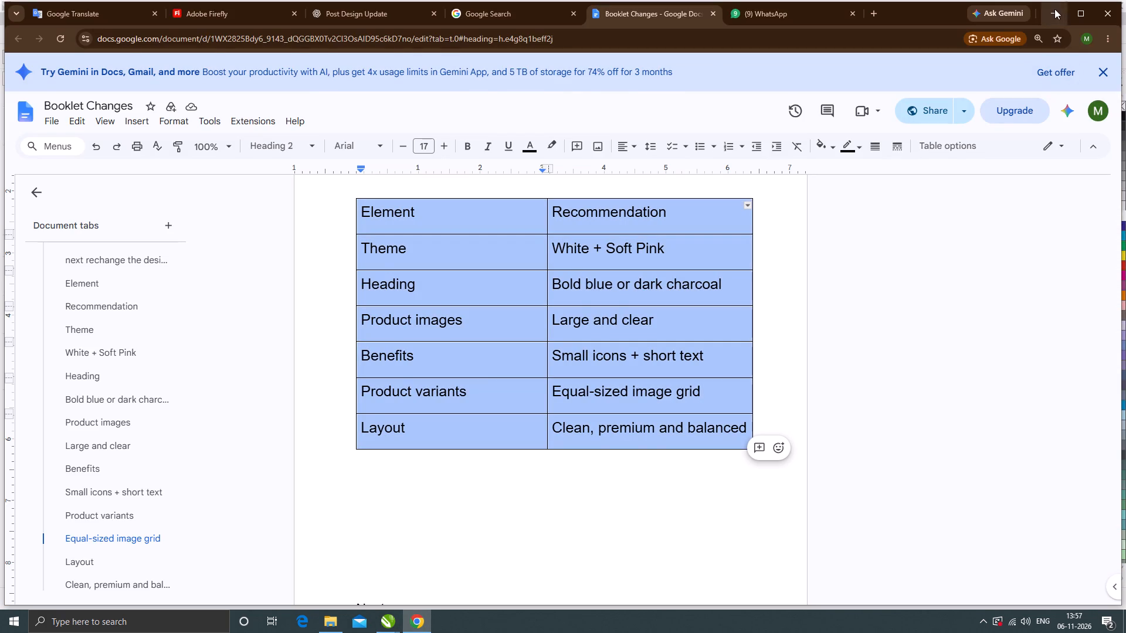
{"action": "left_click", "coordinate": [1054, 9]}
In mix 3 catlouge.cdr, frame the HOW TO USE IT ? panel on page 32 and take a screenshot of its full-screen preview.
{"action": "scroll", "coordinate": [487, 387], "scroll_direction": "down", "scroll_amount": 1}
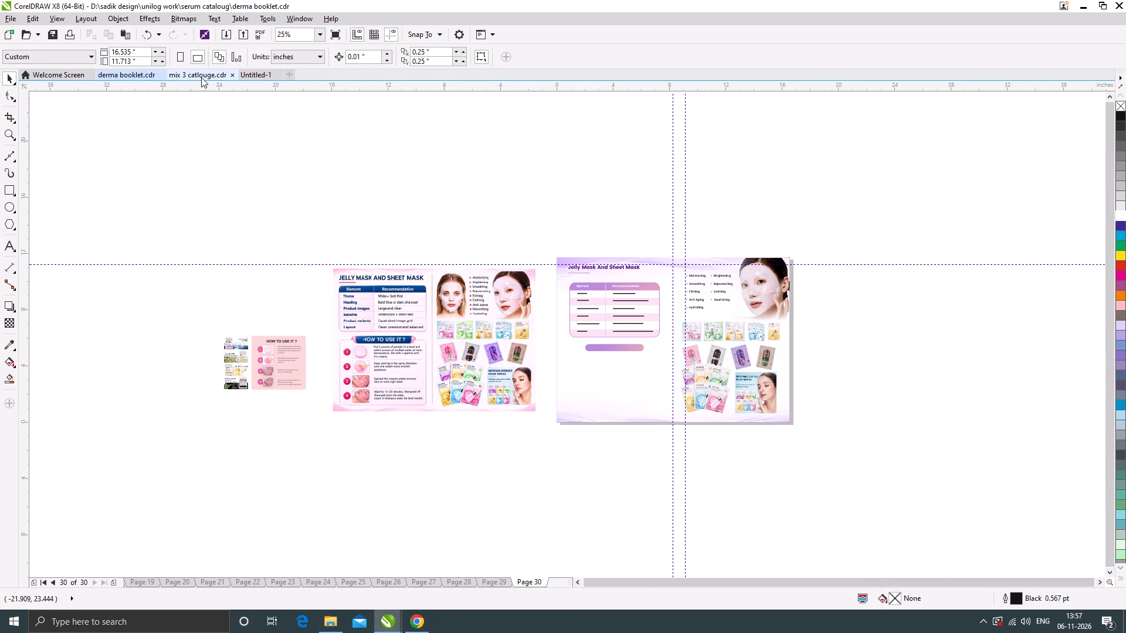
{"action": "left_click", "coordinate": [201, 77]}
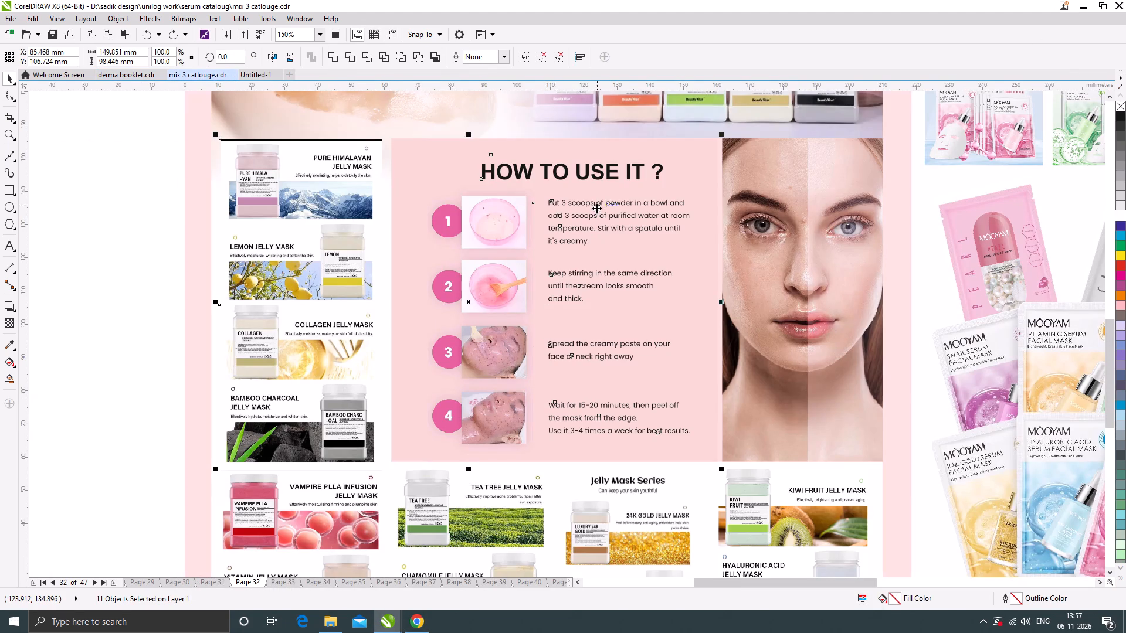
{"action": "scroll", "coordinate": [596, 208], "scroll_direction": "up", "scroll_amount": 1}
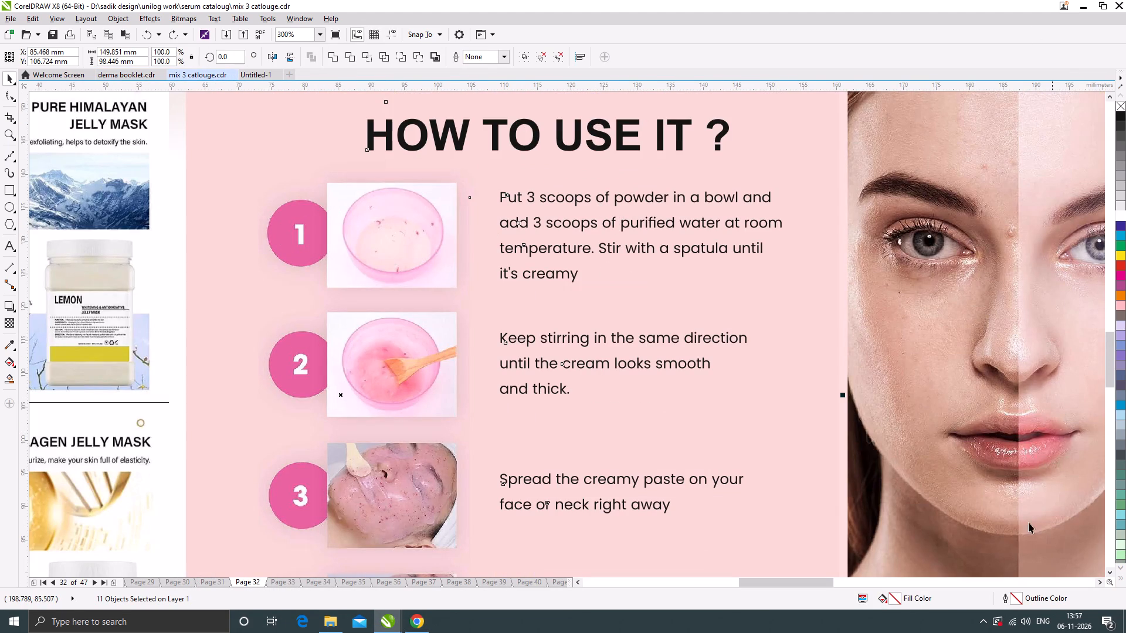
{"action": "left_click", "coordinate": [798, 458]}
{"action": "scroll", "coordinate": [649, 326], "scroll_direction": "down", "scroll_amount": 1}
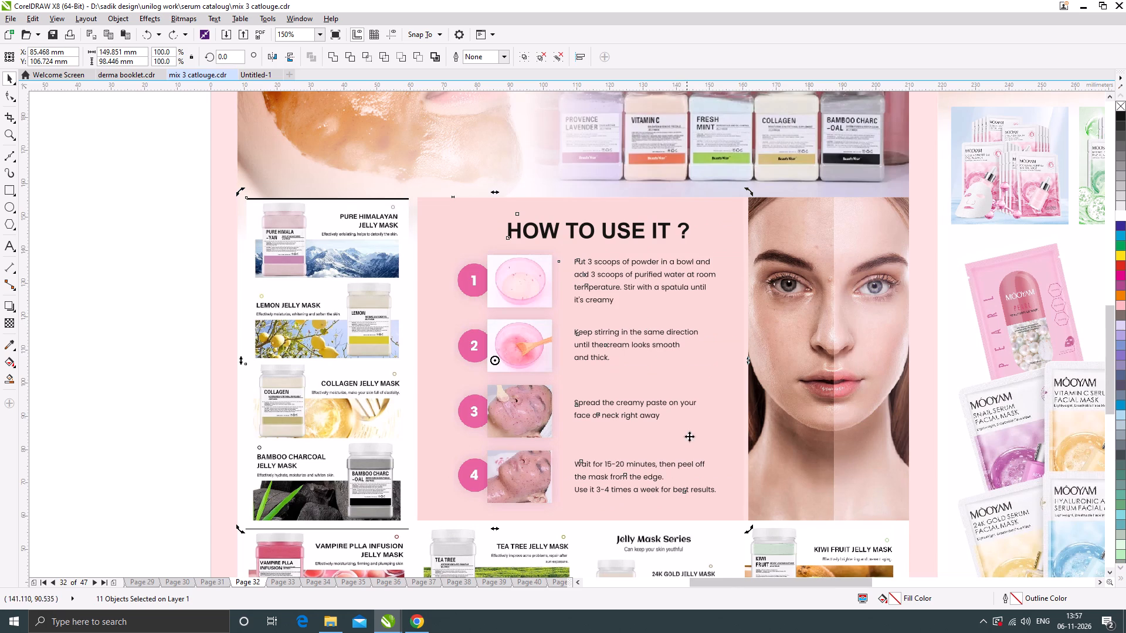
{"action": "left_click", "coordinate": [9, 132]}
{"action": "left_click_drag", "start_coordinate": [450, 212], "coordinate": [700, 403]}
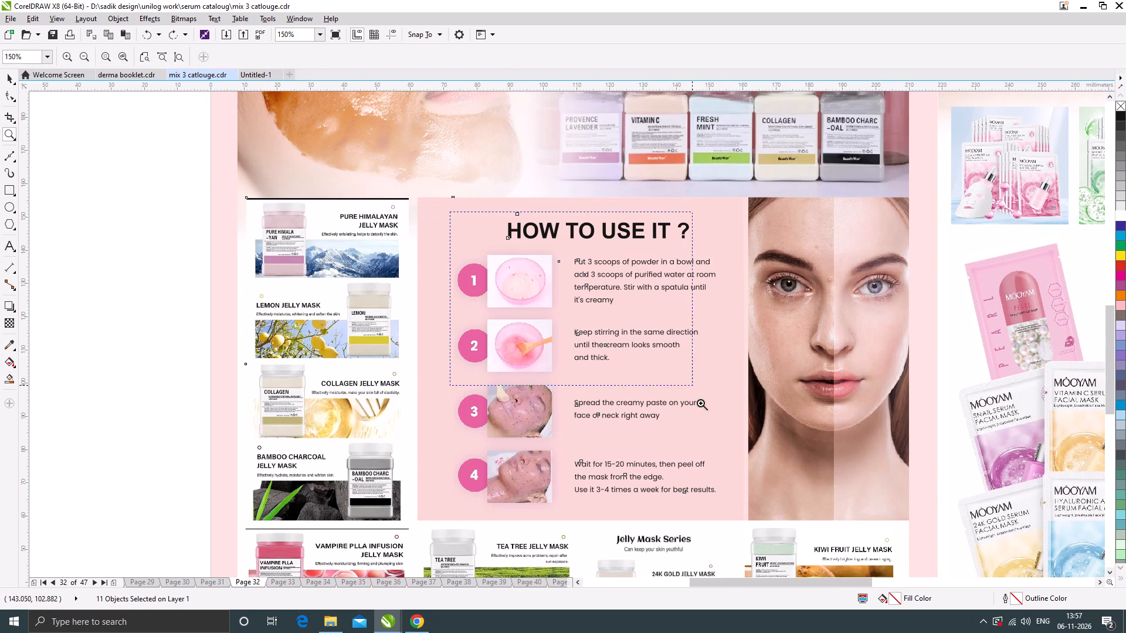
{"action": "left_click_drag", "start_coordinate": [700, 403], "coordinate": [731, 512]}
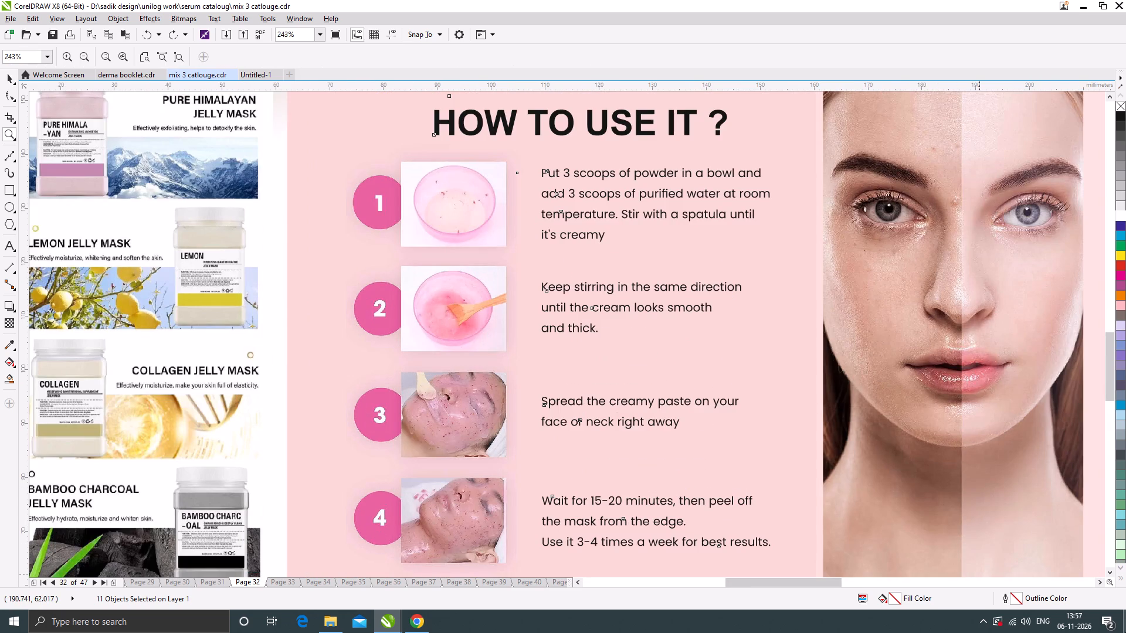
{"action": "key", "text": "F9"}
{"action": "key", "text": "Print"}
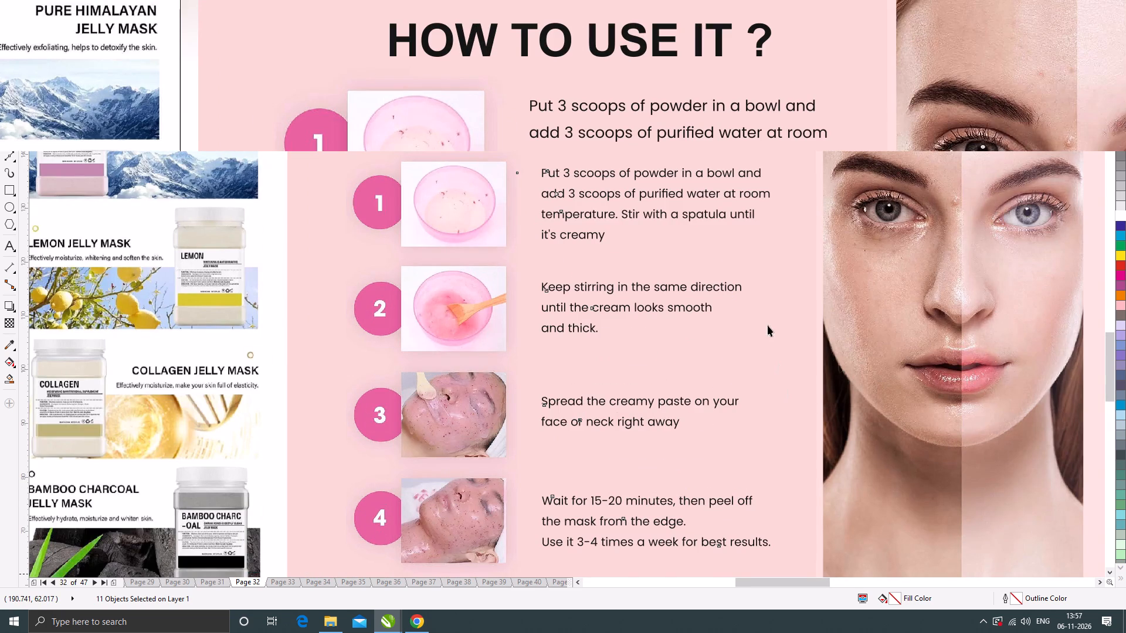
{"action": "left_click", "coordinate": [768, 325]}
{"action": "scroll", "coordinate": [582, 290], "scroll_direction": "down", "scroll_amount": 1}
Switch to Chrome and run a Google image search with the captured HOW TO USE IT ? panel.
{"action": "left_click", "coordinate": [422, 627]}
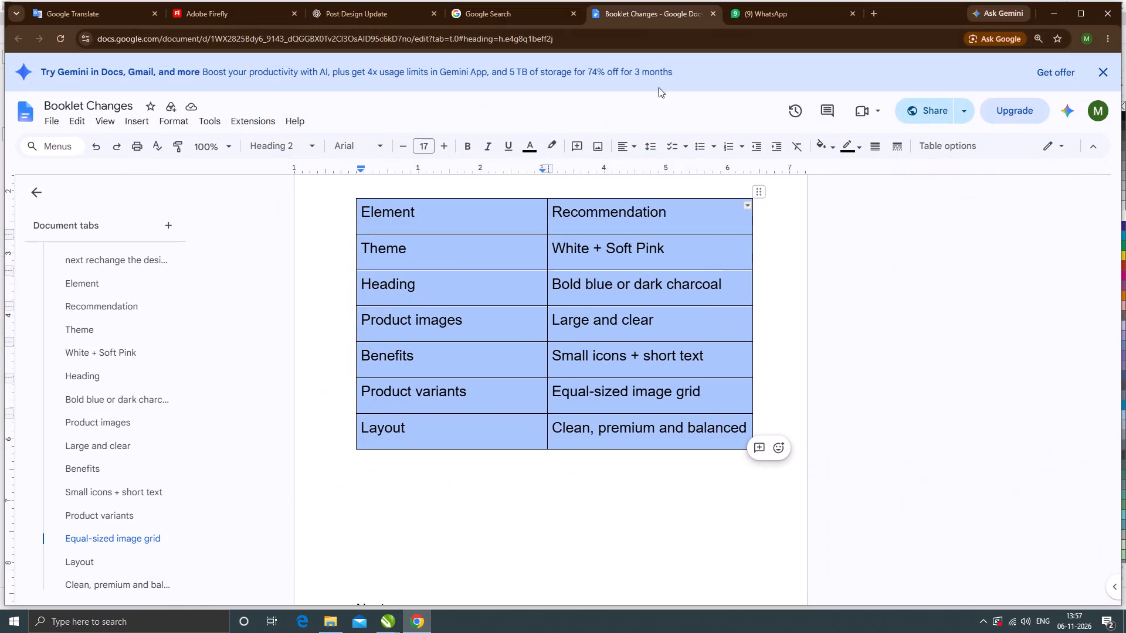
{"action": "left_click", "coordinate": [500, 8]}
{"action": "left_click", "coordinate": [722, 89]}
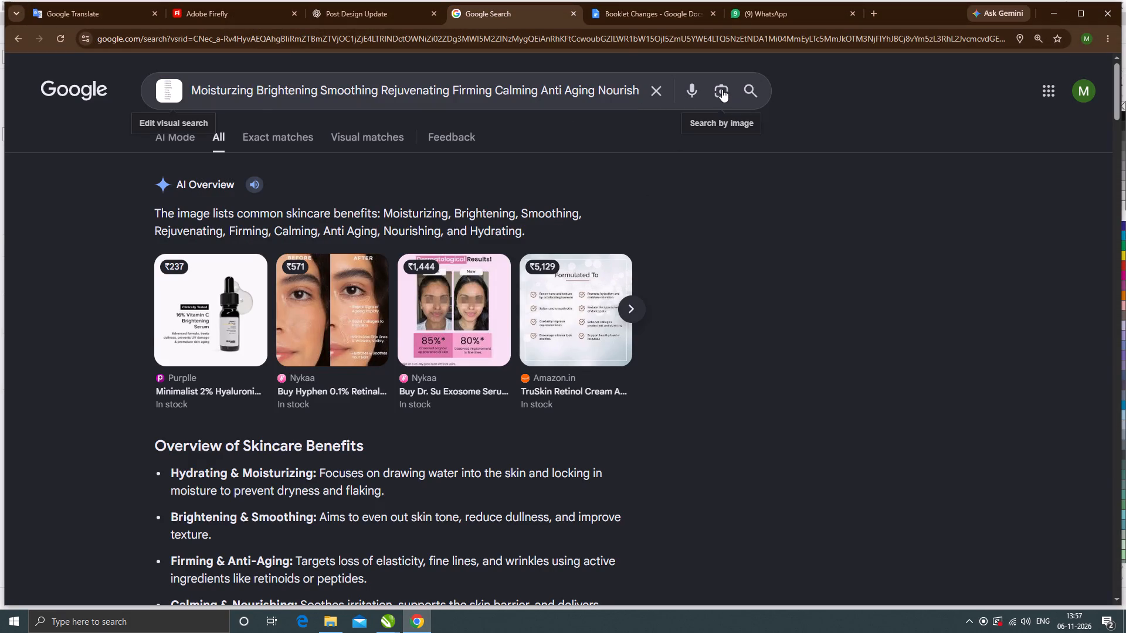
{"action": "left_click", "coordinate": [428, 290]}
{"action": "key", "text": "ctrl+v"}
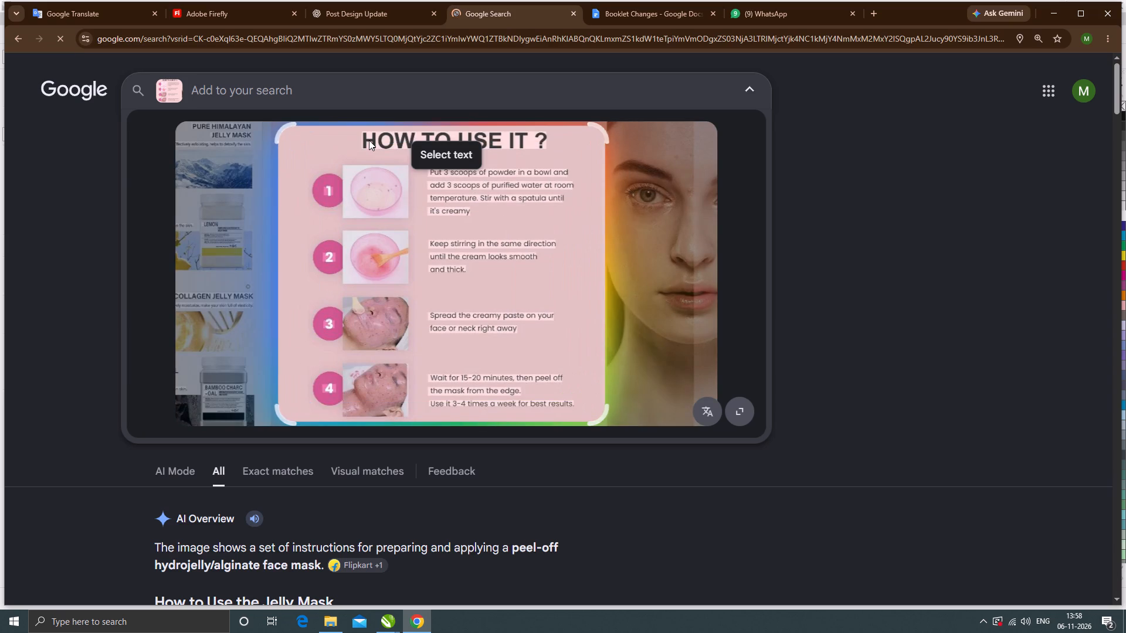
Copy the heading text HOW TO USE IT ? from the searched image and return to CorelDRAW.
{"action": "left_click_drag", "start_coordinate": [363, 141], "coordinate": [371, 141]}
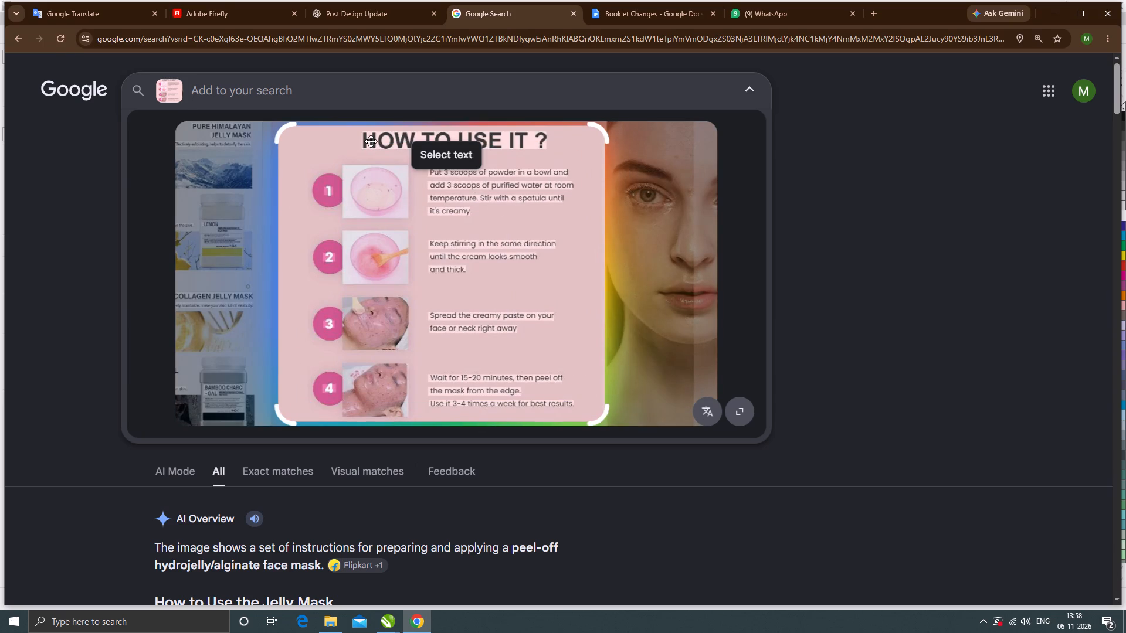
{"action": "left_click_drag", "start_coordinate": [371, 141], "coordinate": [542, 141]}
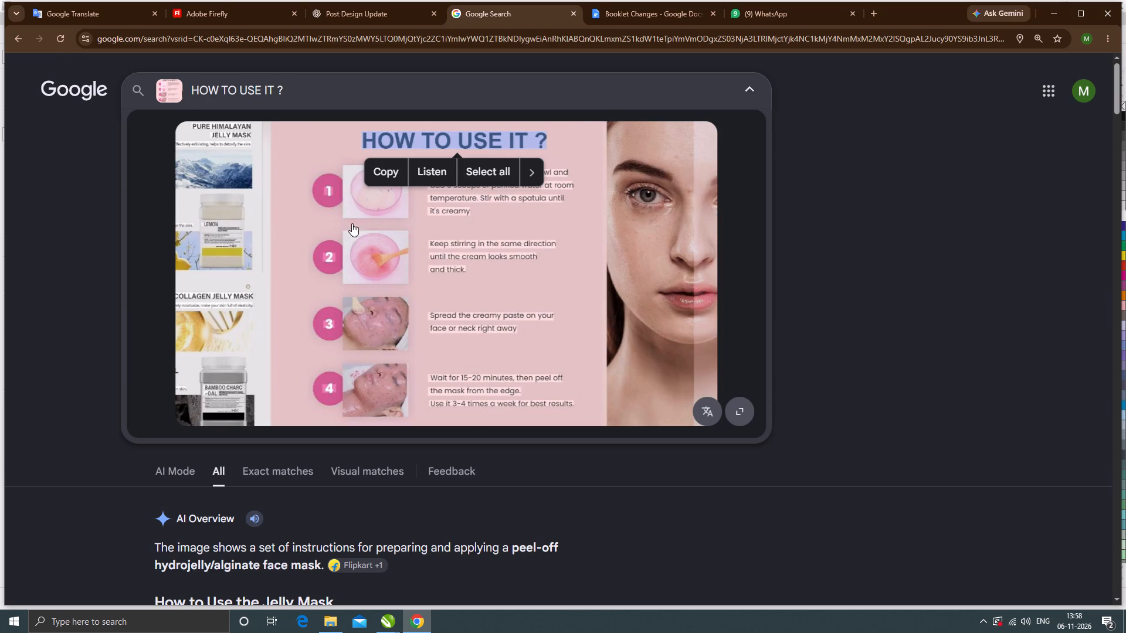
{"action": "left_click", "coordinate": [396, 172]}
{"action": "left_click", "coordinate": [1056, 13]}
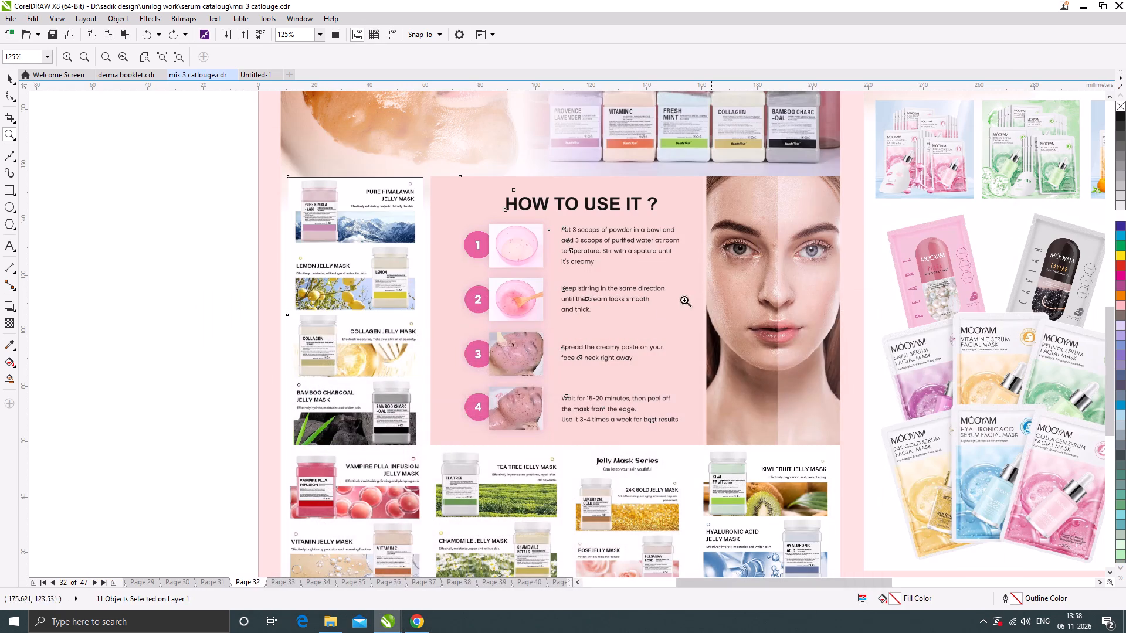
In derma booklet.cdr, duplicate the table's Element header text onto the gradient pill and replace its wording with HOW TO USE IT ?.
{"action": "left_click", "coordinate": [131, 74]}
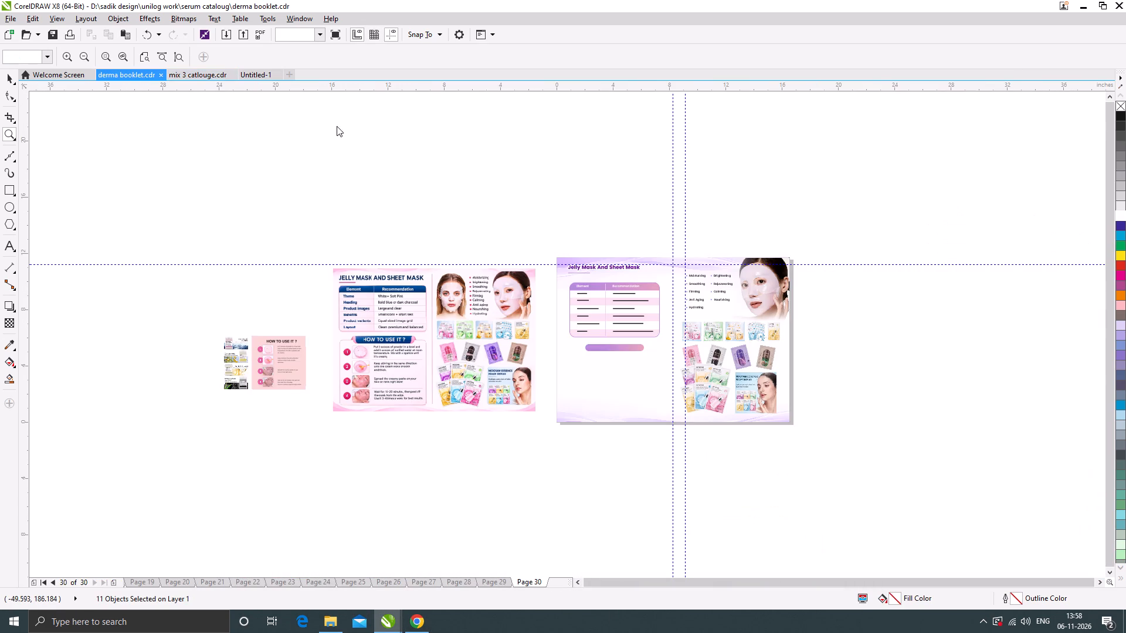
{"action": "left_click", "coordinate": [13, 77]}
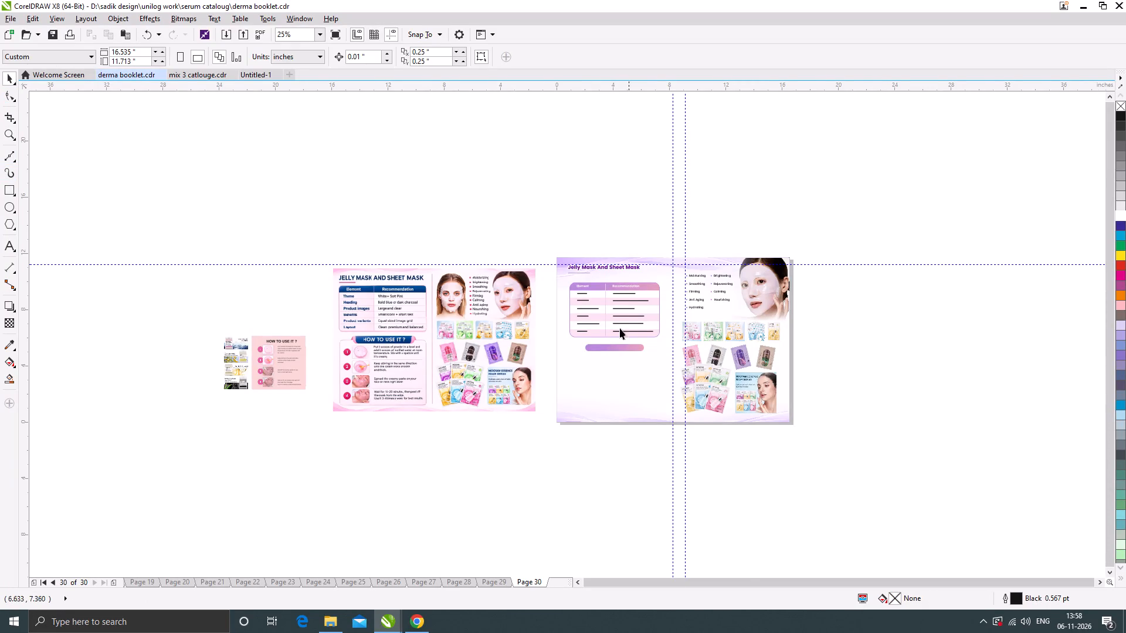
{"action": "scroll", "coordinate": [620, 328], "scroll_direction": "up", "scroll_amount": 1}
{"action": "left_click_drag", "start_coordinate": [548, 243], "coordinate": [610, 353]}
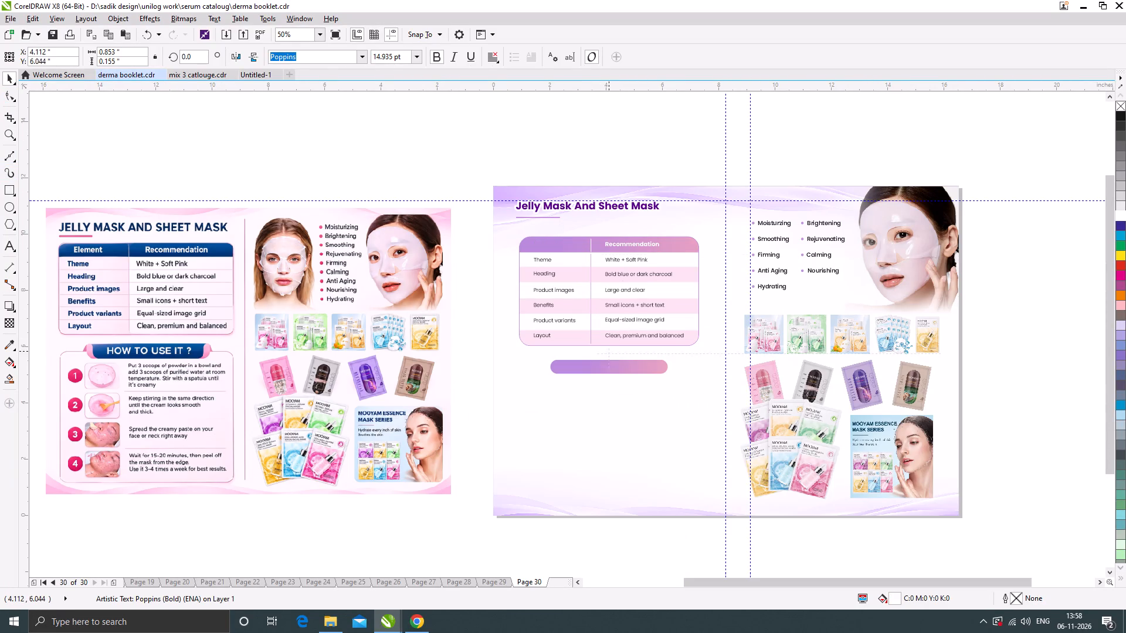
{"action": "left_click_drag", "start_coordinate": [610, 353], "coordinate": [602, 366]}
{"action": "right_click", "coordinate": [602, 366]}
{"action": "scroll", "coordinate": [602, 366], "scroll_direction": "up", "scroll_amount": 2}
{"action": "double_click", "coordinate": [602, 366]}
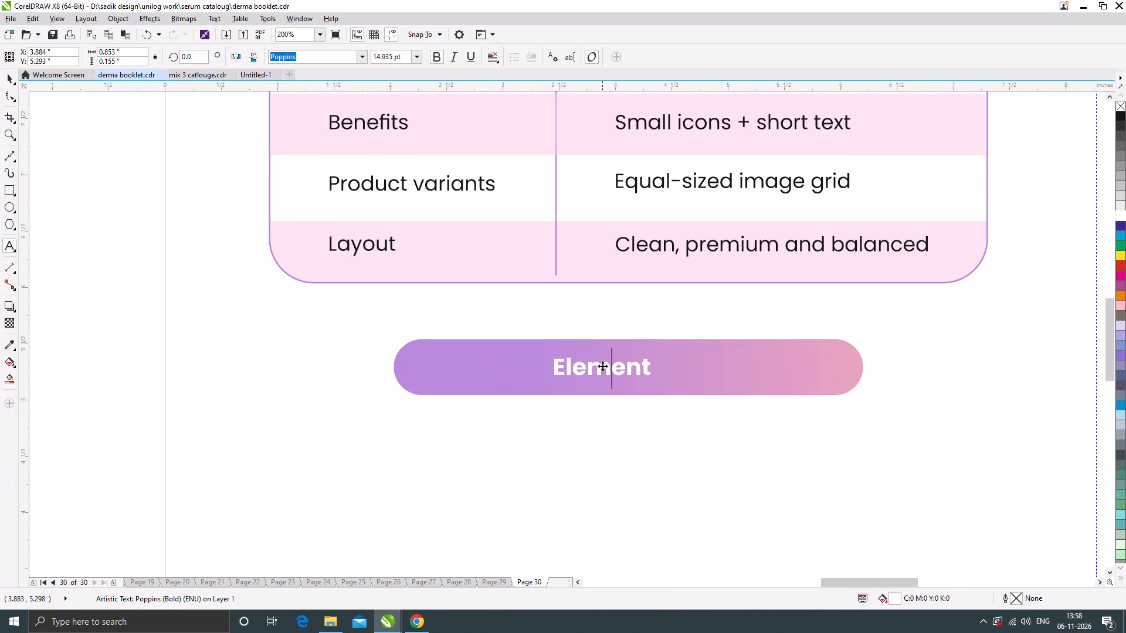
{"action": "key", "text": "ctrl+a"}
{"action": "key", "text": "ctrl+v"}
{"action": "left_click", "coordinate": [10, 76]}
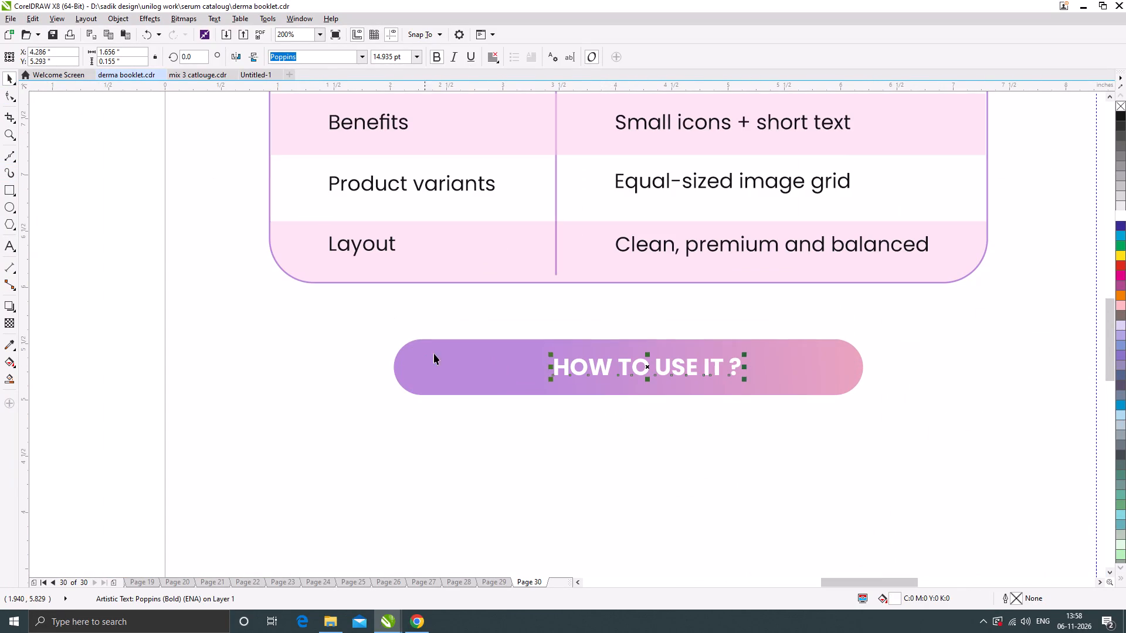
Centre the HOW TO USE IT ? text horizontally and vertically on the gradient pill.
{"action": "left_click", "coordinate": [463, 361], "text": "shift"}
{"action": "key", "text": "c"}
{"action": "key", "text": "e"}
{"action": "scroll", "coordinate": [534, 354], "scroll_direction": "down", "scroll_amount": 2}
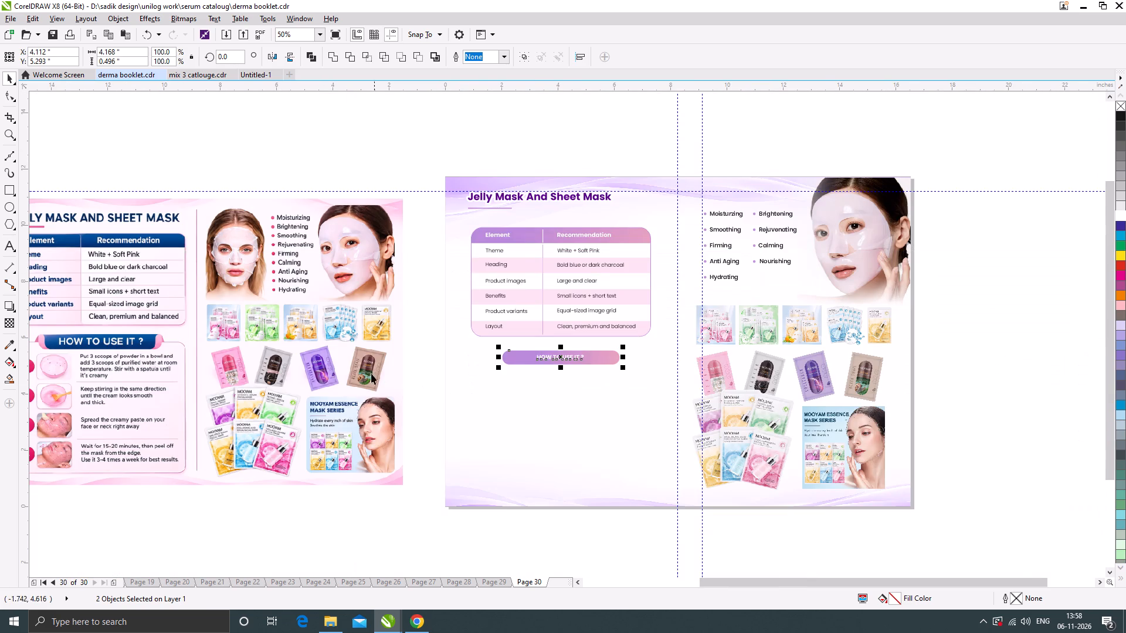
{"action": "left_click", "coordinate": [422, 368]}
Copy the step 1 instruction about 3 scoops of powder from the image in Google Search and return to the booklet layout.
{"action": "left_click", "coordinate": [428, 620]}
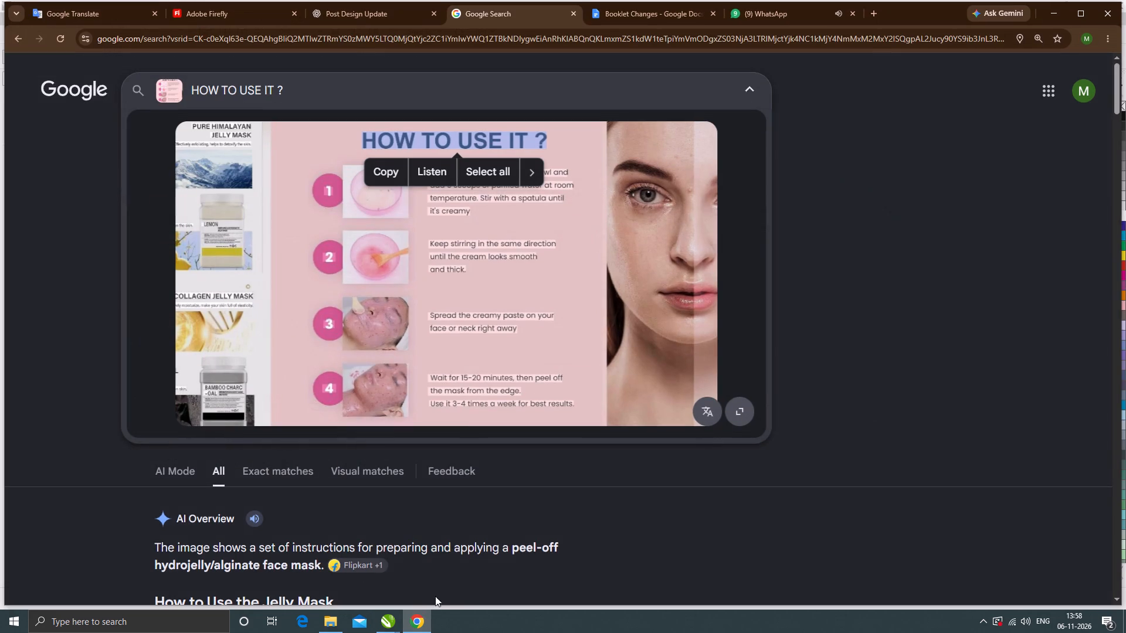
{"action": "left_click", "coordinate": [515, 222]}
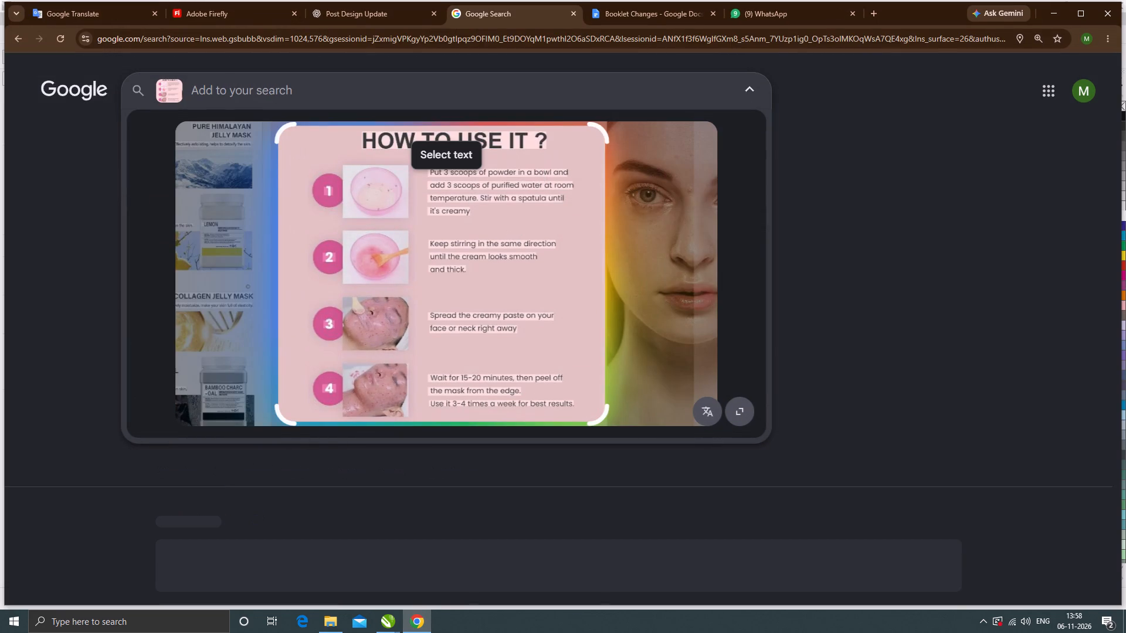
{"action": "left_click_drag", "start_coordinate": [430, 175], "coordinate": [484, 217]}
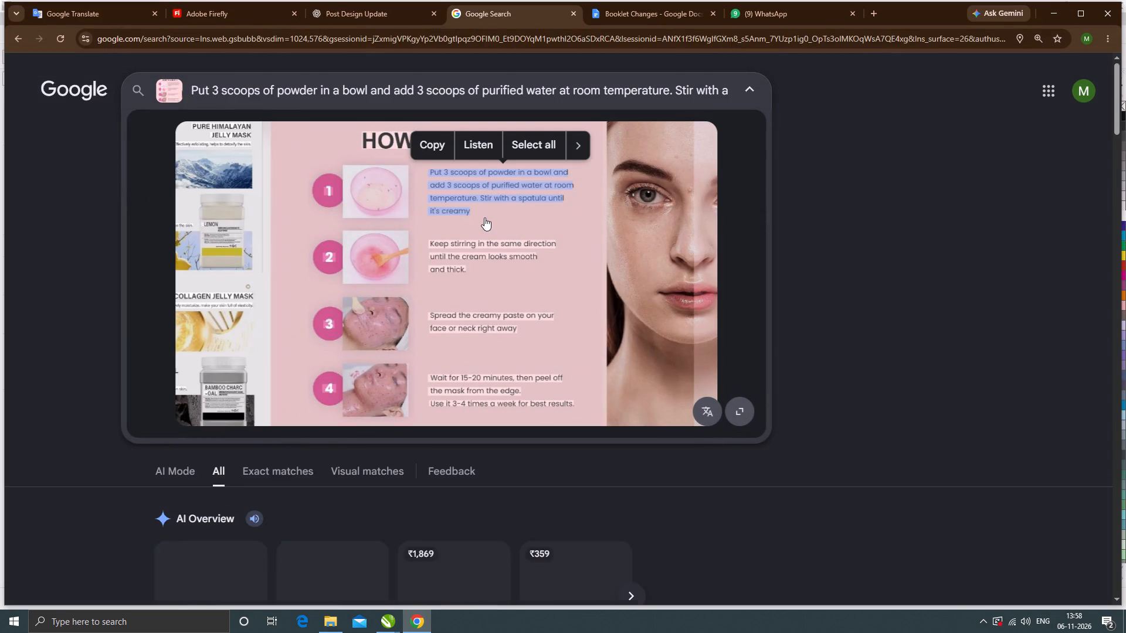
{"action": "left_click", "coordinate": [426, 146]}
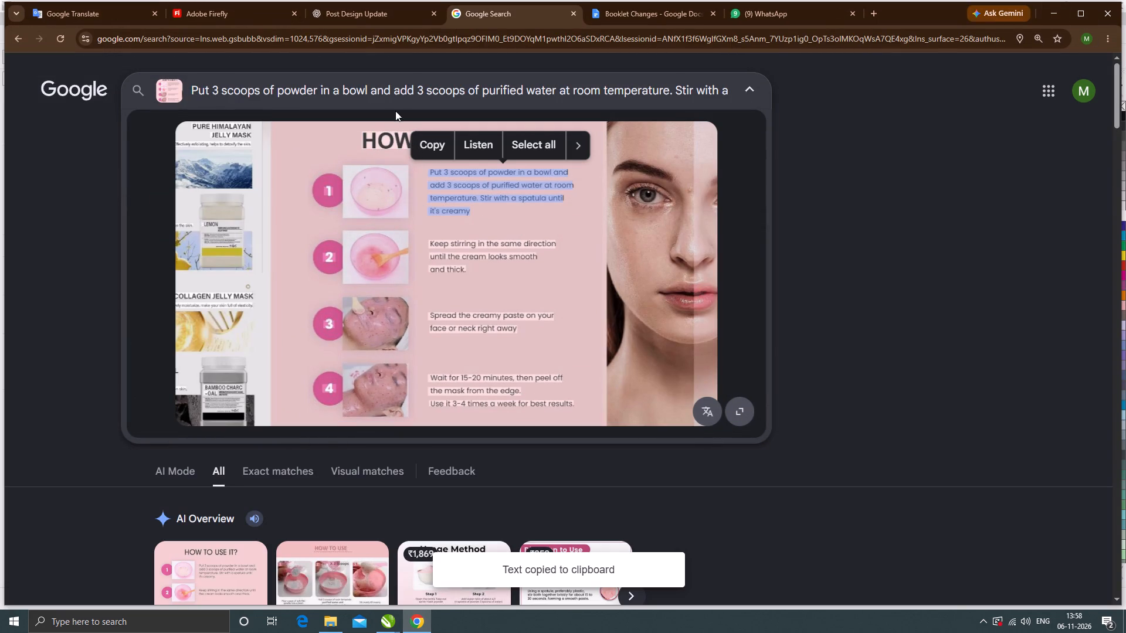
{"action": "left_click", "coordinate": [419, 138]}
{"action": "left_click", "coordinate": [1054, 8]}
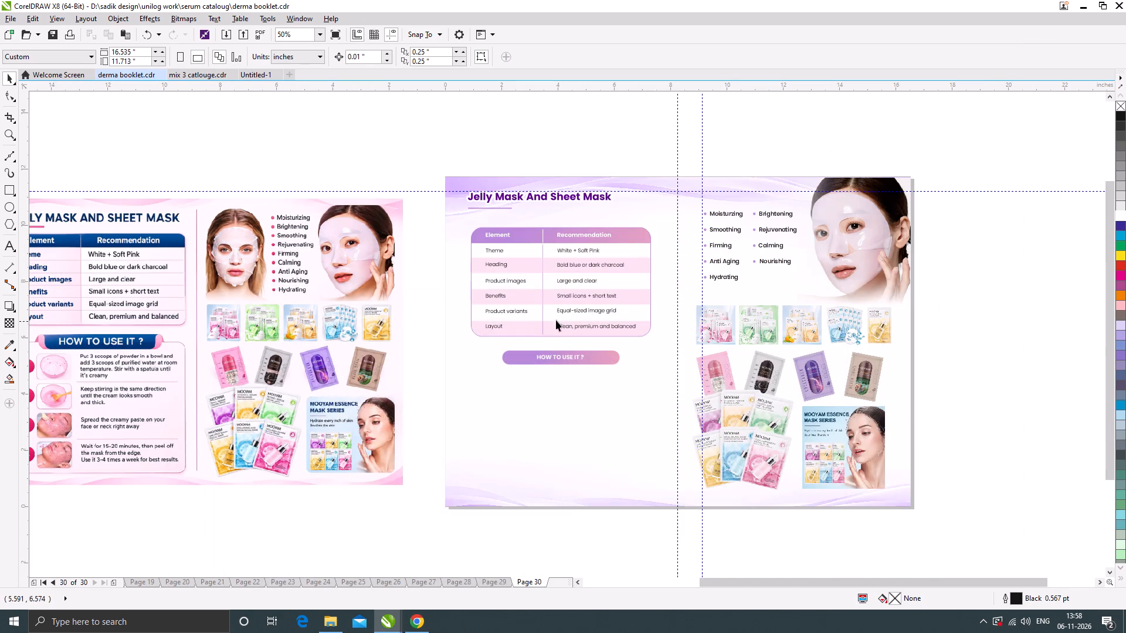
Duplicate the White + Soft Pink text below the pill and replace its wording with the copied step 1 instruction.
{"action": "left_click_drag", "start_coordinate": [577, 250], "coordinate": [581, 339]}
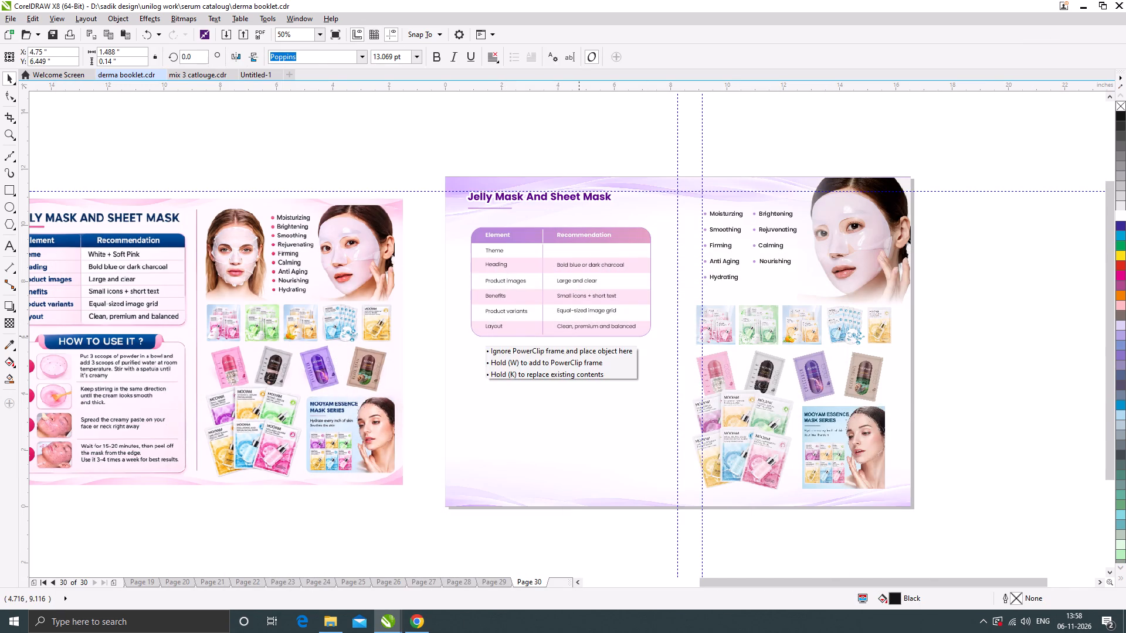
{"action": "left_click_drag", "start_coordinate": [581, 339], "coordinate": [581, 376]}
{"action": "right_click", "coordinate": [581, 376], "text": "shift"}
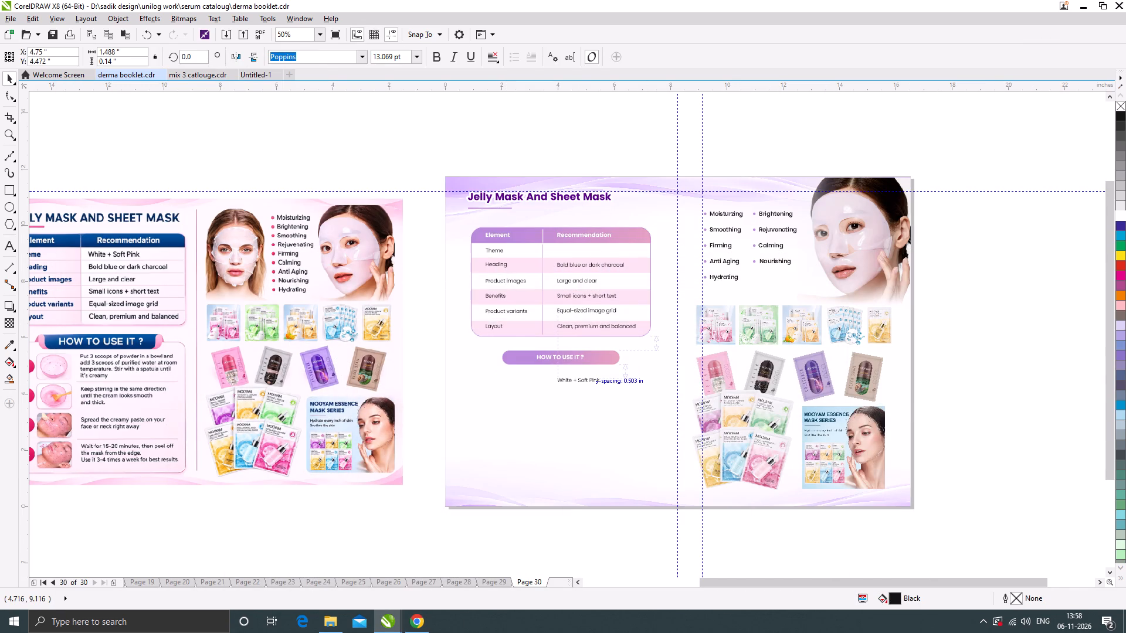
{"action": "scroll", "coordinate": [581, 380], "scroll_direction": "up", "scroll_amount": 1}
{"action": "double_click", "coordinate": [584, 372]}
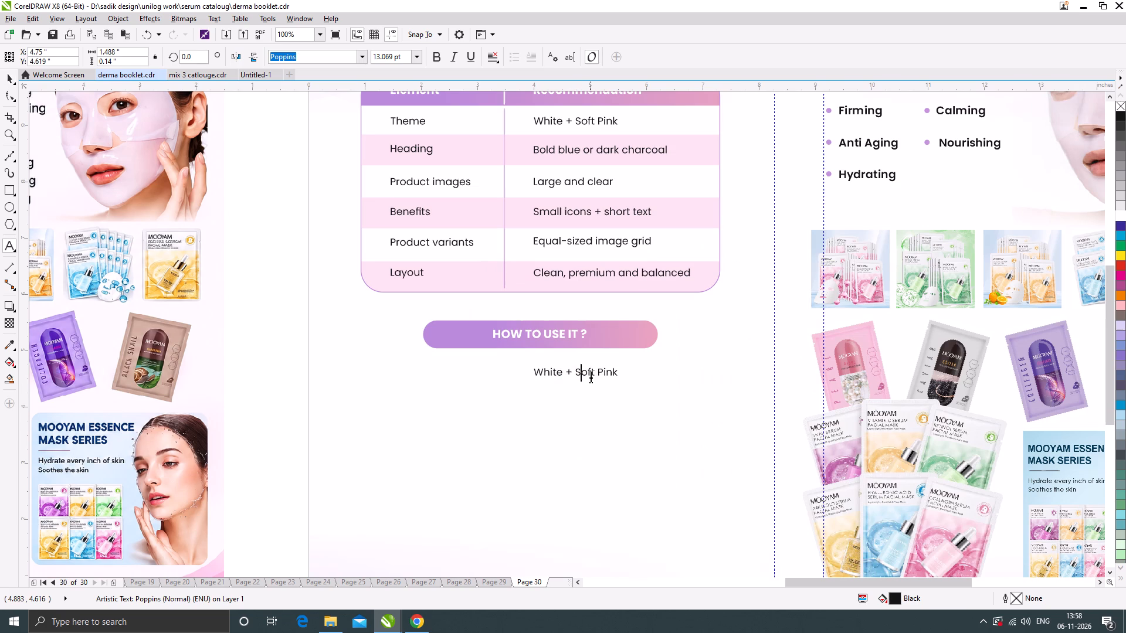
{"action": "key", "text": "ctrl+a"}
{"action": "key", "text": "ctrl+v"}
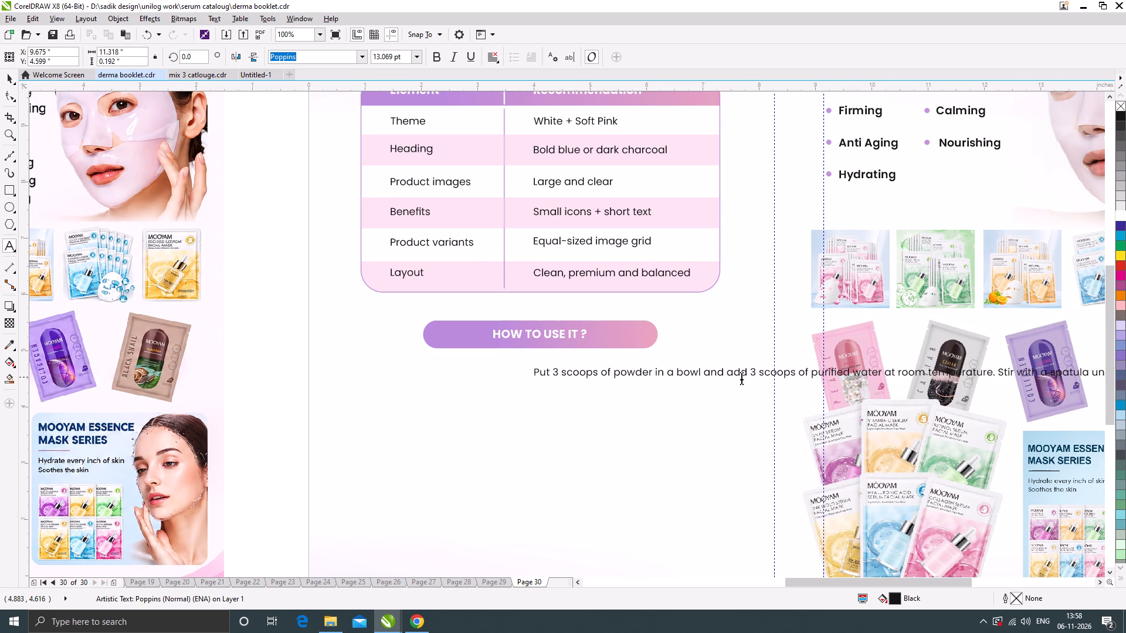
Break the step 1 instruction into four lines, after "bowl and", "at room" and "until it's".
{"action": "left_click", "coordinate": [730, 377]}
{"action": "key", "text": "Return"}
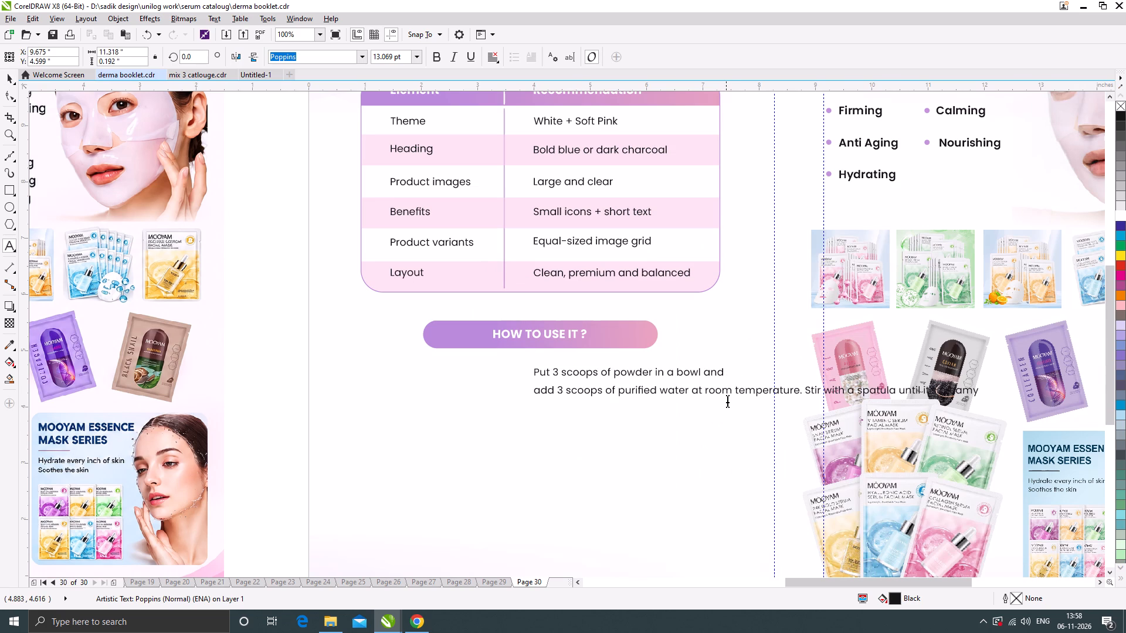
{"action": "left_click", "coordinate": [734, 393]}
{"action": "left_click", "coordinate": [735, 392]}
{"action": "key", "text": "Return"}
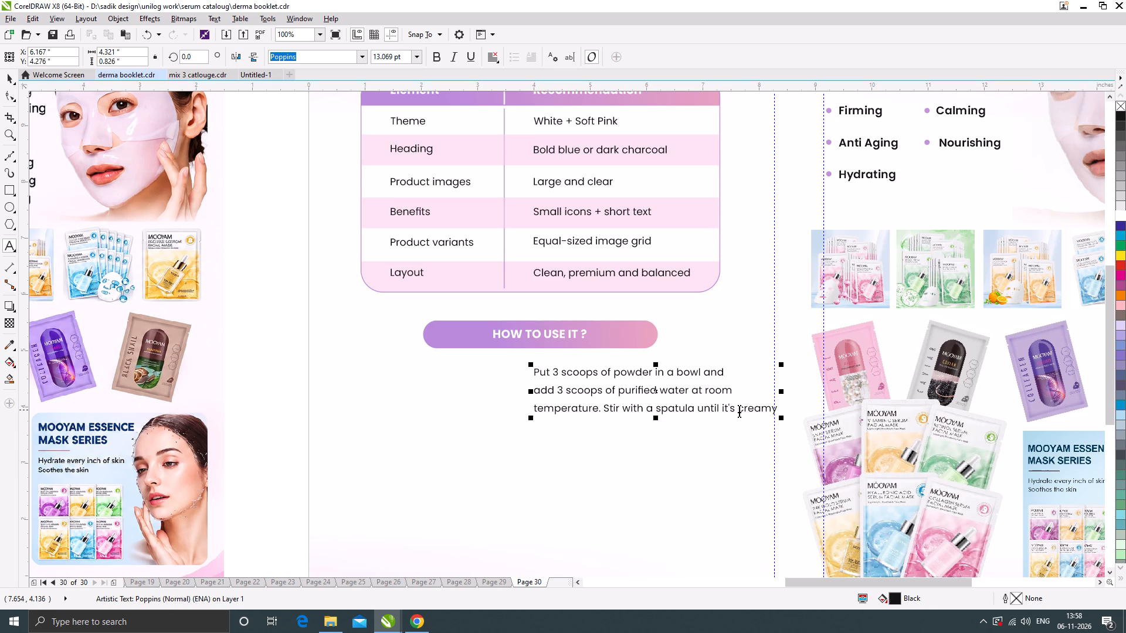
{"action": "left_click", "coordinate": [739, 410]}
{"action": "key", "text": "Return"}
{"action": "left_click", "coordinate": [7, 76]}
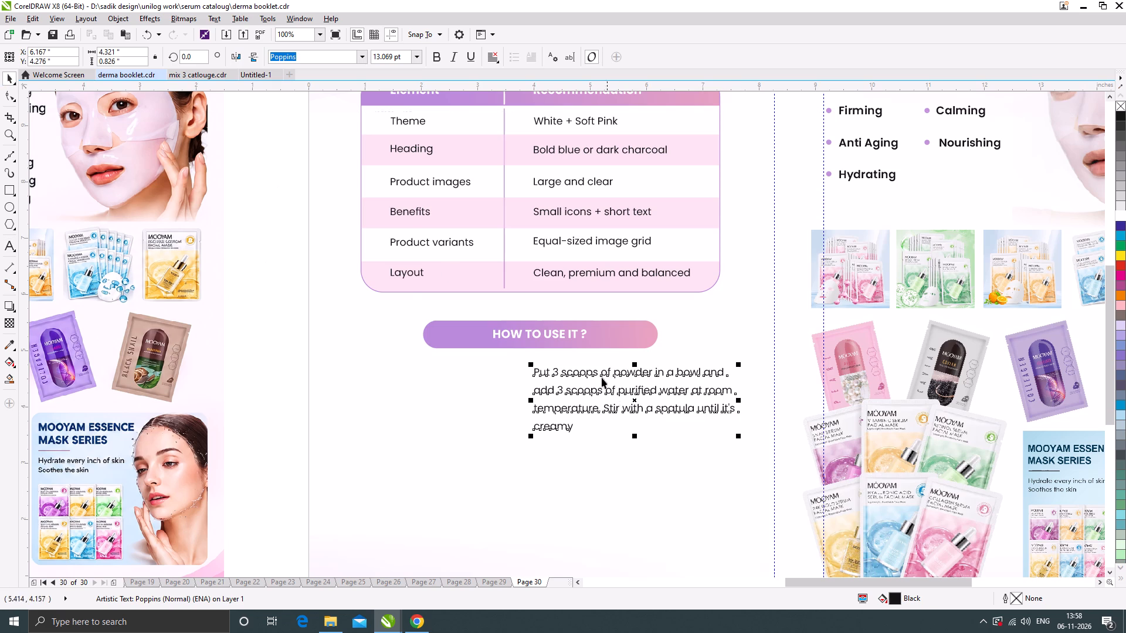
Shift the step 1 text block slightly towards the page's outer edge and set its font size to 12 pt.
{"action": "left_click_drag", "start_coordinate": [596, 372], "coordinate": [580, 372]}
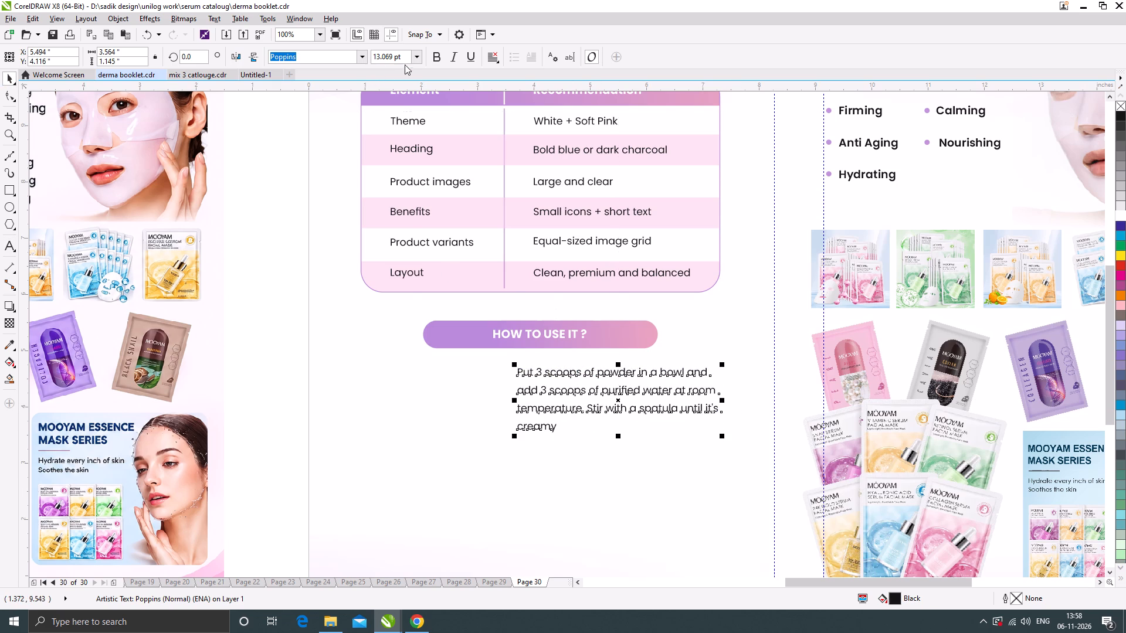
{"action": "left_click_drag", "start_coordinate": [405, 57], "coordinate": [371, 66]}
{"action": "type", "text": "12"}
{"action": "key", "text": "Return"}
Copy the step 2 instruction about stirring in the same direction from the image in Google Search and return to the booklet layout.
{"action": "left_click", "coordinate": [416, 621]}
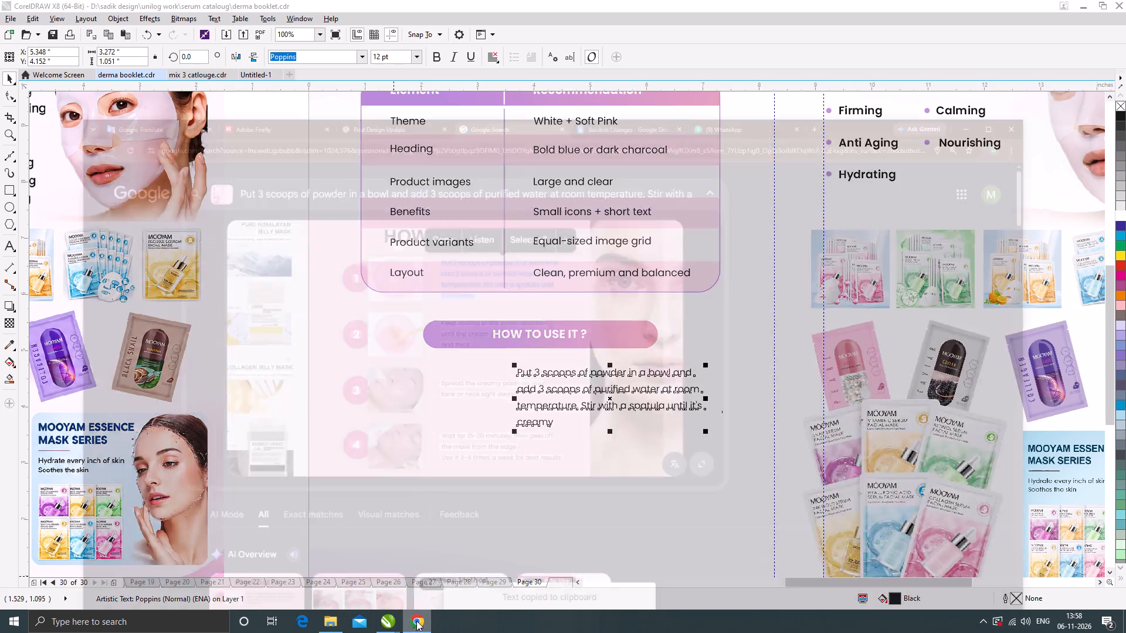
{"action": "left_click_drag", "start_coordinate": [430, 244], "coordinate": [457, 264]}
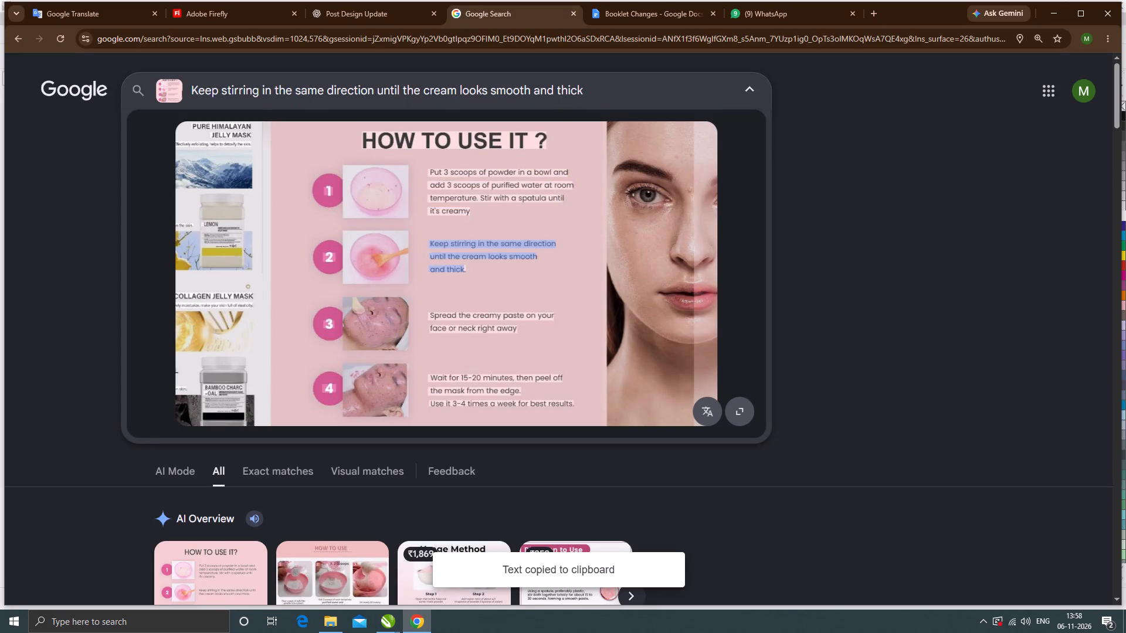
{"action": "left_click_drag", "start_coordinate": [457, 264], "coordinate": [470, 273]}
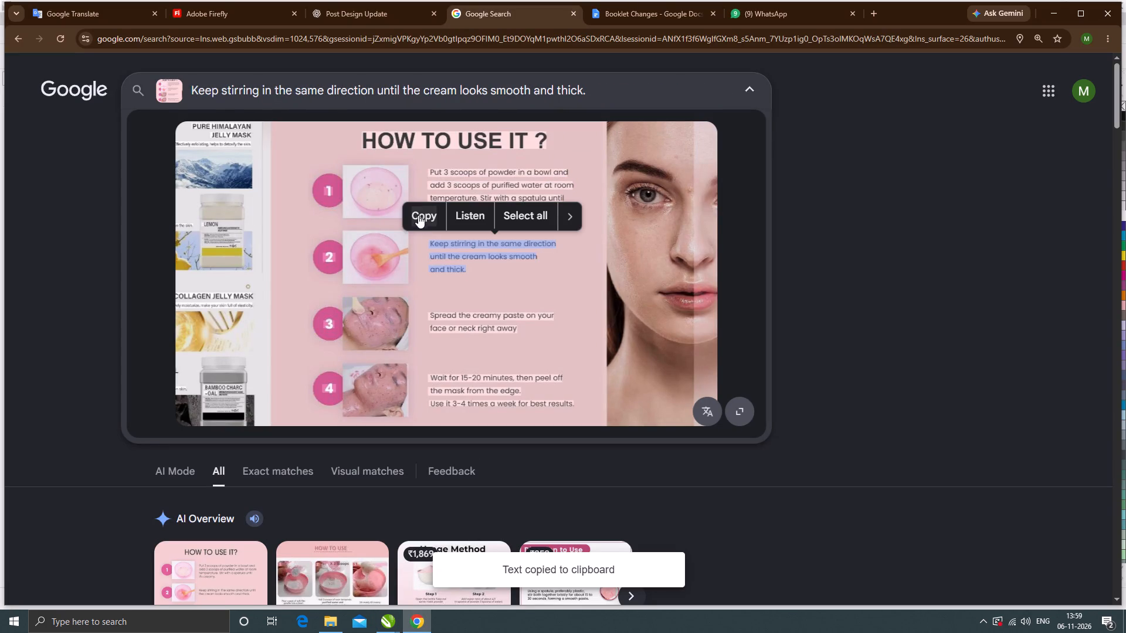
{"action": "left_click", "coordinate": [418, 213]}
{"action": "left_click", "coordinate": [1057, 10]}
Set the step 1 text block's font size to 10 pt.
{"action": "scroll", "coordinate": [538, 204], "scroll_direction": "down", "scroll_amount": 1}
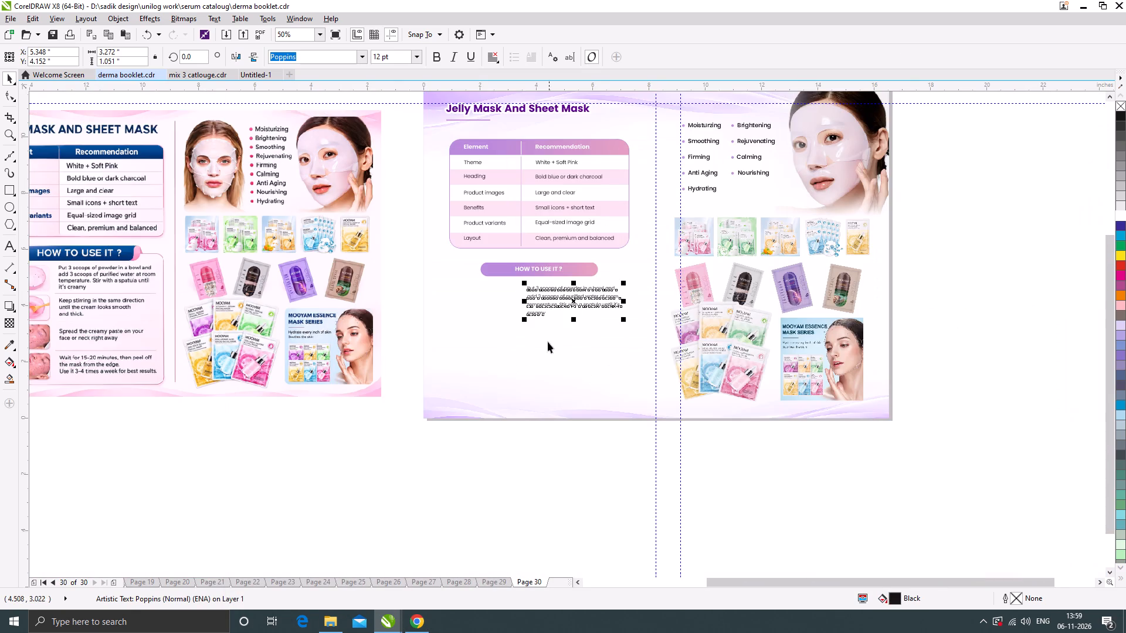
{"action": "scroll", "coordinate": [537, 316], "scroll_direction": "up", "scroll_amount": 1}
{"action": "left_click_drag", "start_coordinate": [398, 56], "coordinate": [384, 59]}
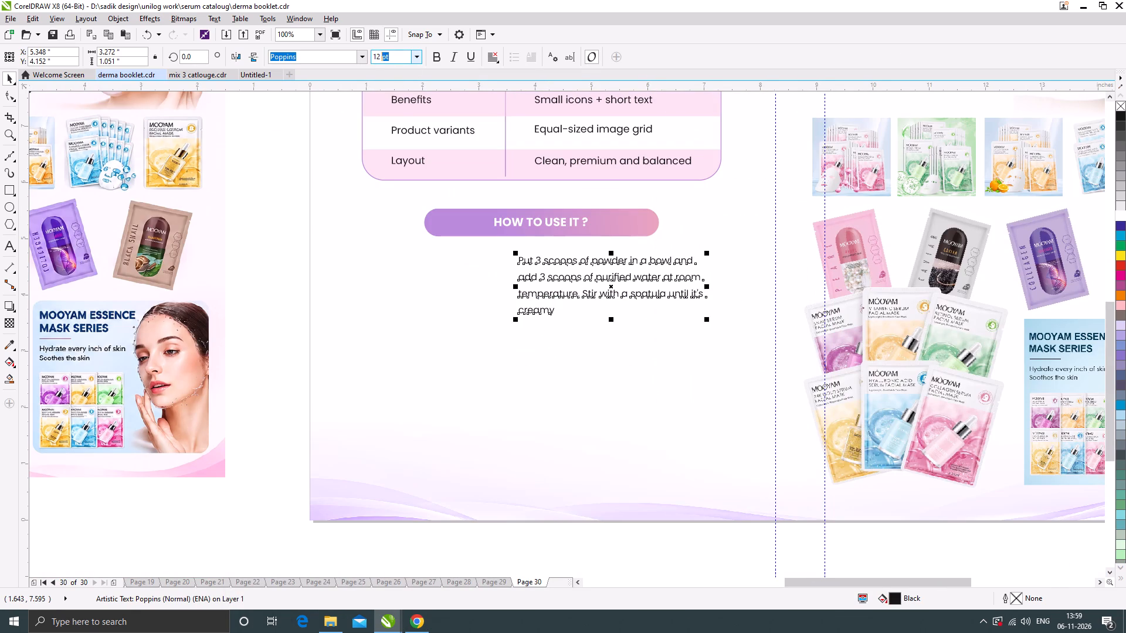
{"action": "left_click_drag", "start_coordinate": [384, 59], "coordinate": [373, 60]}
{"action": "type", "text": "10"}
{"action": "key", "text": "Return"}
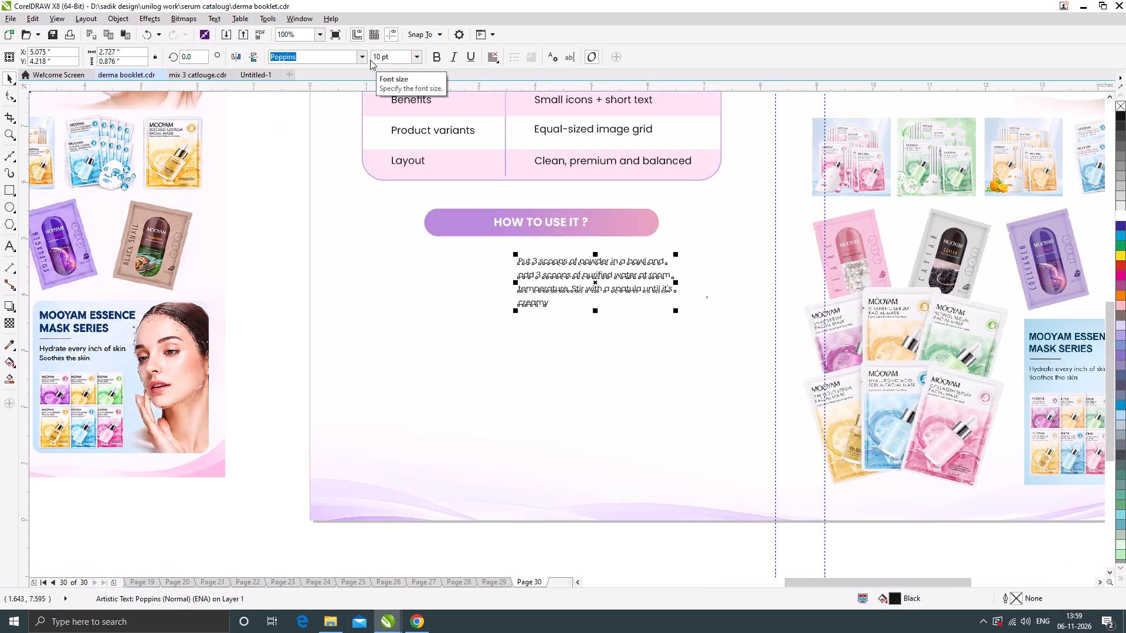
Shift the step 1 text block towards the spine, centring it at about X 5.66 in.
{"action": "scroll", "coordinate": [615, 273], "scroll_direction": "up", "scroll_amount": 1}
{"action": "left_click_drag", "start_coordinate": [620, 251], "coordinate": [689, 242]}
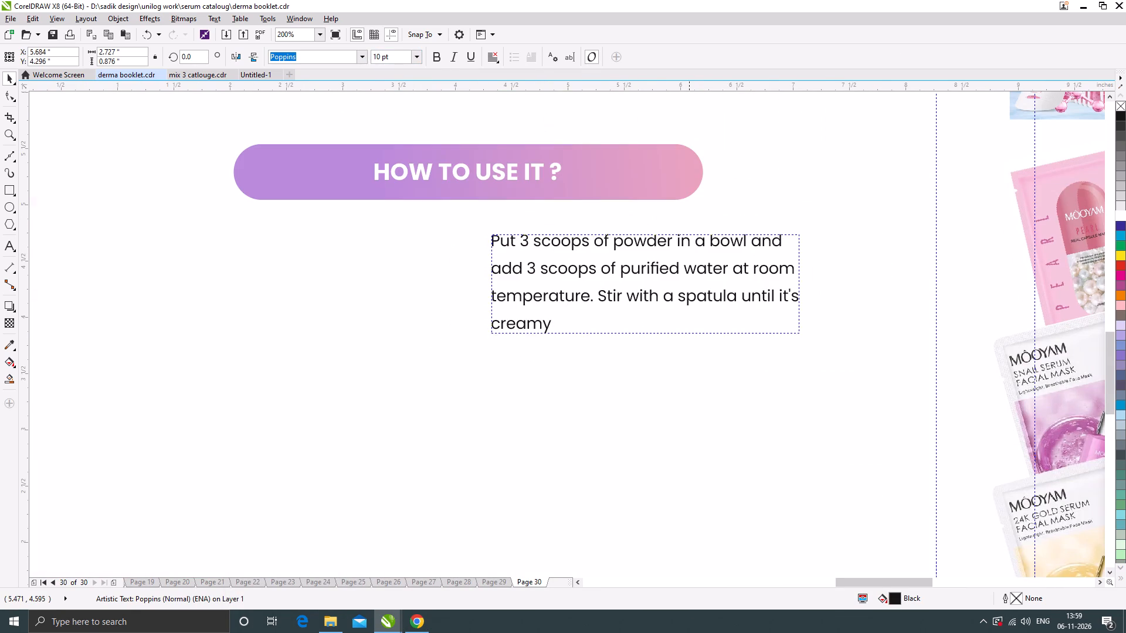
{"action": "left_click_drag", "start_coordinate": [689, 242], "coordinate": [686, 242]}
Duplicate the step 1 text block directly below itself and replace its wording with the copied step 2 instruction.
{"action": "scroll", "coordinate": [670, 240], "scroll_direction": "down", "scroll_amount": 1}
{"action": "left_click_drag", "start_coordinate": [675, 238], "coordinate": [675, 300]}
{"action": "right_click", "coordinate": [675, 300], "text": "shift"}
{"action": "double_click", "coordinate": [673, 302]}
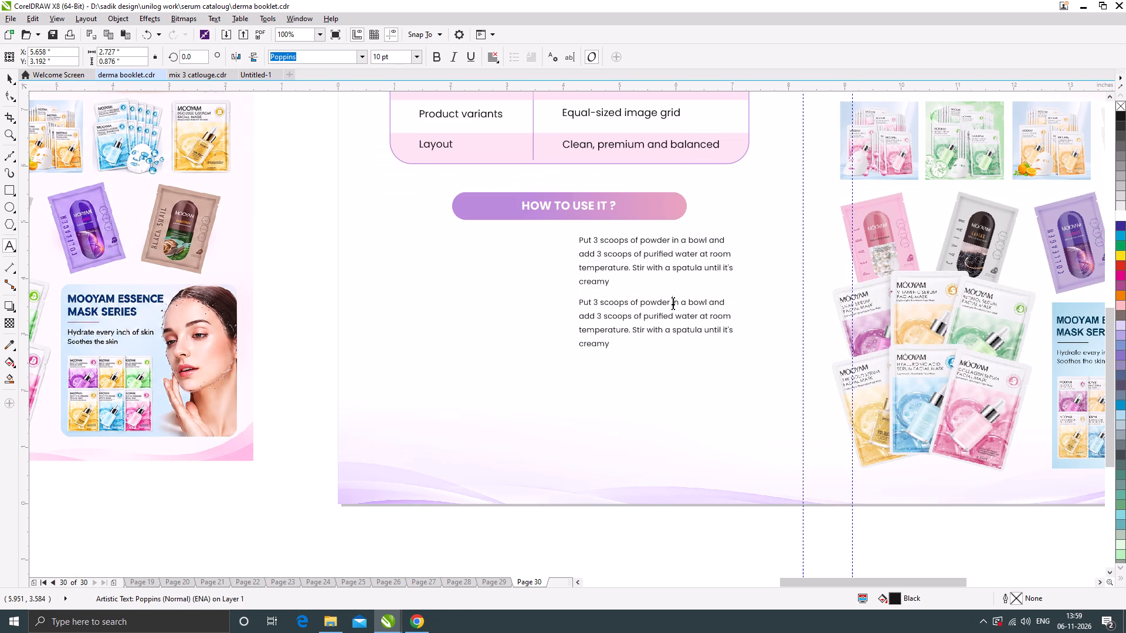
{"action": "key", "text": "ctrl+a"}
{"action": "key", "text": "ctrl+v"}
Break the step 2 instruction into two lines after "until the" and remove its final full stop.
{"action": "scroll", "coordinate": [737, 312], "scroll_direction": "up", "scroll_amount": 1}
{"action": "left_click", "coordinate": [762, 298]}
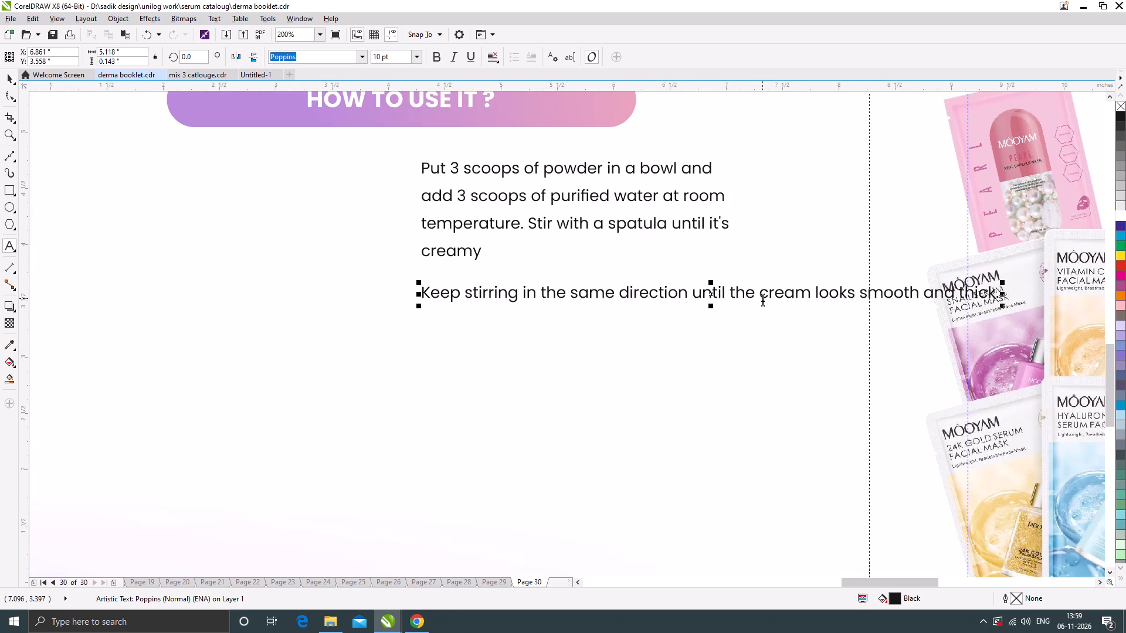
{"action": "key", "text": "Return"}
{"action": "left_click", "coordinate": [664, 324]}
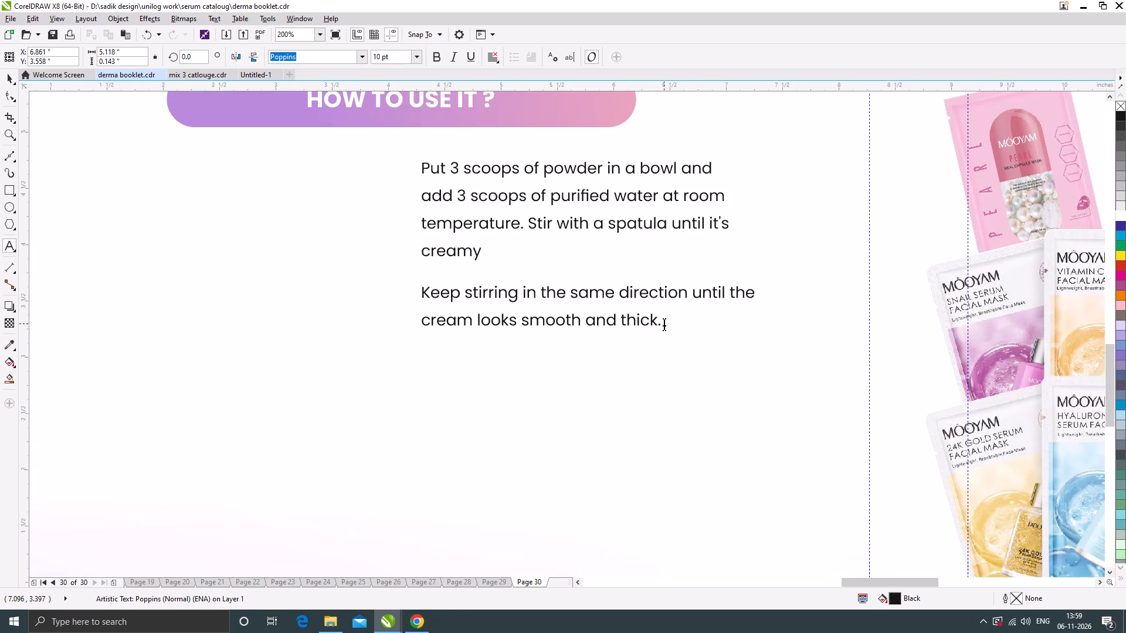
{"action": "key", "text": "BackSpace"}
Nudge the step 2 text block down by about 0.08 in to widen the gap below step 1.
{"action": "left_click", "coordinate": [12, 76]}
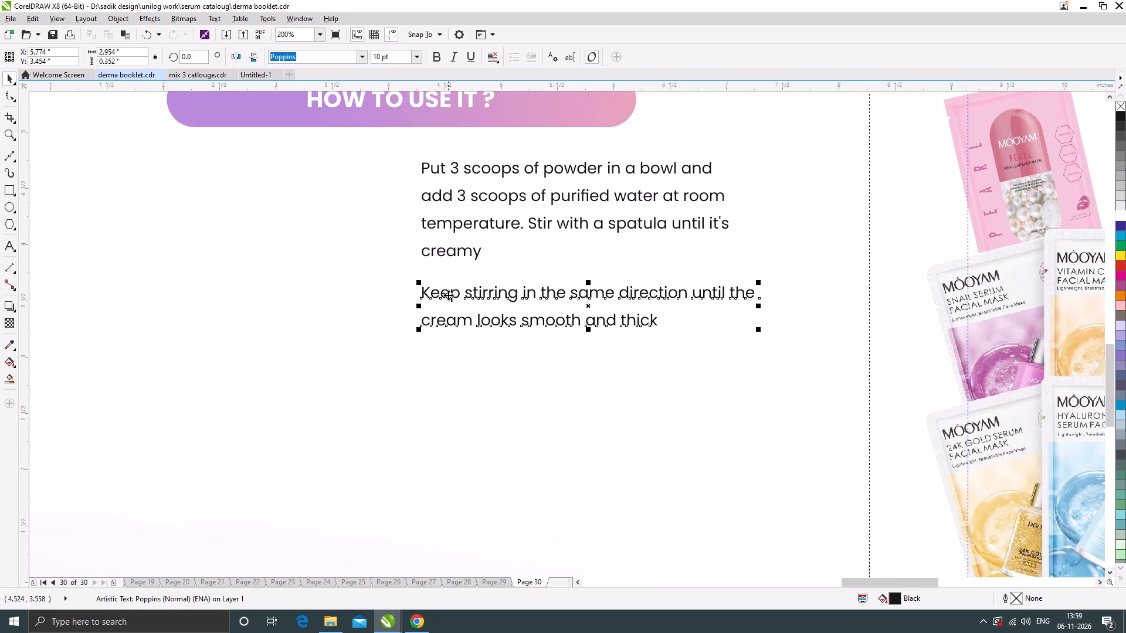
{"action": "left_click_drag", "start_coordinate": [448, 295], "coordinate": [448, 309]}
Copy the step 3 instruction about spreading the creamy paste from the image in Google Search and return to the booklet layout.
{"action": "left_click", "coordinate": [418, 620]}
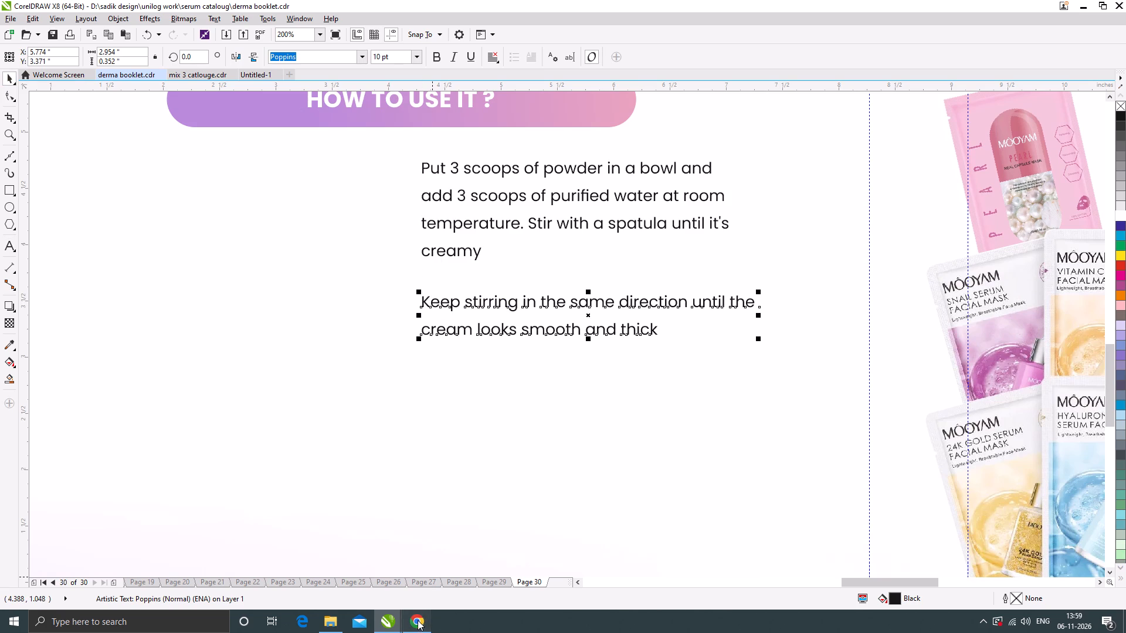
{"action": "left_click_drag", "start_coordinate": [430, 313], "coordinate": [475, 320]}
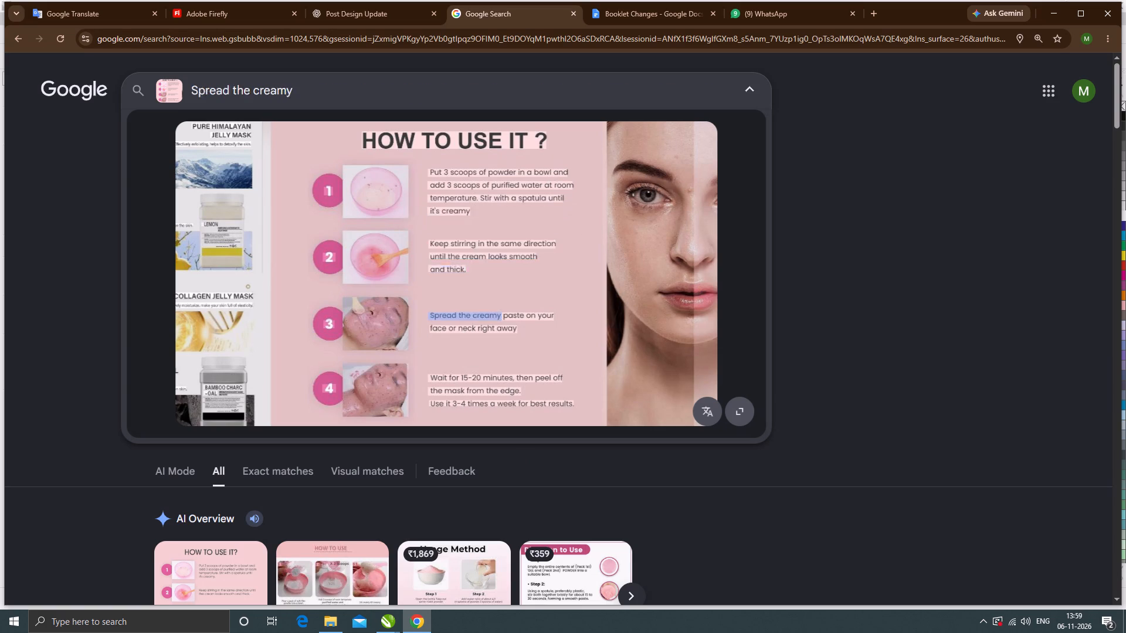
{"action": "left_click_drag", "start_coordinate": [475, 320], "coordinate": [523, 329]}
{"action": "left_click", "coordinate": [428, 287]}
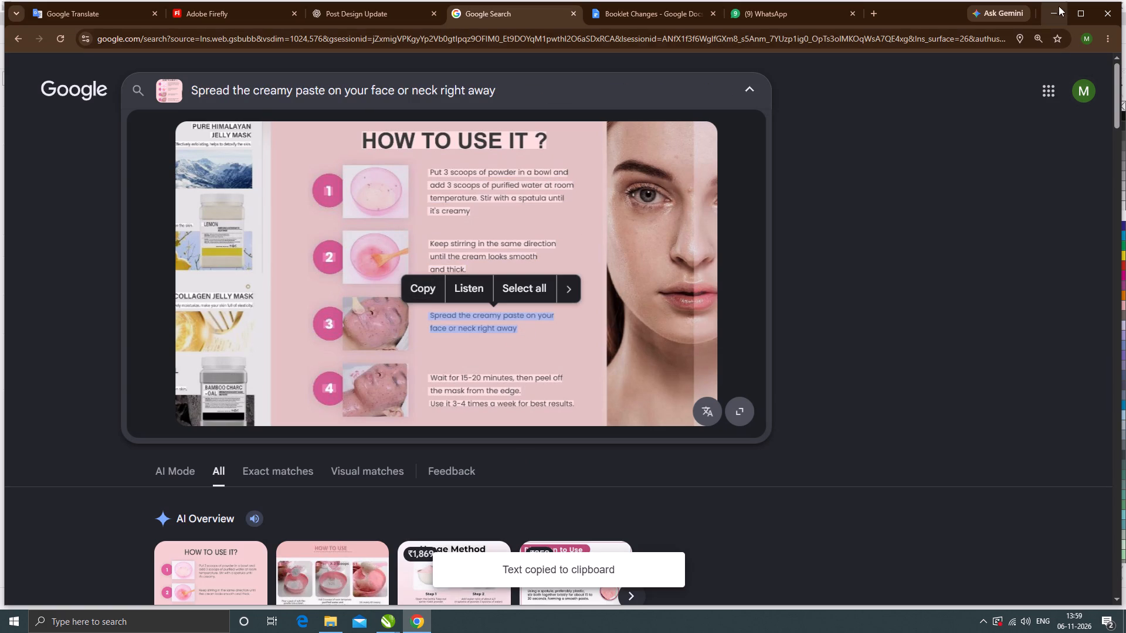
{"action": "left_click", "coordinate": [1058, 5]}
Duplicate the step 2 text block directly below itself and replace its wording with the copied step 3 instruction.
{"action": "scroll", "coordinate": [667, 201], "scroll_direction": "down", "scroll_amount": 1}
{"action": "scroll", "coordinate": [571, 264], "scroll_direction": "up", "scroll_amount": 1}
{"action": "left_click_drag", "start_coordinate": [576, 243], "coordinate": [578, 293]}
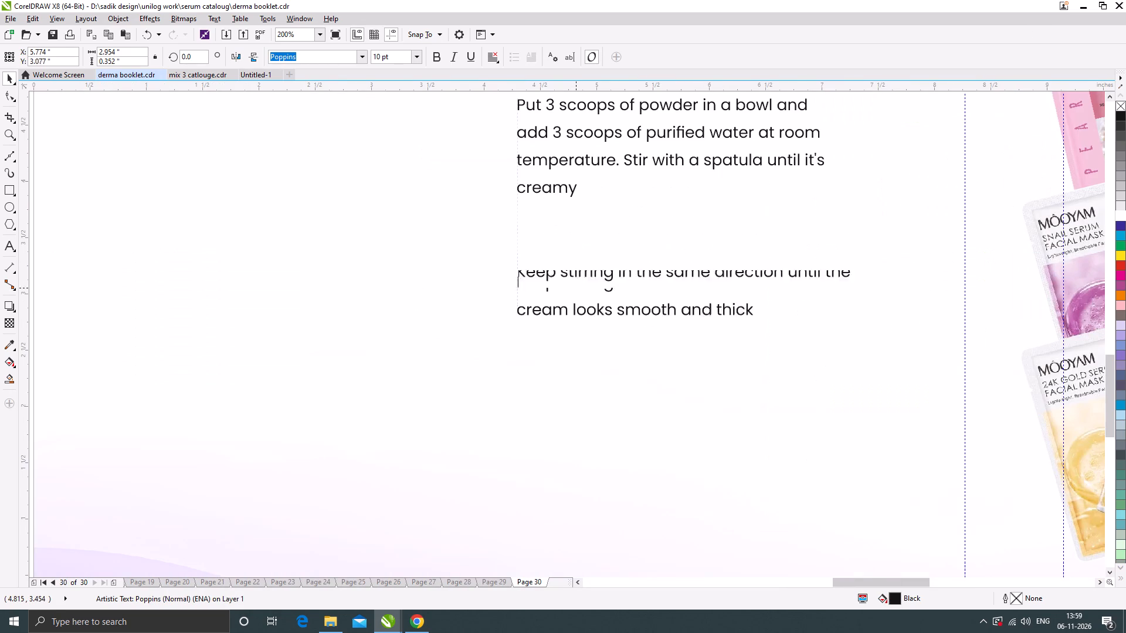
{"action": "left_click_drag", "start_coordinate": [578, 293], "coordinate": [578, 320]}
{"action": "right_click", "coordinate": [578, 320], "text": "shift"}
{"action": "double_click", "coordinate": [578, 317]}
{"action": "key", "text": "ctrl+a"}
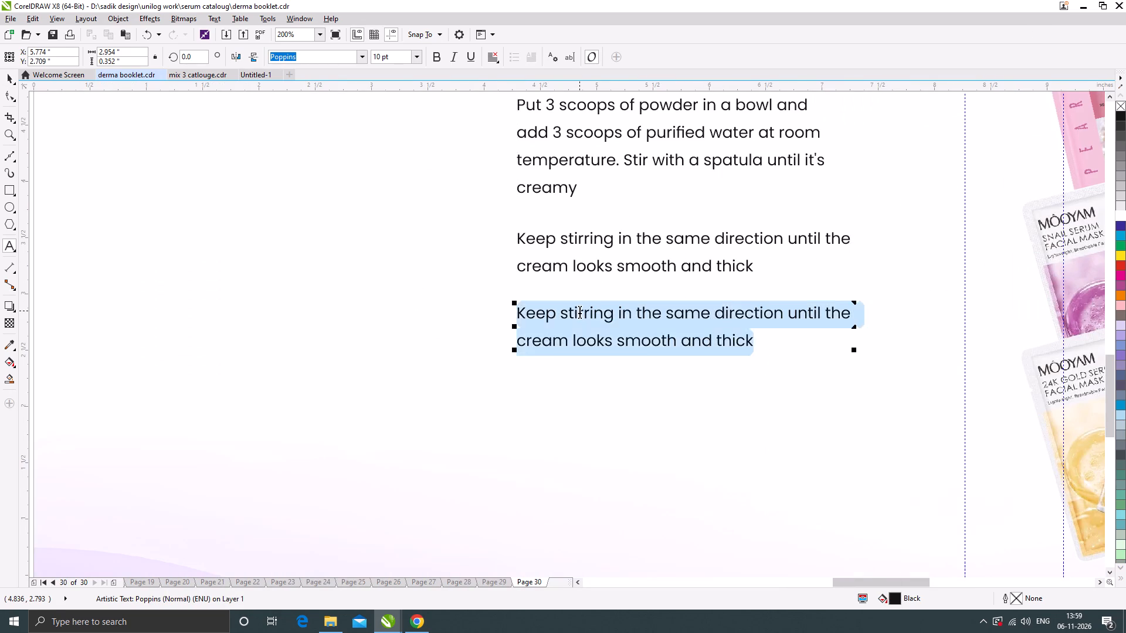
{"action": "key", "text": "ctrl+v"}
Break the step 3 instruction into two lines after "face or" and nudge its text block slightly down.
{"action": "left_click", "coordinate": [842, 319]}
{"action": "key", "text": "Return"}
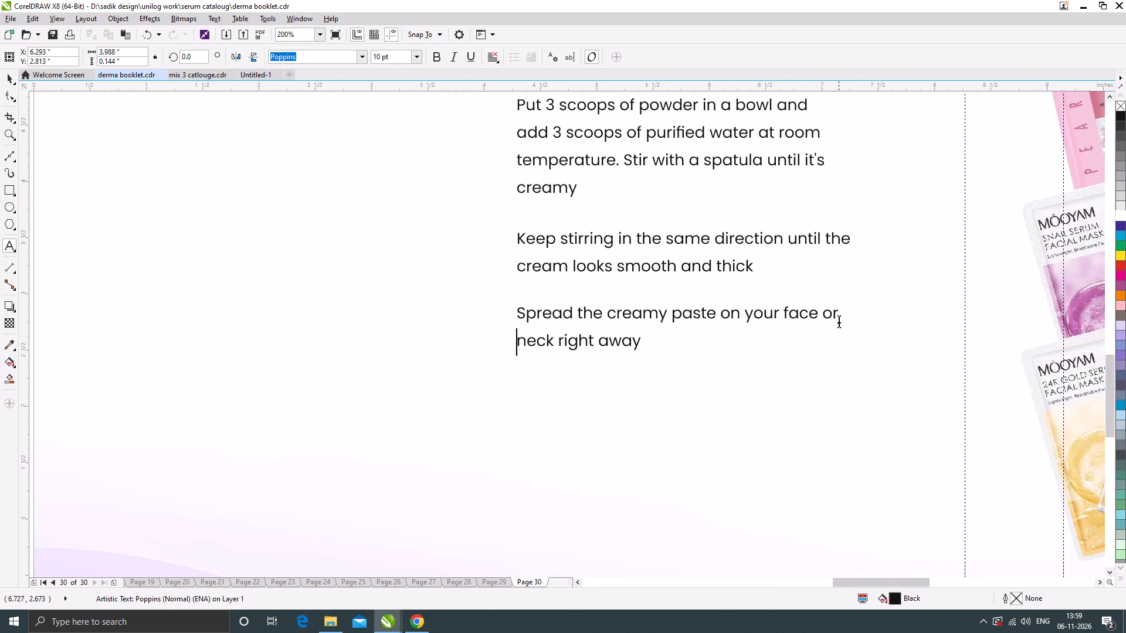
{"action": "left_click", "coordinate": [9, 75]}
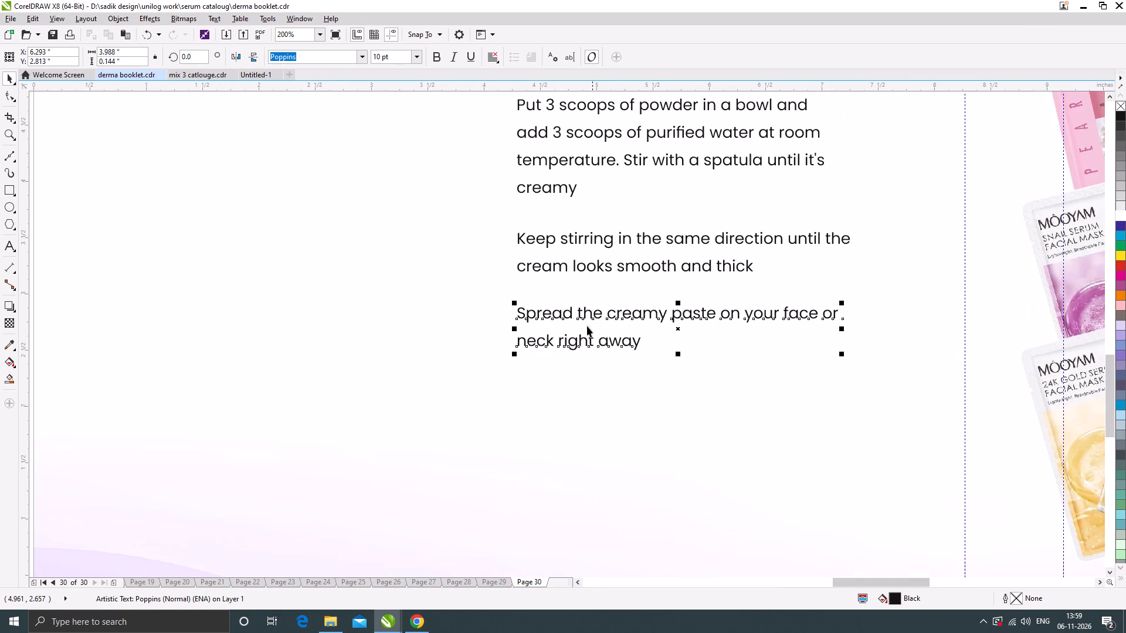
{"action": "left_click", "coordinate": [582, 316]}
{"action": "left_click", "coordinate": [587, 312]}
{"action": "left_click_drag", "start_coordinate": [589, 311], "coordinate": [590, 312]}
{"action": "left_click_drag", "start_coordinate": [590, 312], "coordinate": [590, 319]}
Copy the step 4 instruction about waiting 15-20 minutes from the image in Google Search and return to the booklet layout.
{"action": "left_click", "coordinate": [422, 626]}
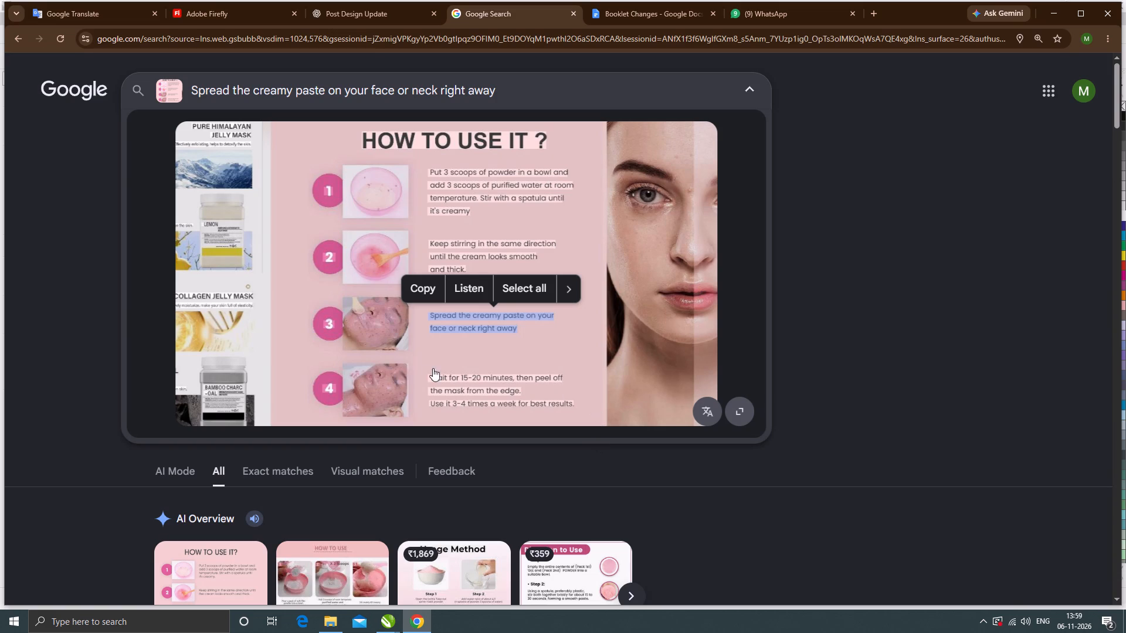
{"action": "left_click_drag", "start_coordinate": [430, 376], "coordinate": [576, 401]}
{"action": "left_click", "coordinate": [440, 352]}
{"action": "left_click", "coordinate": [1055, 11]}
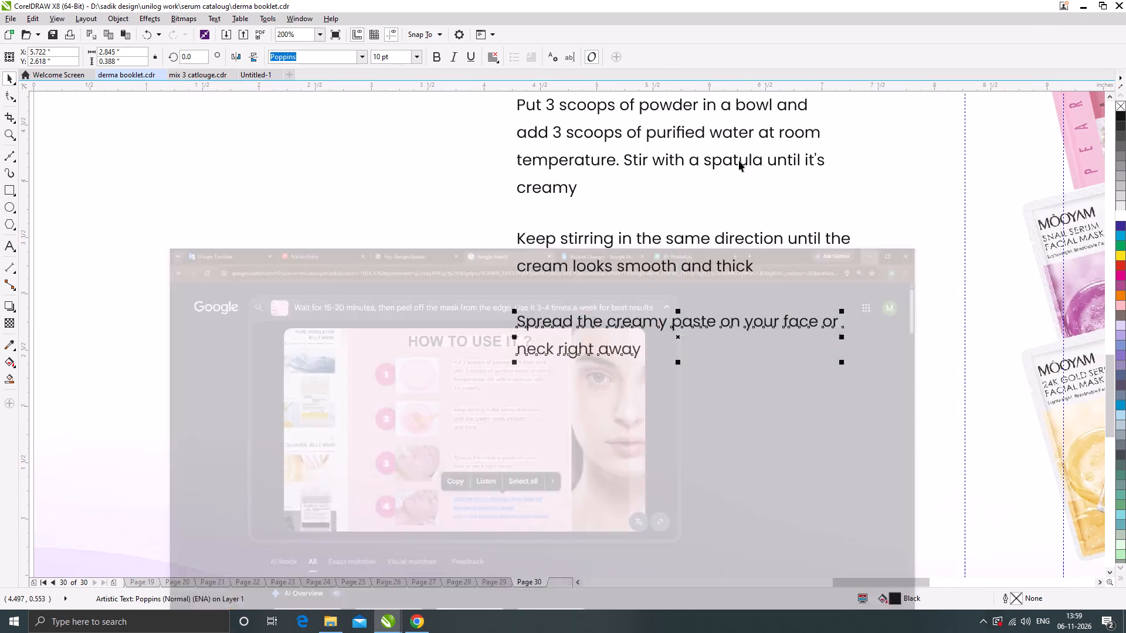
Duplicate the step 3 text block directly below itself and replace its wording with the copied step 4 instruction.
{"action": "scroll", "coordinate": [567, 234], "scroll_direction": "down", "scroll_amount": 1}
{"action": "scroll", "coordinate": [575, 281], "scroll_direction": "up", "scroll_amount": 1}
{"action": "left_click_drag", "start_coordinate": [582, 279], "coordinate": [588, 355]}
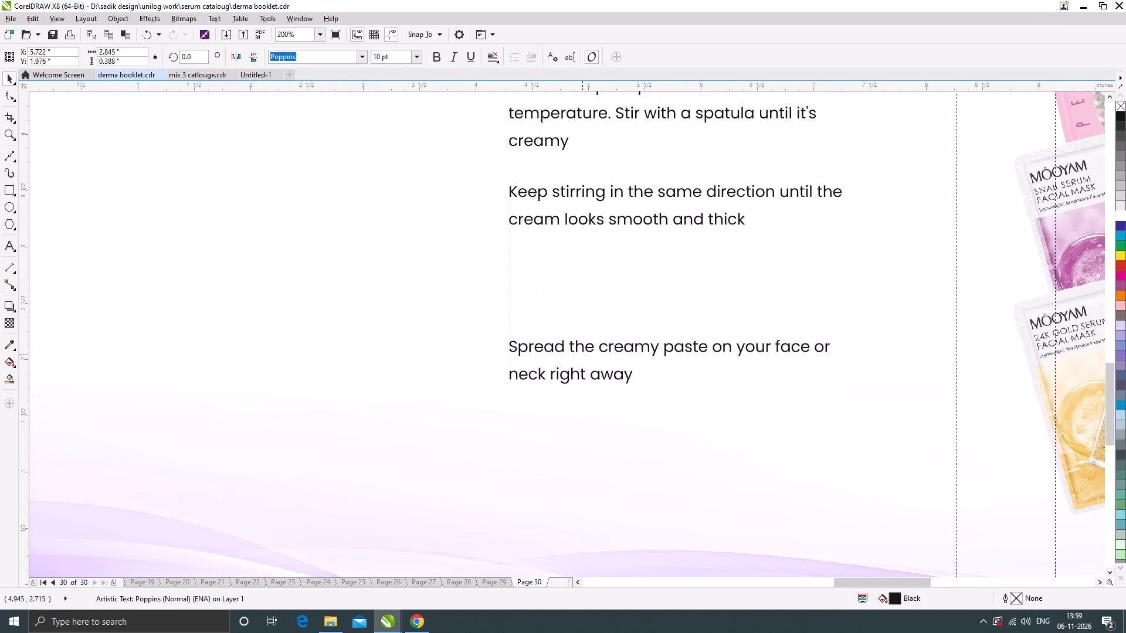
{"action": "left_click_drag", "start_coordinate": [588, 355], "coordinate": [588, 358]}
{"action": "right_click", "coordinate": [588, 358], "text": "shift"}
{"action": "double_click", "coordinate": [588, 355]}
{"action": "key", "text": "ctrl+a"}
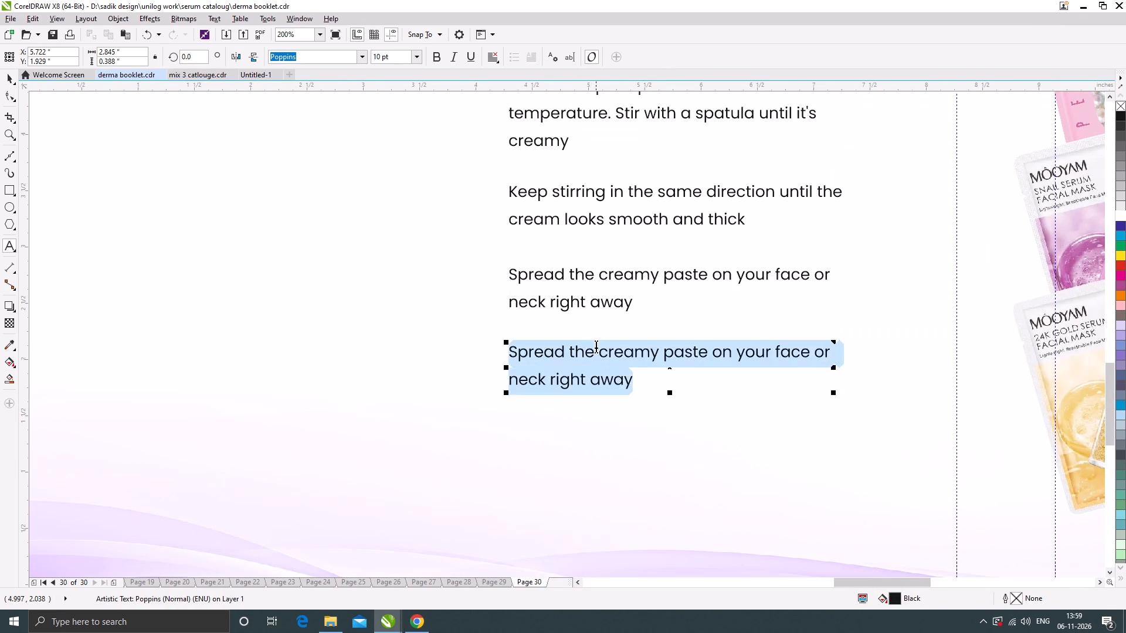
{"action": "key", "text": "ctrl+v"}
Break the step 4 instruction after "off the mask" and delete the full stop after "edge".
{"action": "left_click", "coordinate": [871, 353]}
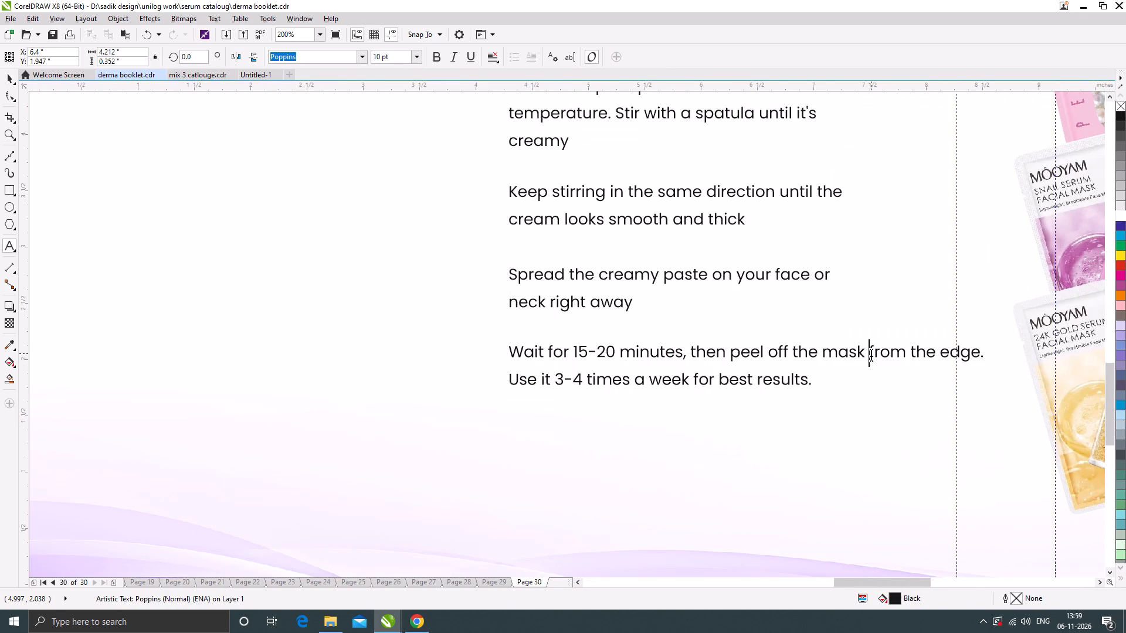
{"action": "key", "text": "Return"}
{"action": "left_click", "coordinate": [630, 381]}
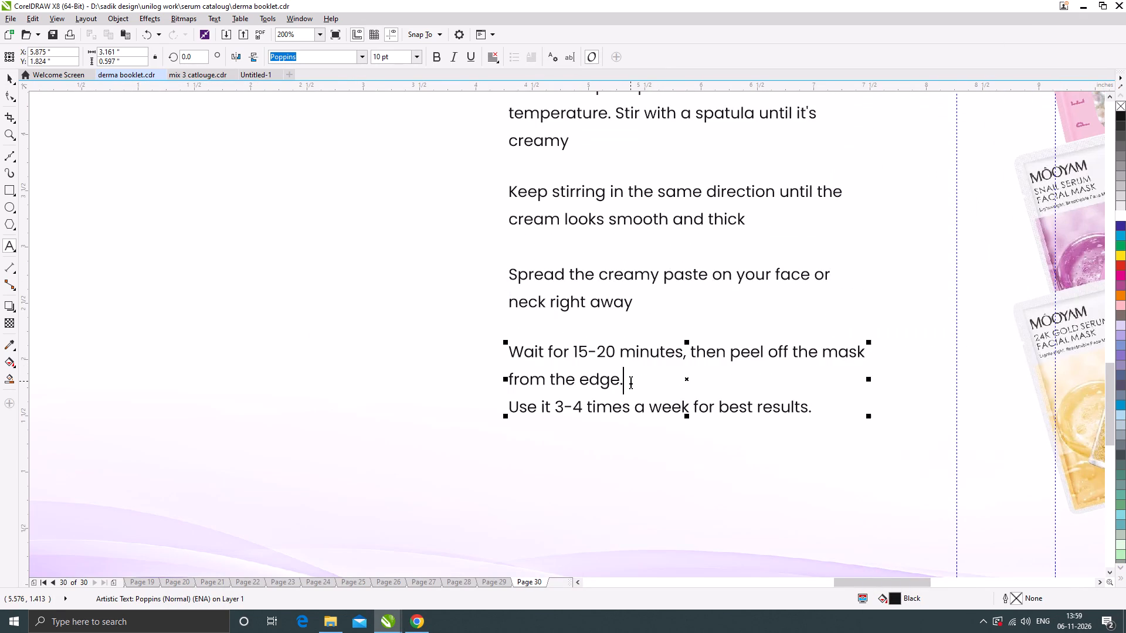
{"action": "key", "text": "BackSpace"}
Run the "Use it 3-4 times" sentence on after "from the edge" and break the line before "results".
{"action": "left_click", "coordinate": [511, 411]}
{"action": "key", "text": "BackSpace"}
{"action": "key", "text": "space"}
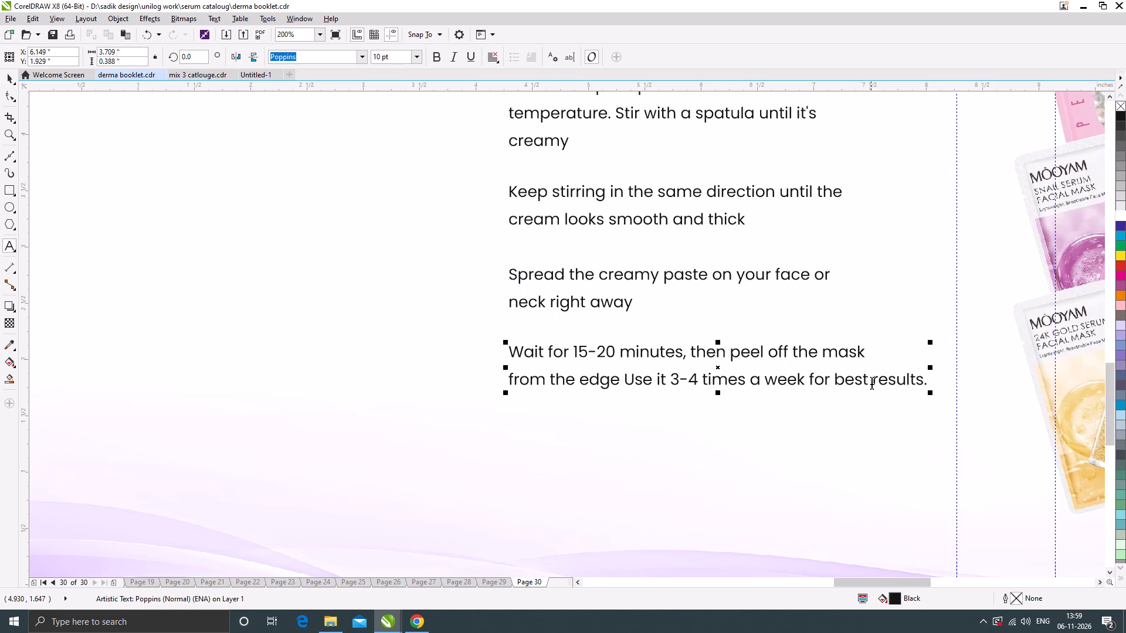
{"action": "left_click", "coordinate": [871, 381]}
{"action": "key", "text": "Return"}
Delete the full stop at the end of the step 4 instruction.
{"action": "left_click", "coordinate": [569, 412]}
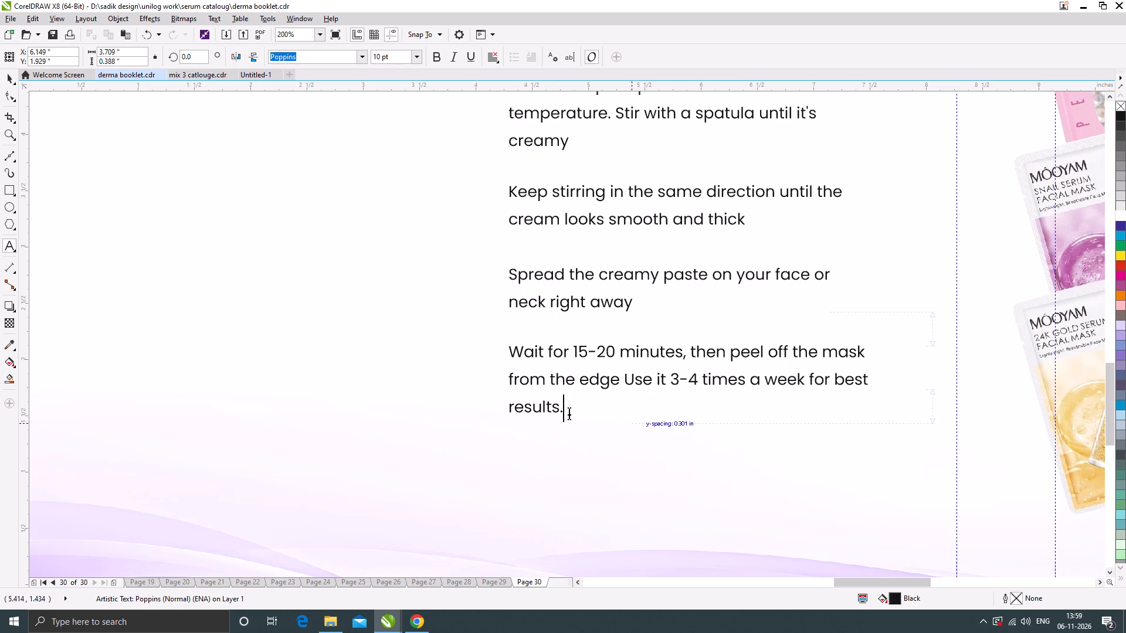
{"action": "key", "text": "BackSpace"}
Following the source image's layout, put "Use it 3-4 times a week for best results" on its own line in step 4.
{"action": "left_click", "coordinate": [420, 617]}
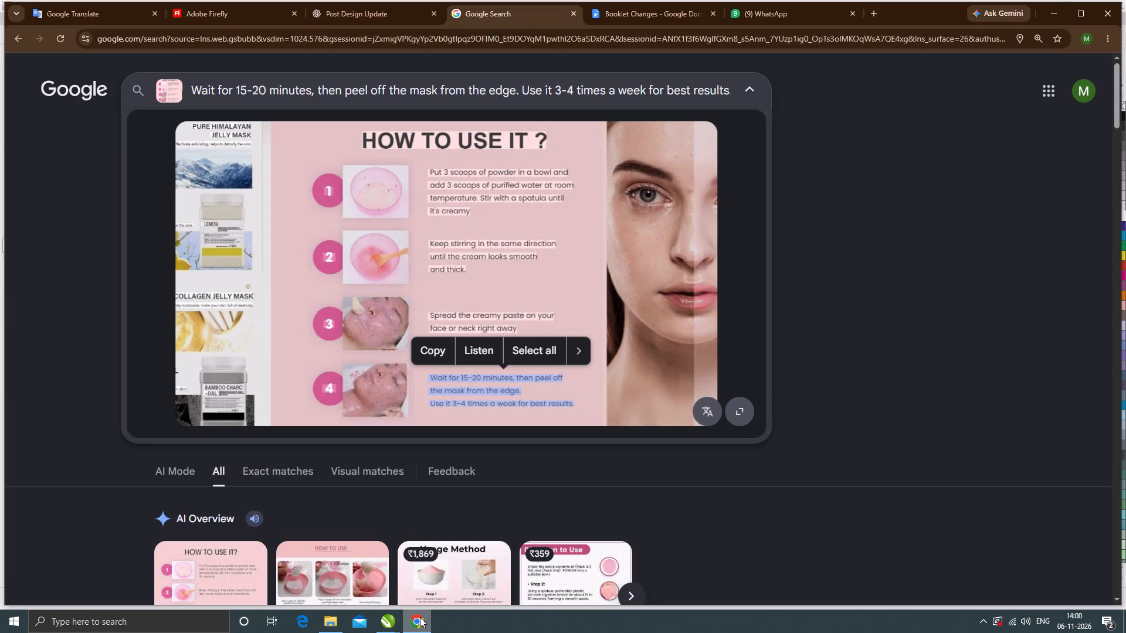
{"action": "left_click", "coordinate": [420, 617]}
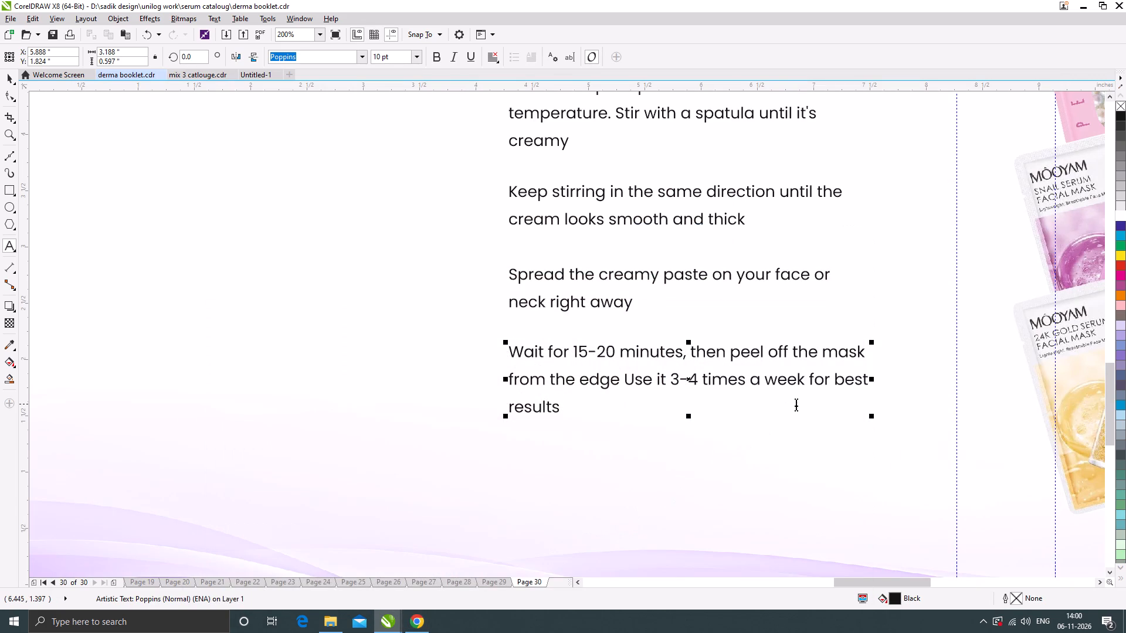
{"action": "left_click", "coordinate": [627, 384]}
{"action": "key", "text": "Return"}
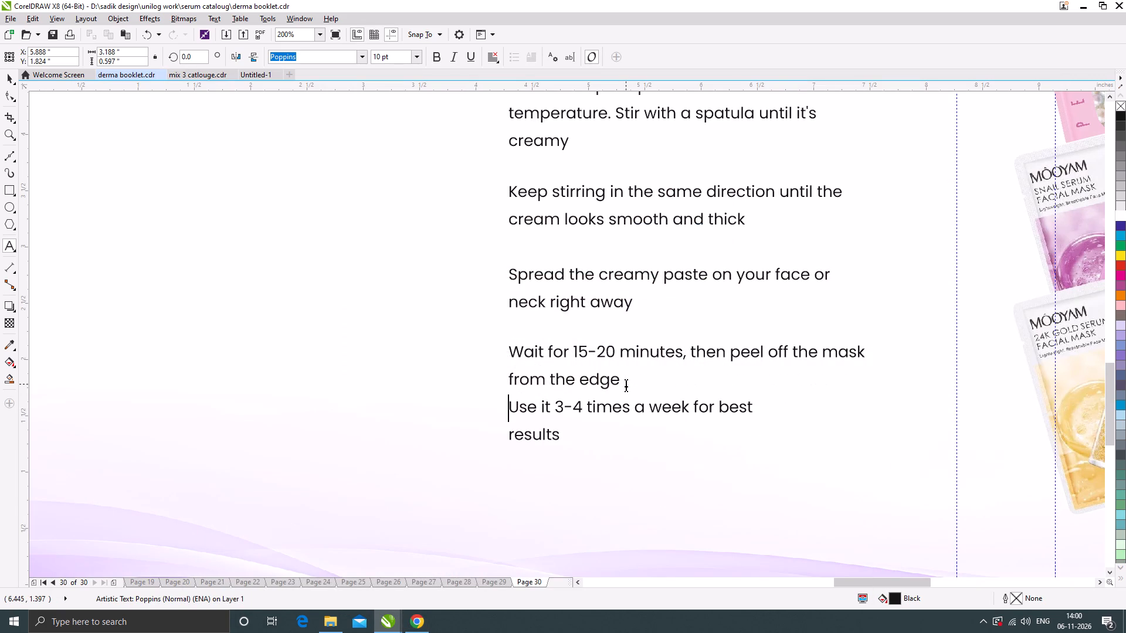
{"action": "key", "text": "Down"}
{"action": "key", "text": "BackSpace"}
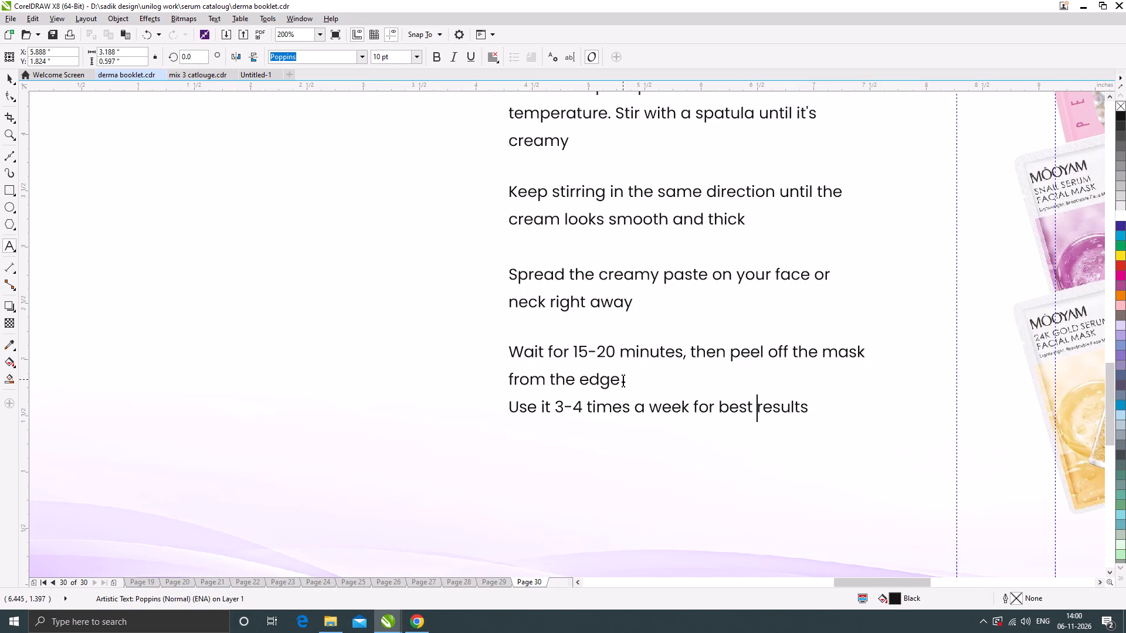
{"action": "left_click", "coordinate": [8, 76]}
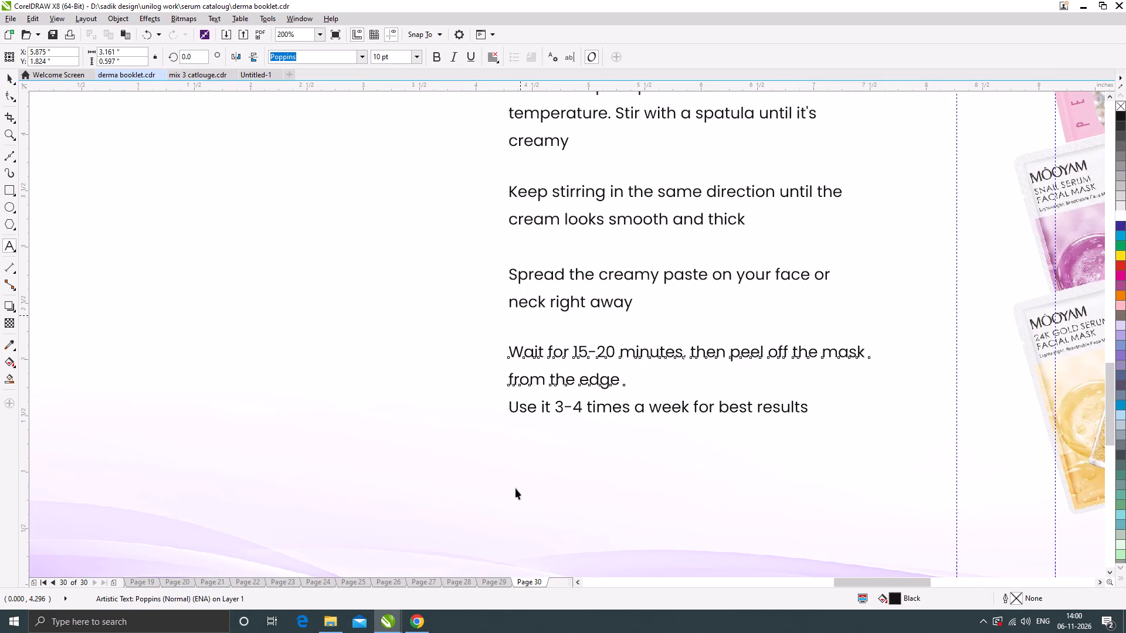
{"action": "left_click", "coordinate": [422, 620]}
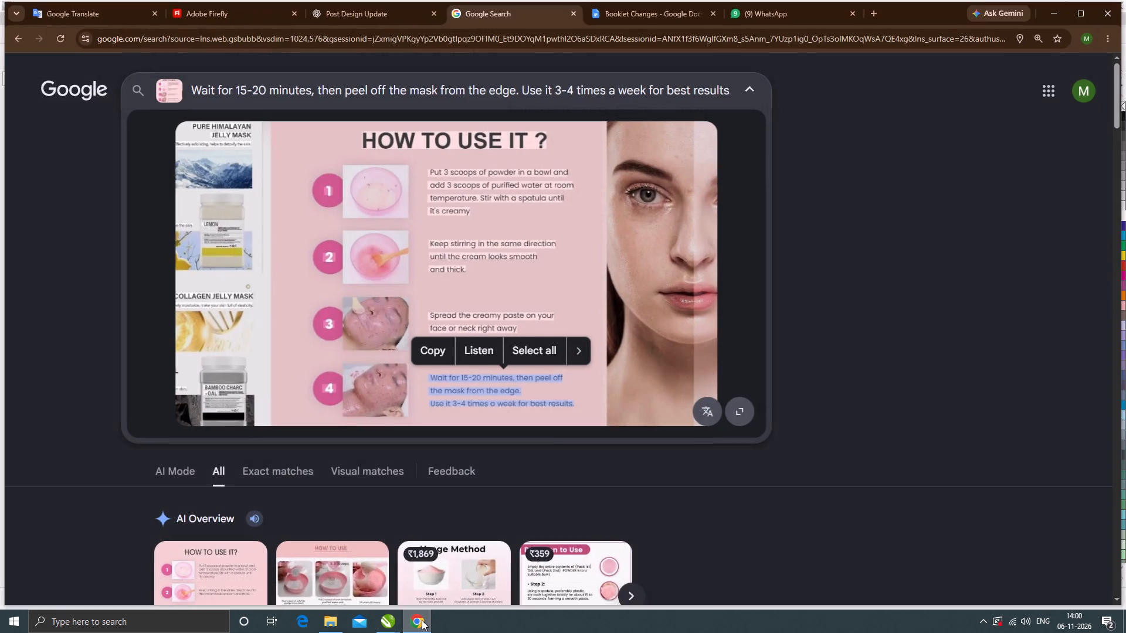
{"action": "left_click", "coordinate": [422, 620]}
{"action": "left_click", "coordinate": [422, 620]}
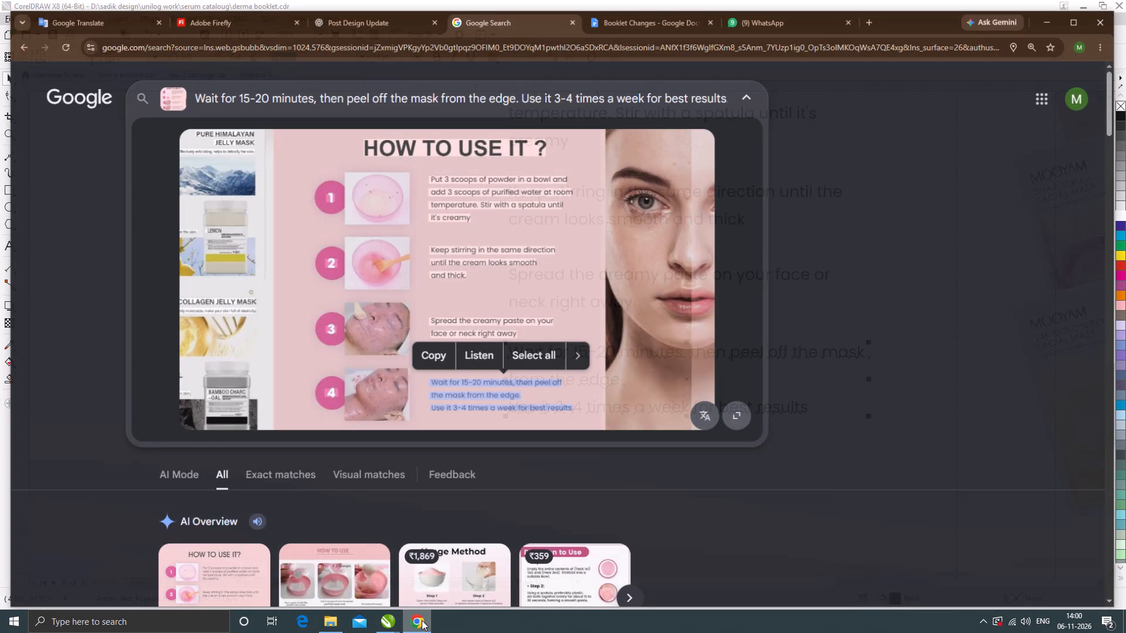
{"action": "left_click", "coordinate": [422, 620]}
Move the How To Use It heading and its four instructions down together by about 0.19 in.
{"action": "left_click", "coordinate": [12, 76]}
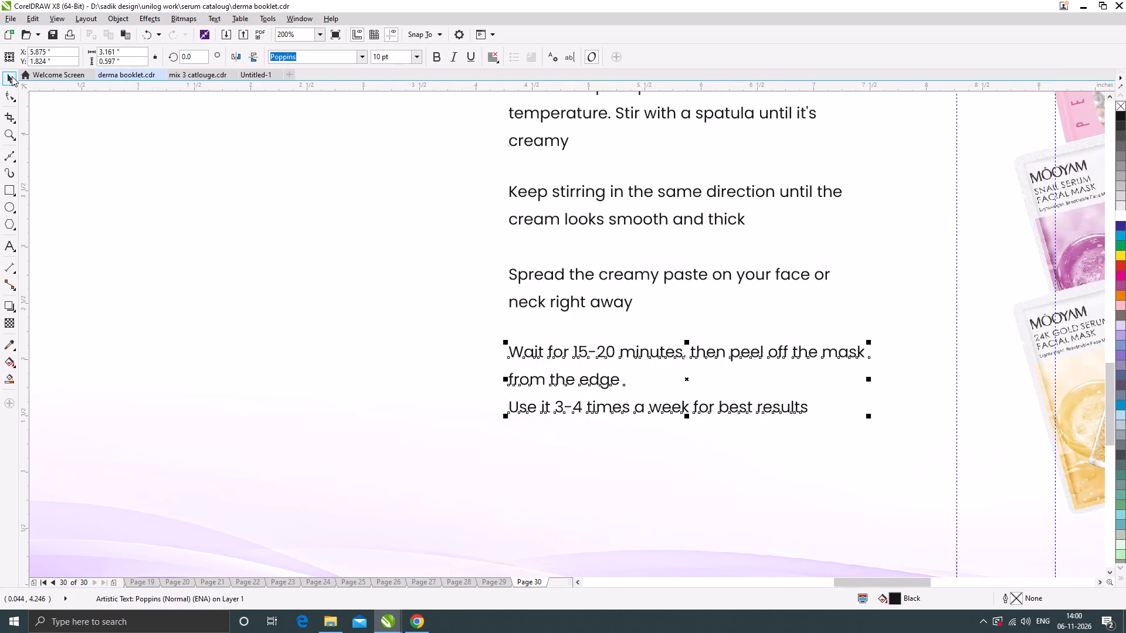
{"action": "scroll", "coordinate": [629, 387], "scroll_direction": "down", "scroll_amount": 2}
{"action": "left_click", "coordinate": [635, 482]}
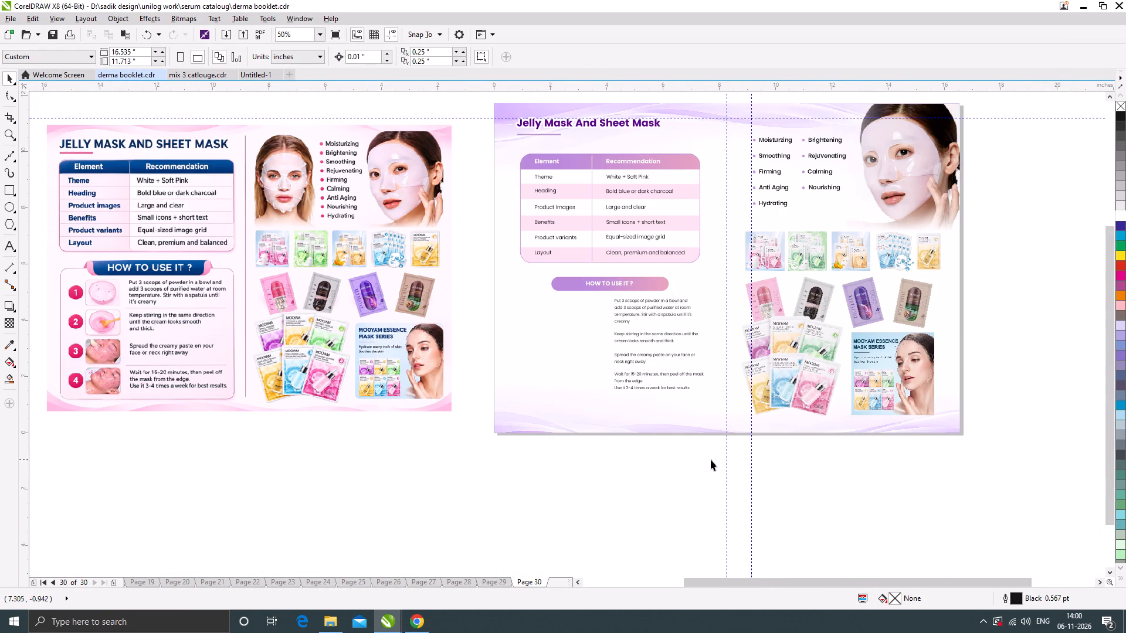
{"action": "left_click_drag", "start_coordinate": [717, 458], "coordinate": [526, 263]}
{"action": "scroll", "coordinate": [643, 289], "scroll_direction": "up", "scroll_amount": 1}
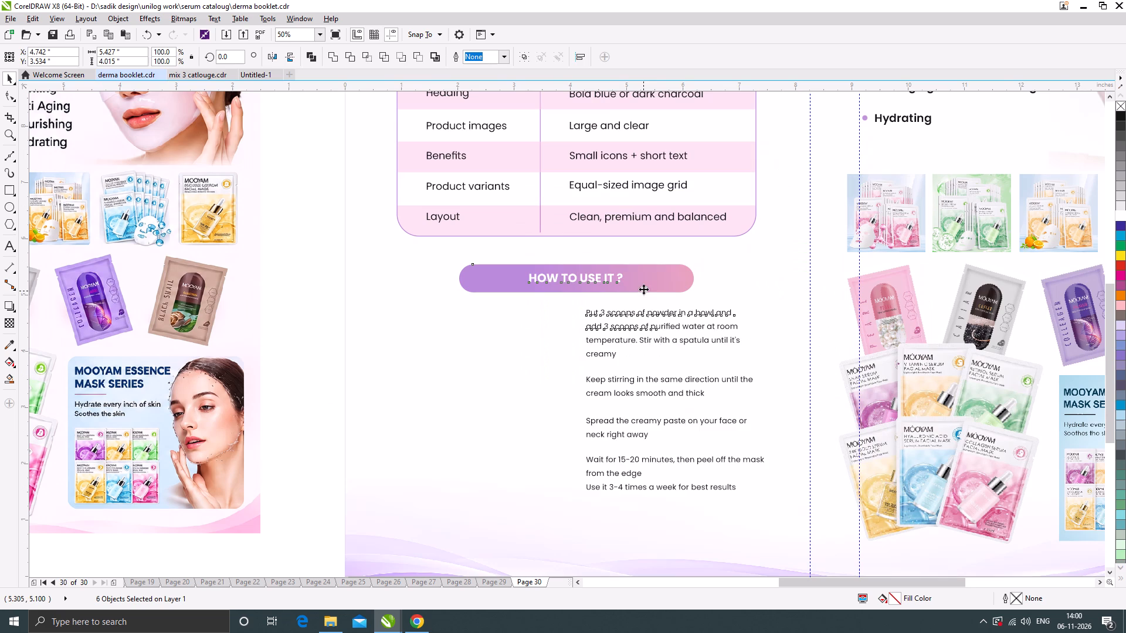
{"action": "left_click_drag", "start_coordinate": [657, 281], "coordinate": [656, 292]}
{"action": "scroll", "coordinate": [626, 366], "scroll_direction": "down", "scroll_amount": 1}
{"action": "left_click", "coordinate": [667, 516]}
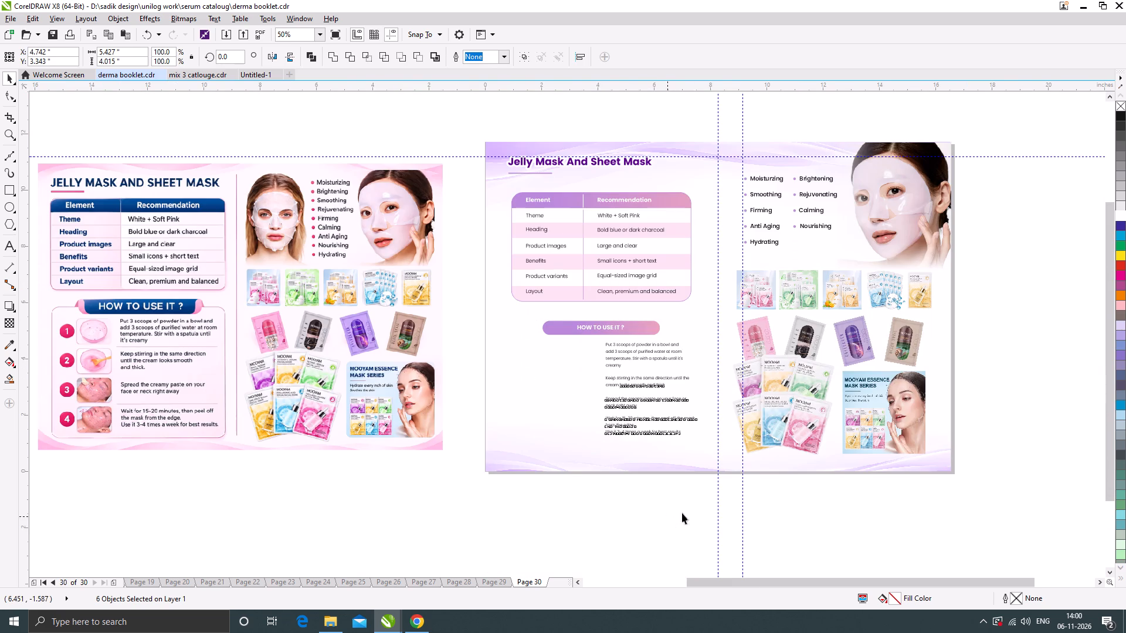
Move the step 2, 3 and 4 instructions down together by about 0.07 in, away from step 1.
{"action": "left_click_drag", "start_coordinate": [715, 502], "coordinate": [596, 367]}
{"action": "scroll", "coordinate": [619, 379], "scroll_direction": "up", "scroll_amount": 1}
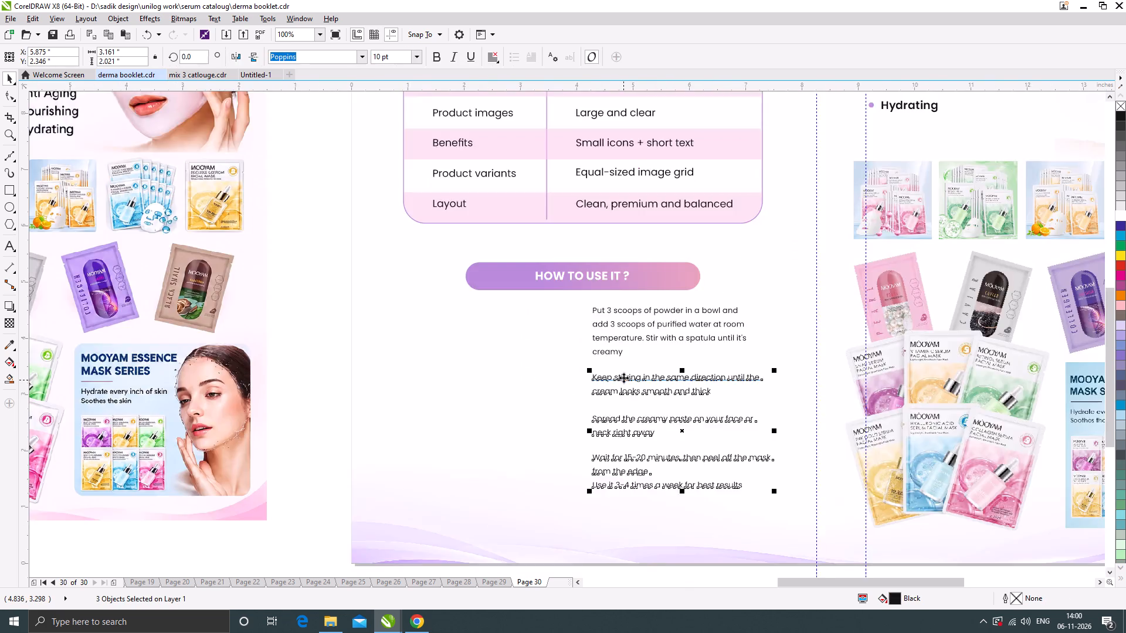
{"action": "scroll", "coordinate": [623, 377], "scroll_direction": "up", "scroll_amount": 1}
{"action": "left_click_drag", "start_coordinate": [625, 375], "coordinate": [626, 382]}
{"action": "scroll", "coordinate": [613, 376], "scroll_direction": "down", "scroll_amount": 1}
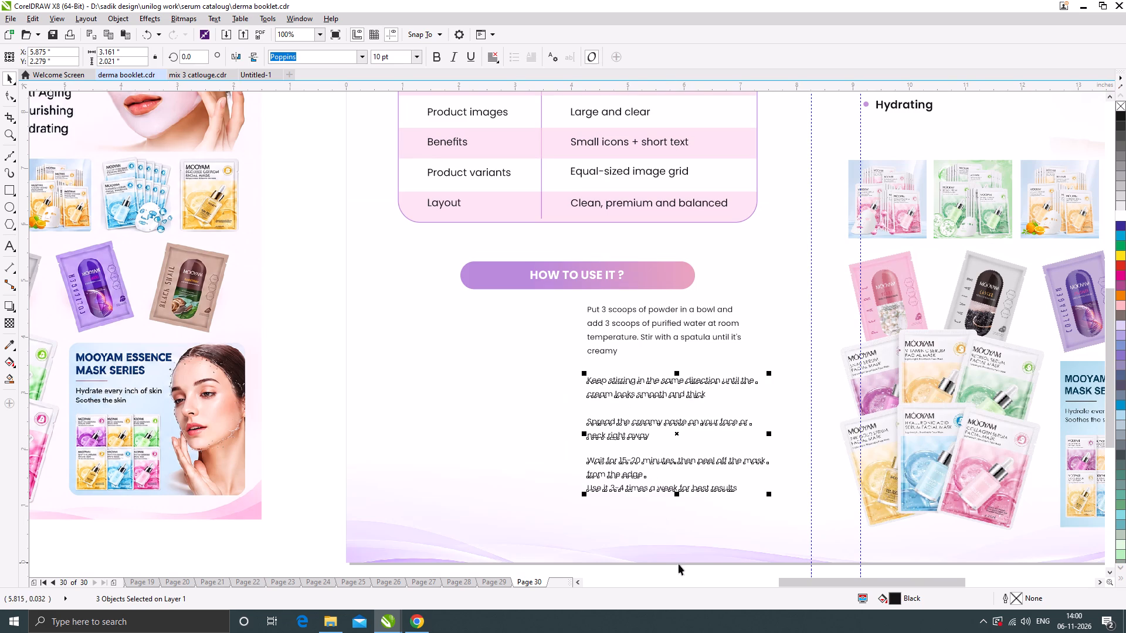
{"action": "left_click", "coordinate": [791, 552]}
Move the step 3 and 4 instructions down together slightly to widen the gap below step 2.
{"action": "left_click_drag", "start_coordinate": [788, 536], "coordinate": [548, 408]}
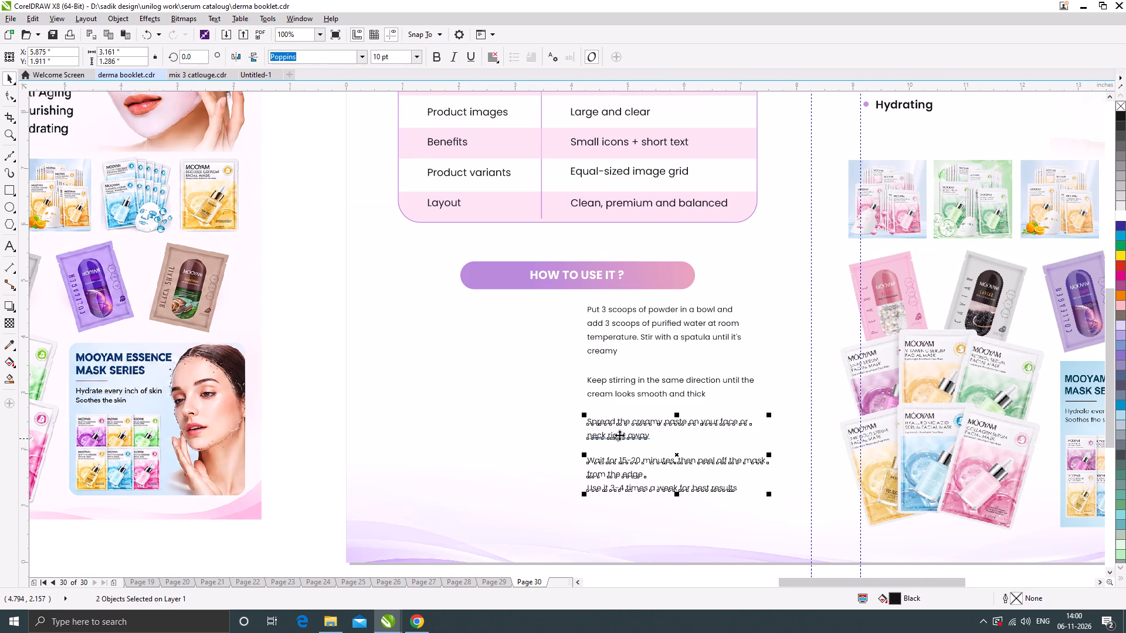
{"action": "scroll", "coordinate": [621, 430], "scroll_direction": "up", "scroll_amount": 2}
{"action": "scroll", "coordinate": [622, 424], "scroll_direction": "down", "scroll_amount": 1}
{"action": "left_click_drag", "start_coordinate": [620, 411], "coordinate": [622, 423]}
{"action": "scroll", "coordinate": [545, 339], "scroll_direction": "down", "scroll_amount": 1}
{"action": "left_click", "coordinate": [488, 420]}
Move the step 4 instruction down slightly so its gap below step 3 matches the spacing of the other steps.
{"action": "left_click_drag", "start_coordinate": [477, 430], "coordinate": [921, 546]}
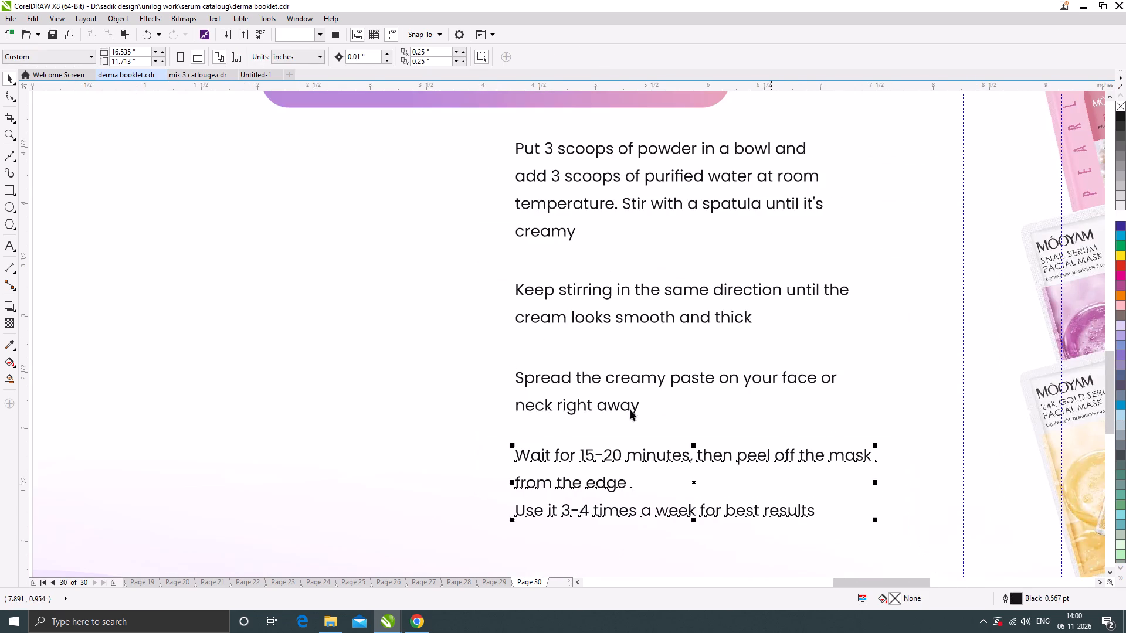
{"action": "scroll", "coordinate": [608, 390], "scroll_direction": "down", "scroll_amount": 1}
{"action": "scroll", "coordinate": [611, 427], "scroll_direction": "up", "scroll_amount": 1}
{"action": "left_click_drag", "start_coordinate": [608, 423], "coordinate": [609, 432]}
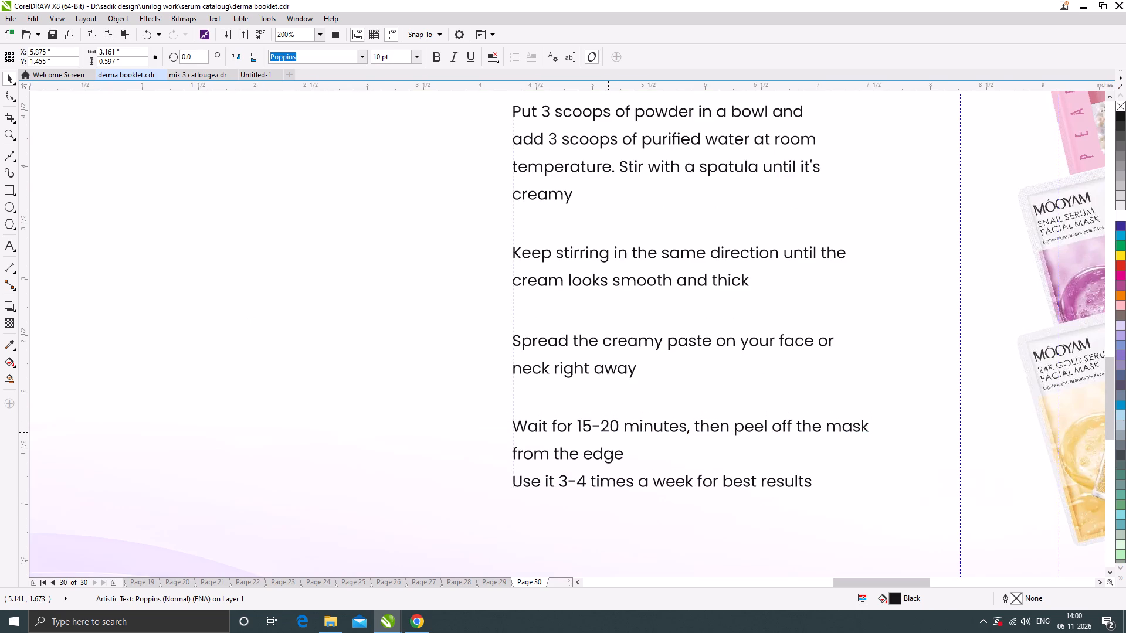
{"action": "left_click_drag", "start_coordinate": [609, 432], "coordinate": [609, 430]}
{"action": "scroll", "coordinate": [629, 392], "scroll_direction": "down", "scroll_amount": 2}
{"action": "left_click", "coordinate": [530, 393]}
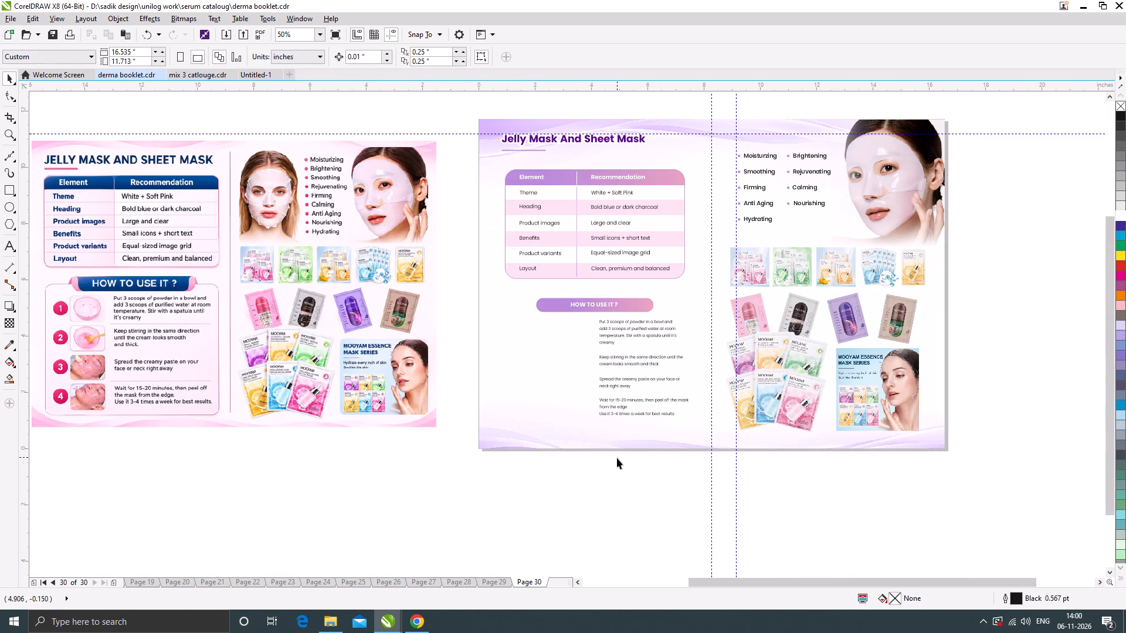
Move all four step instructions down together by about 0.07 in, away from the How To Use It heading.
{"action": "left_click", "coordinate": [616, 484]}
{"action": "left_click_drag", "start_coordinate": [696, 464], "coordinate": [584, 312]}
{"action": "left_click_drag", "start_coordinate": [584, 312], "coordinate": [586, 315]}
{"action": "scroll", "coordinate": [655, 318], "scroll_direction": "up", "scroll_amount": 1}
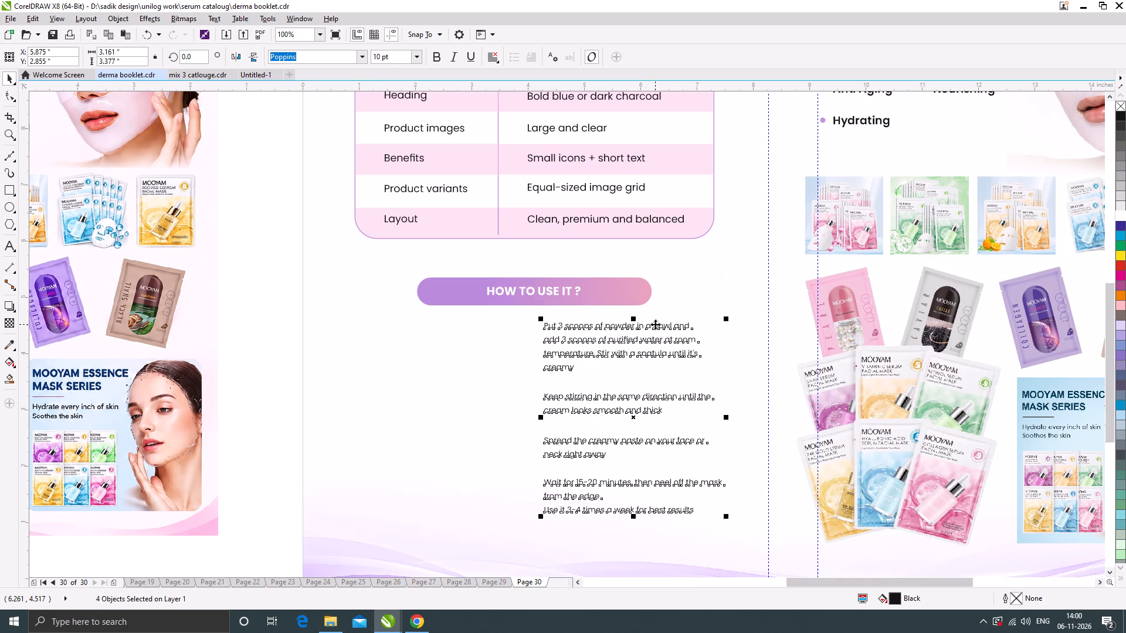
{"action": "left_click", "coordinate": [656, 325]}
Move the How To Use It heading and its gradient pill down slightly, closer to the instructions.
{"action": "left_click_drag", "start_coordinate": [366, 264], "coordinate": [665, 294]}
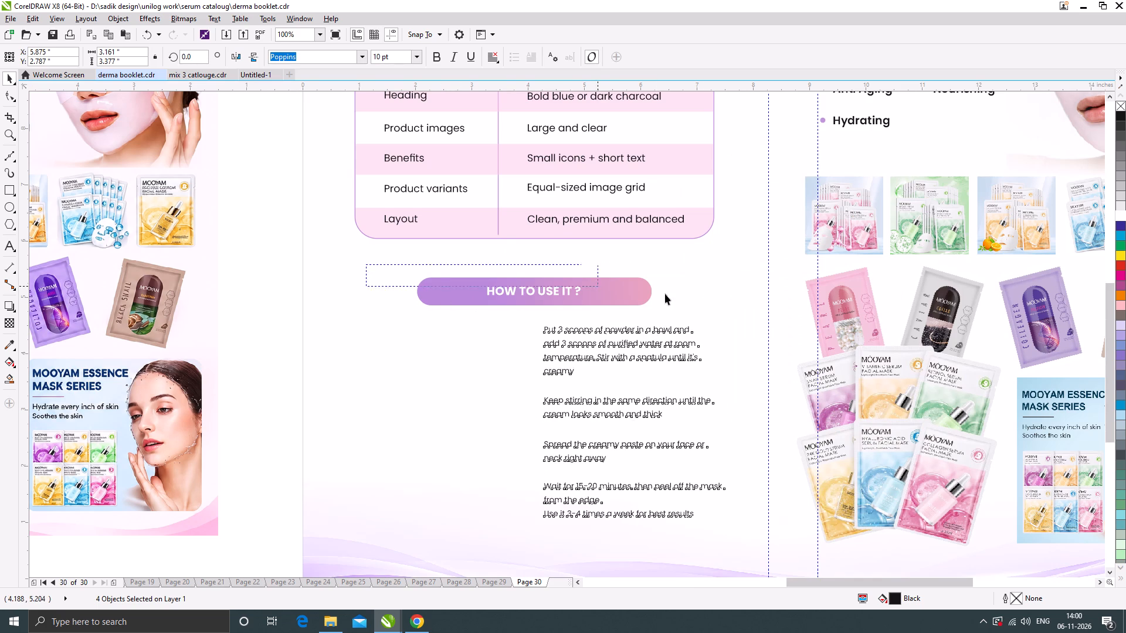
{"action": "left_click_drag", "start_coordinate": [665, 294], "coordinate": [730, 315]}
{"action": "scroll", "coordinate": [600, 281], "scroll_direction": "up", "scroll_amount": 1}
{"action": "left_click", "coordinate": [631, 294]}
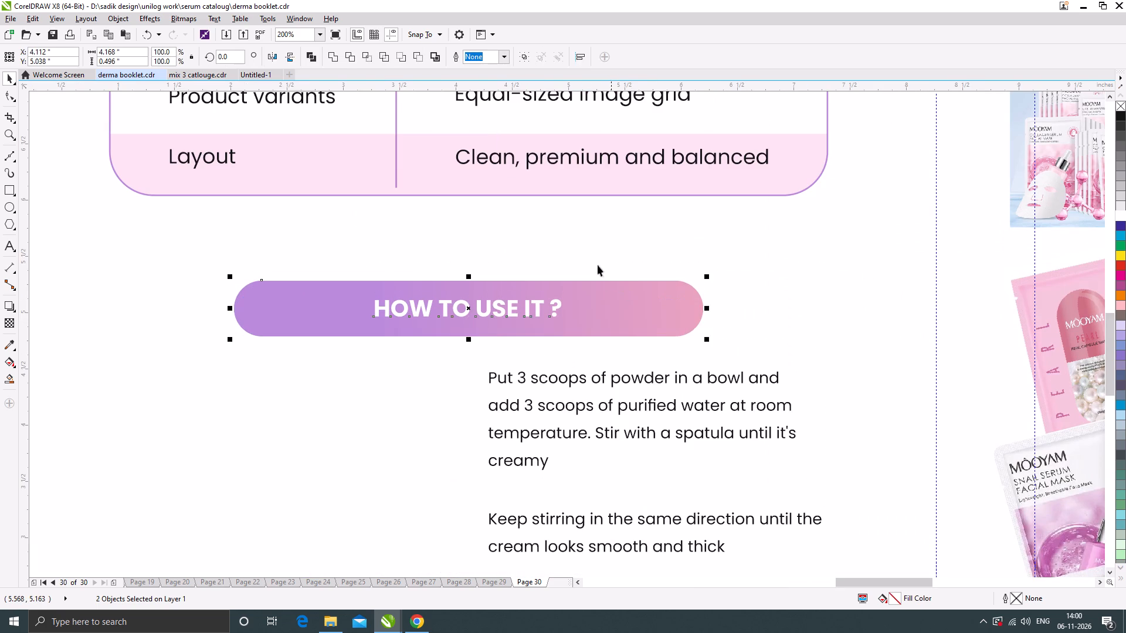
{"action": "left_click", "coordinate": [589, 252]}
Set the How To Use It heading text size to 15 pt.
{"action": "left_click", "coordinate": [554, 309]}
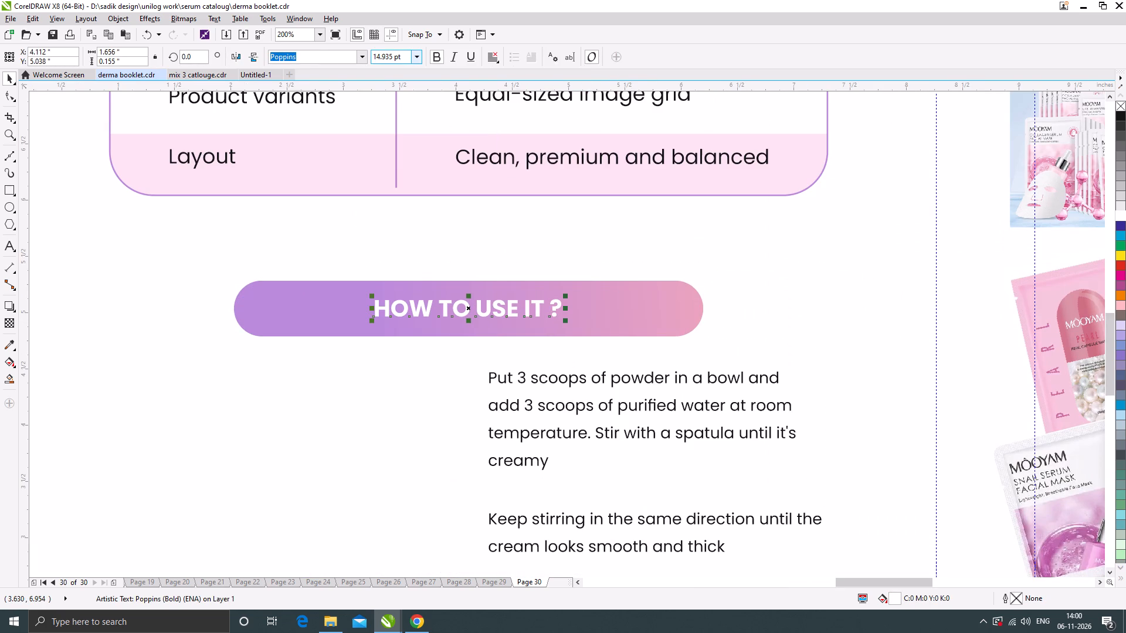
{"action": "left_click_drag", "start_coordinate": [406, 55], "coordinate": [367, 70]}
{"action": "type", "text": "15"}
{"action": "key", "text": "Return"}
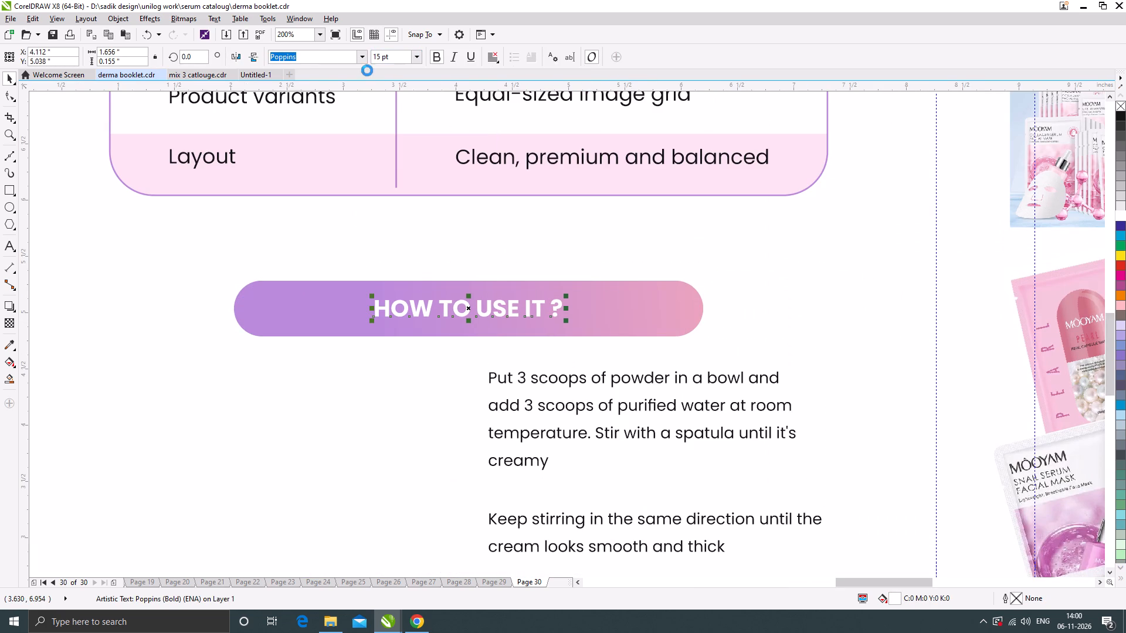
Shrink the gradient pill around its centre to about 3.64 × 0.43 in and centre-align it horizontally with the How To Use It text.
{"action": "left_click", "coordinate": [606, 304]}
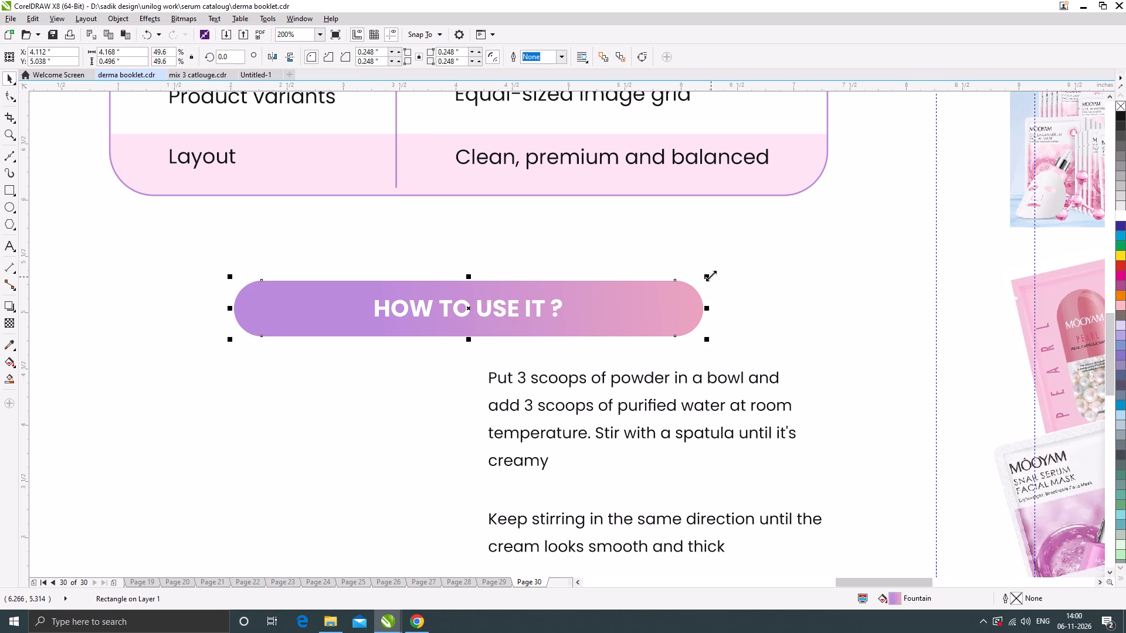
{"action": "left_click_drag", "start_coordinate": [710, 275], "coordinate": [675, 267]}
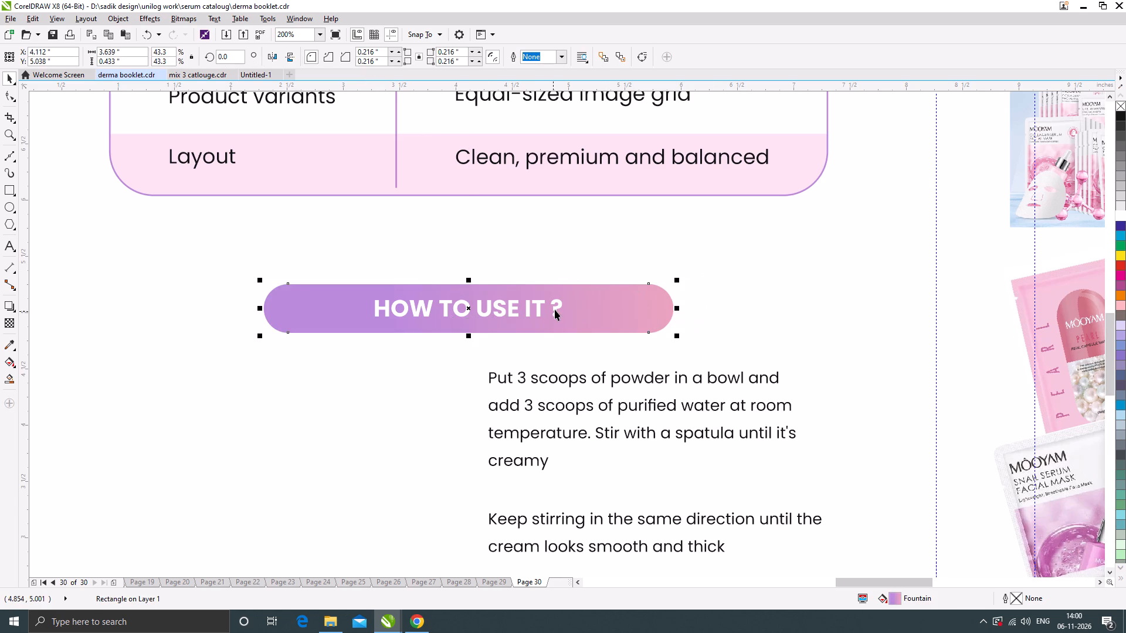
{"action": "left_click", "coordinate": [555, 309], "text": "shift"}
{"action": "key", "text": "c"}
{"action": "scroll", "coordinate": [620, 292], "scroll_direction": "down", "scroll_amount": 2}
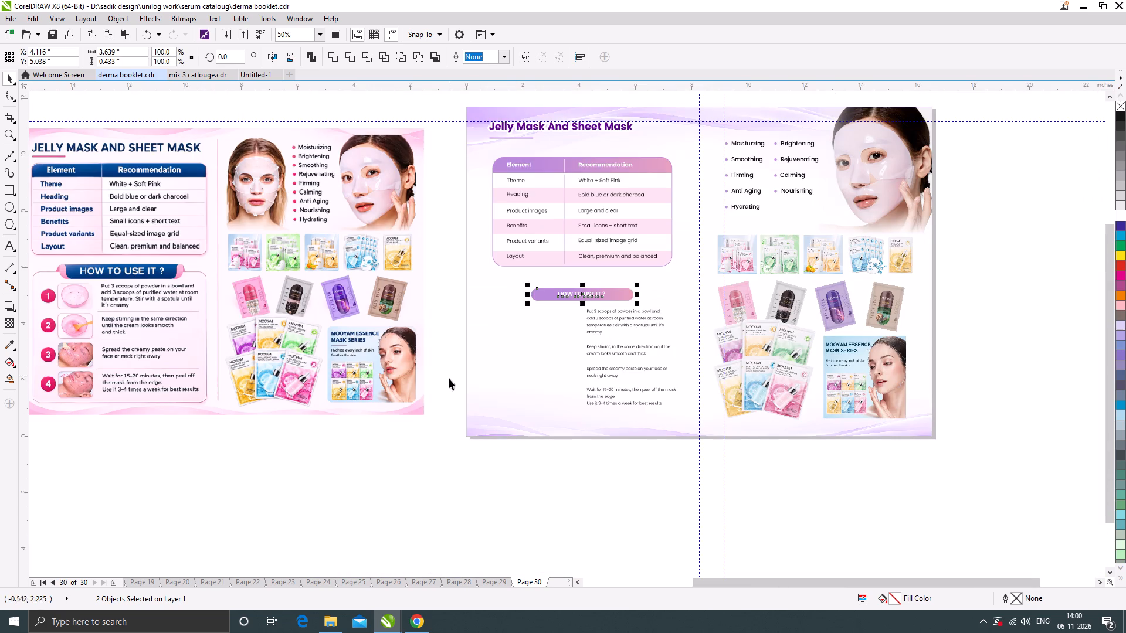
{"action": "left_click", "coordinate": [447, 380]}
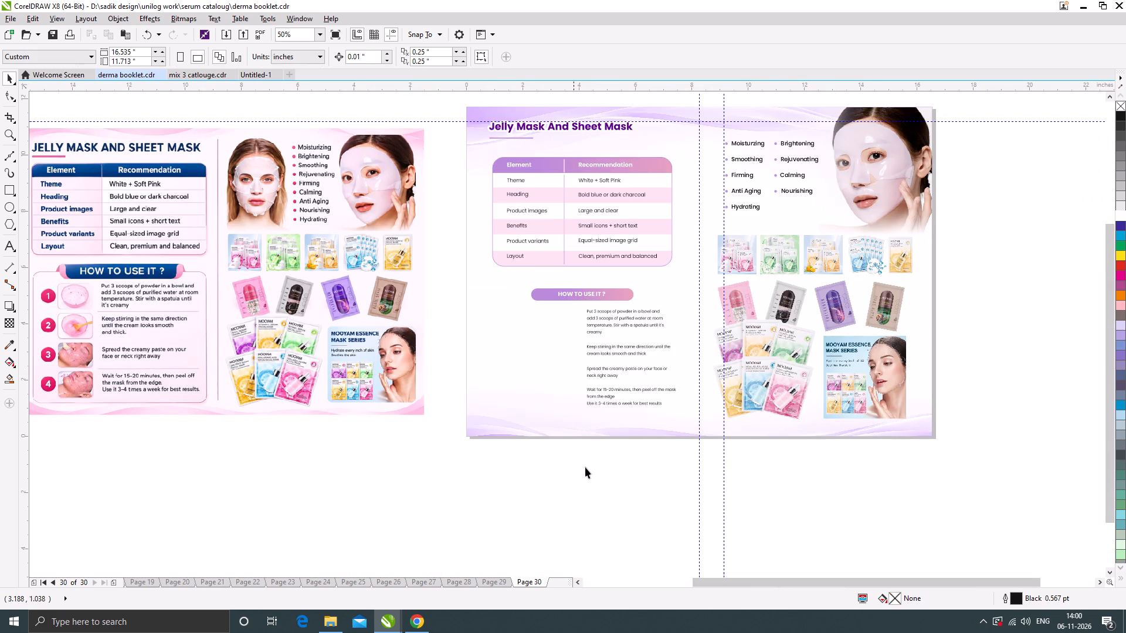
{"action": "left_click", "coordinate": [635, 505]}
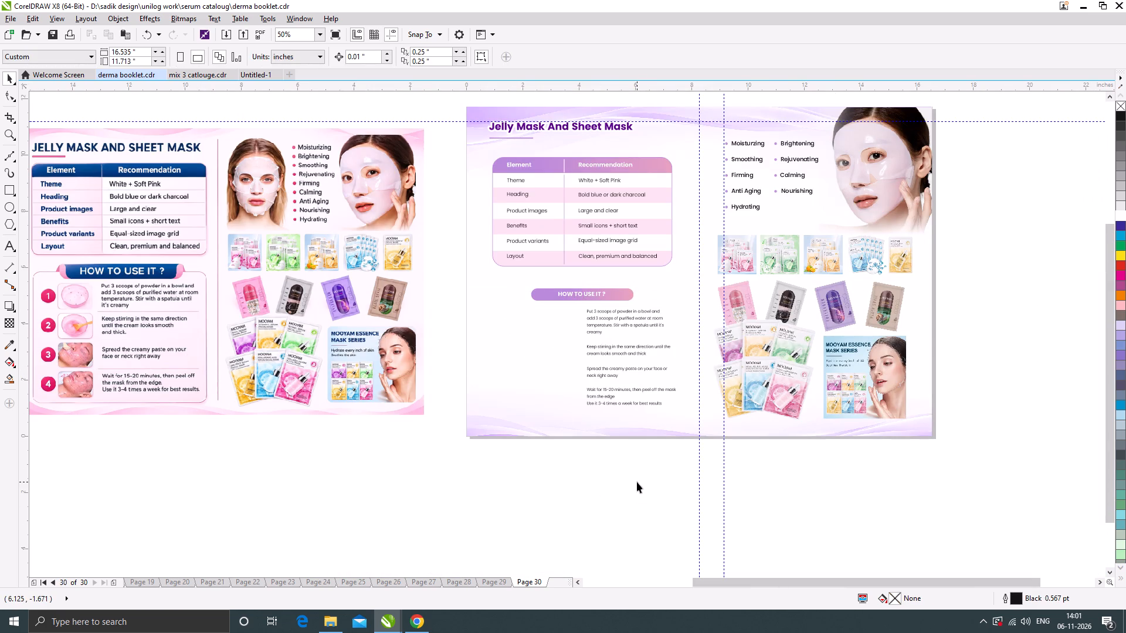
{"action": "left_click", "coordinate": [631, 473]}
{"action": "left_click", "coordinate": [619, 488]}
Move the four step instructions down together by about 0.09 in, below the resized heading pill.
{"action": "left_click_drag", "start_coordinate": [690, 462], "coordinate": [556, 300]}
{"action": "scroll", "coordinate": [586, 307], "scroll_direction": "up", "scroll_amount": 2}
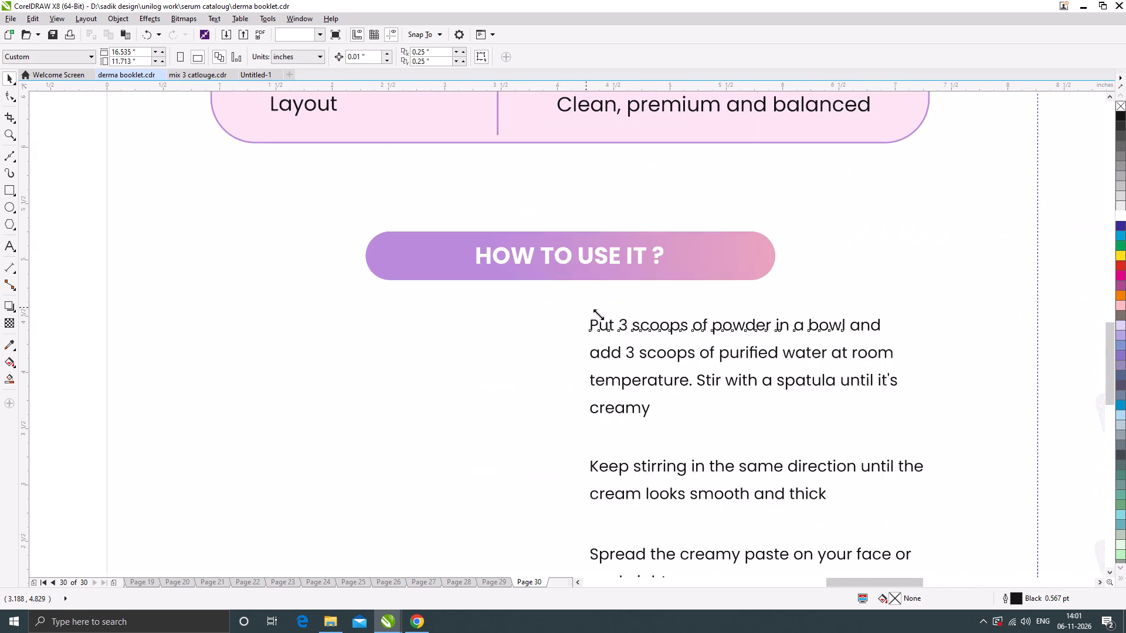
{"action": "left_click_drag", "start_coordinate": [609, 332], "coordinate": [610, 341]}
{"action": "scroll", "coordinate": [596, 302], "scroll_direction": "down", "scroll_amount": 2}
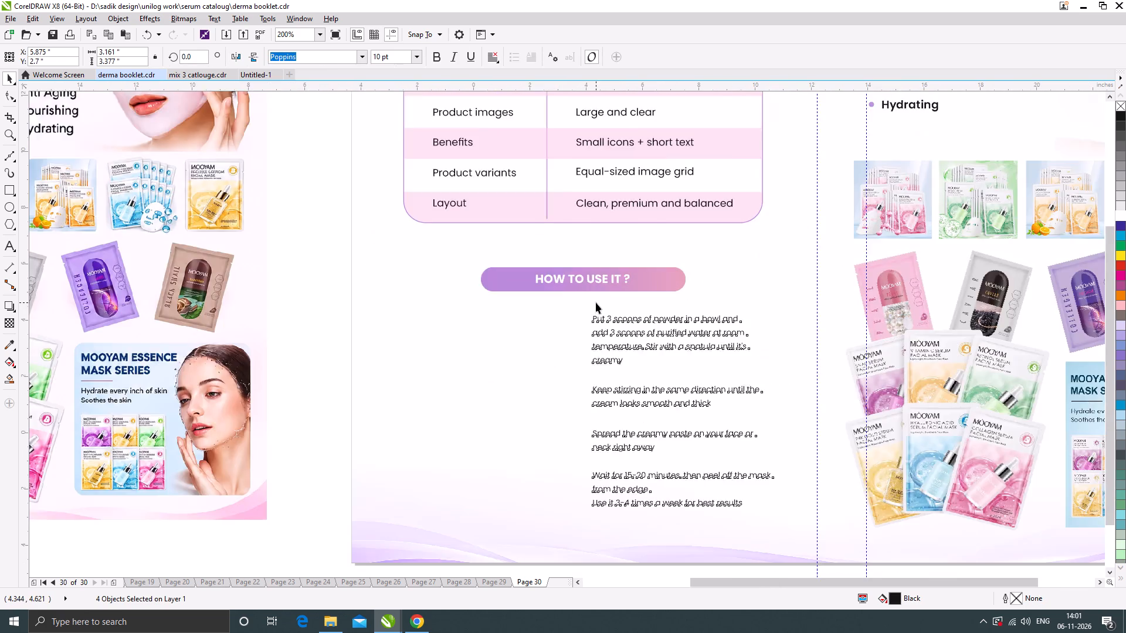
{"action": "left_click", "coordinate": [582, 508]}
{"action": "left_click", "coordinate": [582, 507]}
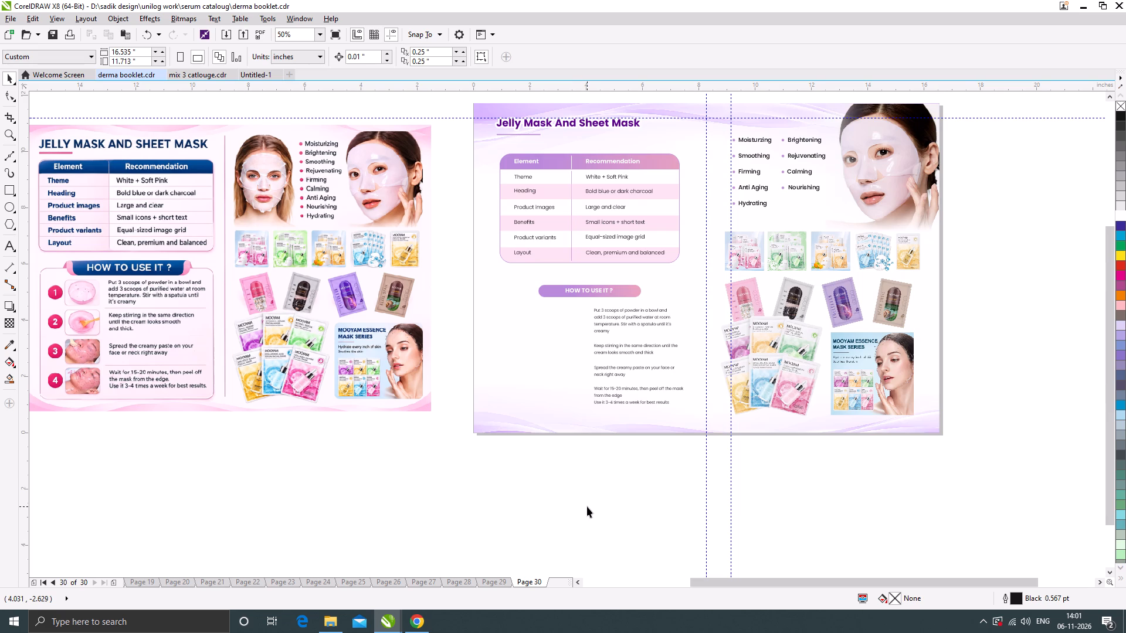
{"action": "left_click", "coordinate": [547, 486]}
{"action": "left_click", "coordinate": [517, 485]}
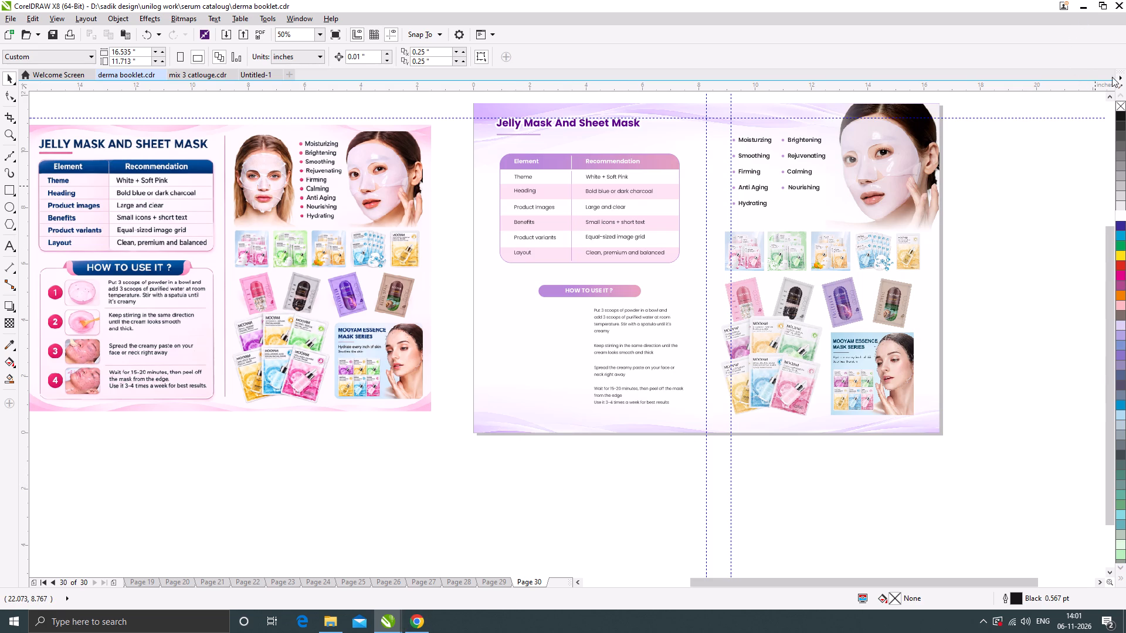
{"action": "left_click", "coordinate": [1084, 6]}
{"action": "left_click", "coordinate": [422, 624]}
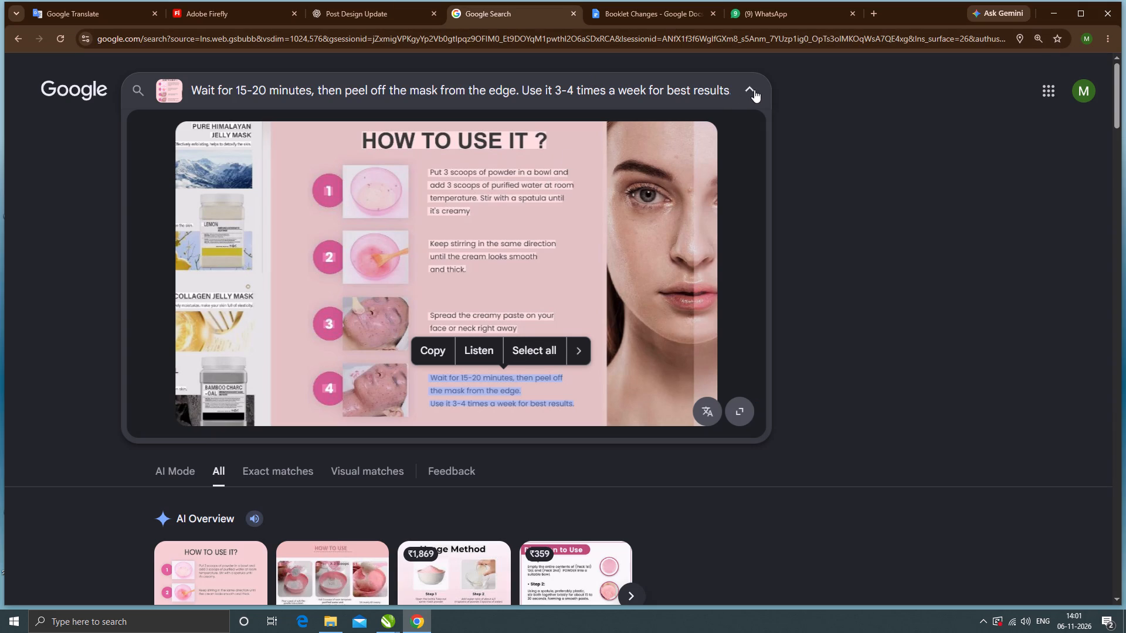
{"action": "left_click", "coordinate": [754, 90]}
{"action": "left_click", "coordinate": [355, 12]}
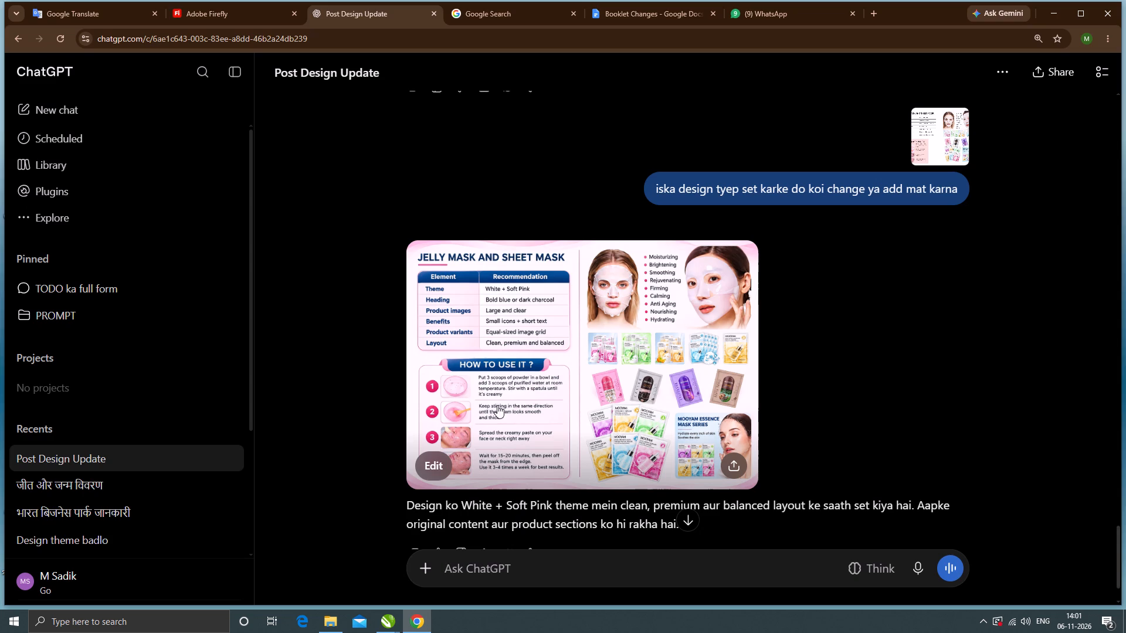
{"action": "left_click", "coordinate": [509, 569]}
{"action": "type", "text": "ho"}
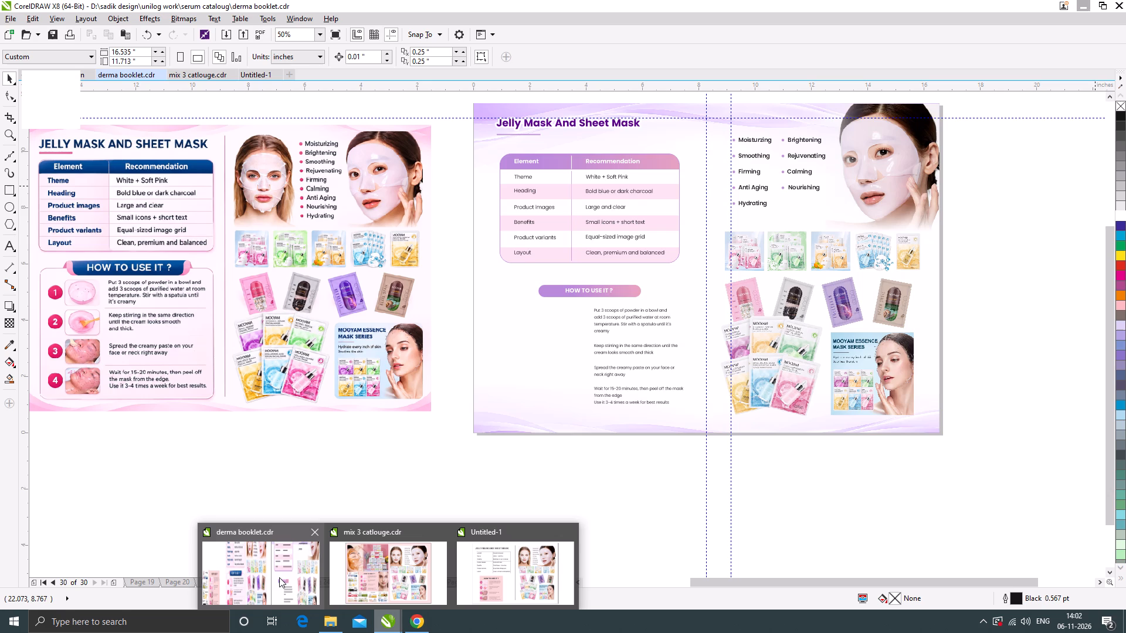
{"action": "left_click", "coordinate": [289, 576]}
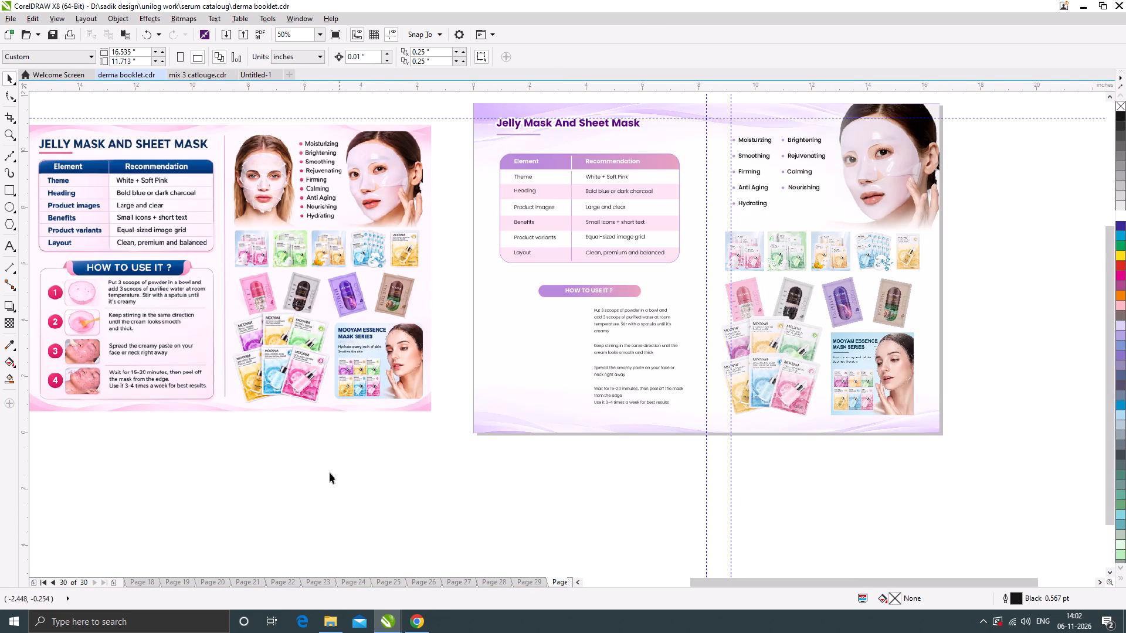
{"action": "left_click", "coordinate": [8, 206]}
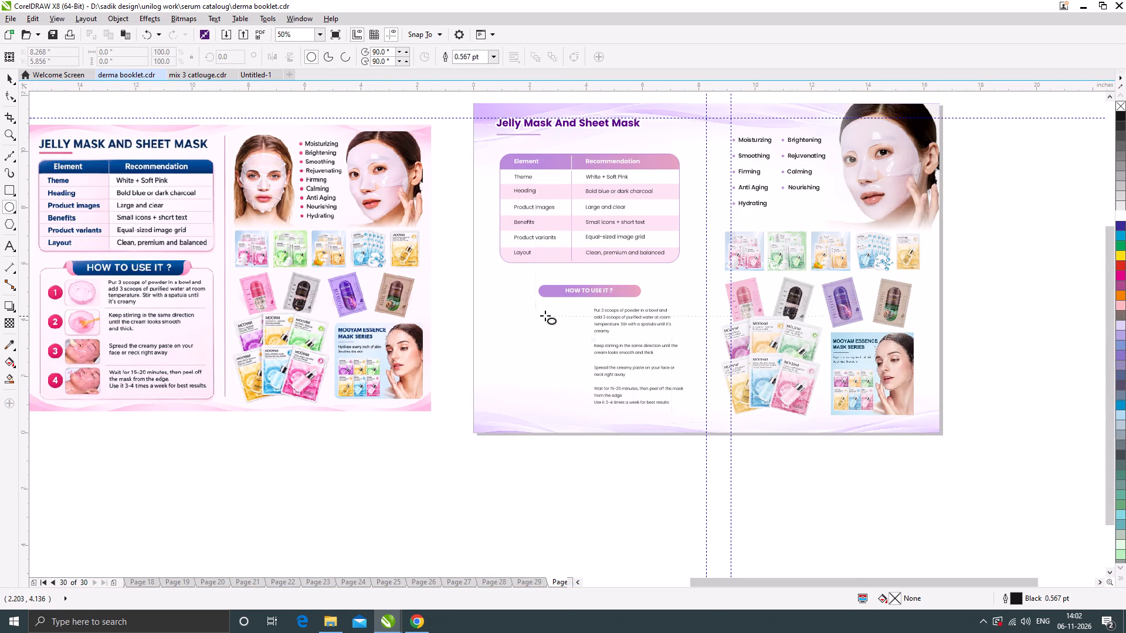
{"action": "scroll", "coordinate": [541, 318], "scroll_direction": "up", "scroll_amount": 2}
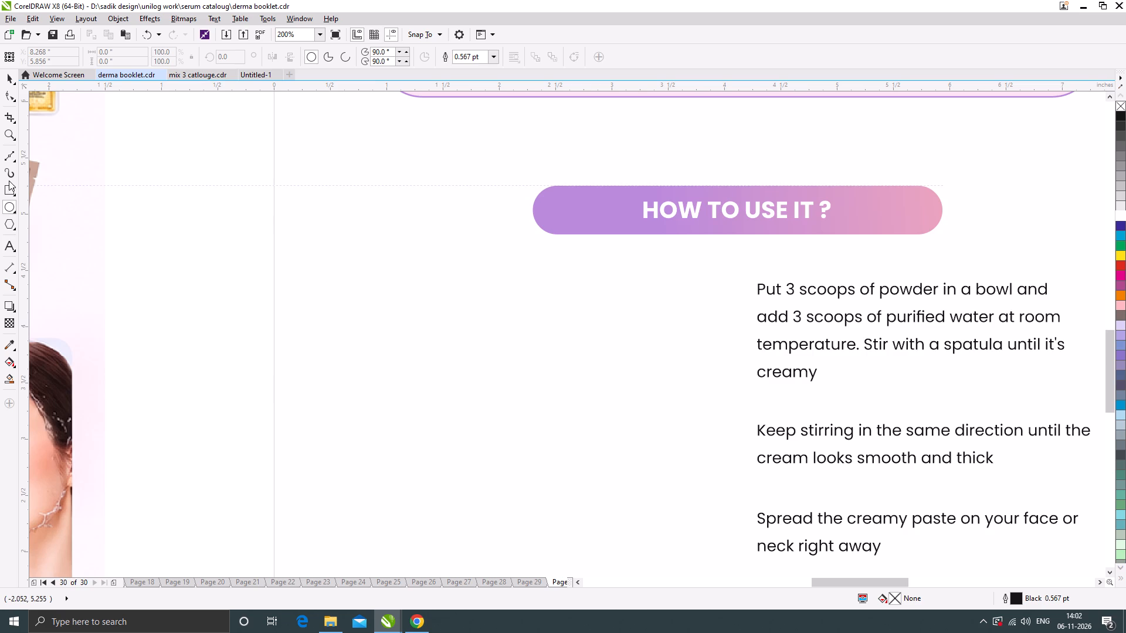
{"action": "left_click", "coordinate": [9, 191]}
{"action": "left_click_drag", "start_coordinate": [462, 310], "coordinate": [496, 338]}
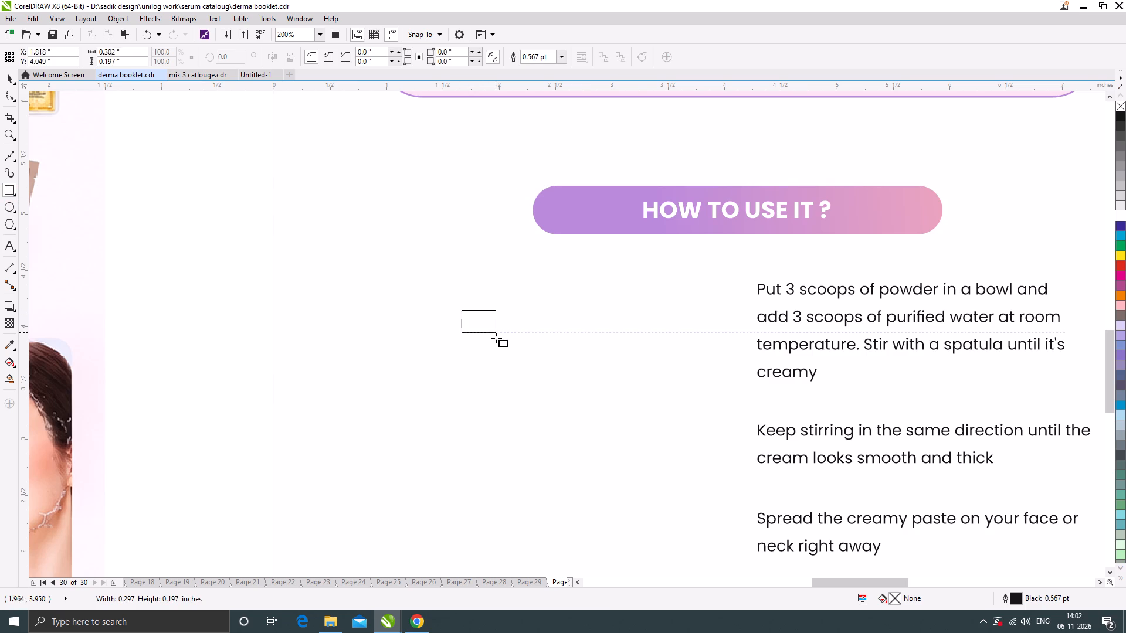
{"action": "left_click_drag", "start_coordinate": [496, 338], "coordinate": [499, 343]}
Round all four corners of the small rectangle to a radius of about 0.055 in.
{"action": "left_click", "coordinate": [11, 96]}
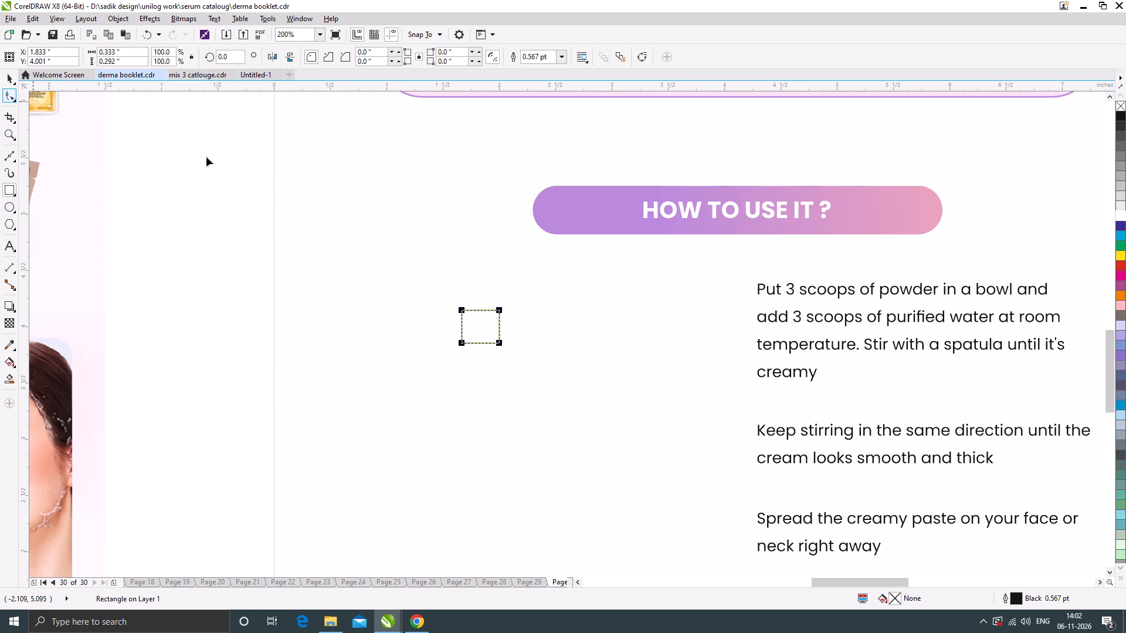
{"action": "scroll", "coordinate": [480, 320], "scroll_direction": "up", "scroll_amount": 1}
{"action": "left_click_drag", "start_coordinate": [443, 300], "coordinate": [459, 294]}
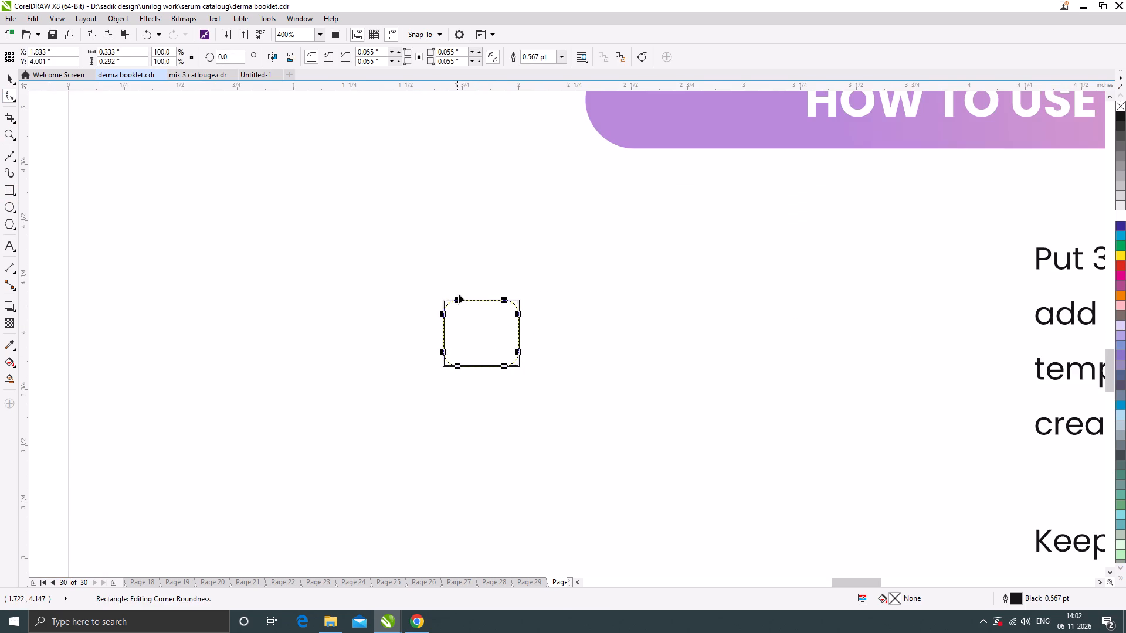
{"action": "left_click_drag", "start_coordinate": [459, 294], "coordinate": [456, 291]}
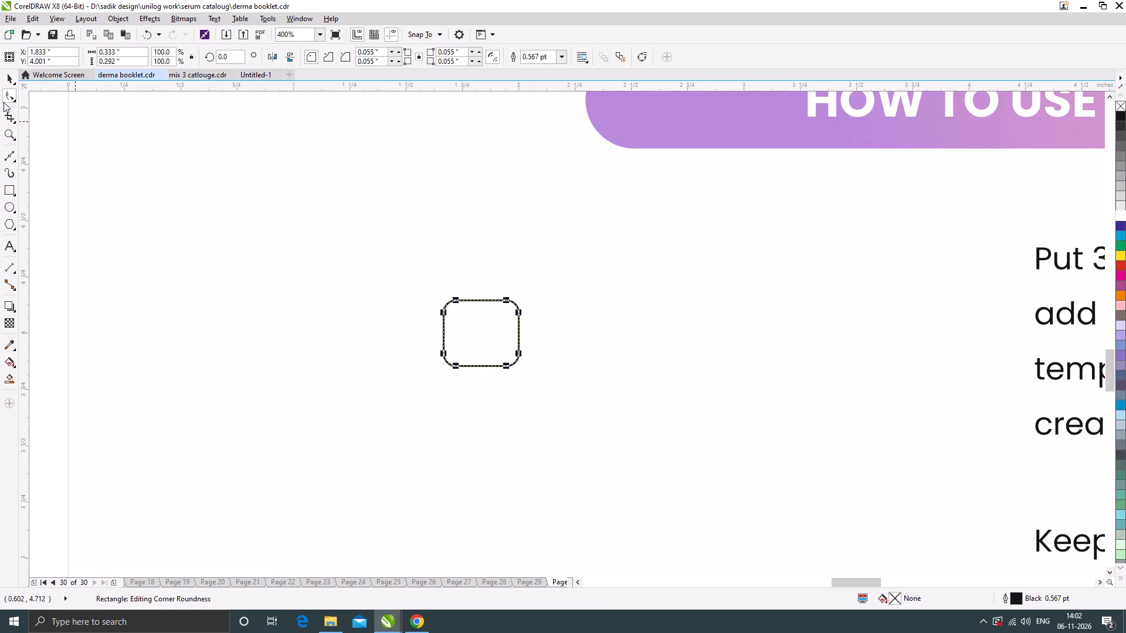
Stretch the rounded rectangle upward to a height of about 0.32 in, making it nearly square.
{"action": "left_click", "coordinate": [8, 80]}
{"action": "scroll", "coordinate": [455, 298], "scroll_direction": "up", "scroll_amount": 1}
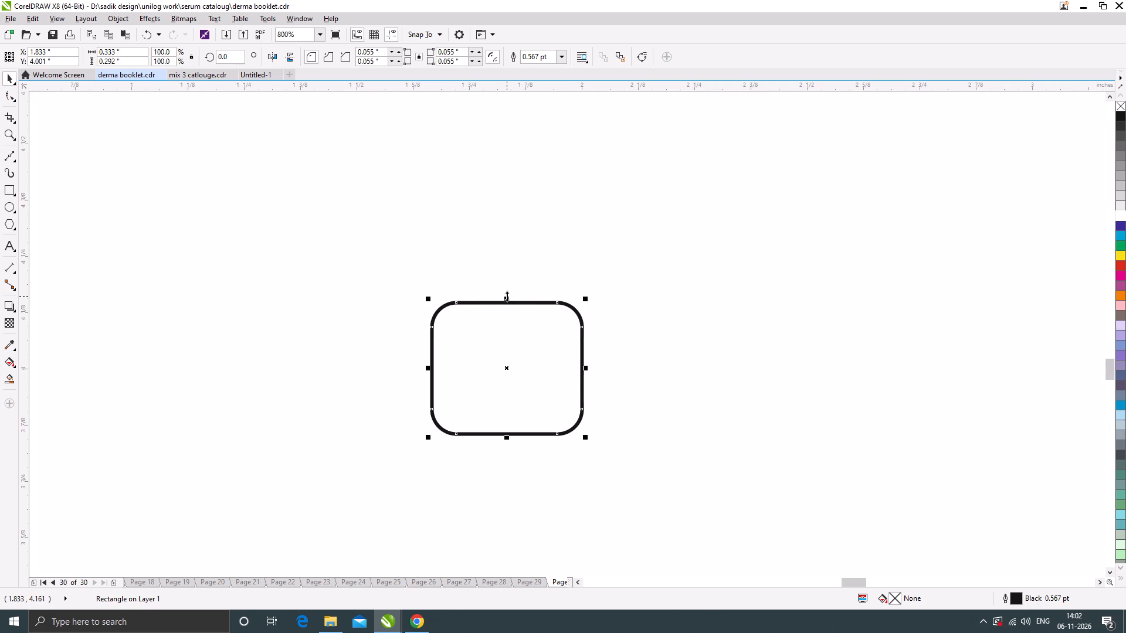
{"action": "left_click_drag", "start_coordinate": [507, 296], "coordinate": [515, 282]}
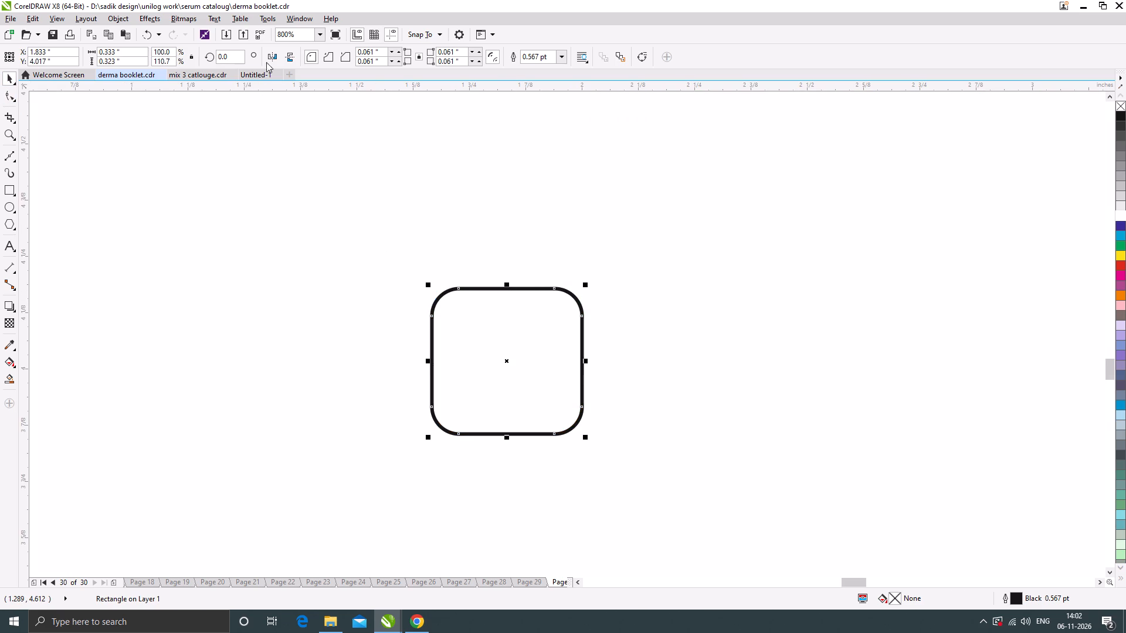
Rotate the rounded square around its centre to about 313.4° so it forms a diamond.
{"action": "left_click_drag", "start_coordinate": [231, 55], "coordinate": [216, 62]}
{"action": "left_click", "coordinate": [490, 360]}
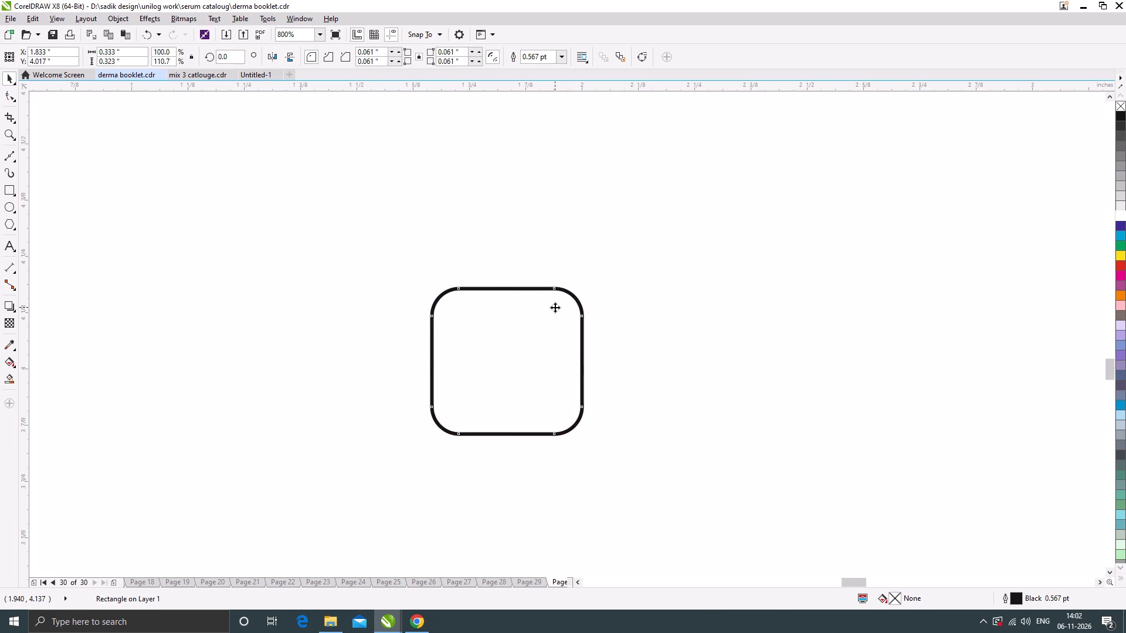
{"action": "left_click", "coordinate": [555, 307]}
{"action": "left_click_drag", "start_coordinate": [587, 283], "coordinate": [602, 366]}
{"action": "left_click", "coordinate": [494, 332]}
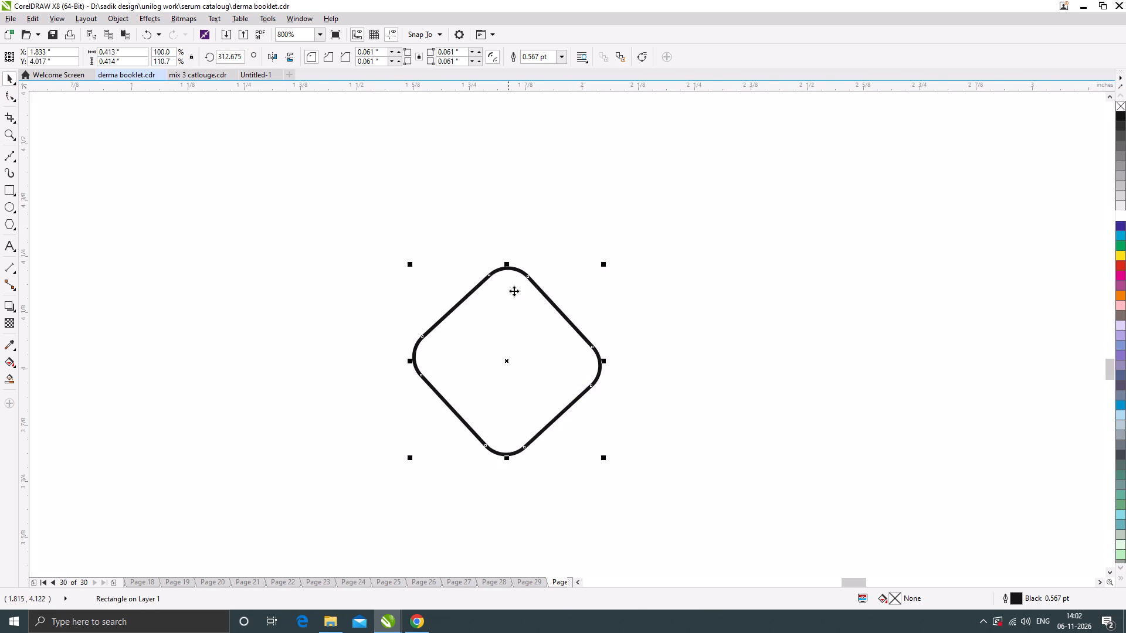
{"action": "scroll", "coordinate": [514, 286], "scroll_direction": "up", "scroll_amount": 1}
{"action": "left_click", "coordinate": [588, 318]}
{"action": "left_click_drag", "start_coordinate": [689, 434], "coordinate": [690, 426]}
{"action": "scroll", "coordinate": [581, 333], "scroll_direction": "down", "scroll_amount": 4}
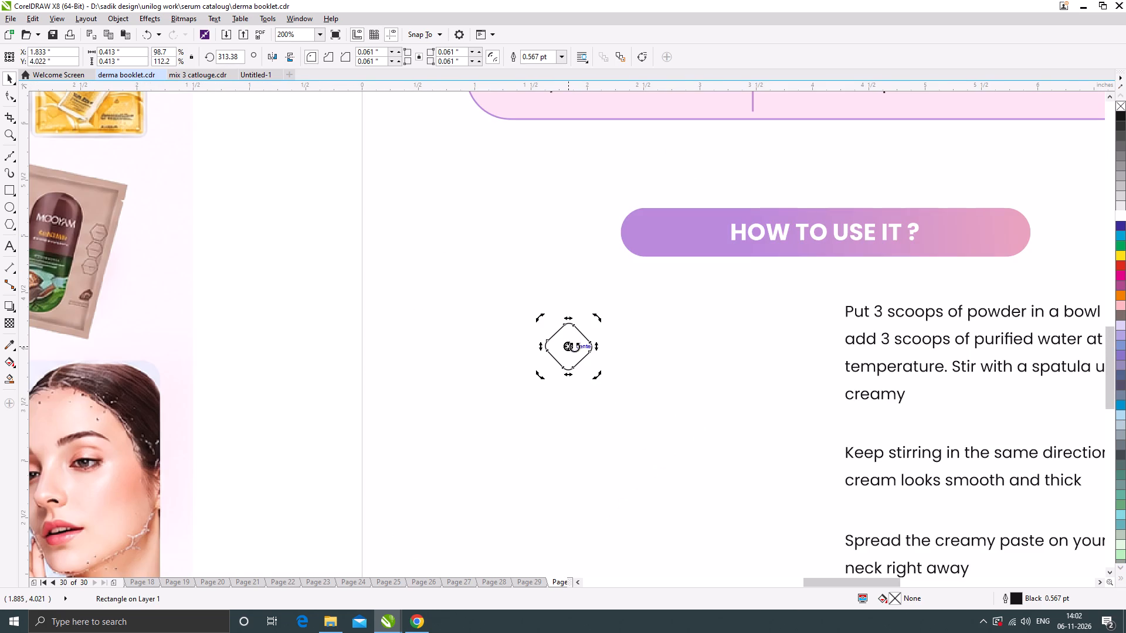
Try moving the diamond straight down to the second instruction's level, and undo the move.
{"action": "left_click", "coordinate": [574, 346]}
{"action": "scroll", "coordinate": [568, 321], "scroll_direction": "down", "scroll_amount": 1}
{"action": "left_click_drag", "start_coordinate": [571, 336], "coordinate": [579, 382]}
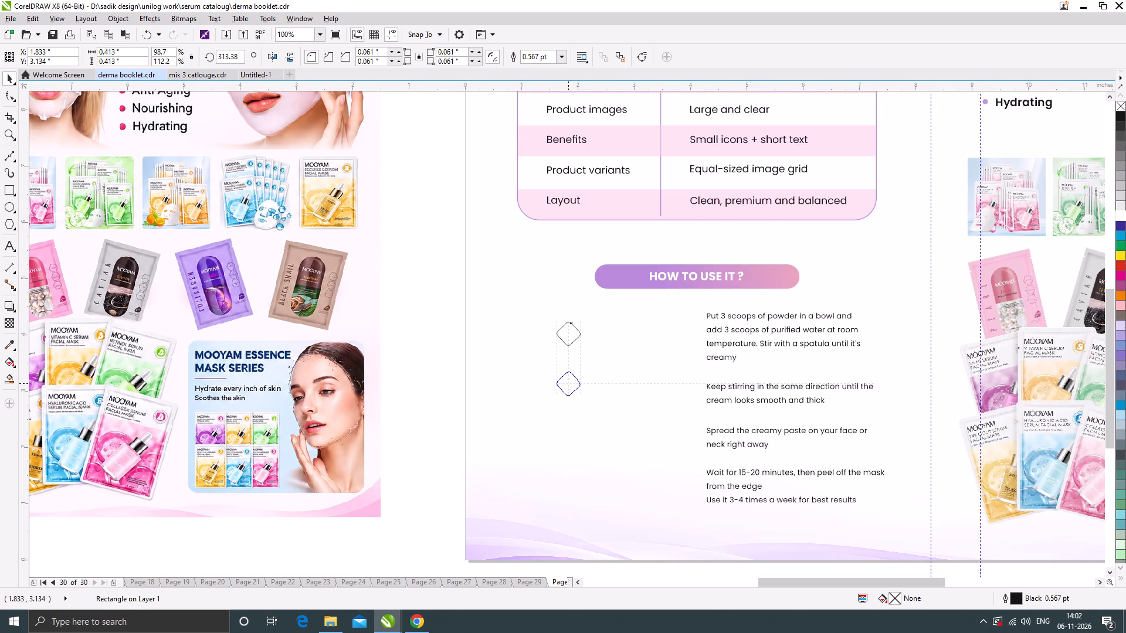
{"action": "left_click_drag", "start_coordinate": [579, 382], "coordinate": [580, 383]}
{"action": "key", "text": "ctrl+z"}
Move the second, third and fourth step instructions down together by about 0.11 in.
{"action": "scroll", "coordinate": [703, 399], "scroll_direction": "down", "scroll_amount": 1}
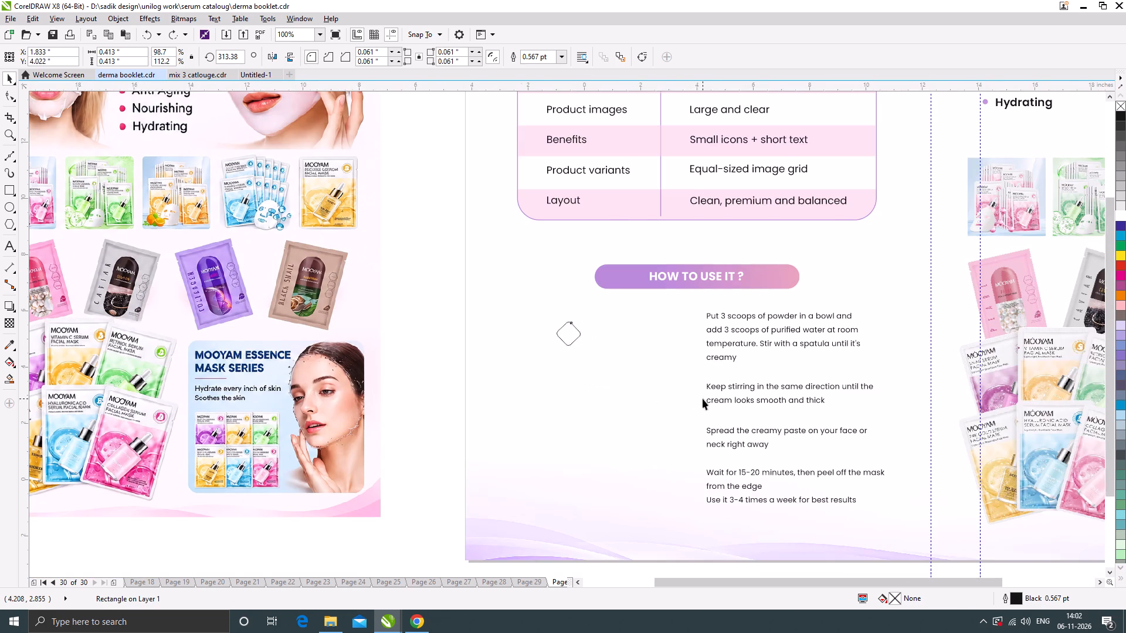
{"action": "scroll", "coordinate": [798, 495], "scroll_direction": "up", "scroll_amount": 1}
{"action": "left_click_drag", "start_coordinate": [812, 498], "coordinate": [584, 270]}
{"action": "scroll", "coordinate": [633, 294], "scroll_direction": "up", "scroll_amount": 1}
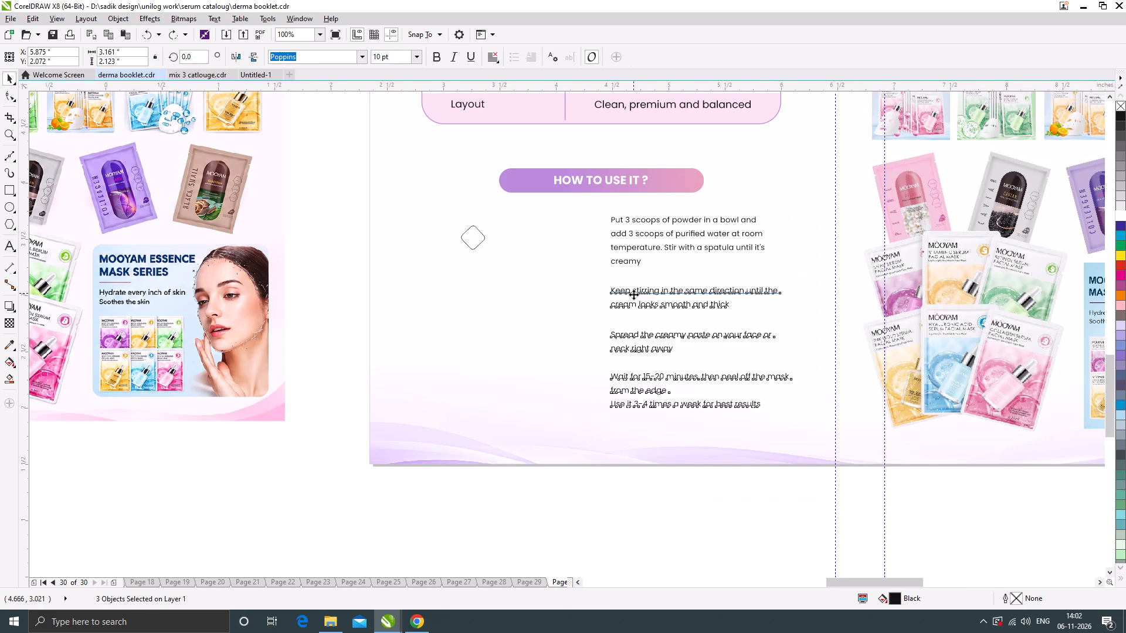
{"action": "left_click_drag", "start_coordinate": [634, 288], "coordinate": [636, 295]}
{"action": "scroll", "coordinate": [626, 305], "scroll_direction": "down", "scroll_amount": 1}
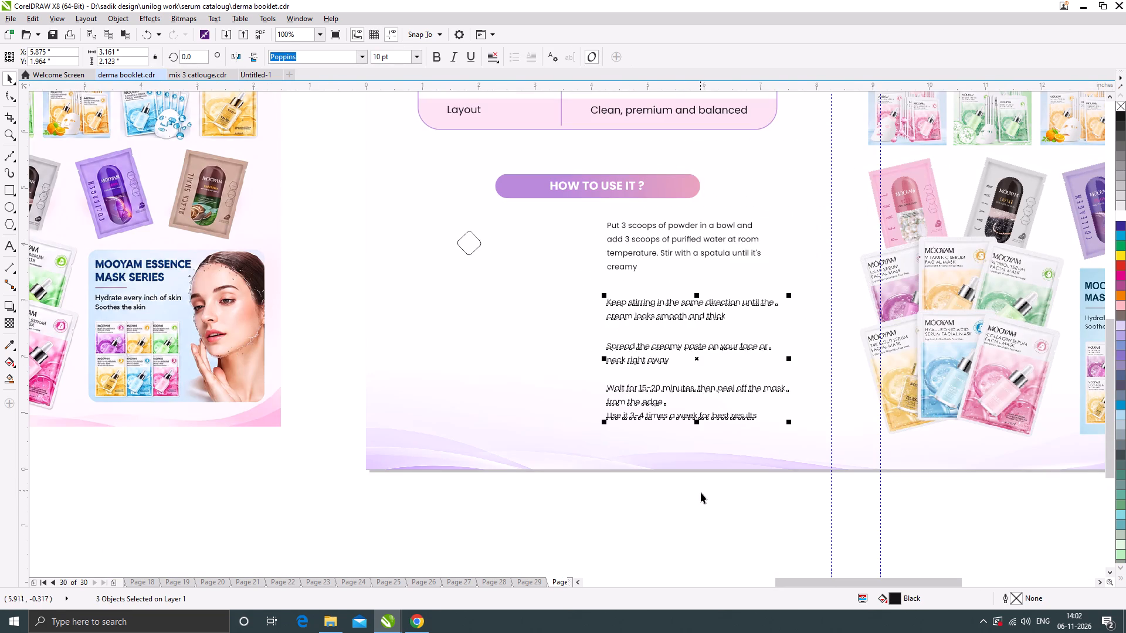
{"action": "left_click", "coordinate": [701, 492]}
Move the third and fourth step instructions down together slightly to widen the gap below the second one.
{"action": "left_click_drag", "start_coordinate": [805, 496], "coordinate": [581, 324]}
{"action": "scroll", "coordinate": [626, 348], "scroll_direction": "up", "scroll_amount": 1}
{"action": "left_click_drag", "start_coordinate": [633, 346], "coordinate": [635, 352]}
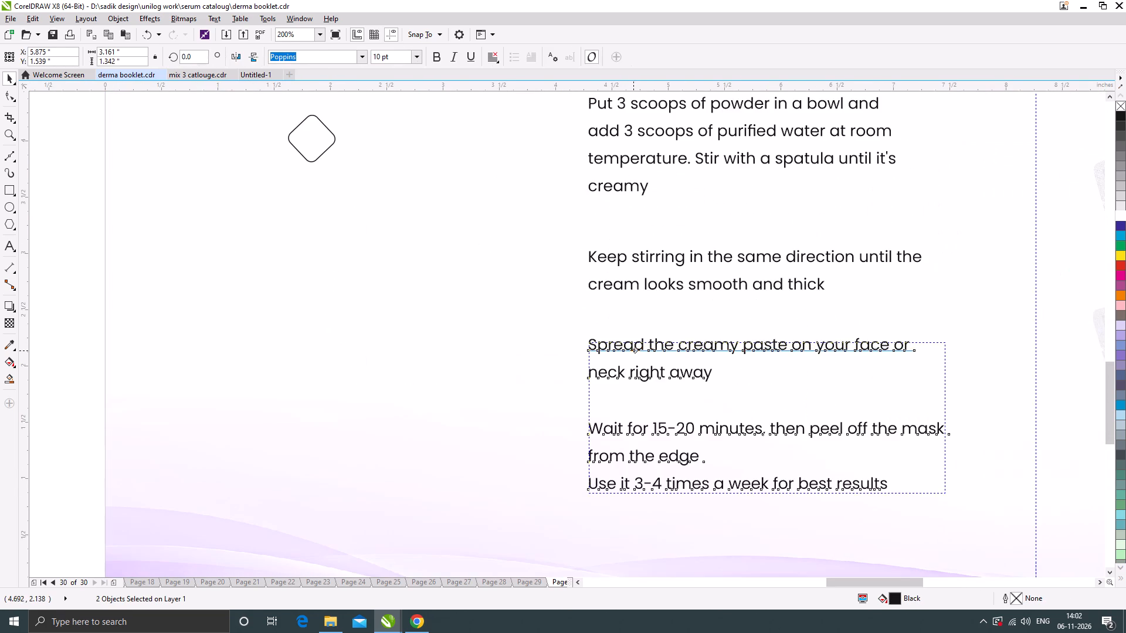
{"action": "left_click_drag", "start_coordinate": [635, 352], "coordinate": [635, 353]}
{"action": "scroll", "coordinate": [638, 353], "scroll_direction": "down", "scroll_amount": 1}
{"action": "left_click", "coordinate": [670, 508]}
Move the fourth instruction, starting "Wait for 15-20 minutes", down slightly away from the third.
{"action": "left_click_drag", "start_coordinate": [808, 491], "coordinate": [571, 372]}
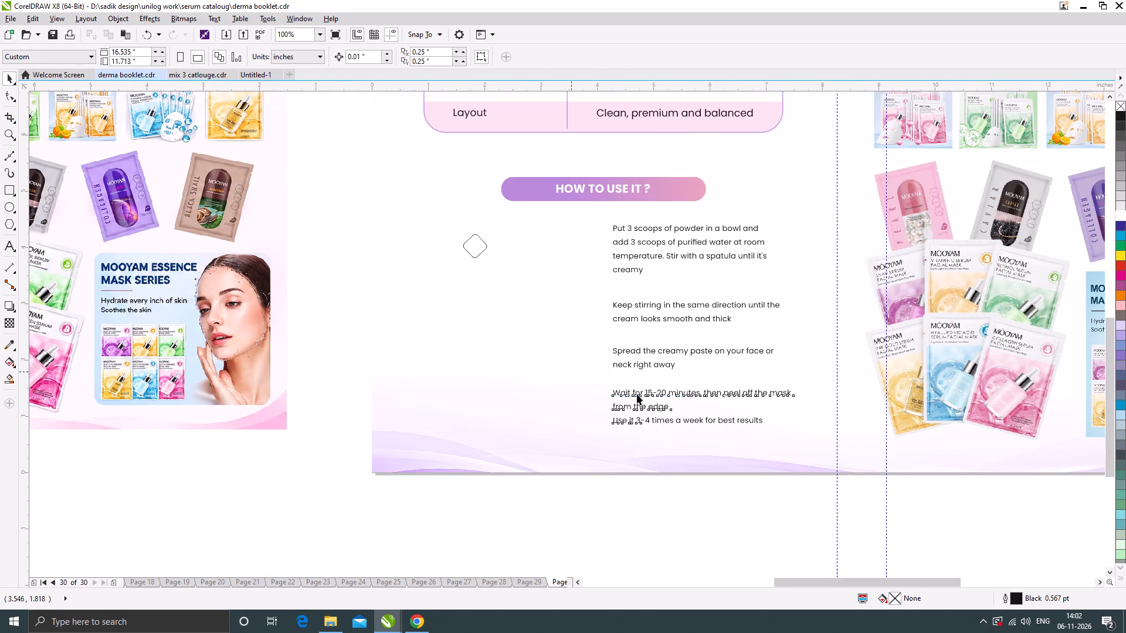
{"action": "scroll", "coordinate": [644, 396], "scroll_direction": "up", "scroll_amount": 1}
{"action": "left_click_drag", "start_coordinate": [650, 389], "coordinate": [651, 395]}
{"action": "scroll", "coordinate": [653, 391], "scroll_direction": "down", "scroll_amount": 1}
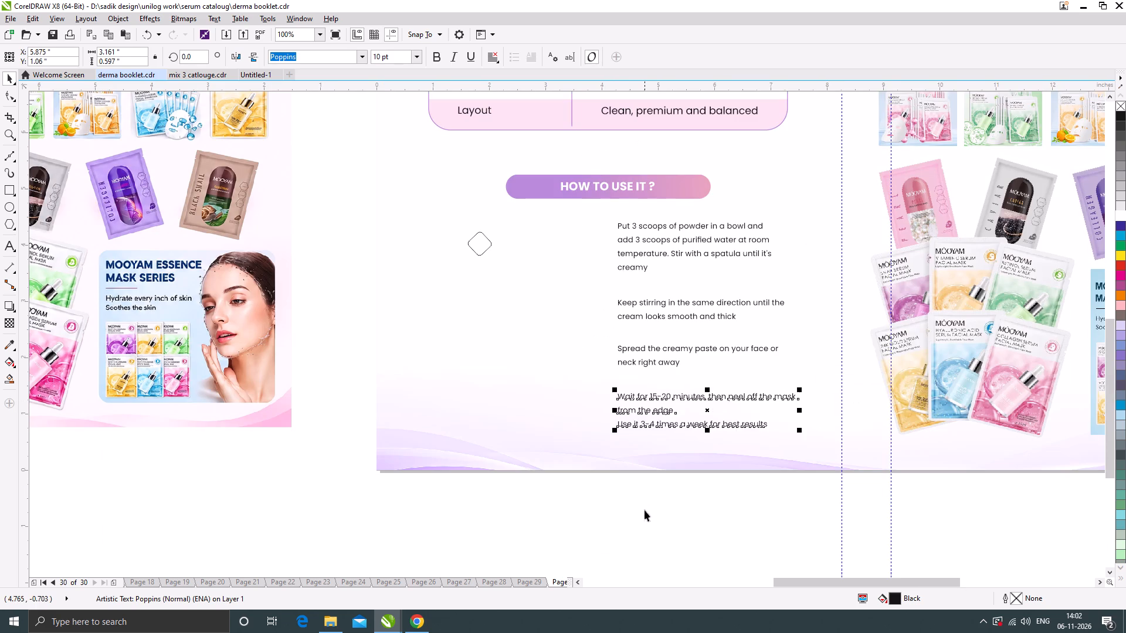
{"action": "left_click_drag", "start_coordinate": [645, 510], "coordinate": [643, 502]}
Duplicate the diamond straight down three times, placing one copy beside each of the second, third and fourth instructions.
{"action": "scroll", "coordinate": [487, 239], "scroll_direction": "up", "scroll_amount": 1}
{"action": "left_click_drag", "start_coordinate": [484, 244], "coordinate": [499, 366]}
{"action": "right_click", "coordinate": [499, 366], "text": "shift"}
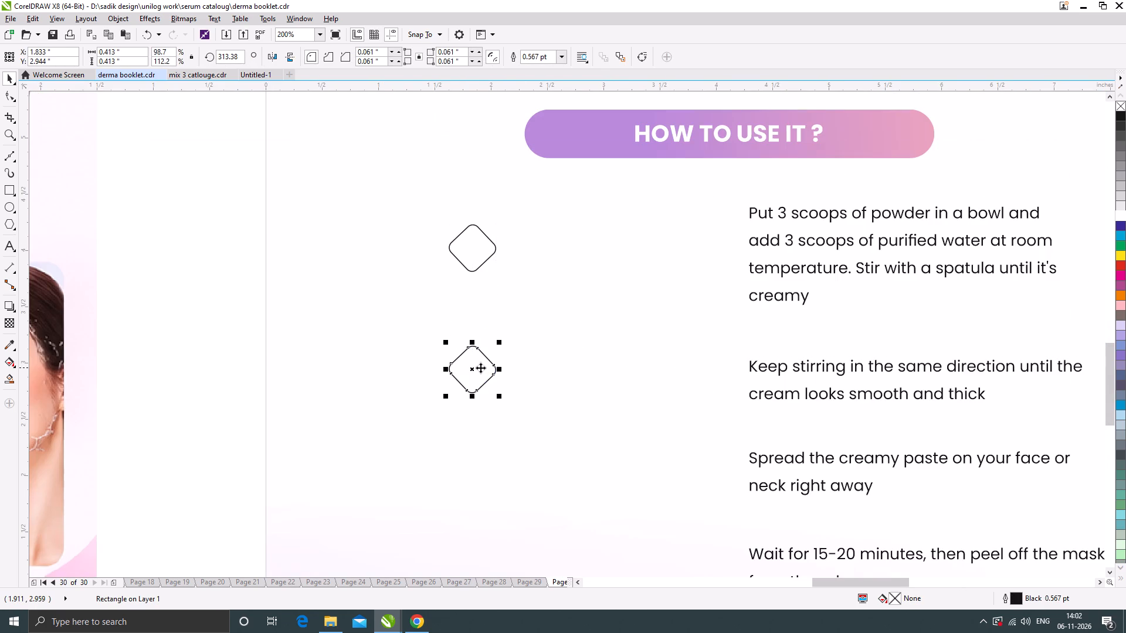
{"action": "left_click_drag", "start_coordinate": [480, 367], "coordinate": [490, 461]}
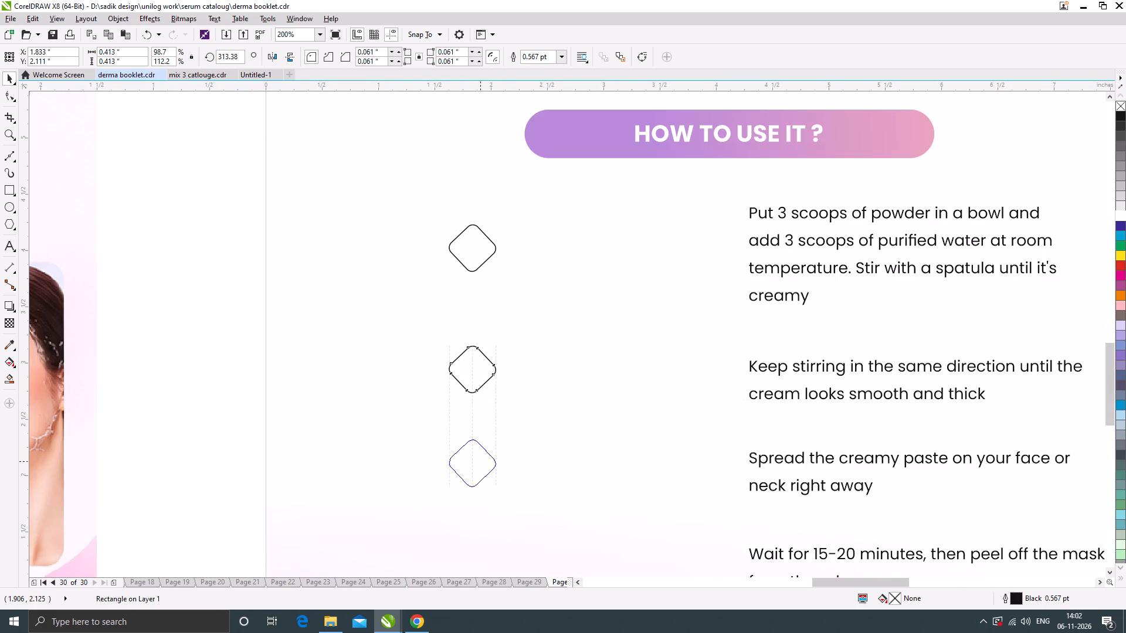
{"action": "left_click_drag", "start_coordinate": [490, 461], "coordinate": [491, 462]}
{"action": "right_click", "coordinate": [491, 462], "text": "shift"}
{"action": "scroll", "coordinate": [521, 283], "scroll_direction": "down", "scroll_amount": 1}
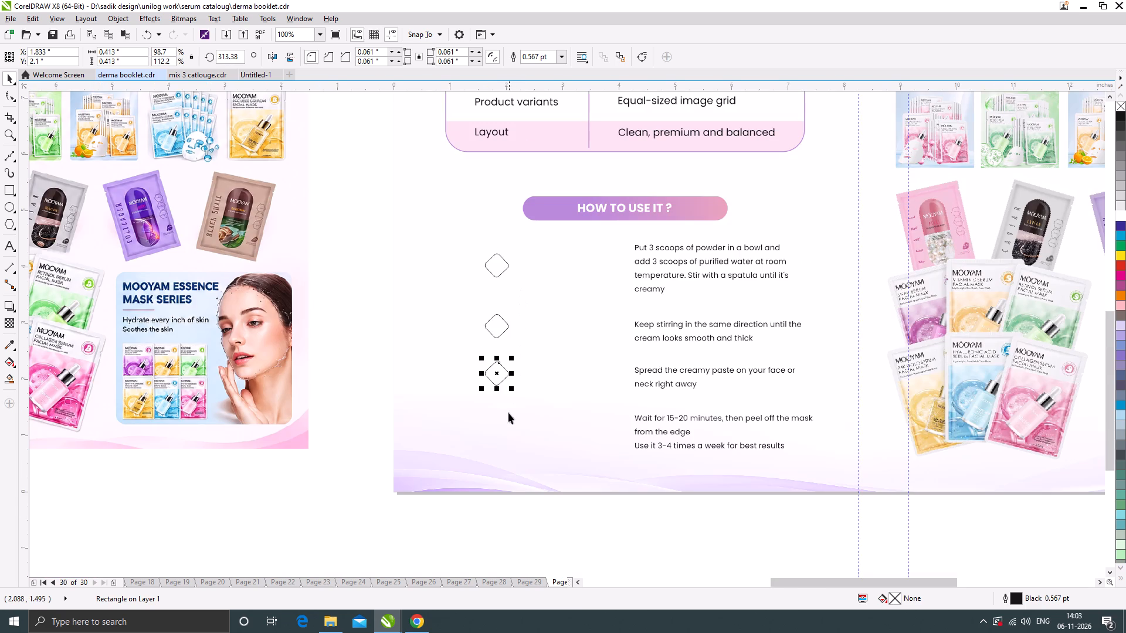
{"action": "left_click_drag", "start_coordinate": [497, 375], "coordinate": [506, 426]}
{"action": "right_click", "coordinate": [506, 426], "text": "shift"}
{"action": "scroll", "coordinate": [524, 424], "scroll_direction": "down", "scroll_amount": 2}
{"action": "left_click", "coordinate": [558, 487]}
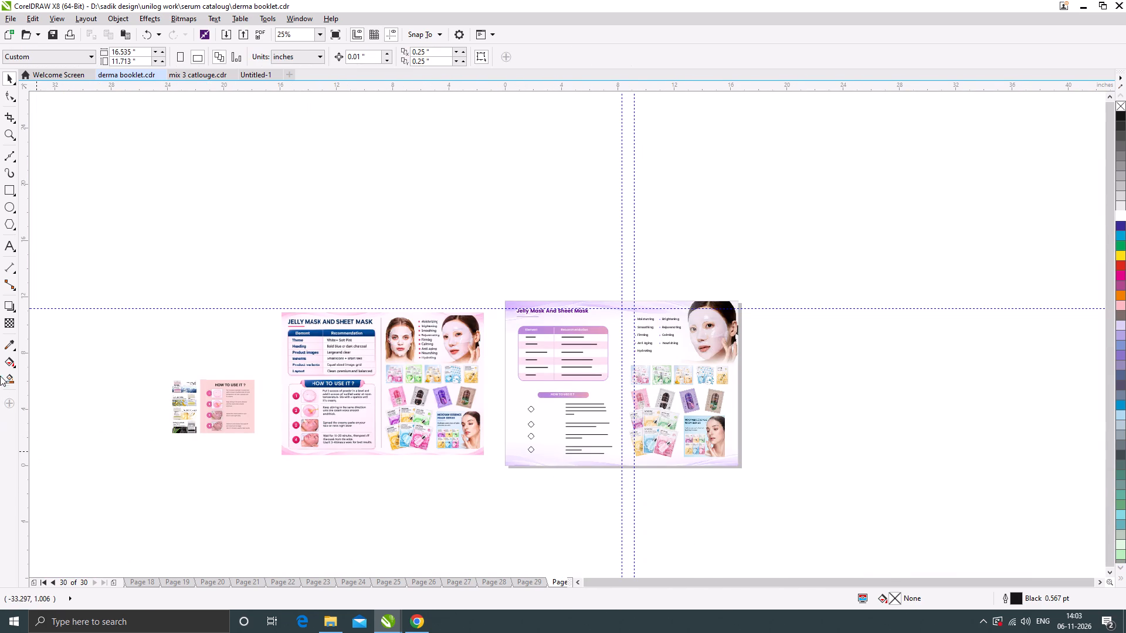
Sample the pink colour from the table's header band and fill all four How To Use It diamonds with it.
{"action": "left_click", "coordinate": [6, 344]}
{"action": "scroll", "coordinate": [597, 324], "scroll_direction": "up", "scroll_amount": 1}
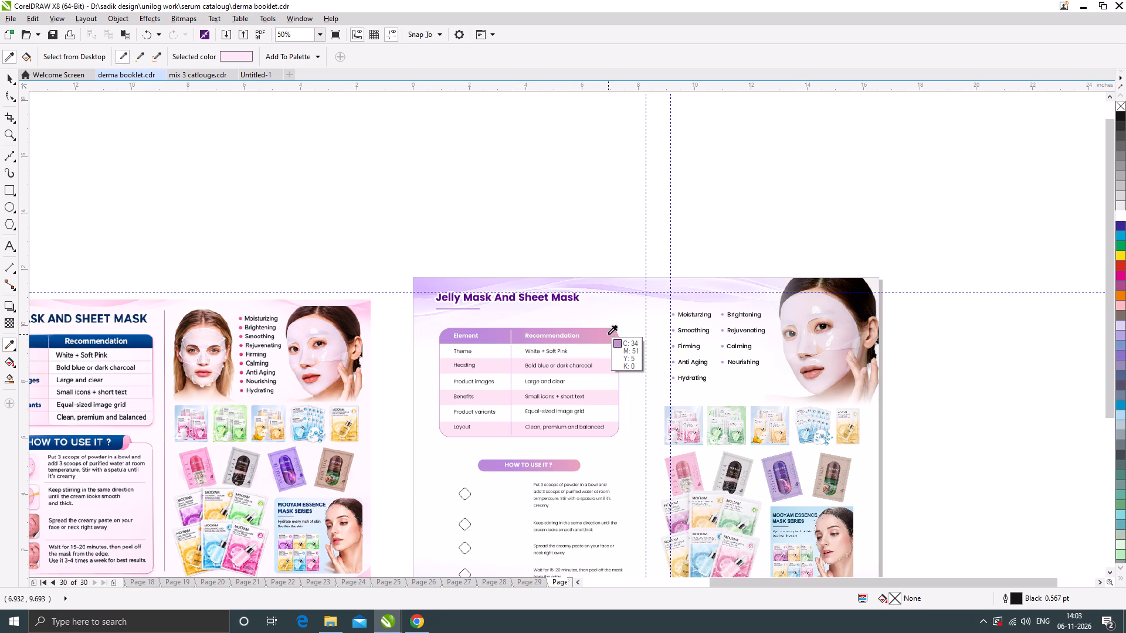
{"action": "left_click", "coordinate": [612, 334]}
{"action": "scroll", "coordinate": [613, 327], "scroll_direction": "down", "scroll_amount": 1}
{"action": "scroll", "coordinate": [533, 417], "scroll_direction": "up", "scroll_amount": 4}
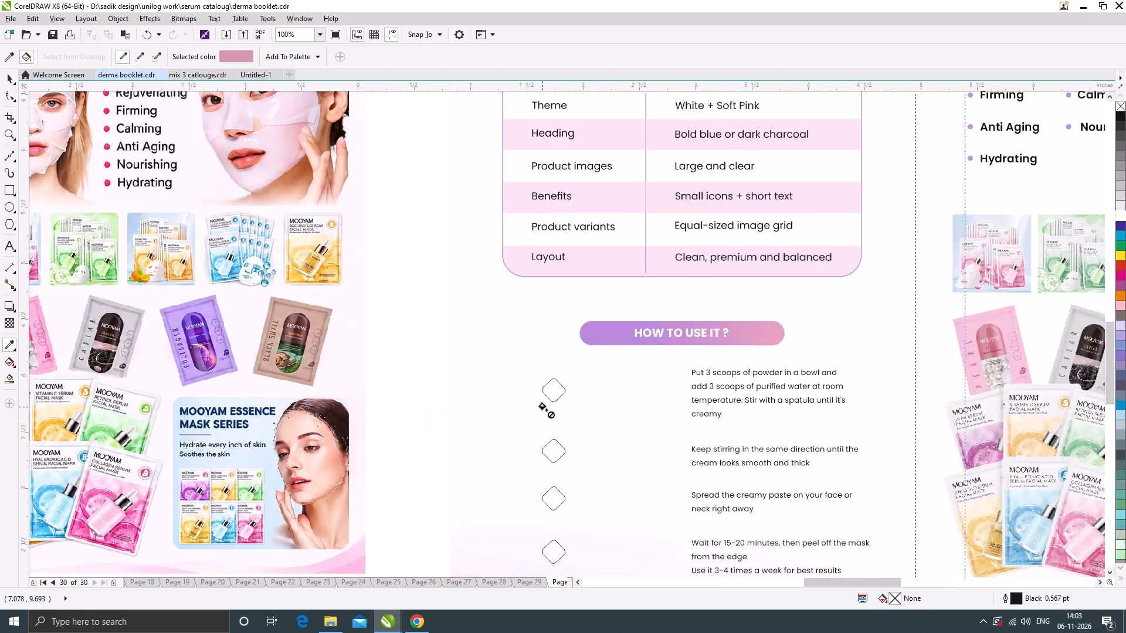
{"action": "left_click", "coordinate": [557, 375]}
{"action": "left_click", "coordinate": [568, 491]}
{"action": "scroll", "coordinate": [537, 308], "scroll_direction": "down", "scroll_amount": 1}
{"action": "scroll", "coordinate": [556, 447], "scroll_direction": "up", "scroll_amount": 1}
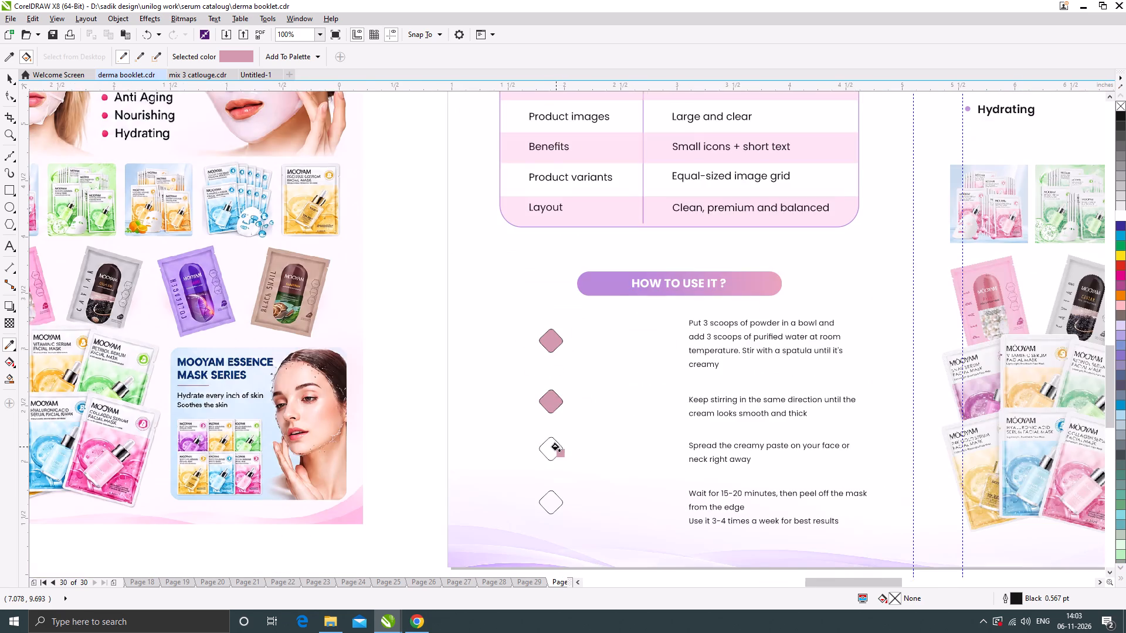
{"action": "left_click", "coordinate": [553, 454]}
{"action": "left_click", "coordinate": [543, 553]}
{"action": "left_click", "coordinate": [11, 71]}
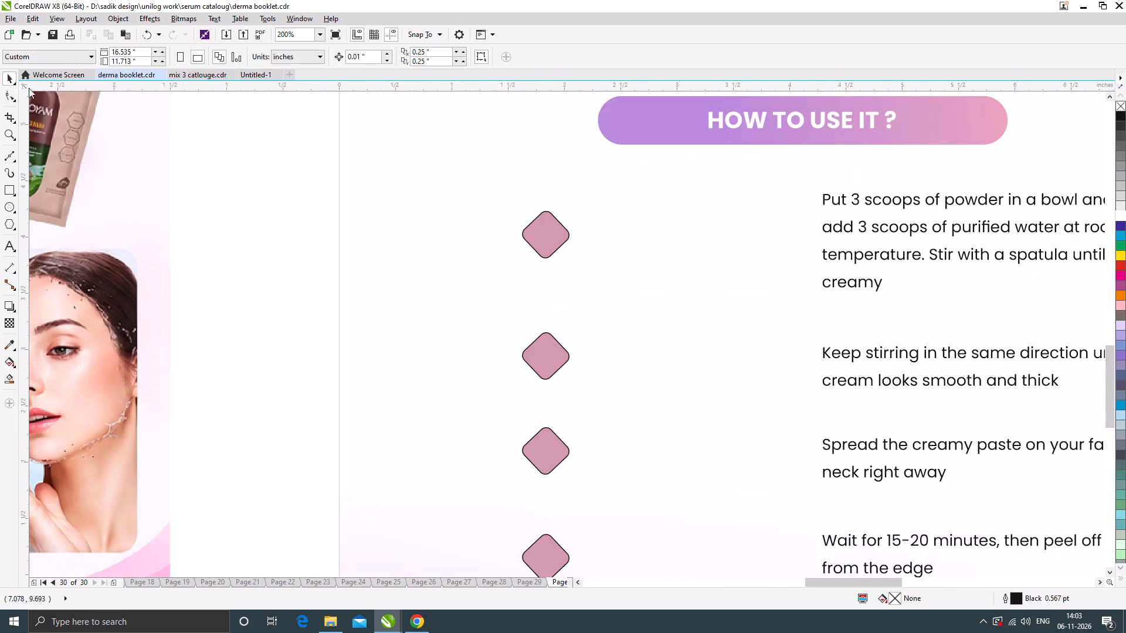
Remove the outline from all four step diamonds.
{"action": "scroll", "coordinate": [409, 240], "scroll_direction": "down", "scroll_amount": 1}
{"action": "left_click_drag", "start_coordinate": [524, 484], "coordinate": [430, 208]}
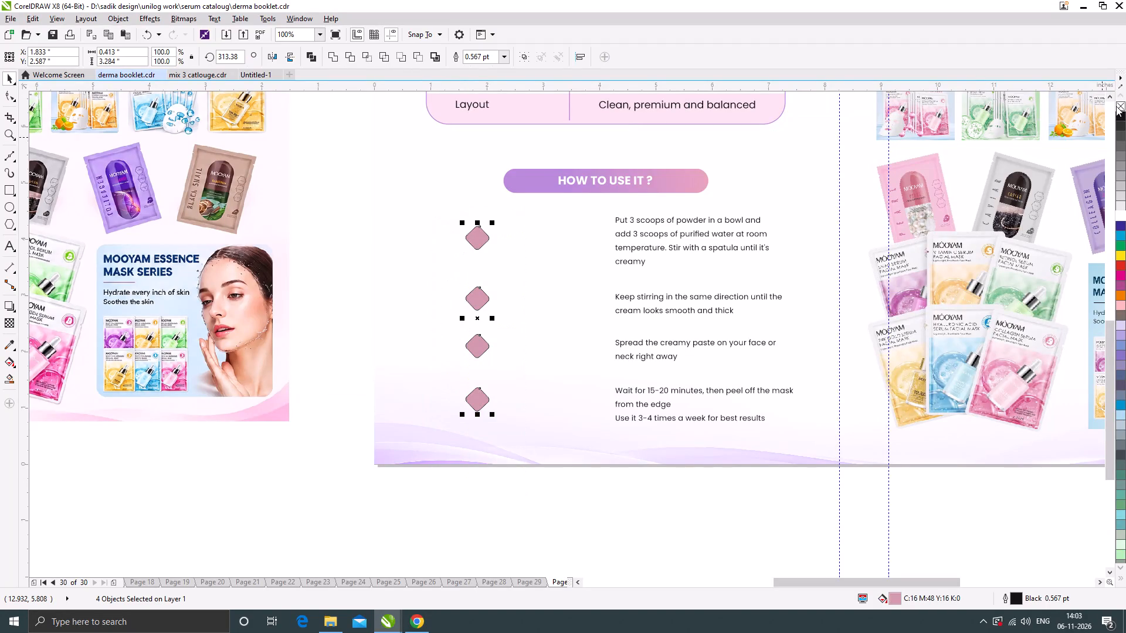
{"action": "right_click", "coordinate": [1119, 105]}
{"action": "left_click", "coordinate": [518, 536]}
{"action": "scroll", "coordinate": [530, 383], "scroll_direction": "down", "scroll_amount": 1}
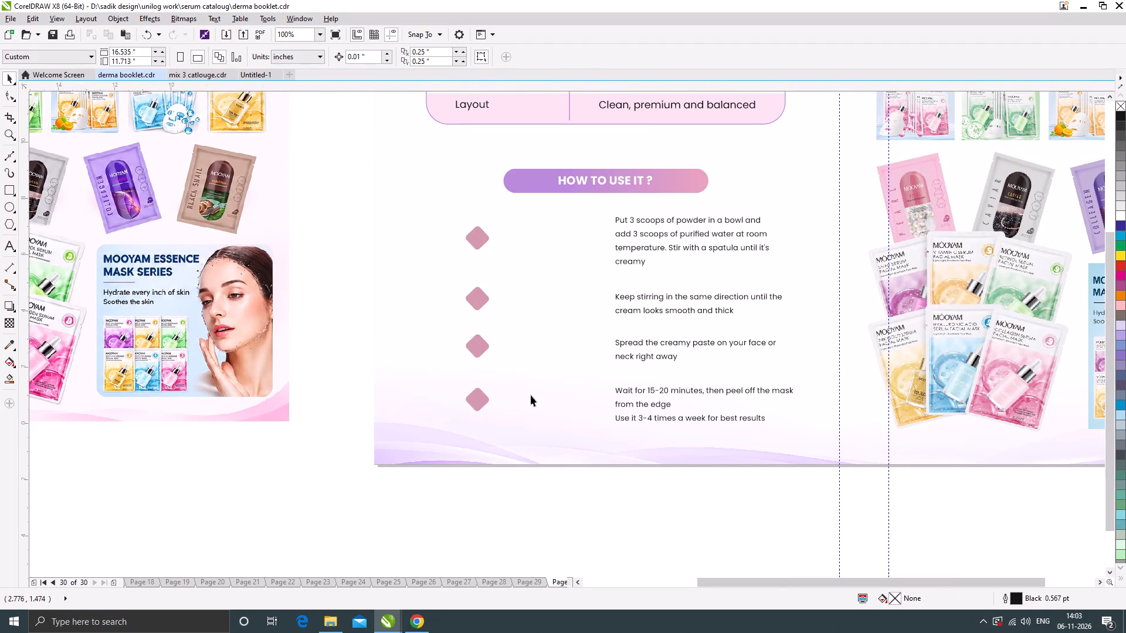
Move the fourth diamond, beside "Wait for 15-20 minutes", down slightly.
{"action": "left_click", "coordinate": [553, 465]}
{"action": "scroll", "coordinate": [486, 400], "scroll_direction": "up", "scroll_amount": 2}
{"action": "scroll", "coordinate": [550, 375], "scroll_direction": "up", "scroll_amount": 1}
{"action": "left_click_drag", "start_coordinate": [554, 367], "coordinate": [554, 375]}
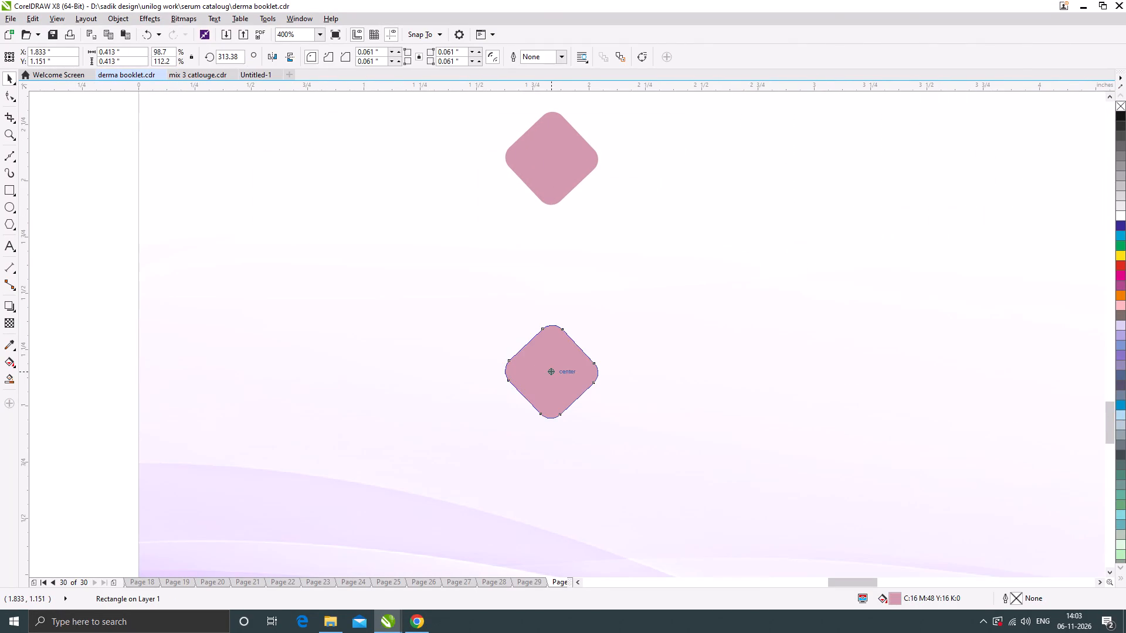
{"action": "left_click_drag", "start_coordinate": [554, 375], "coordinate": [555, 379]}
{"action": "scroll", "coordinate": [540, 375], "scroll_direction": "down", "scroll_amount": 4}
{"action": "left_click", "coordinate": [575, 461]}
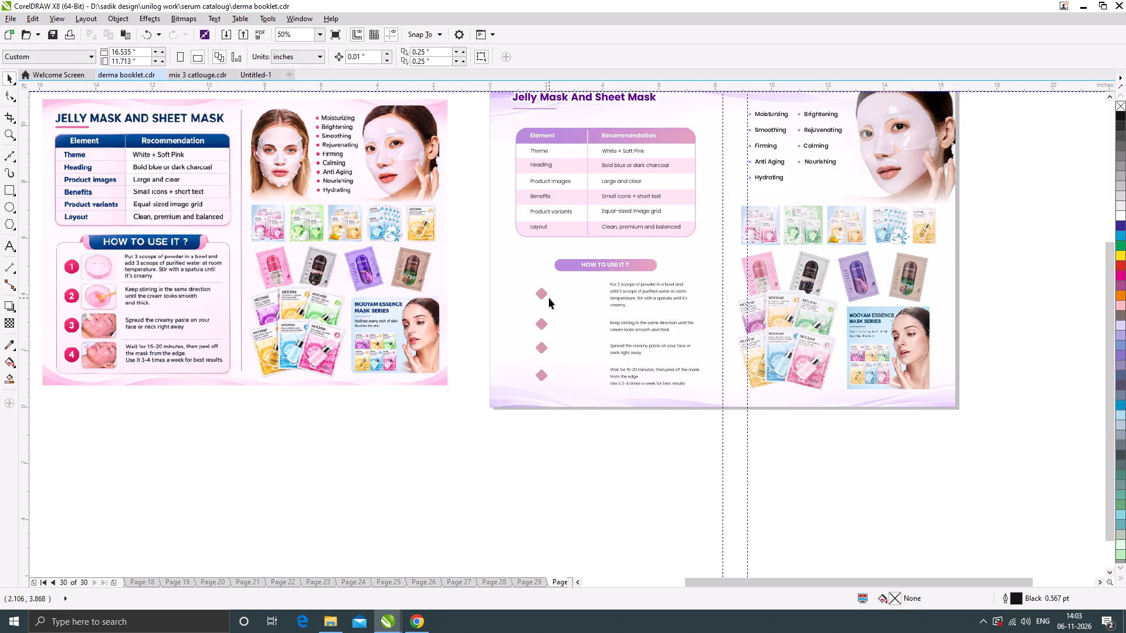
{"action": "left_click", "coordinate": [584, 472]}
Sample the purple C37 M51 Y3 K0 from the How To Use It heading banner and fill all four diamonds with it.
{"action": "scroll", "coordinate": [537, 304], "scroll_direction": "up", "scroll_amount": 1}
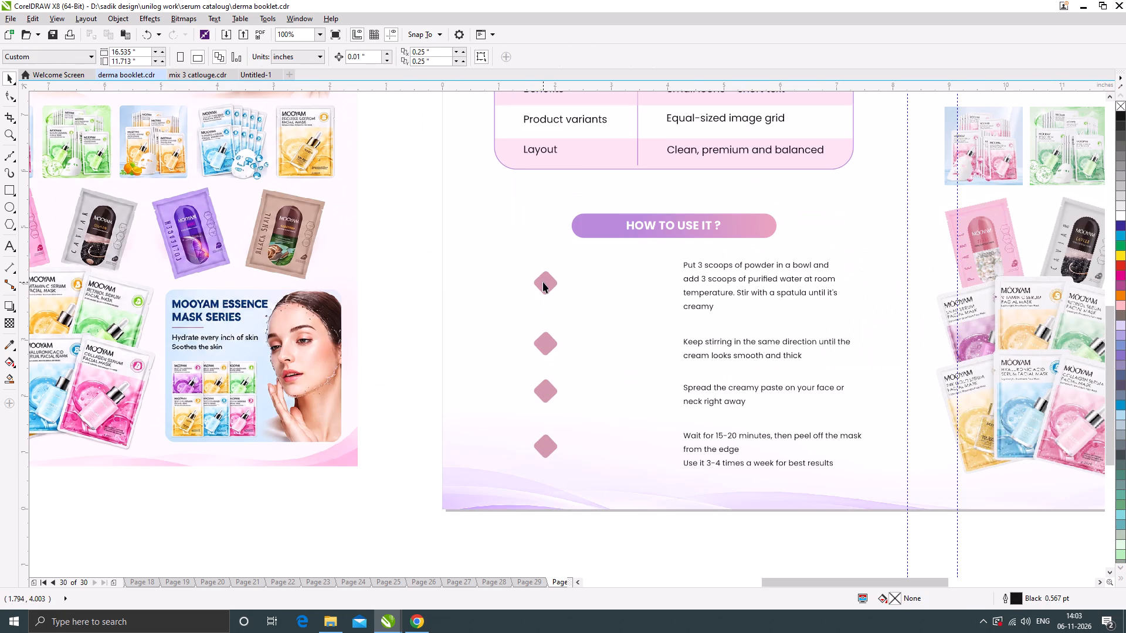
{"action": "left_click", "coordinate": [543, 282]}
{"action": "left_click", "coordinate": [7, 344]}
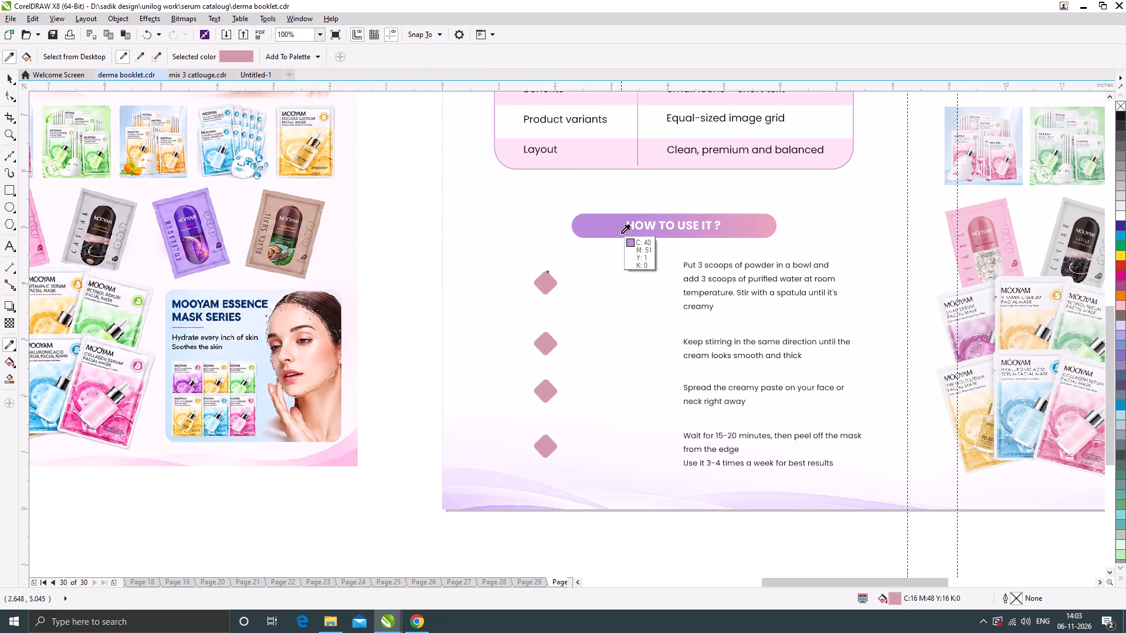
{"action": "left_click", "coordinate": [649, 234]}
{"action": "left_click", "coordinate": [547, 280]}
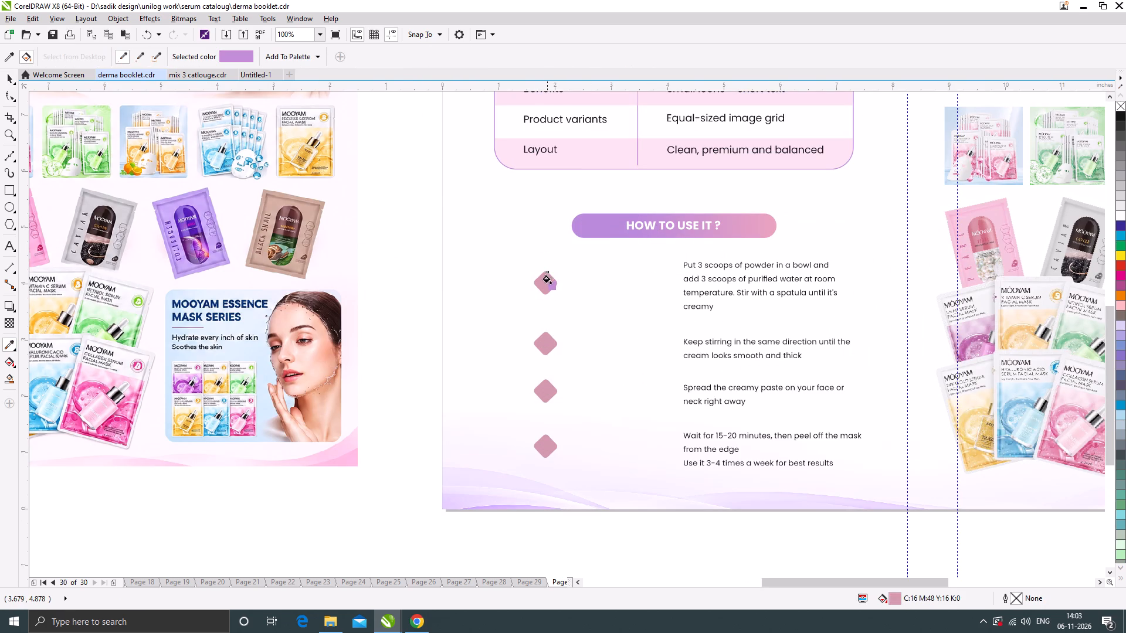
{"action": "left_click", "coordinate": [548, 345]}
{"action": "left_click", "coordinate": [544, 392]}
{"action": "left_click", "coordinate": [545, 448]}
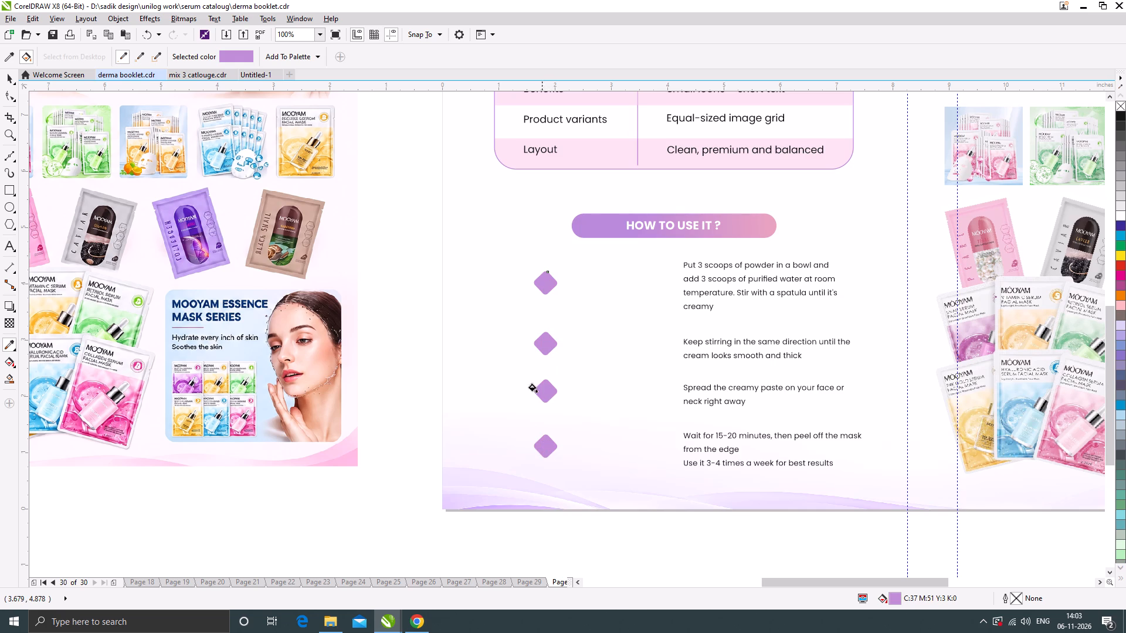
{"action": "left_click", "coordinate": [8, 76]}
{"action": "scroll", "coordinate": [486, 263], "scroll_direction": "down", "scroll_amount": 1}
{"action": "left_click", "coordinate": [497, 410]}
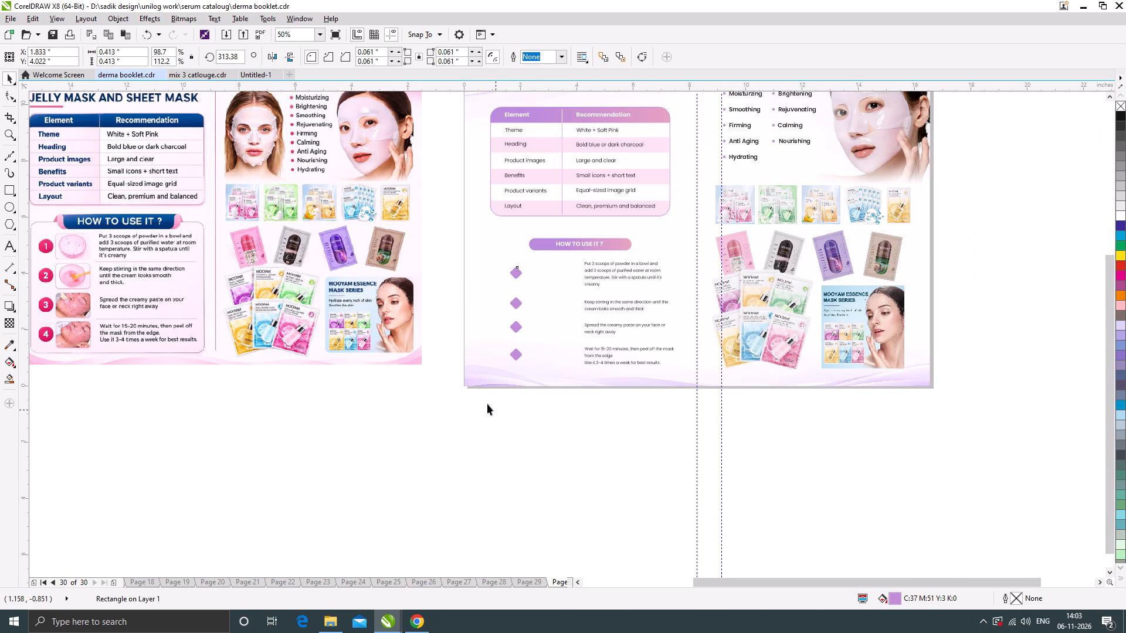
Add the number 1 as text in Poppins SemiBold and place it at the centre of the first diamond.
{"action": "left_click", "coordinate": [11, 249]}
{"action": "scroll", "coordinate": [513, 267], "scroll_direction": "up", "scroll_amount": 4}
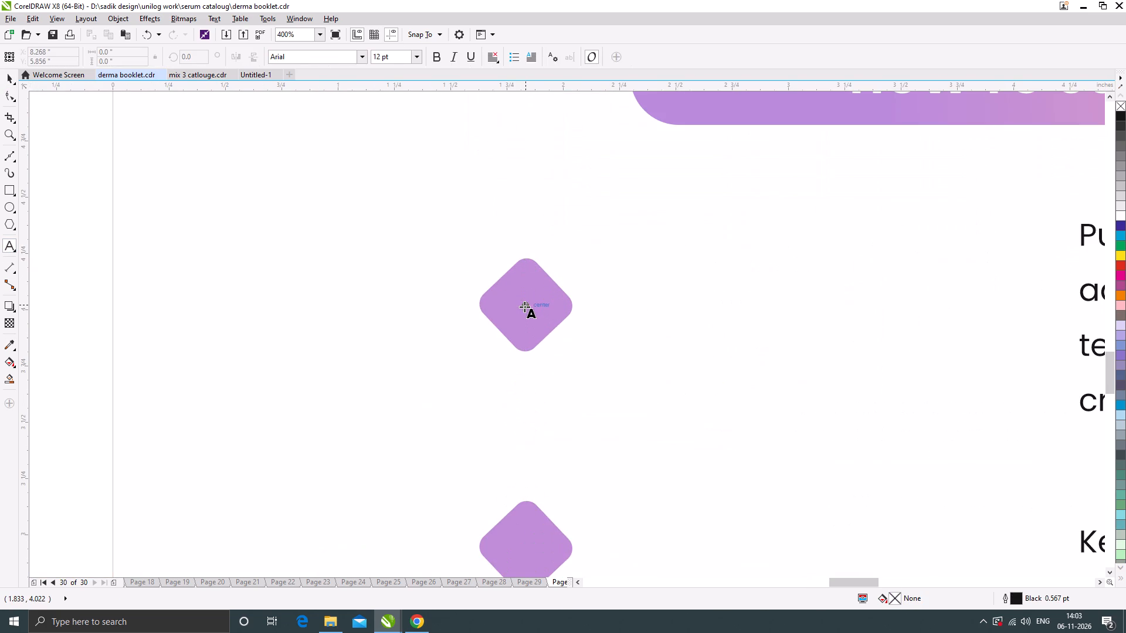
{"action": "left_click", "coordinate": [524, 307]}
{"action": "key", "text": "1"}
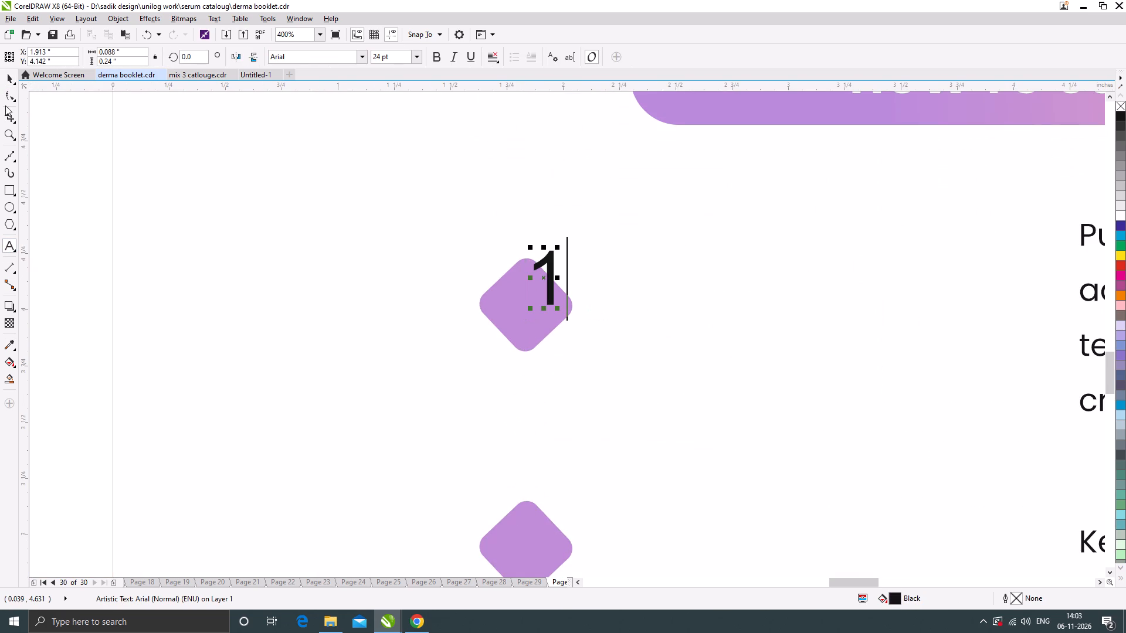
{"action": "left_click", "coordinate": [7, 77]}
{"action": "left_click", "coordinate": [362, 53]}
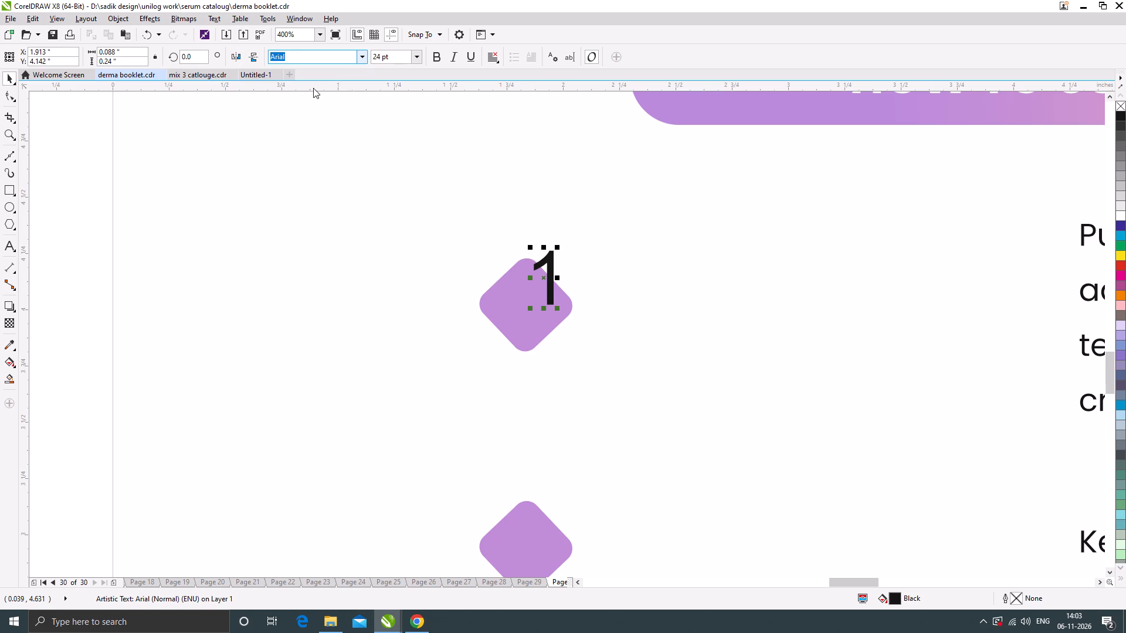
{"action": "left_click", "coordinate": [302, 104]}
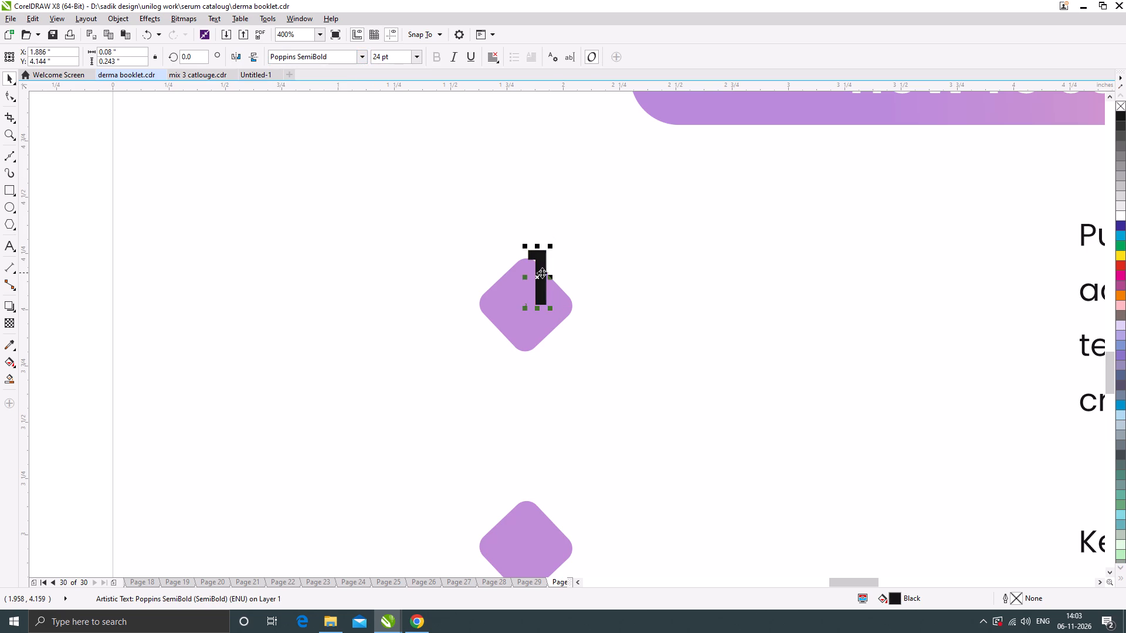
{"action": "left_click_drag", "start_coordinate": [540, 274], "coordinate": [524, 303]}
Reduce the number 1 to a font size of 16 pt.
{"action": "scroll", "coordinate": [537, 291], "scroll_direction": "up", "scroll_amount": 1}
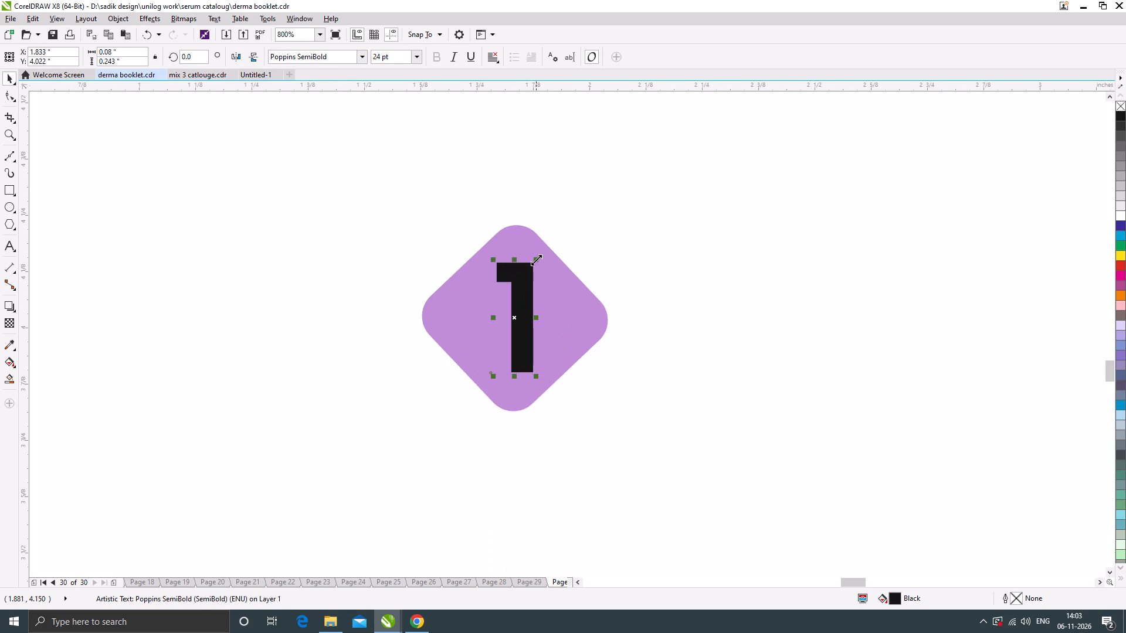
{"action": "left_click_drag", "start_coordinate": [536, 260], "coordinate": [531, 272]}
{"action": "left_click_drag", "start_coordinate": [402, 59], "coordinate": [368, 65]}
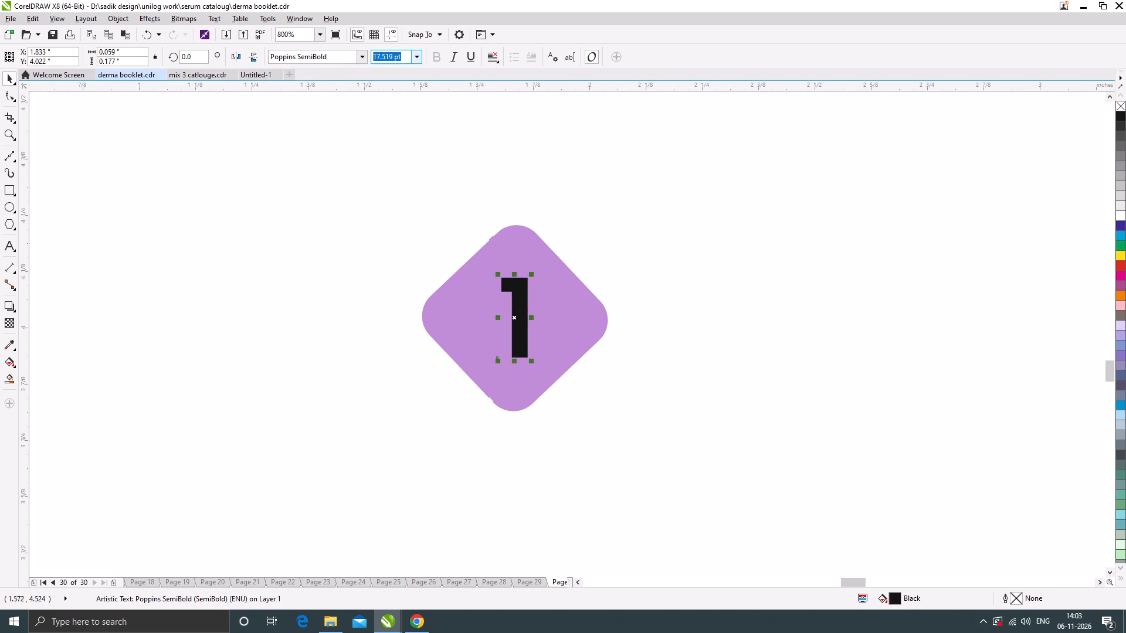
{"action": "left_click_drag", "start_coordinate": [368, 65], "coordinate": [367, 65]}
{"action": "type", "text": "16"}
{"action": "key", "text": "Return"}
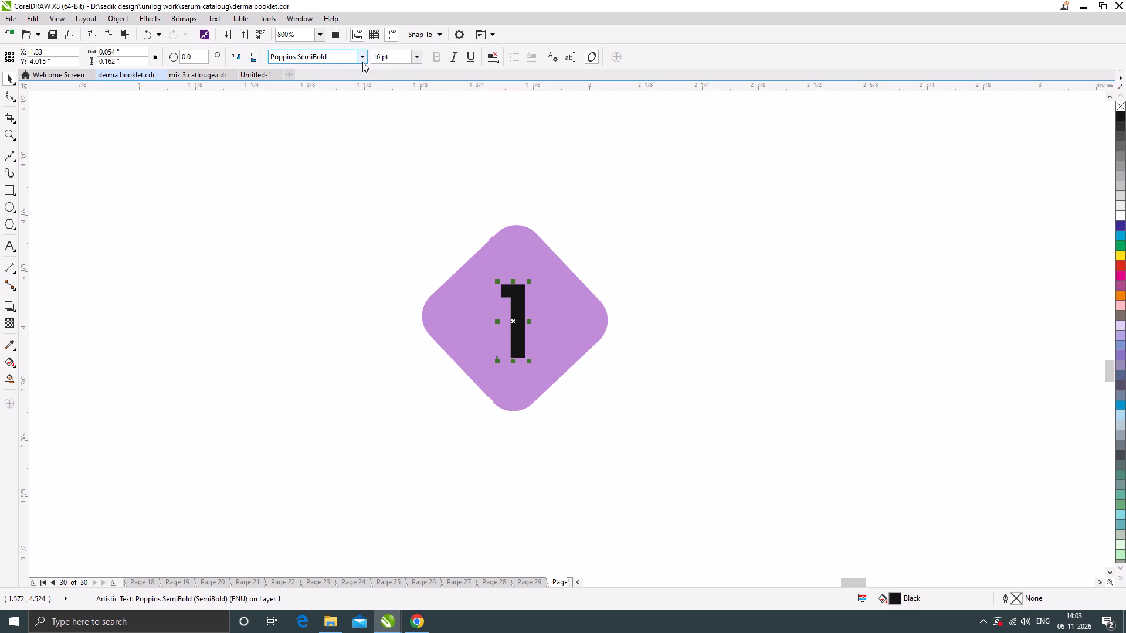
Align the number 1 with the horizontal centre of the first diamond.
{"action": "left_click", "coordinate": [517, 240], "text": "shift"}
{"action": "key", "text": "c"}
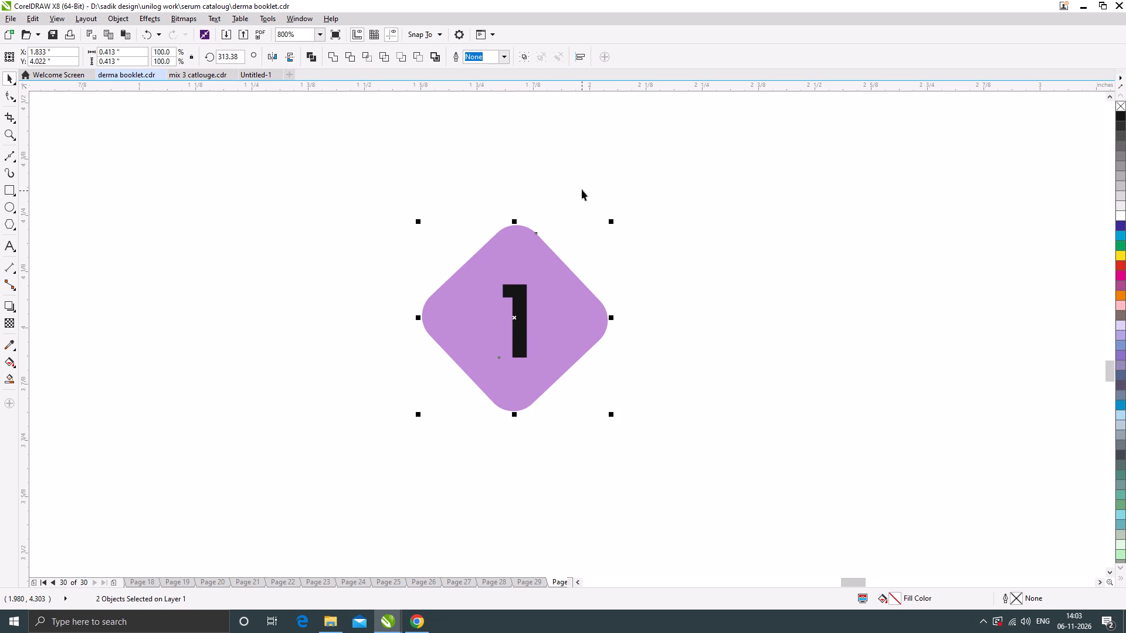
{"action": "left_click", "coordinate": [582, 189]}
Colour the number 1 white and shift it slightly left within the first diamond.
{"action": "left_click", "coordinate": [517, 307]}
{"action": "left_click", "coordinate": [1119, 215]}
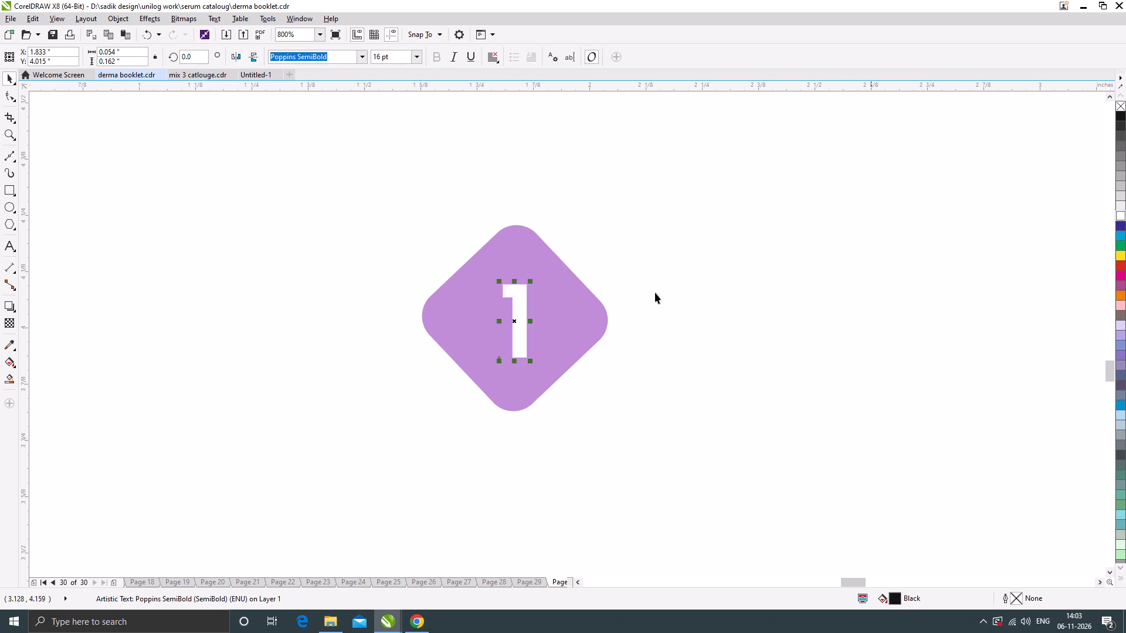
{"action": "scroll", "coordinate": [511, 290], "scroll_direction": "up", "scroll_amount": 2}
{"action": "left_click_drag", "start_coordinate": [537, 295], "coordinate": [520, 292]}
Copy the number 1 onto the second diamond, change the copy to 2 and shift it left to centre it.
{"action": "scroll", "coordinate": [527, 241], "scroll_direction": "down", "scroll_amount": 4}
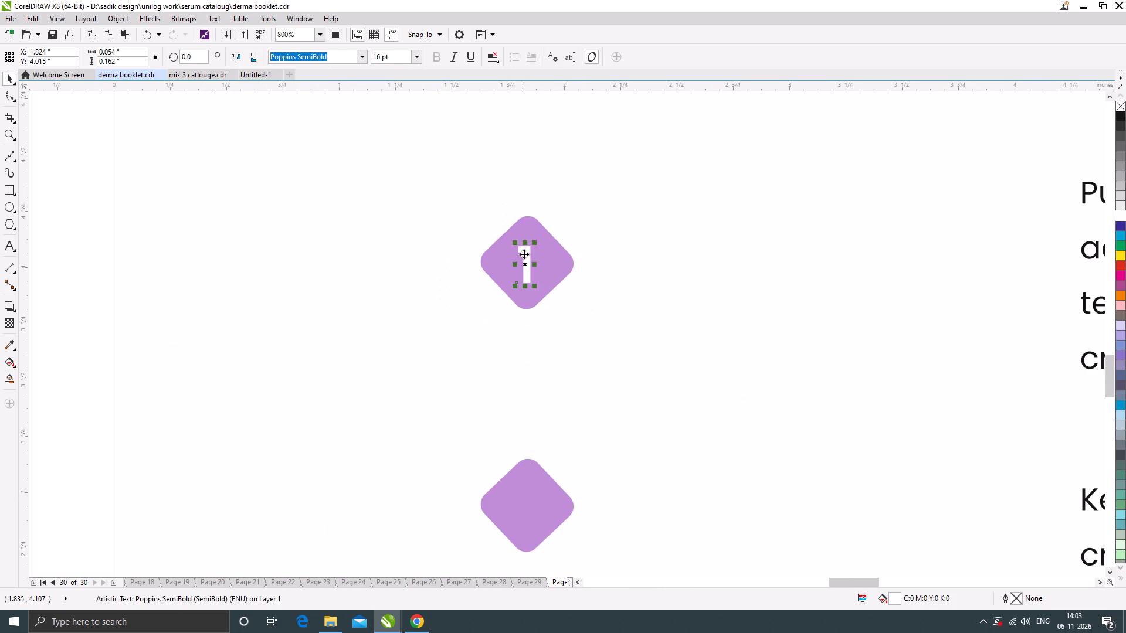
{"action": "left_click_drag", "start_coordinate": [524, 256], "coordinate": [537, 501]}
{"action": "right_click", "coordinate": [537, 501], "text": "shift"}
{"action": "double_click", "coordinate": [526, 501]}
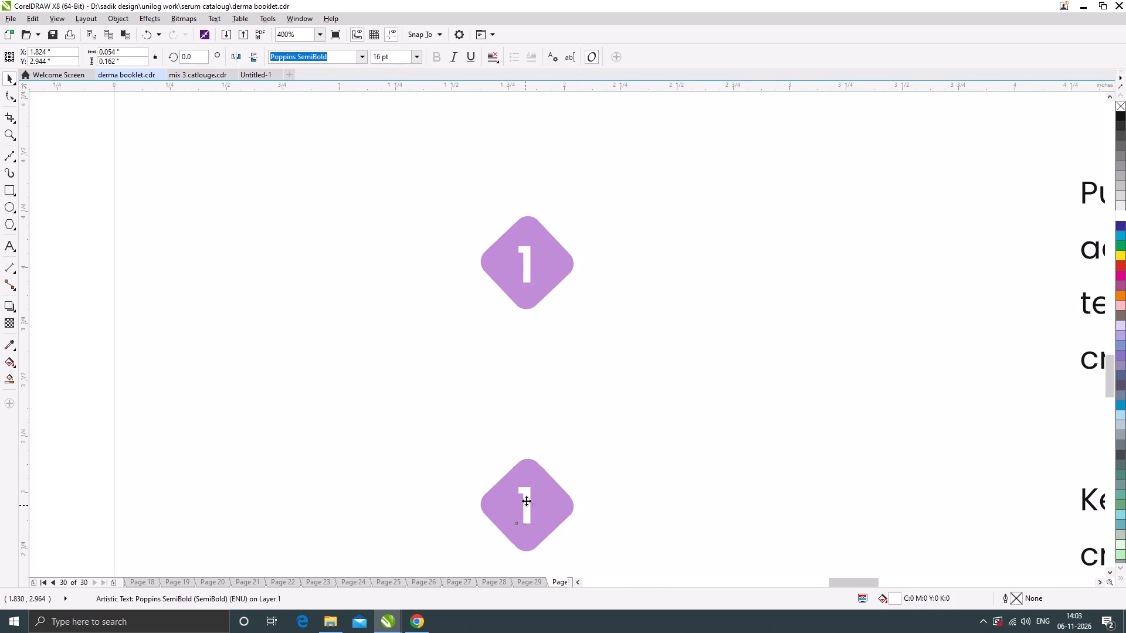
{"action": "key", "text": "ctrl+a"}
{"action": "key", "text": "2"}
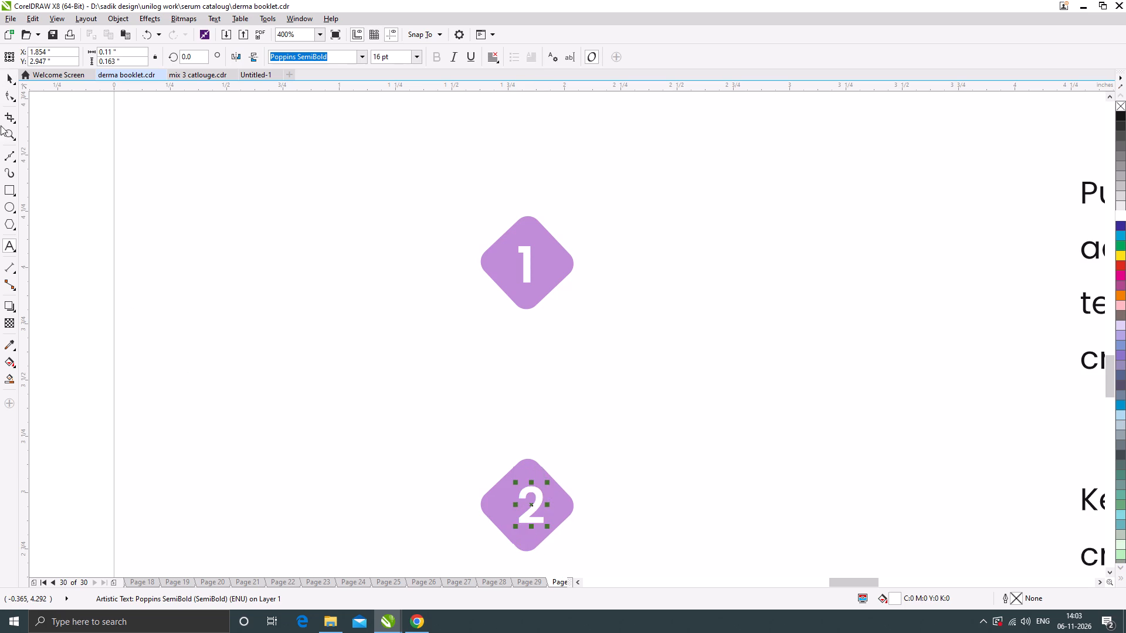
{"action": "left_click", "coordinate": [11, 79]}
{"action": "scroll", "coordinate": [542, 528], "scroll_direction": "up", "scroll_amount": 2}
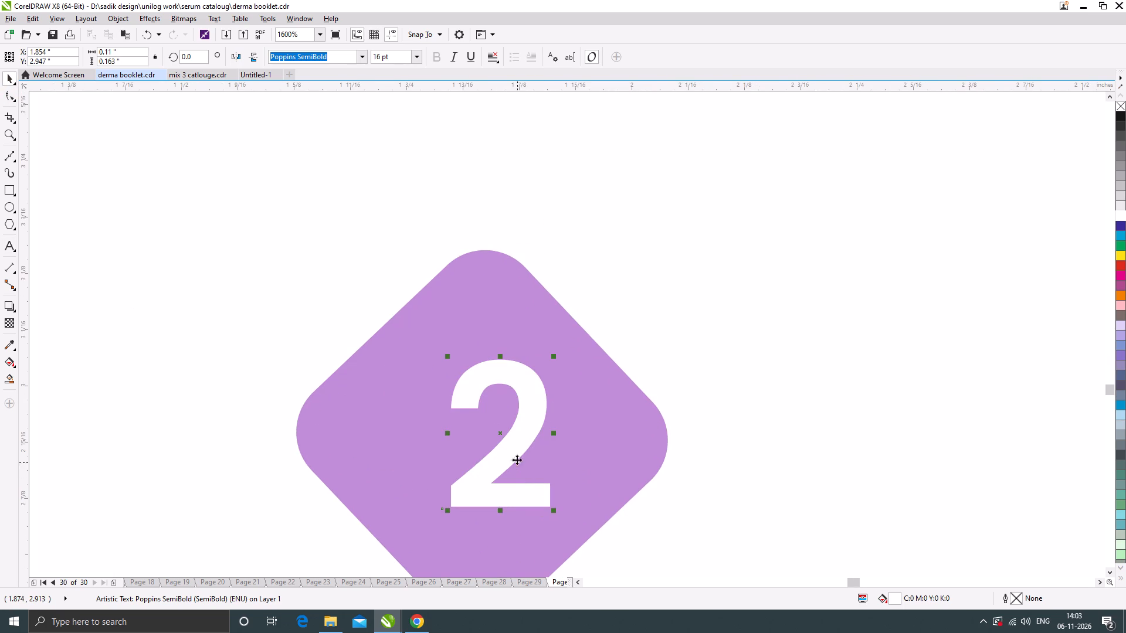
{"action": "left_click_drag", "start_coordinate": [514, 447], "coordinate": [492, 447]}
Copy the number 2 onto the third diamond and change the copy to 3.
{"action": "scroll", "coordinate": [479, 336], "scroll_direction": "down", "scroll_amount": 4}
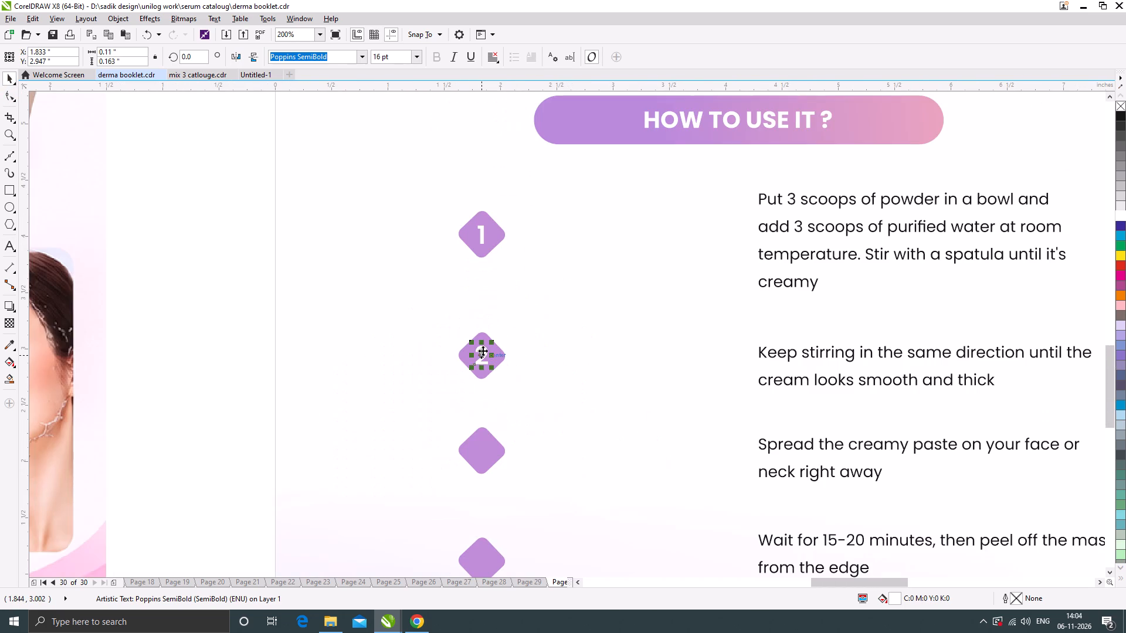
{"action": "left_click_drag", "start_coordinate": [483, 350], "coordinate": [485, 449]}
{"action": "right_click", "coordinate": [485, 449], "text": "shift"}
{"action": "scroll", "coordinate": [485, 452], "scroll_direction": "up", "scroll_amount": 4}
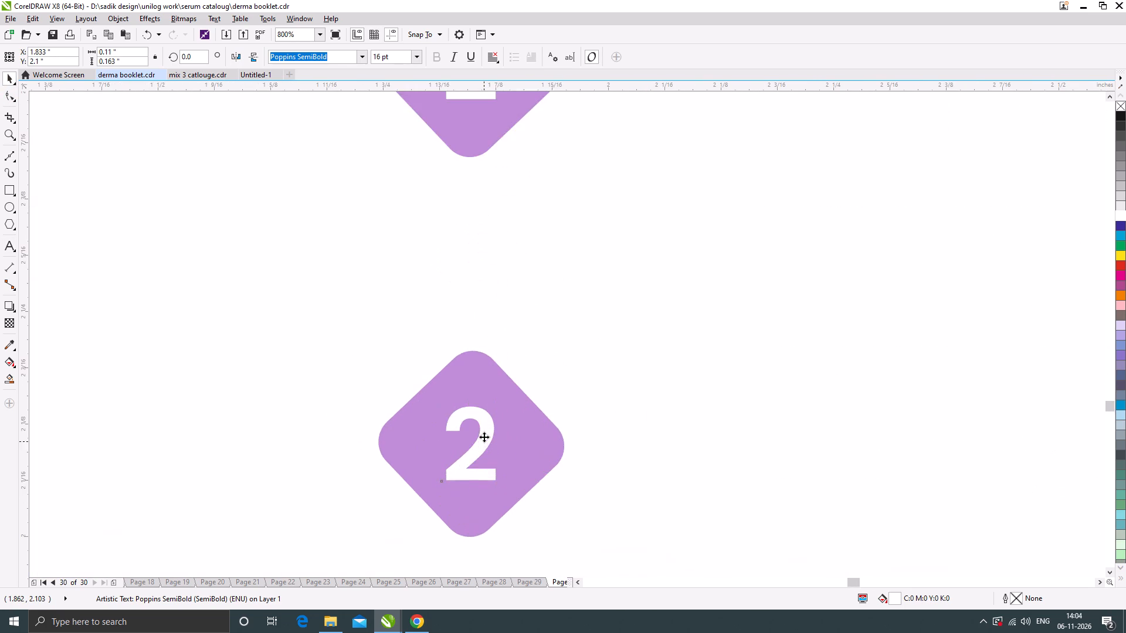
{"action": "double_click", "coordinate": [484, 431]}
{"action": "key", "text": "ctrl+a"}
{"action": "key", "text": "3"}
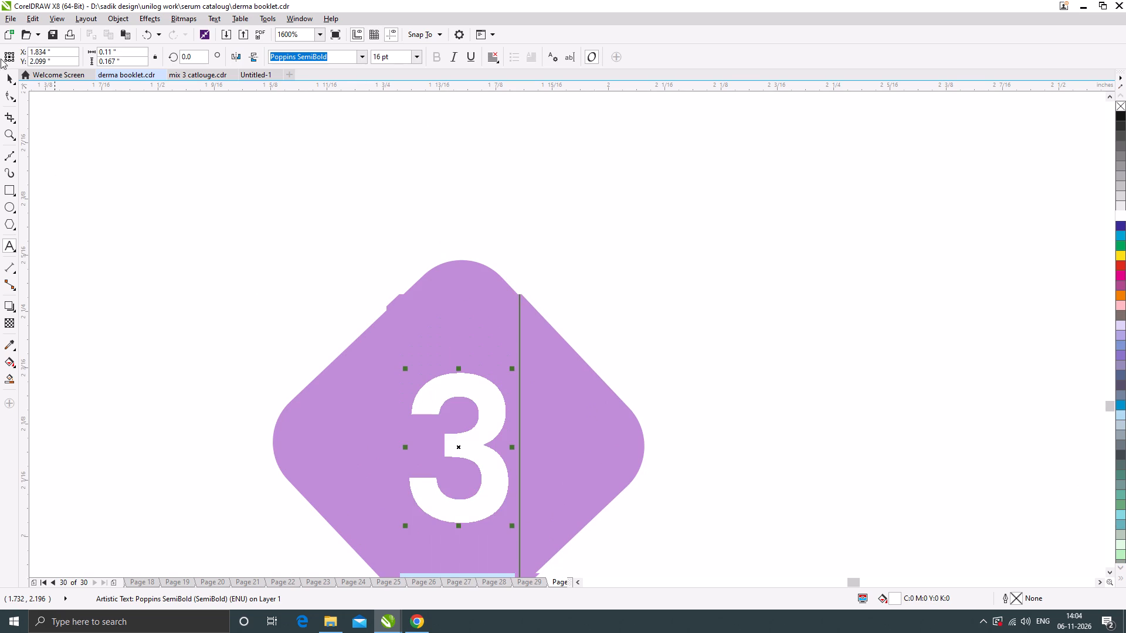
{"action": "left_click", "coordinate": [8, 77]}
Copy the number 3 onto the fourth diamond, change the copy to 4 and shift it slightly left within the diamond.
{"action": "scroll", "coordinate": [517, 270], "scroll_direction": "down", "scroll_amount": 2}
{"action": "left_click_drag", "start_coordinate": [508, 317], "coordinate": [513, 360]}
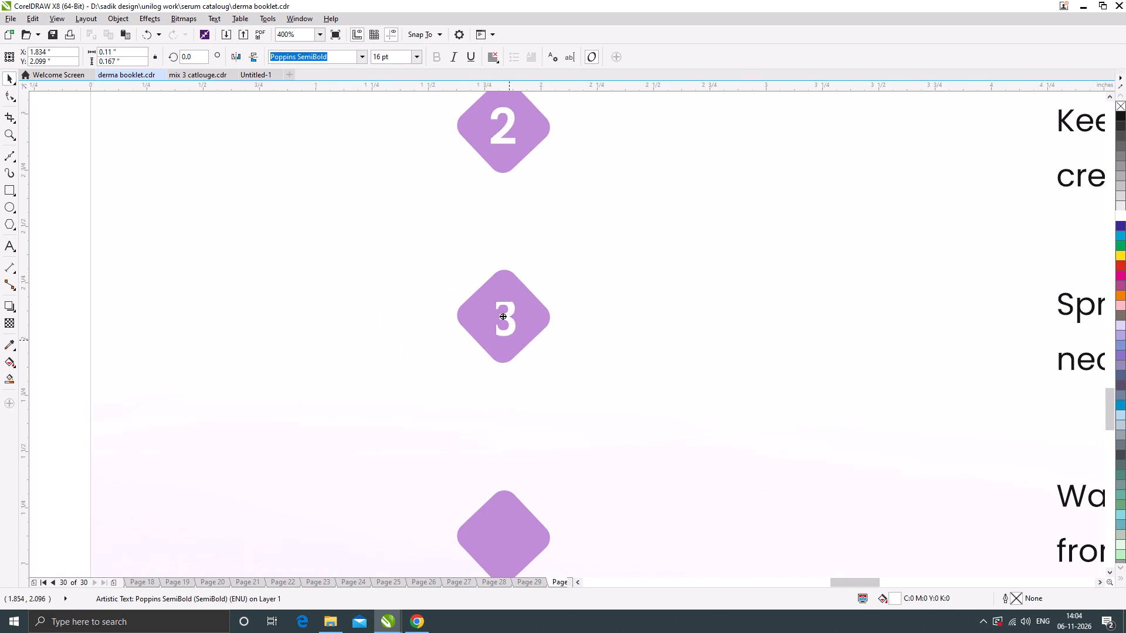
{"action": "left_click_drag", "start_coordinate": [513, 360], "coordinate": [513, 537]}
{"action": "right_click", "coordinate": [513, 537], "text": "shift"}
{"action": "double_click", "coordinate": [512, 537]}
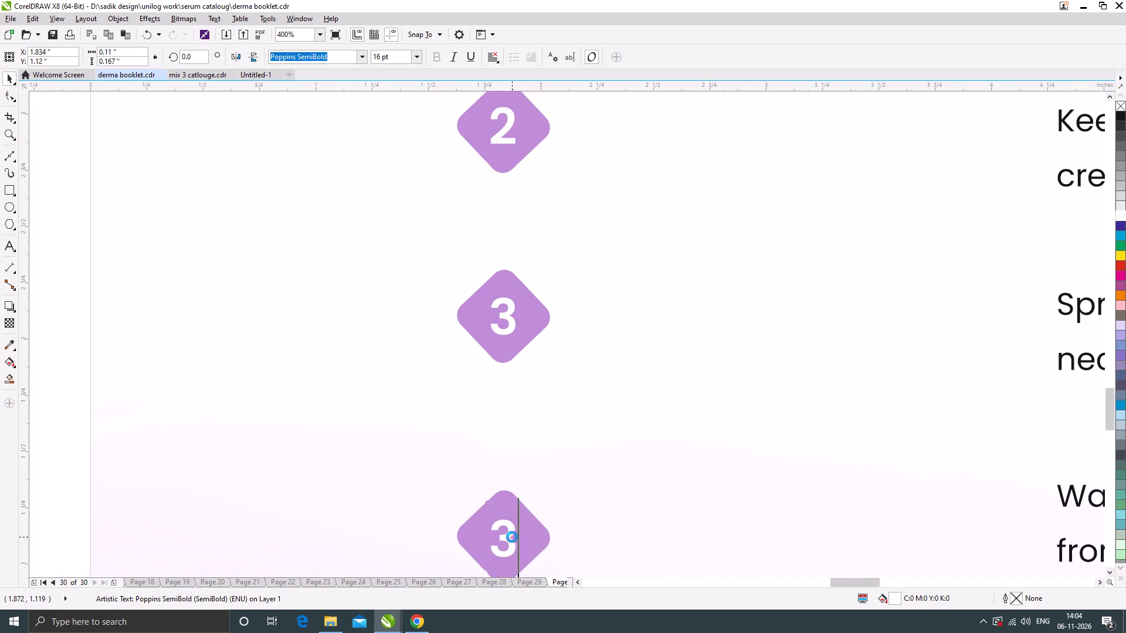
{"action": "key", "text": "ctrl+a"}
{"action": "key", "text": "4"}
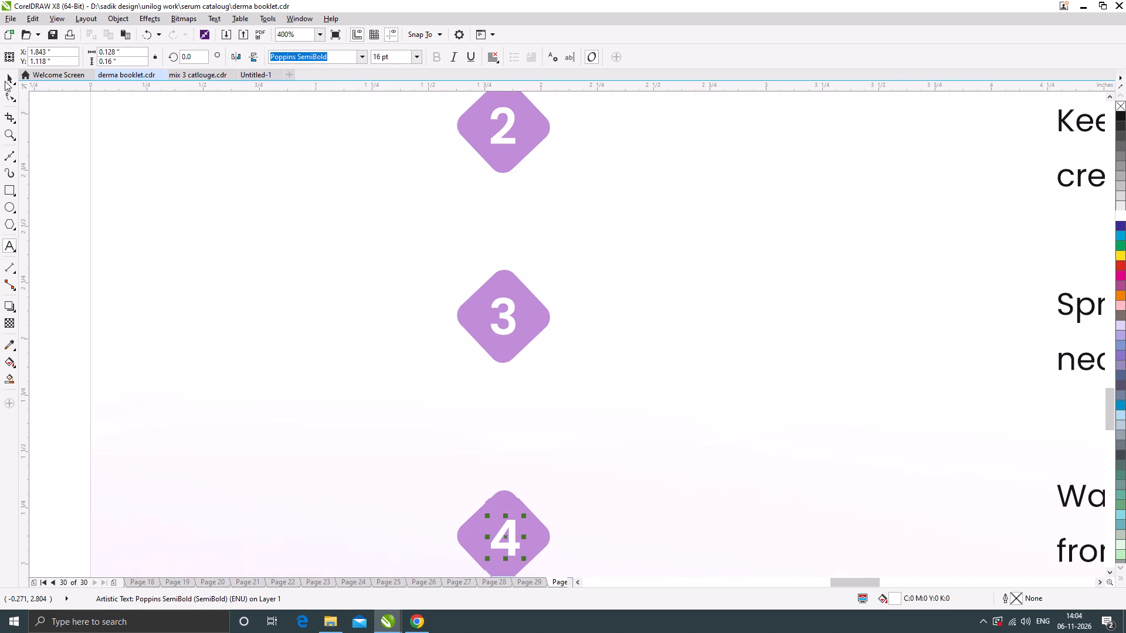
{"action": "left_click", "coordinate": [8, 77]}
{"action": "scroll", "coordinate": [566, 275], "scroll_direction": "down", "scroll_amount": 2}
{"action": "scroll", "coordinate": [555, 375], "scroll_direction": "up", "scroll_amount": 5}
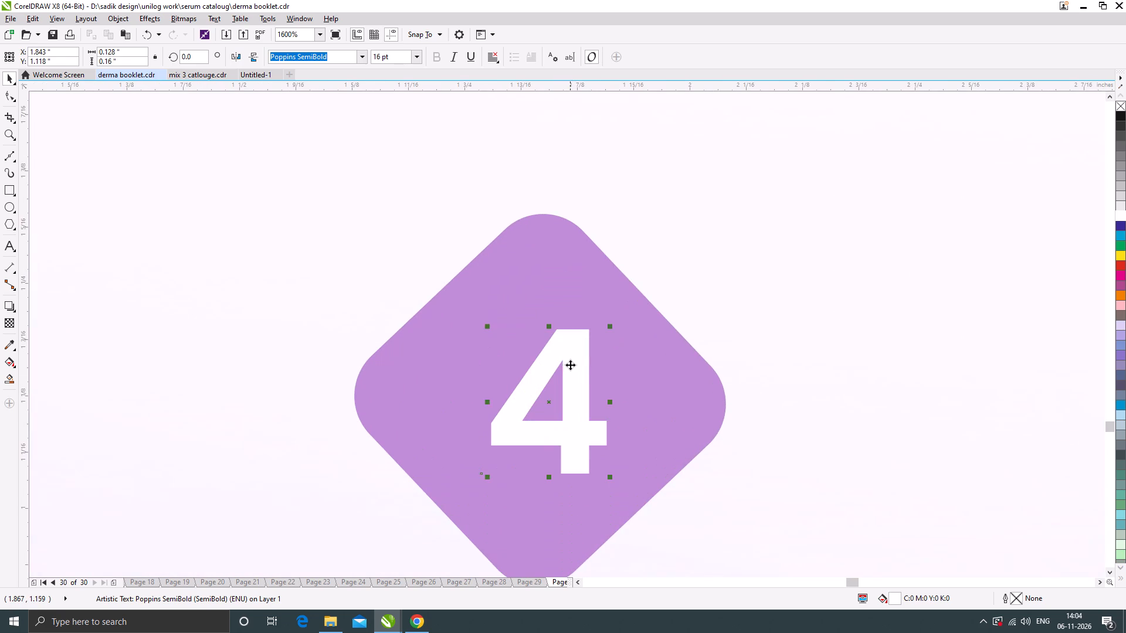
{"action": "left_click_drag", "start_coordinate": [570, 365], "coordinate": [546, 365]}
{"action": "scroll", "coordinate": [572, 367], "scroll_direction": "down", "scroll_amount": 1}
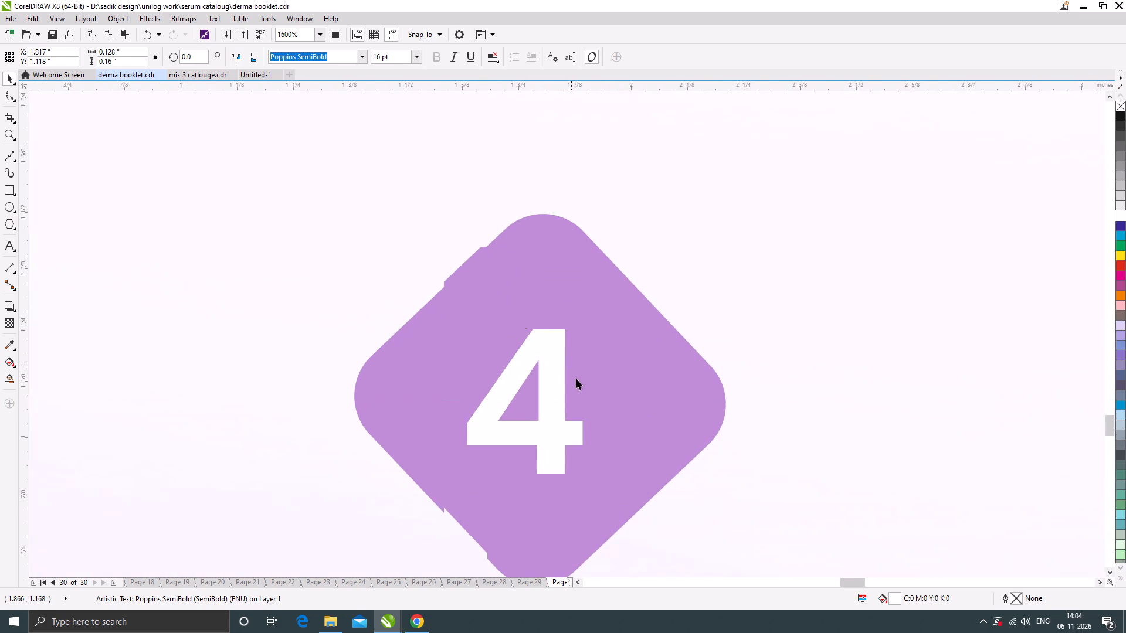
{"action": "scroll", "coordinate": [576, 379], "scroll_direction": "down", "scroll_amount": 5}
{"action": "left_click", "coordinate": [609, 492]}
{"action": "left_click", "coordinate": [613, 490]}
{"action": "scroll", "coordinate": [560, 361], "scroll_direction": "down", "scroll_amount": 1}
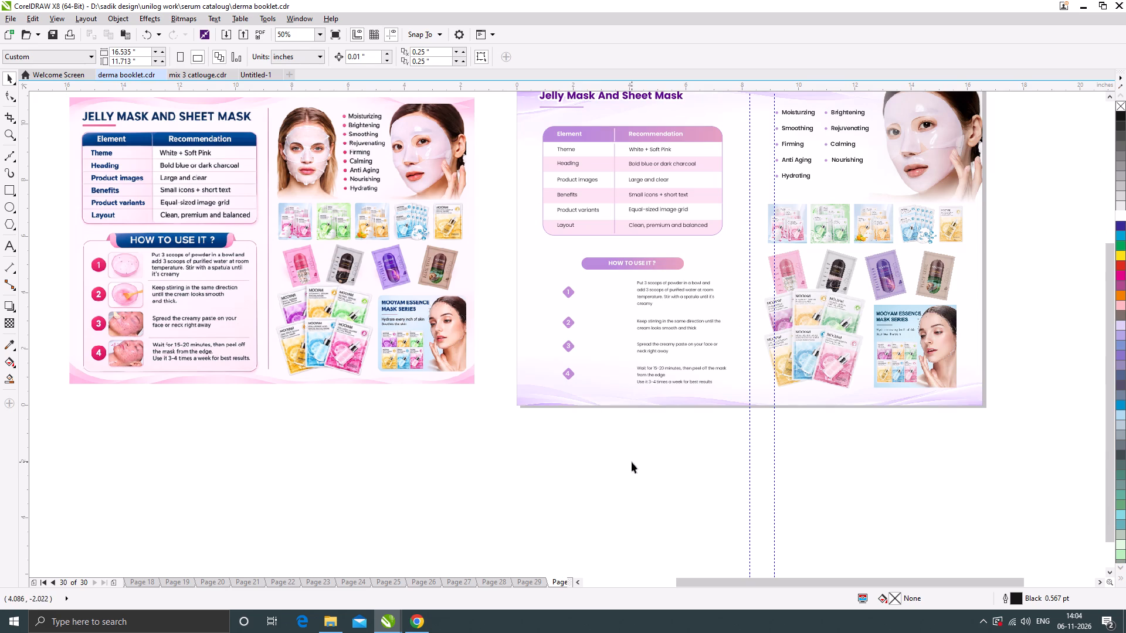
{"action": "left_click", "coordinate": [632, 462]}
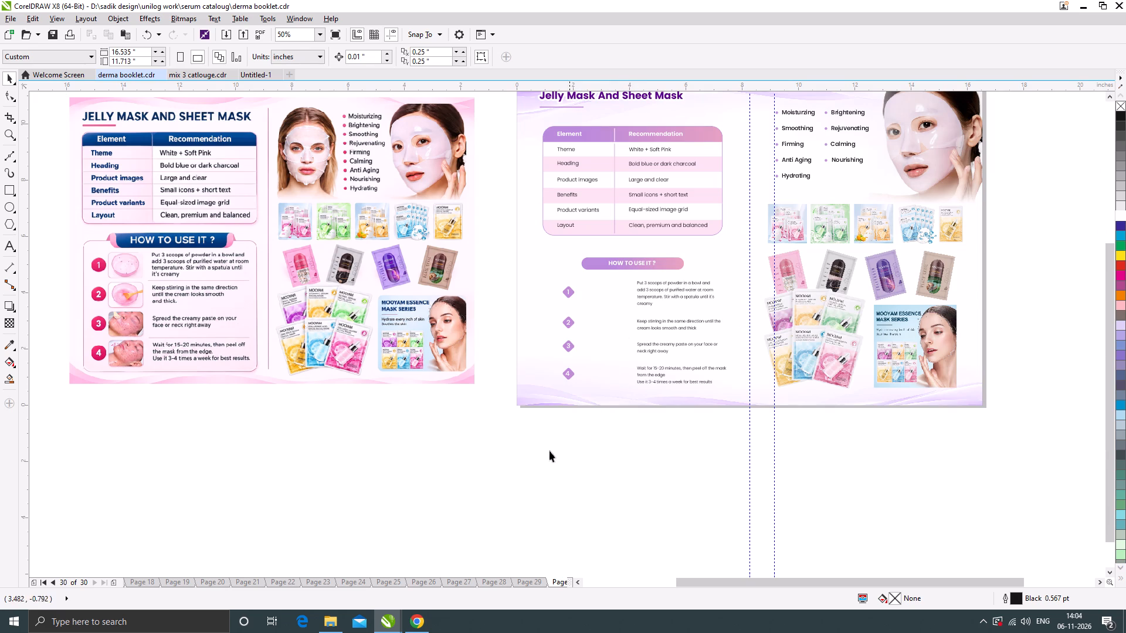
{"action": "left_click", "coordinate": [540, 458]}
{"action": "left_click", "coordinate": [1080, 7]}
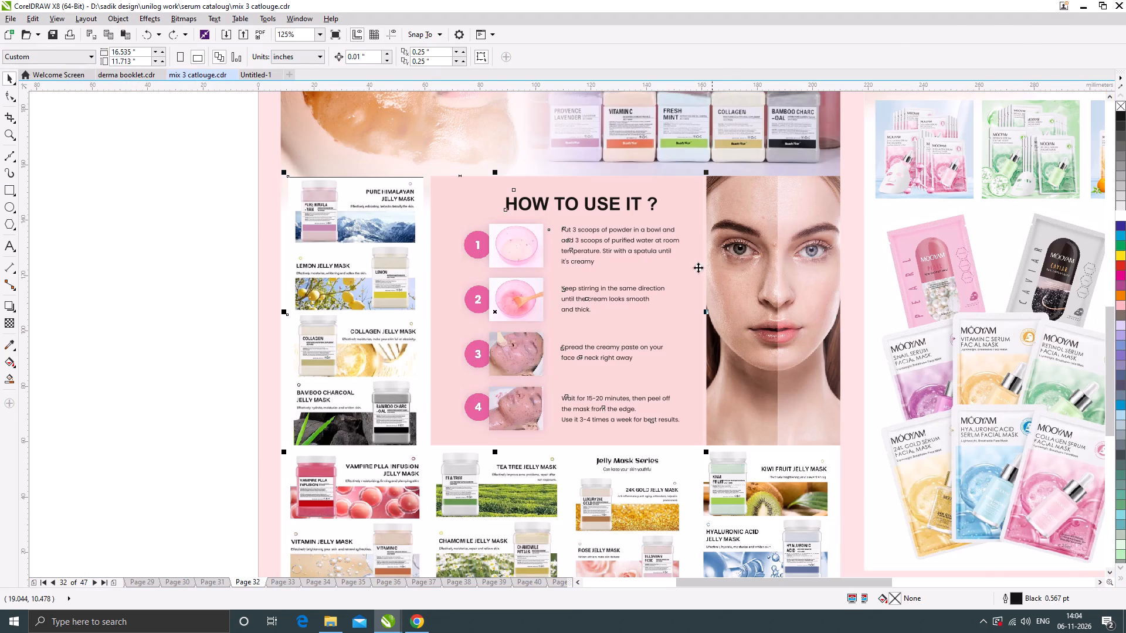
In the Untitled-1 document, take a screenshot with the four numbered pictures and instructions of the How To Use It panel enlarged.
{"action": "scroll", "coordinate": [600, 217], "scroll_direction": "down", "scroll_amount": 1}
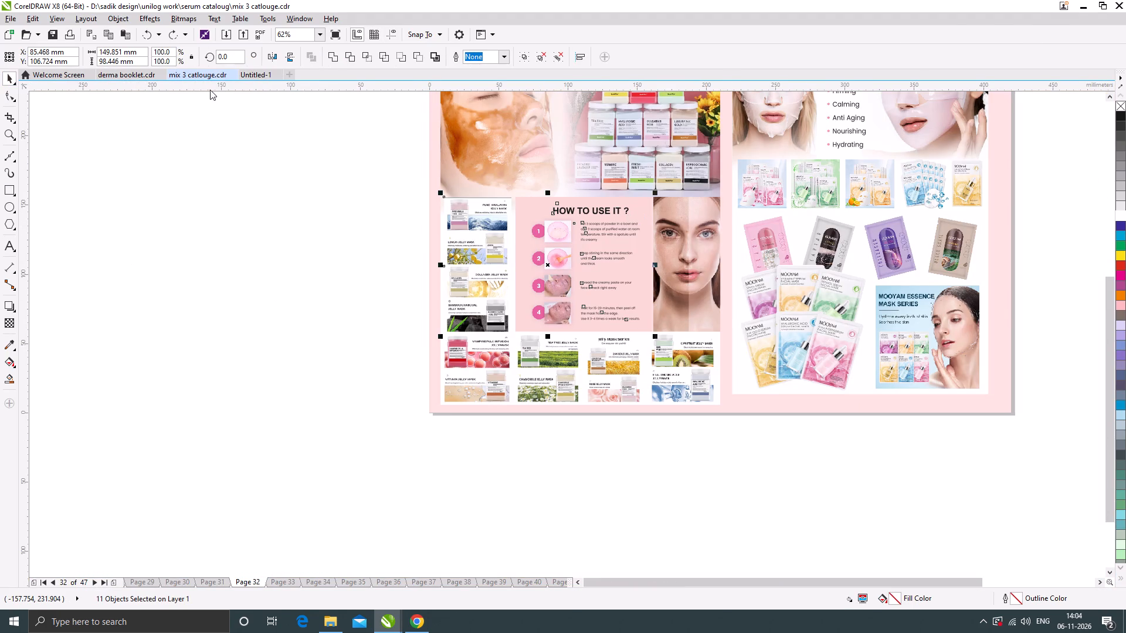
{"action": "left_click", "coordinate": [256, 74]}
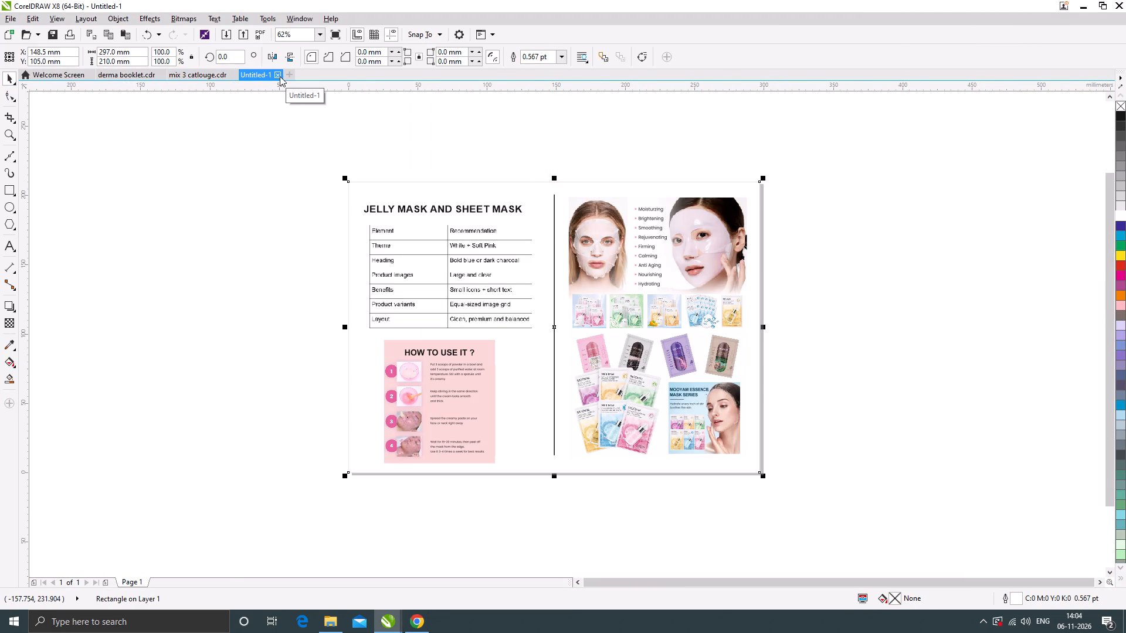
{"action": "left_click", "coordinate": [8, 131]}
{"action": "scroll", "coordinate": [409, 441], "scroll_direction": "up", "scroll_amount": 1}
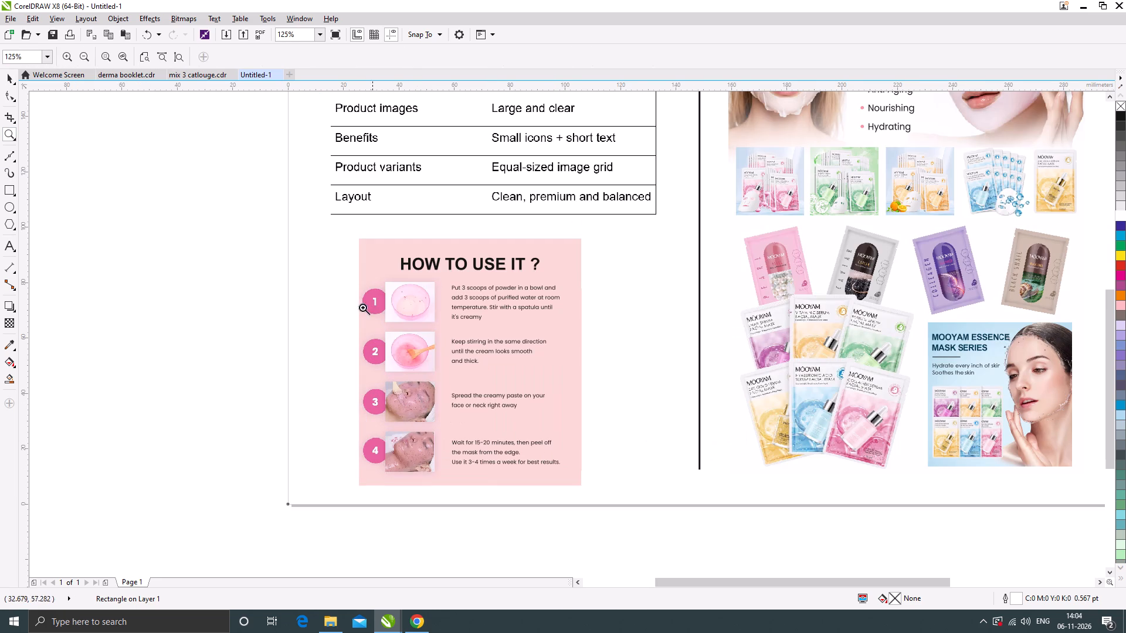
{"action": "left_click_drag", "start_coordinate": [349, 264], "coordinate": [576, 481]}
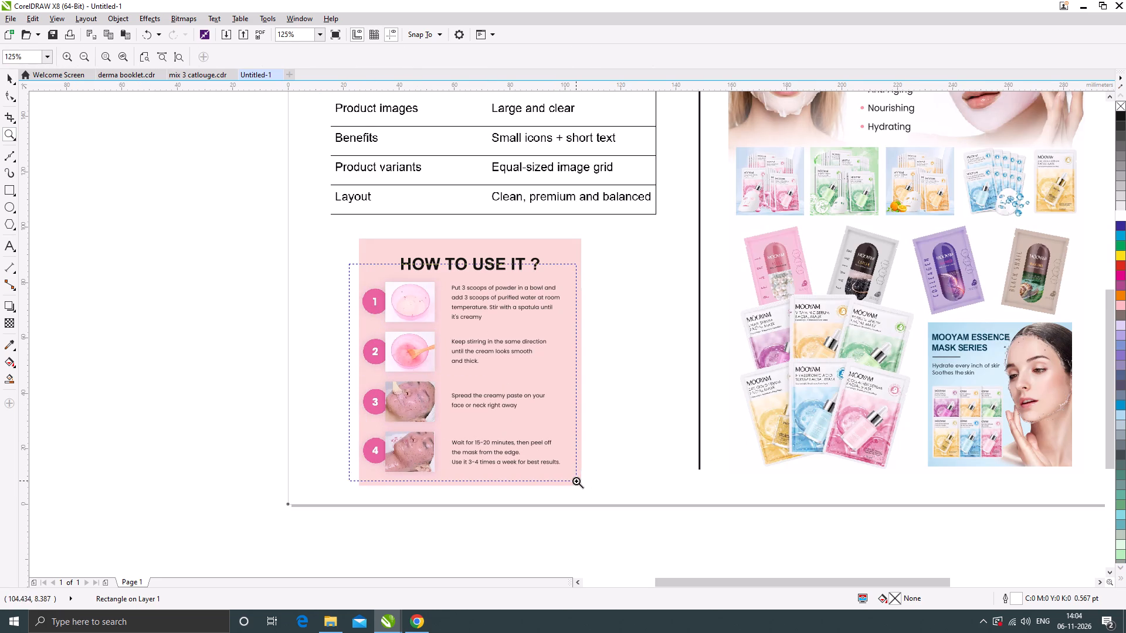
{"action": "left_click_drag", "start_coordinate": [576, 481], "coordinate": [477, 485]}
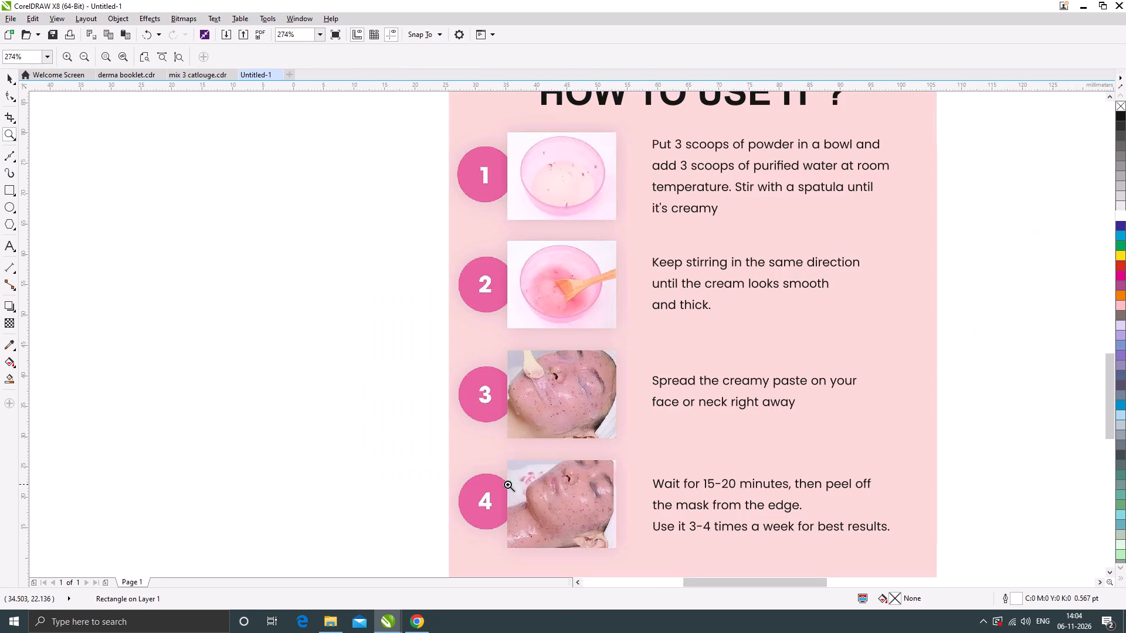
{"action": "key", "text": "F9"}
{"action": "key", "text": "Print"}
{"action": "left_click", "coordinate": [674, 365]}
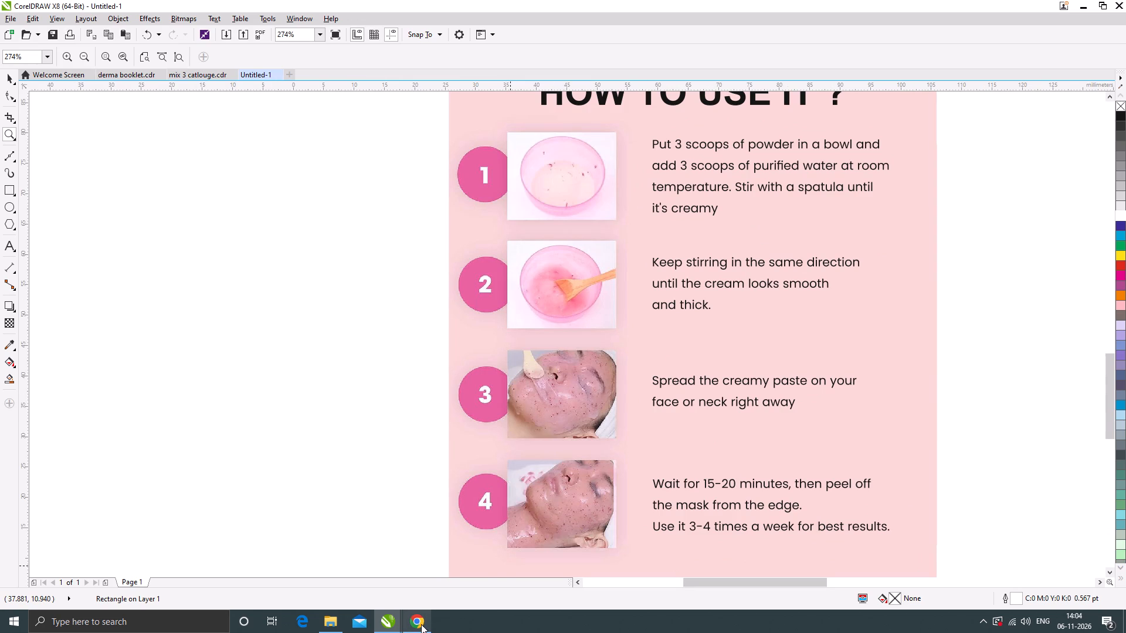
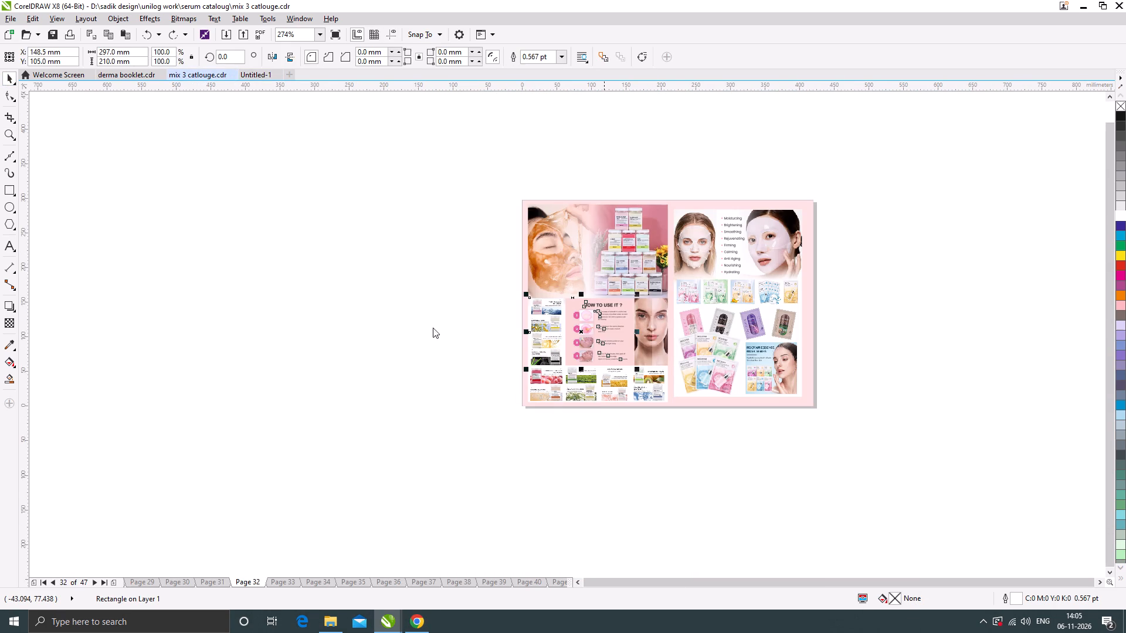
Close the Welcome Screen while keeping the catalogue document open.
{"action": "left_click", "coordinate": [89, 76]}
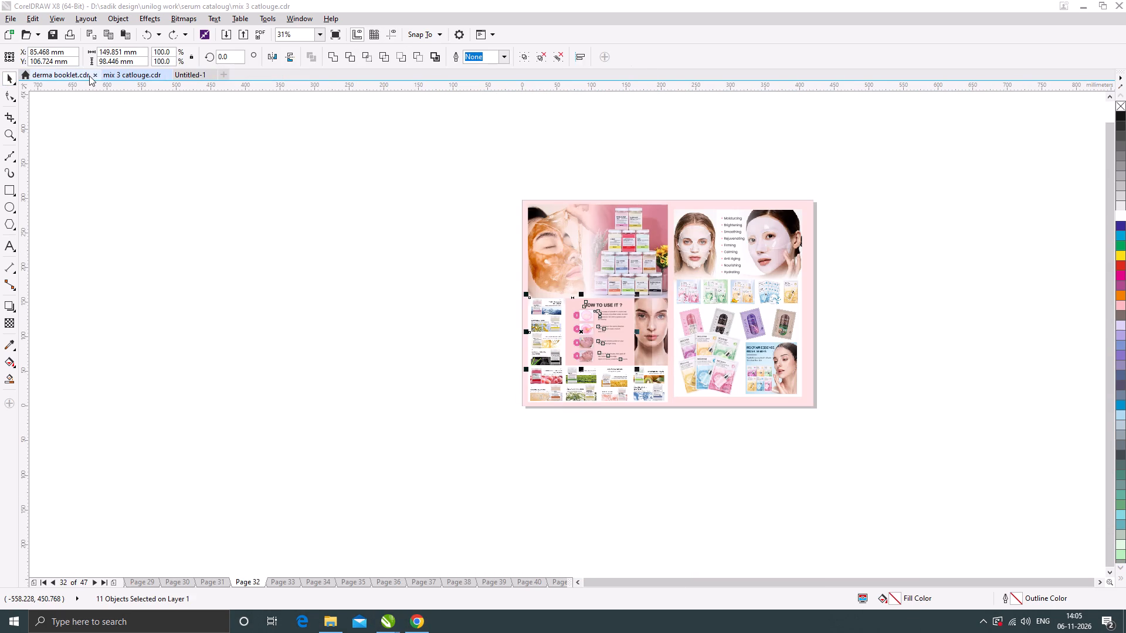
Close the Untitled-1 document without saving it and switch to derma booklet.cdr.
{"action": "left_click", "coordinate": [191, 75]}
{"action": "left_click", "coordinate": [212, 75]}
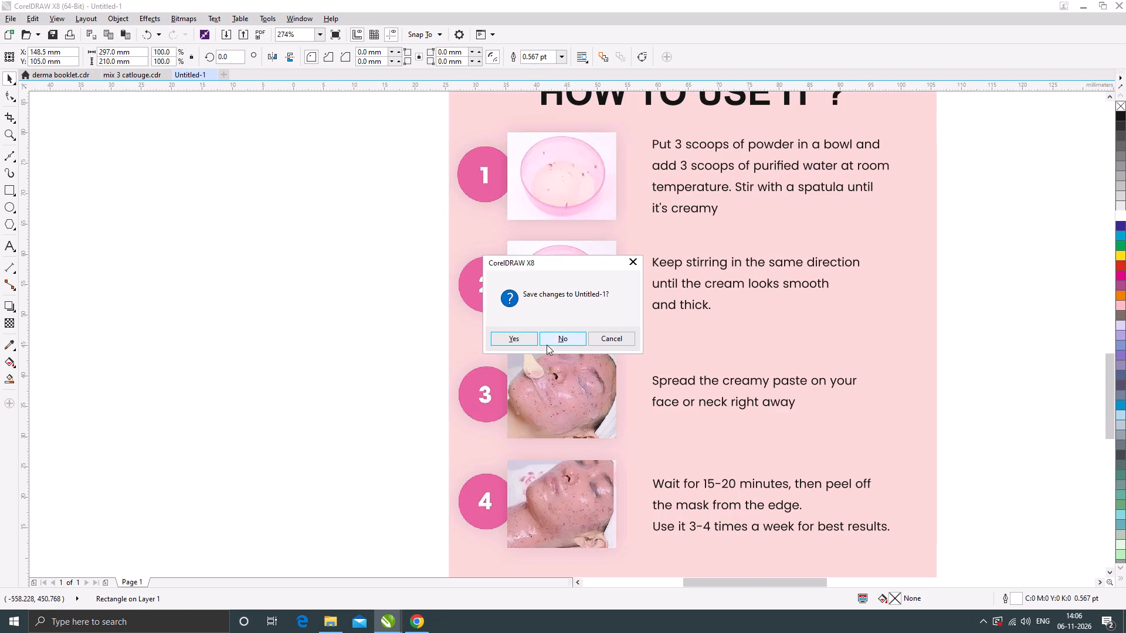
{"action": "left_click", "coordinate": [552, 338]}
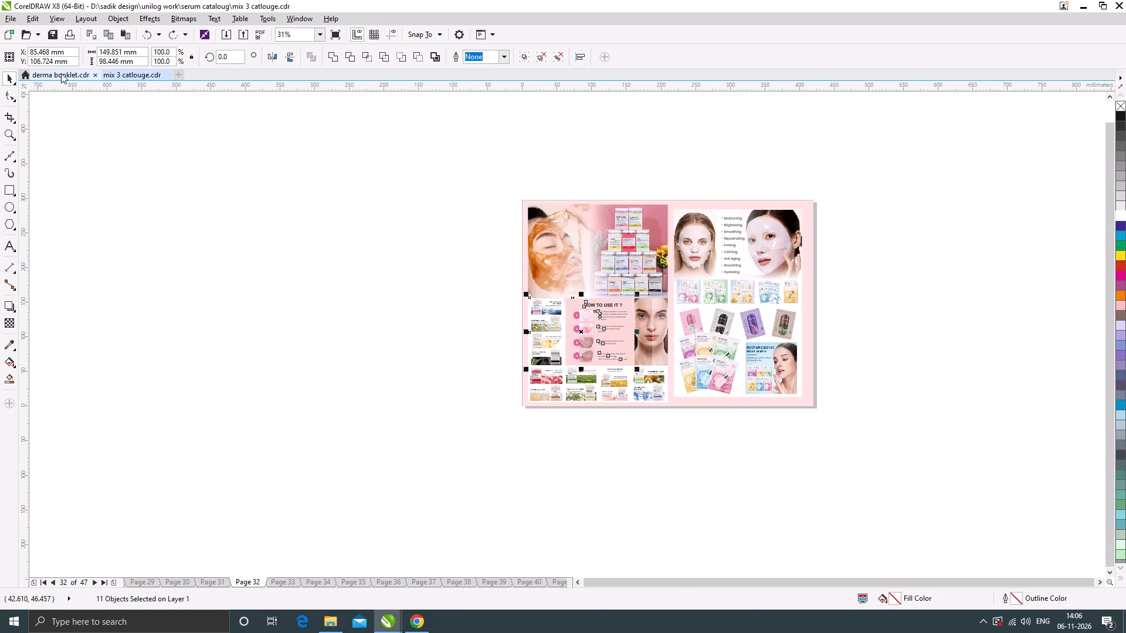
{"action": "left_click", "coordinate": [61, 73]}
{"action": "left_click", "coordinate": [617, 472]}
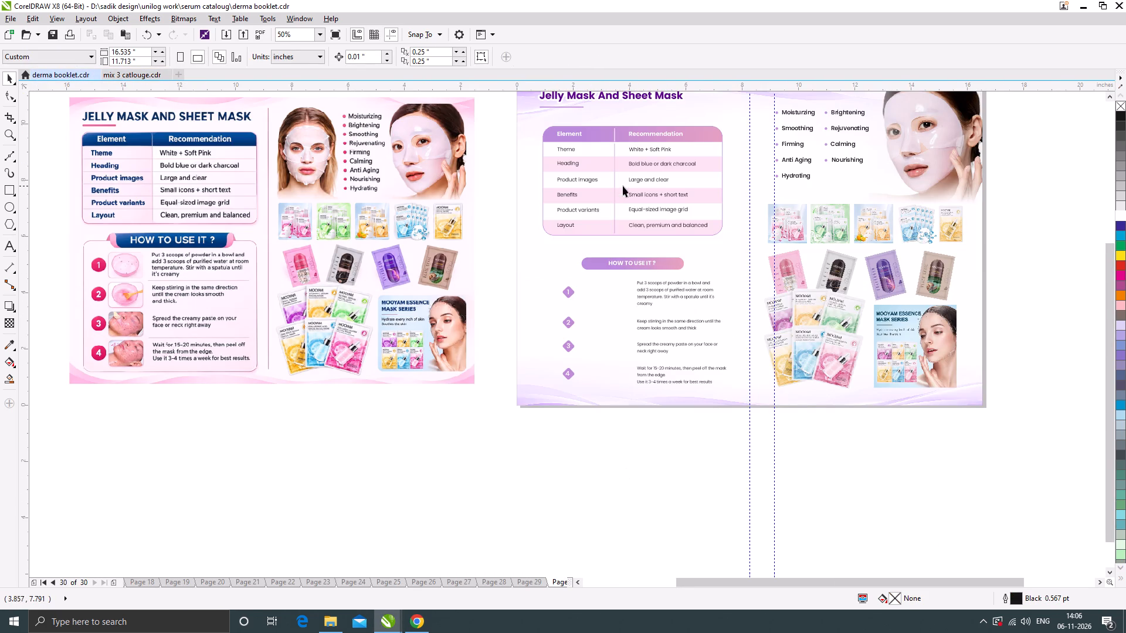
Narrow the gradient pill behind the HOW TO USE IT ? heading to about 2.77 inches and centre it with the text.
{"action": "scroll", "coordinate": [611, 258], "scroll_direction": "up", "scroll_amount": 1}
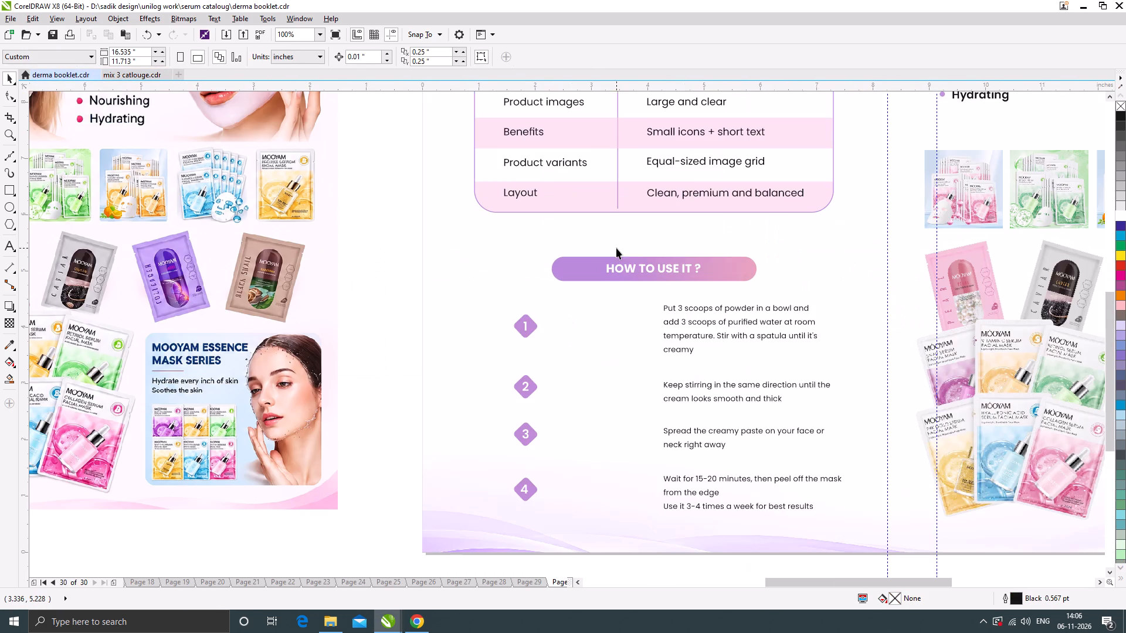
{"action": "left_click", "coordinate": [662, 269]}
{"action": "left_click", "coordinate": [657, 270]}
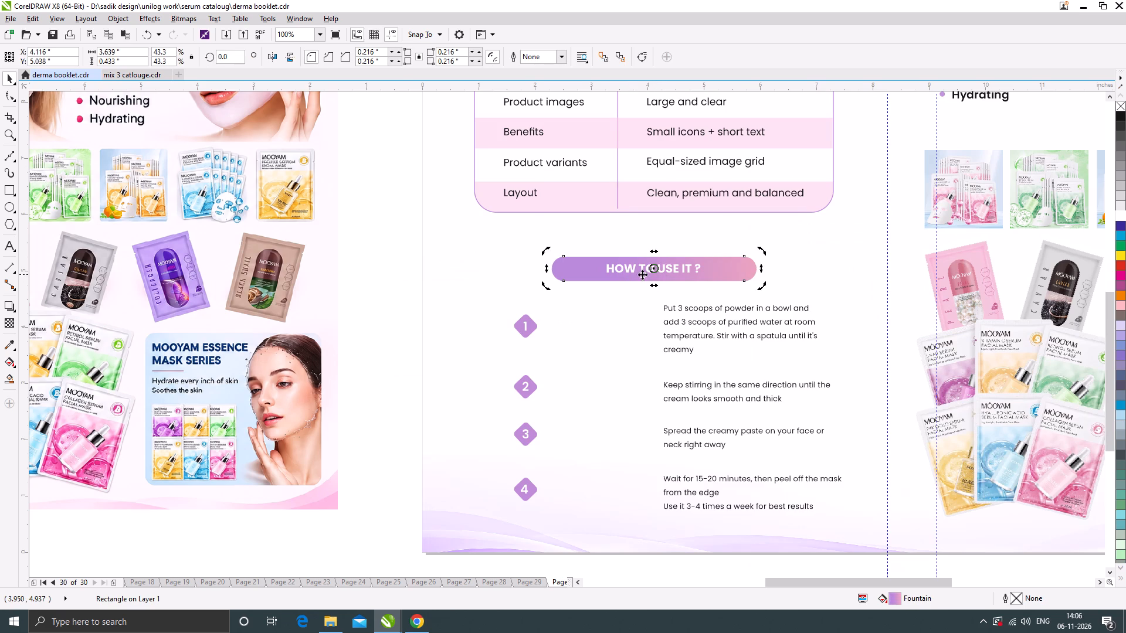
{"action": "left_click", "coordinate": [632, 271]}
{"action": "scroll", "coordinate": [596, 264], "scroll_direction": "down", "scroll_amount": 1}
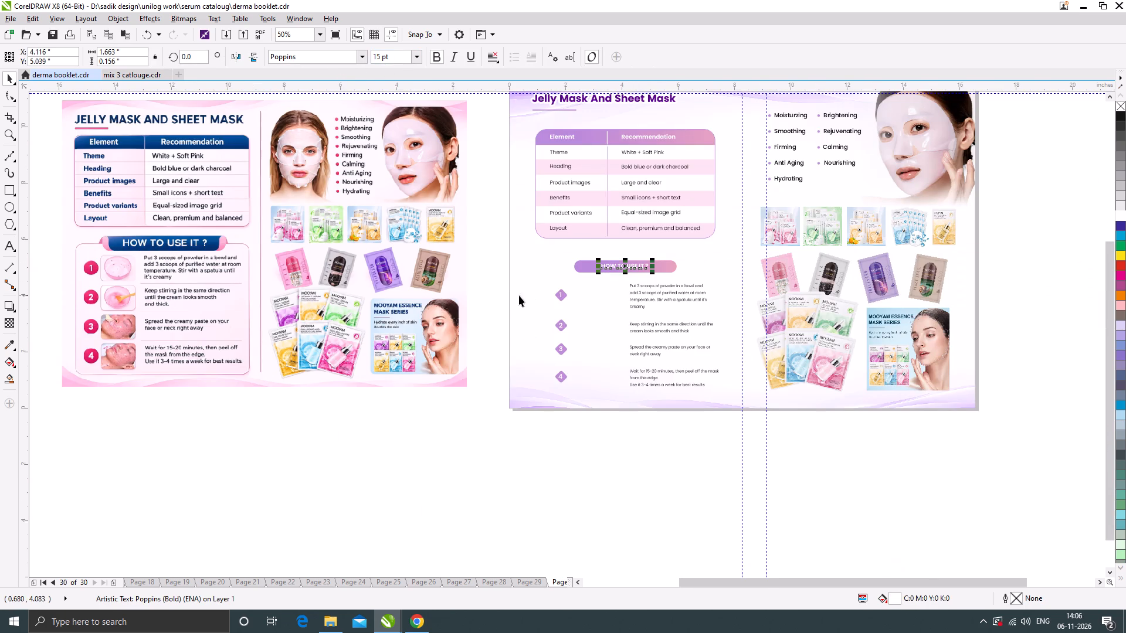
{"action": "left_click", "coordinate": [489, 300]}
{"action": "scroll", "coordinate": [645, 270], "scroll_direction": "up", "scroll_amount": 1}
{"action": "left_click", "coordinate": [678, 268]}
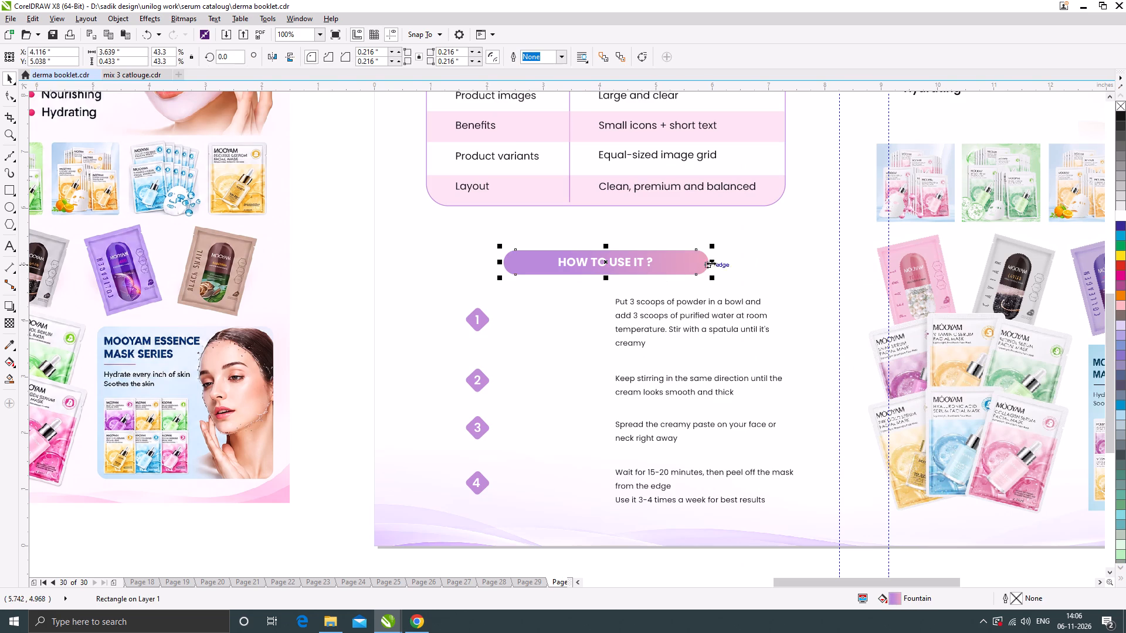
{"action": "scroll", "coordinate": [713, 263], "scroll_direction": "up", "scroll_amount": 1}
{"action": "left_click_drag", "start_coordinate": [706, 258], "coordinate": [662, 262]}
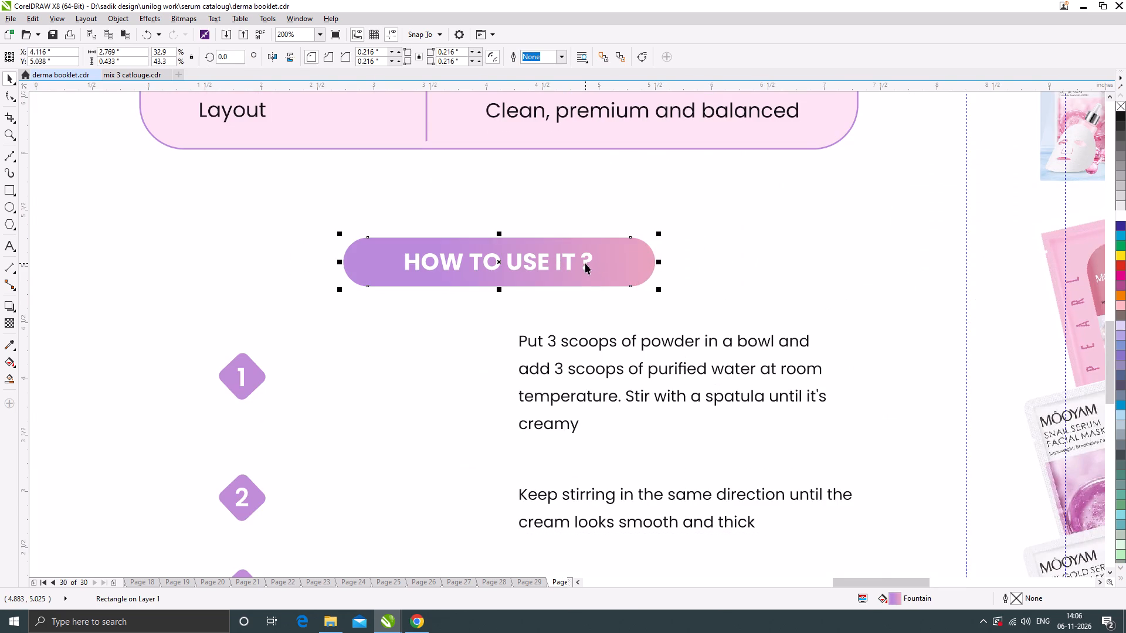
{"action": "left_click", "coordinate": [585, 263], "text": "shift"}
{"action": "key", "text": "c"}
{"action": "scroll", "coordinate": [491, 267], "scroll_direction": "down", "scroll_amount": 1}
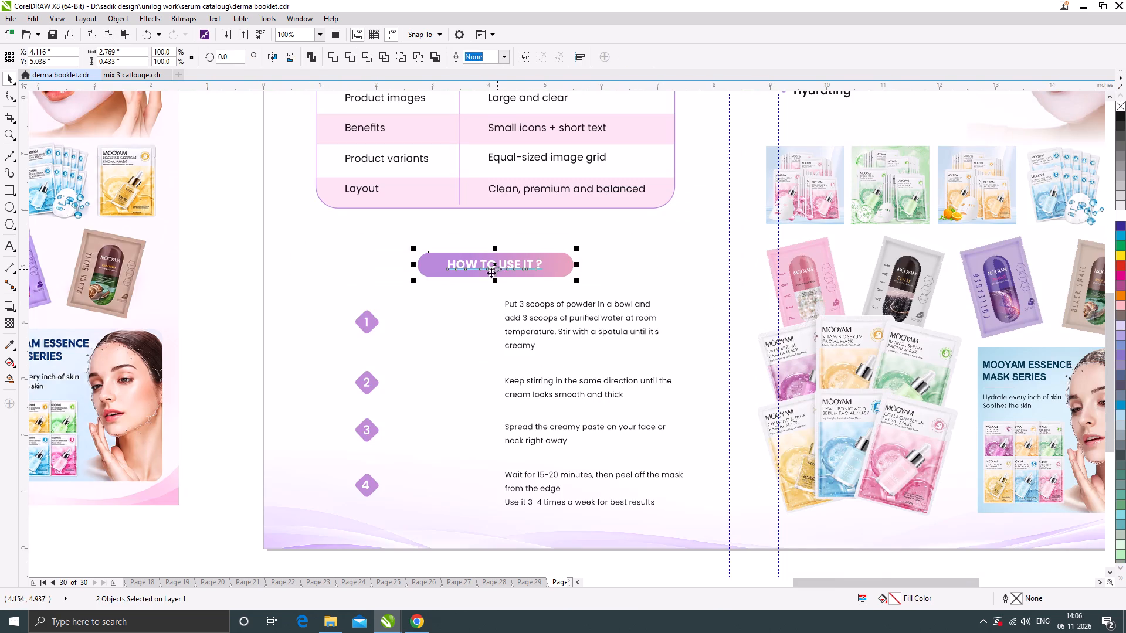
{"action": "left_click", "coordinate": [238, 275]}
Draw a very thin horizontal rectangle about 1.28 inches long extending from the right end of the HOW TO USE IT ? pill.
{"action": "left_click", "coordinate": [12, 189]}
{"action": "scroll", "coordinate": [582, 264], "scroll_direction": "up", "scroll_amount": 2}
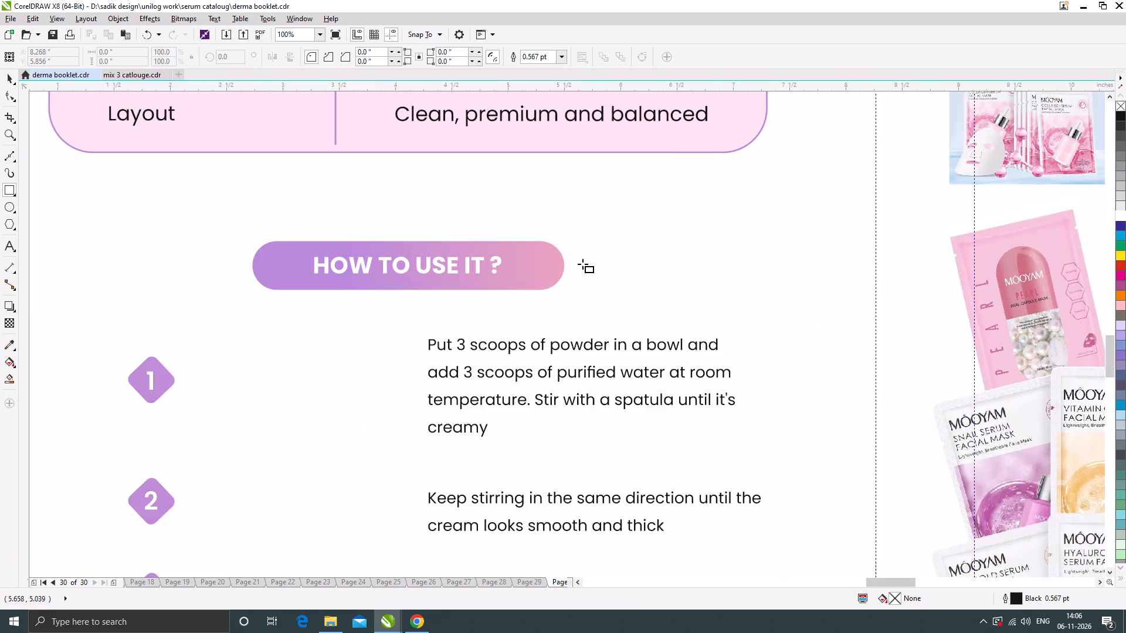
{"action": "left_click_drag", "start_coordinate": [554, 266], "coordinate": [840, 273]}
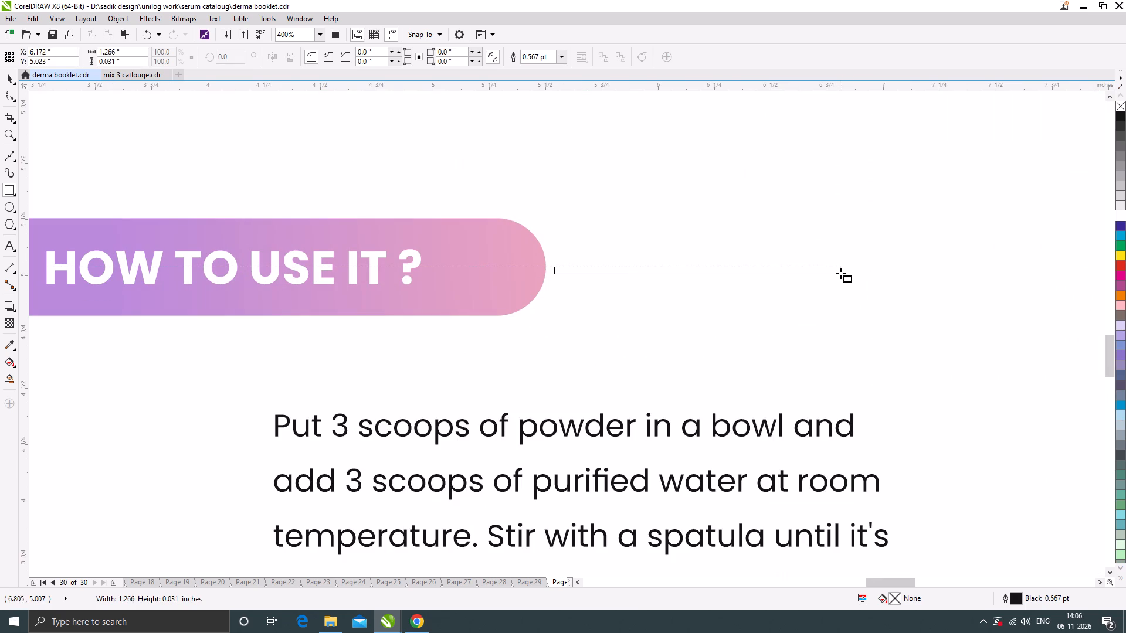
{"action": "left_click_drag", "start_coordinate": [840, 273], "coordinate": [842, 270]}
Fill the thin rectangle with pink sampled from the right end of the heading pill and remove its outline.
{"action": "left_click", "coordinate": [6, 344]}
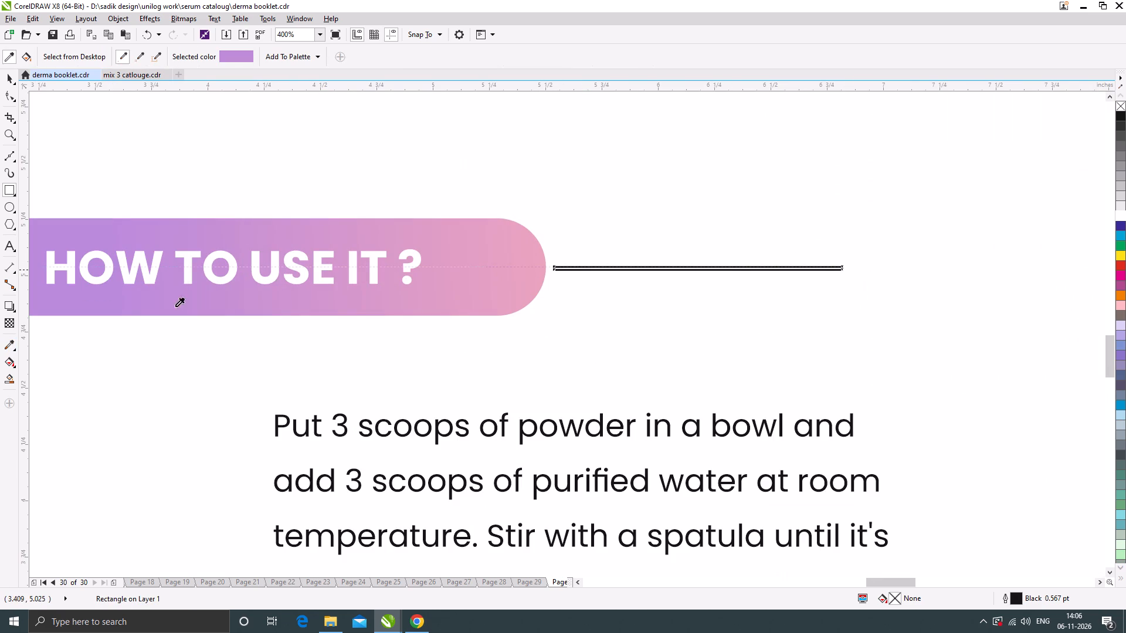
{"action": "left_click", "coordinate": [538, 261]}
{"action": "scroll", "coordinate": [571, 264], "scroll_direction": "up", "scroll_amount": 3}
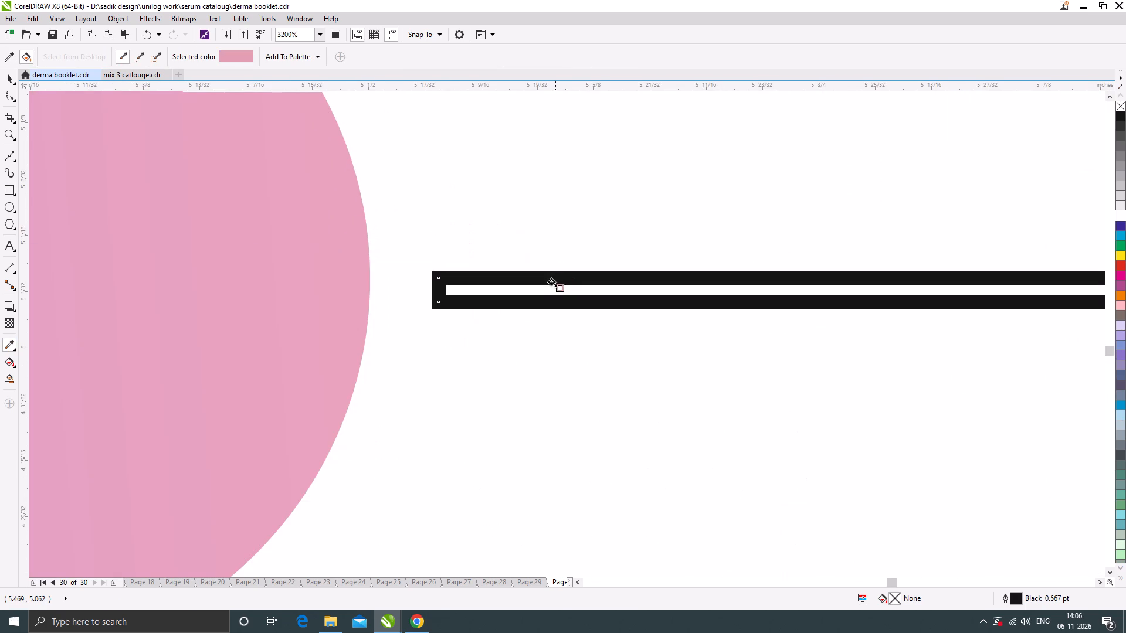
{"action": "left_click", "coordinate": [542, 291]}
{"action": "right_click", "coordinate": [1118, 107]}
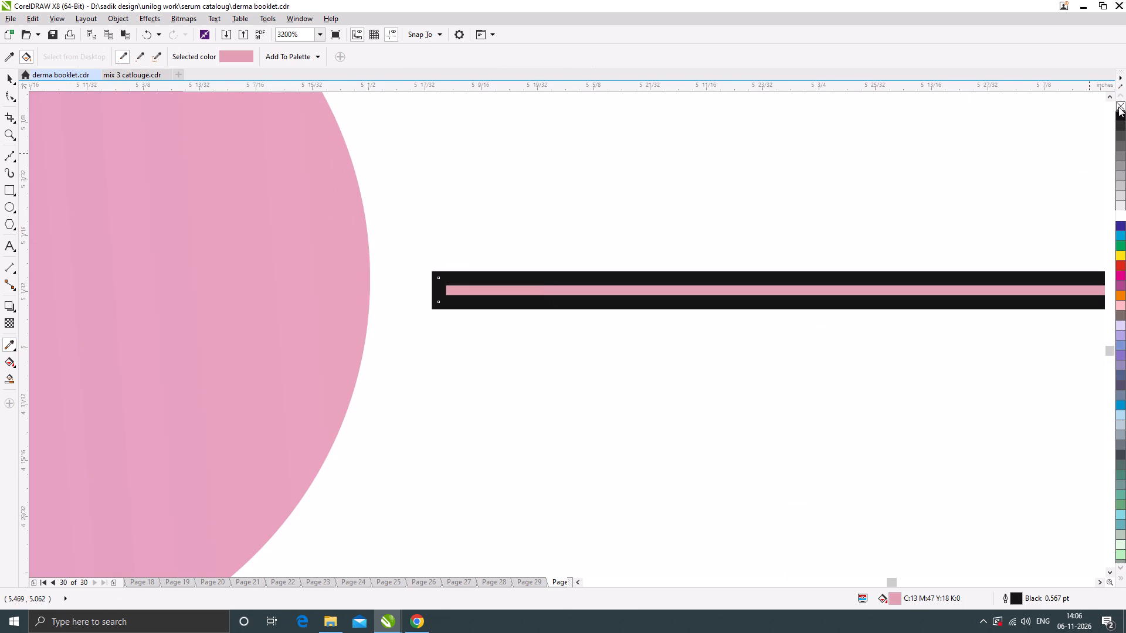
{"action": "scroll", "coordinate": [554, 285], "scroll_direction": "down", "scroll_amount": 5}
{"action": "left_click", "coordinate": [8, 77]}
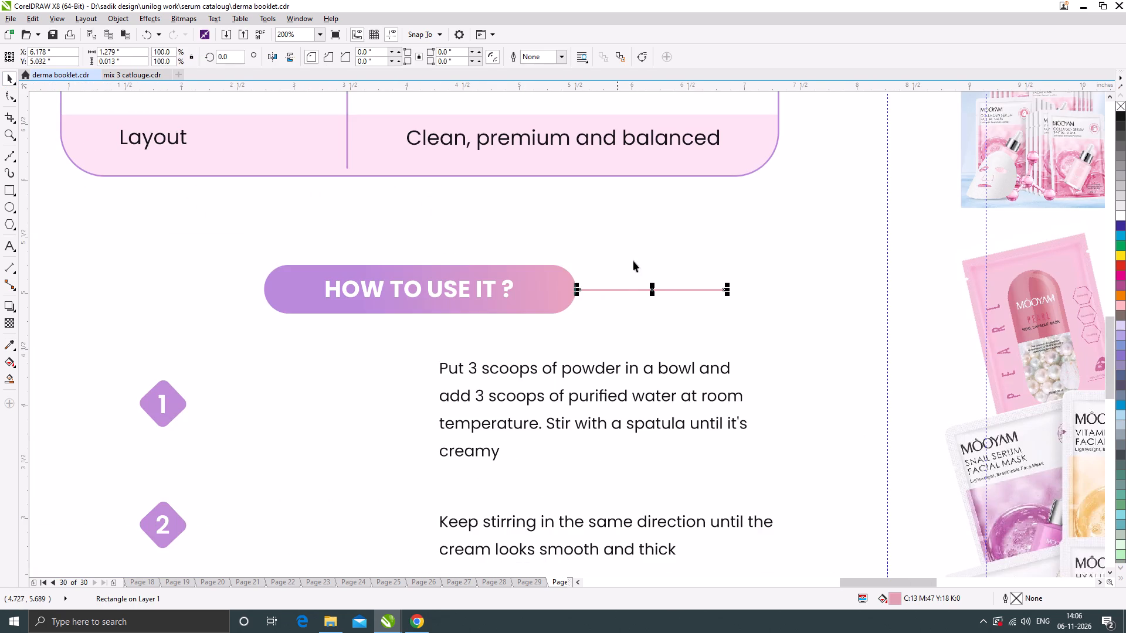
Thin the pink line to about 0.008 inches and lengthen it to about 1.71 inches to match the table's right edge.
{"action": "scroll", "coordinate": [660, 290], "scroll_direction": "up", "scroll_amount": 5}
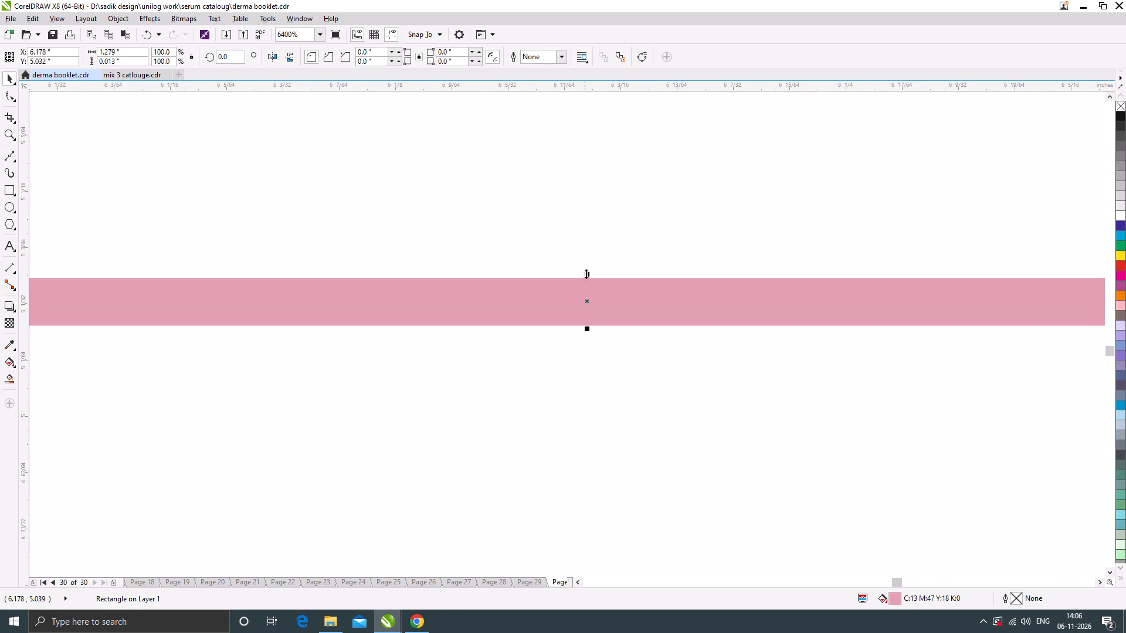
{"action": "left_click_drag", "start_coordinate": [586, 274], "coordinate": [603, 283]}
{"action": "scroll", "coordinate": [637, 285], "scroll_direction": "down", "scroll_amount": 6}
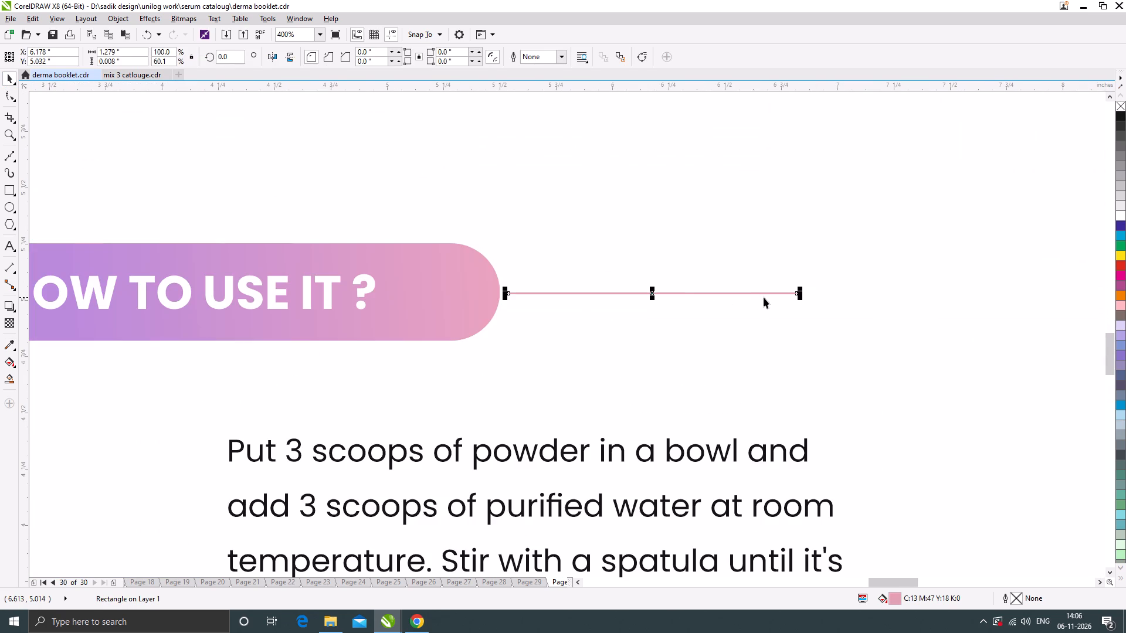
{"action": "left_click_drag", "start_coordinate": [803, 293], "coordinate": [972, 293]}
{"action": "scroll", "coordinate": [791, 297], "scroll_direction": "down", "scroll_amount": 3}
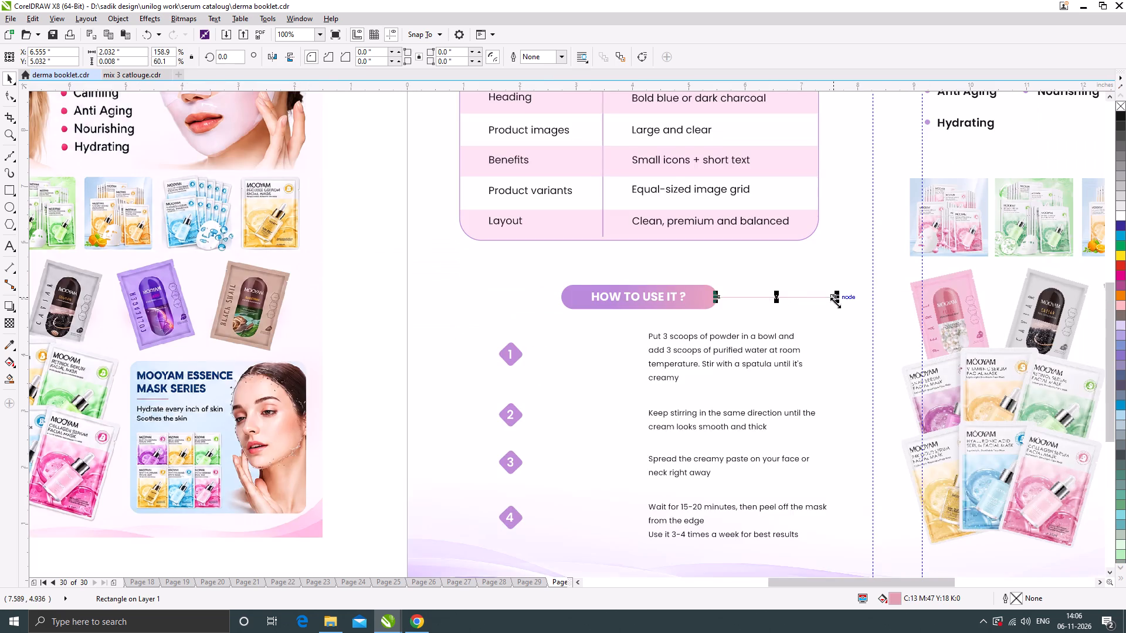
{"action": "scroll", "coordinate": [836, 302], "scroll_direction": "up", "scroll_amount": 1}
{"action": "left_click_drag", "start_coordinate": [836, 293], "coordinate": [798, 310]}
{"action": "scroll", "coordinate": [802, 306], "scroll_direction": "down", "scroll_amount": 1}
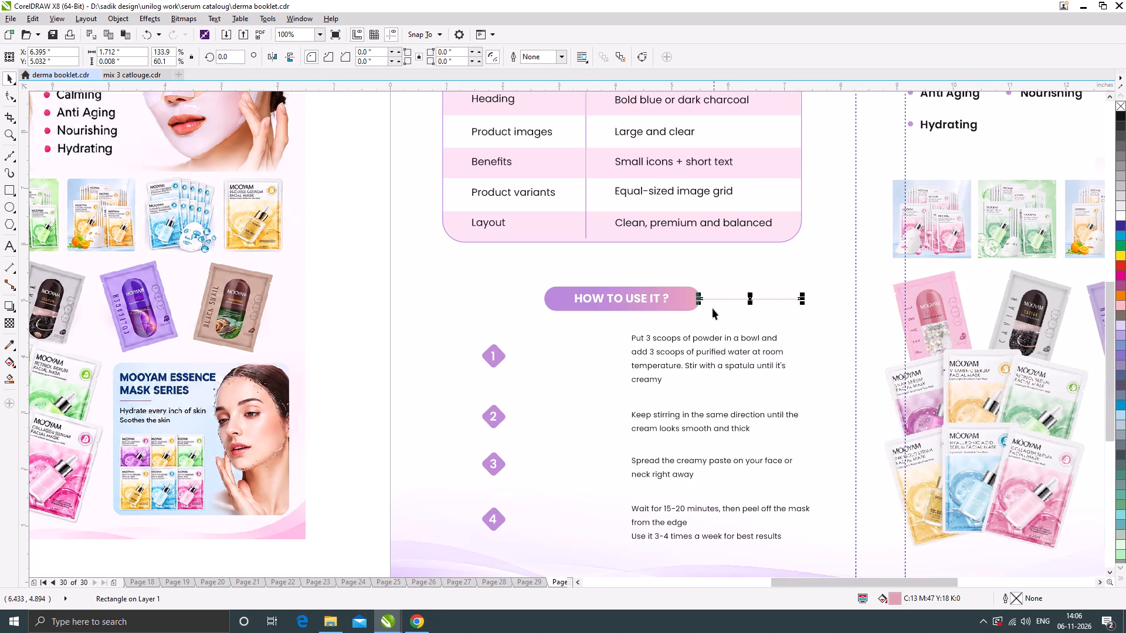
Copy the pink line to the left side of the HOW TO USE IT ? pill, level with the original.
{"action": "left_click_drag", "start_coordinate": [726, 300], "coordinate": [466, 304]}
{"action": "right_click", "coordinate": [466, 304], "text": "shift"}
{"action": "scroll", "coordinate": [567, 291], "scroll_direction": "down", "scroll_amount": 1}
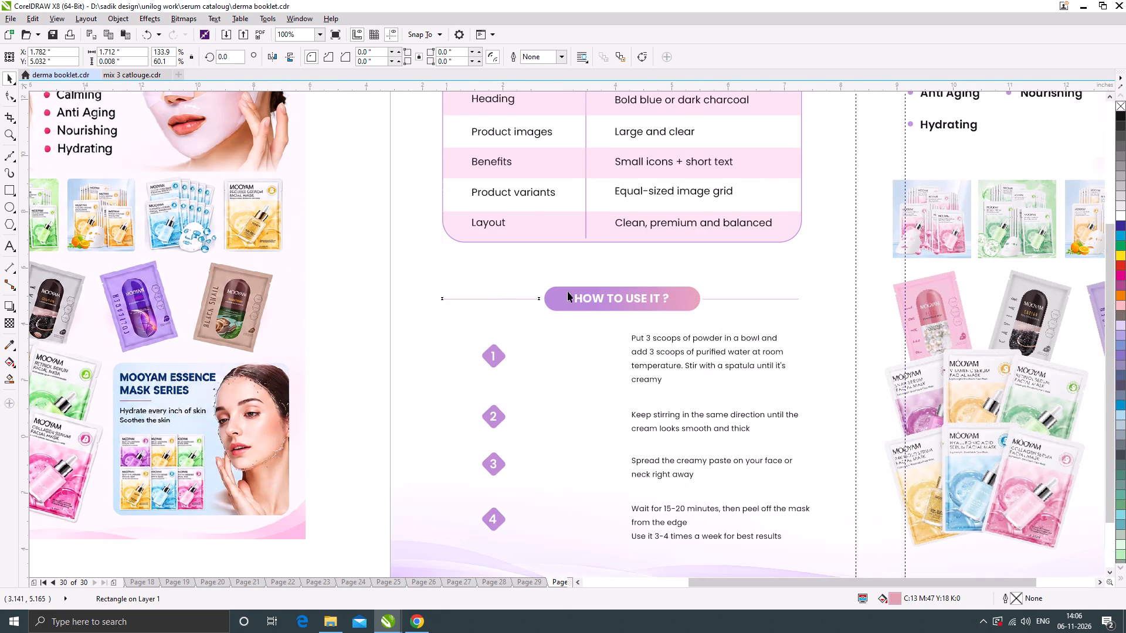
{"action": "left_click", "coordinate": [462, 329]}
{"action": "scroll", "coordinate": [536, 315], "scroll_direction": "up", "scroll_amount": 1}
{"action": "scroll", "coordinate": [572, 290], "scroll_direction": "down", "scroll_amount": 1}
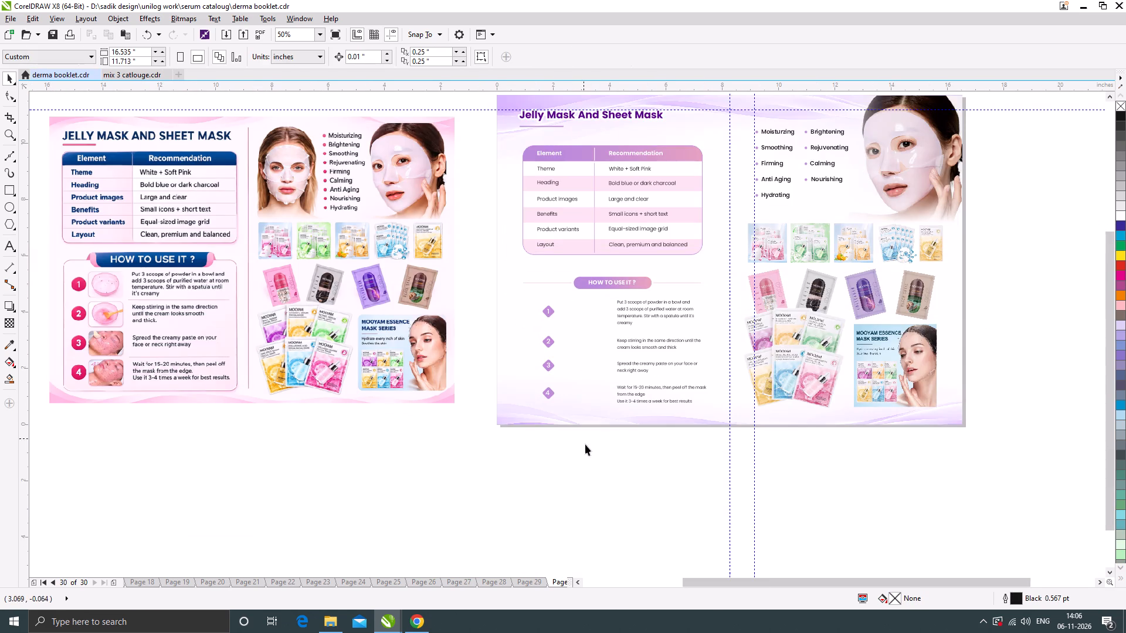
{"action": "left_click", "coordinate": [588, 460]}
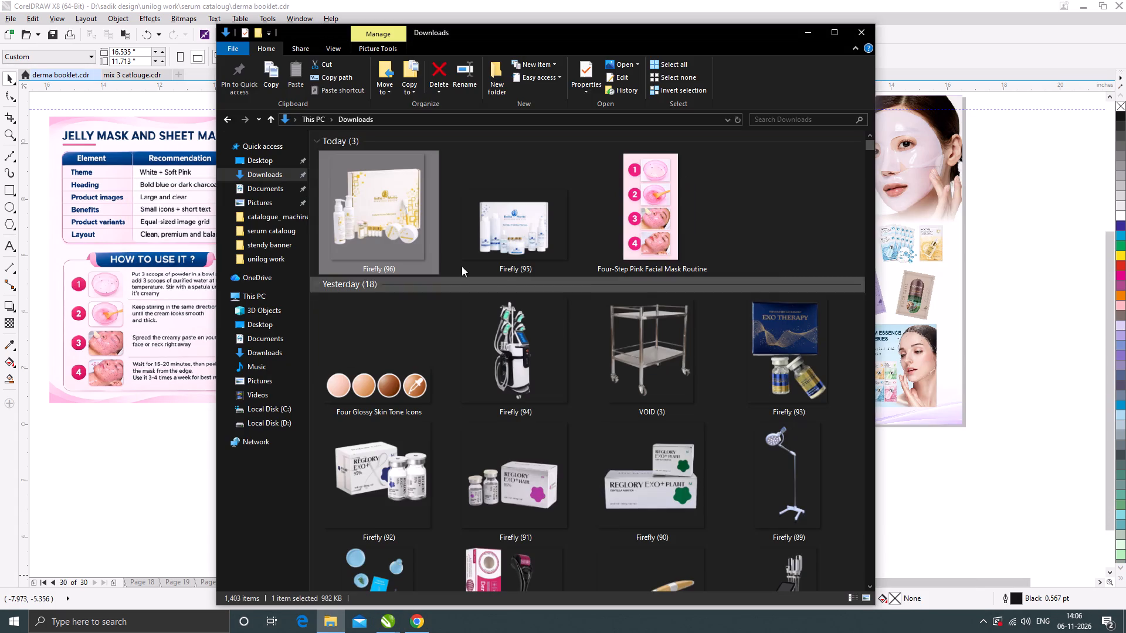
{"action": "left_click_drag", "start_coordinate": [653, 223], "coordinate": [996, 236]}
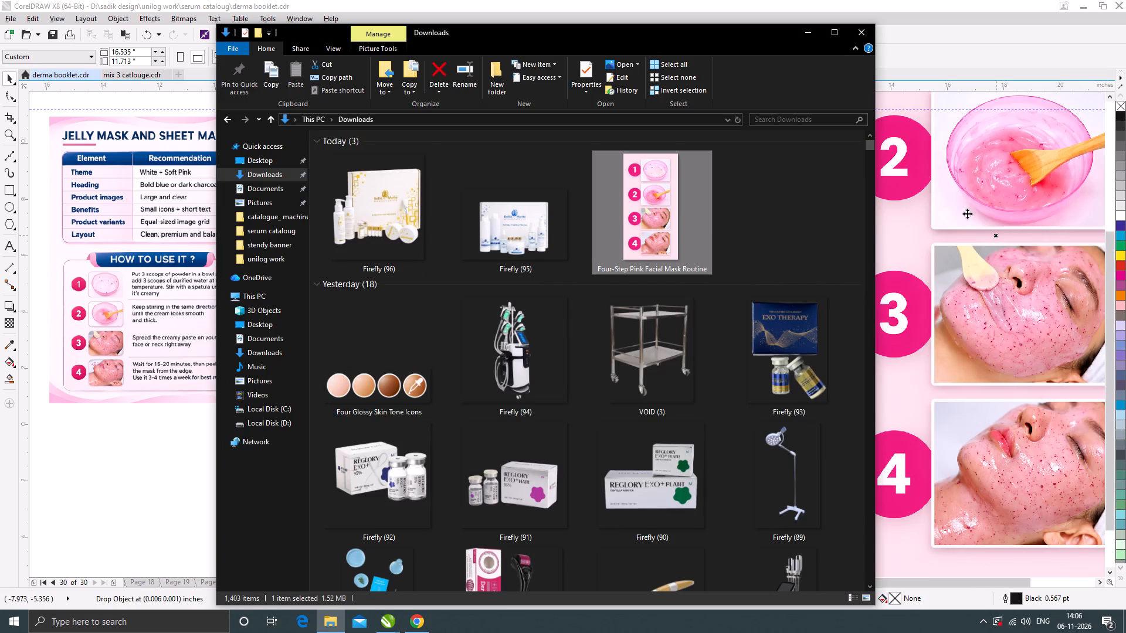
{"action": "left_click", "coordinate": [804, 32]}
{"action": "scroll", "coordinate": [744, 224], "scroll_direction": "down", "scroll_amount": 2}
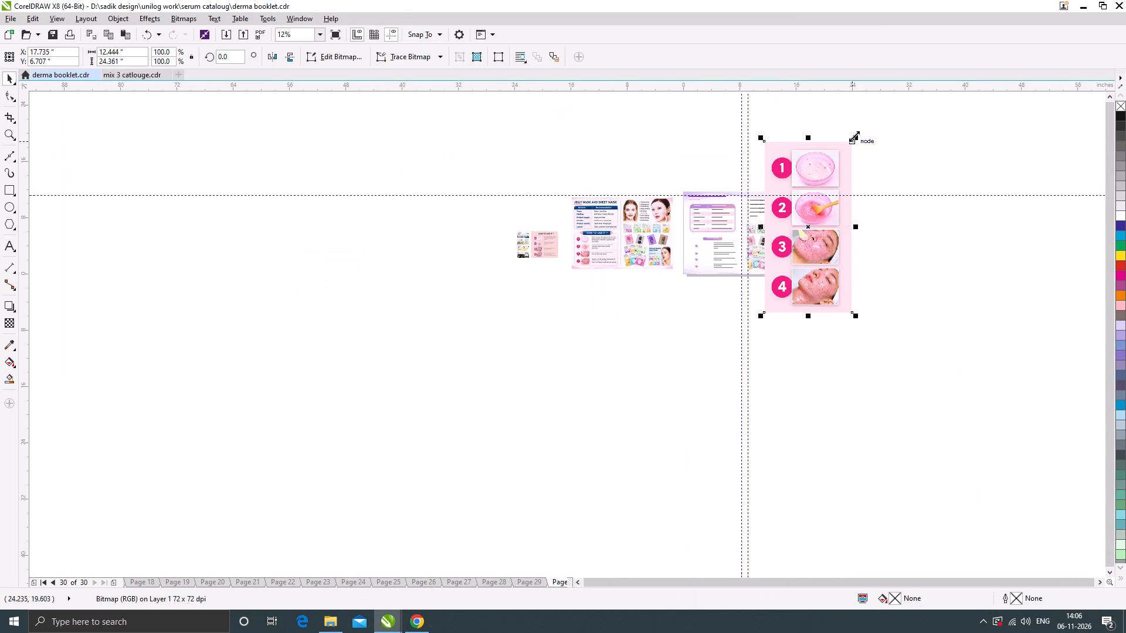
{"action": "left_click_drag", "start_coordinate": [856, 137], "coordinate": [856, 266]}
{"action": "left_click_drag", "start_coordinate": [775, 287], "coordinate": [646, 325]}
Make three copies of the four-step picture in an evenly spaced row to its left.
{"action": "scroll", "coordinate": [642, 320], "scroll_direction": "up", "scroll_amount": 1}
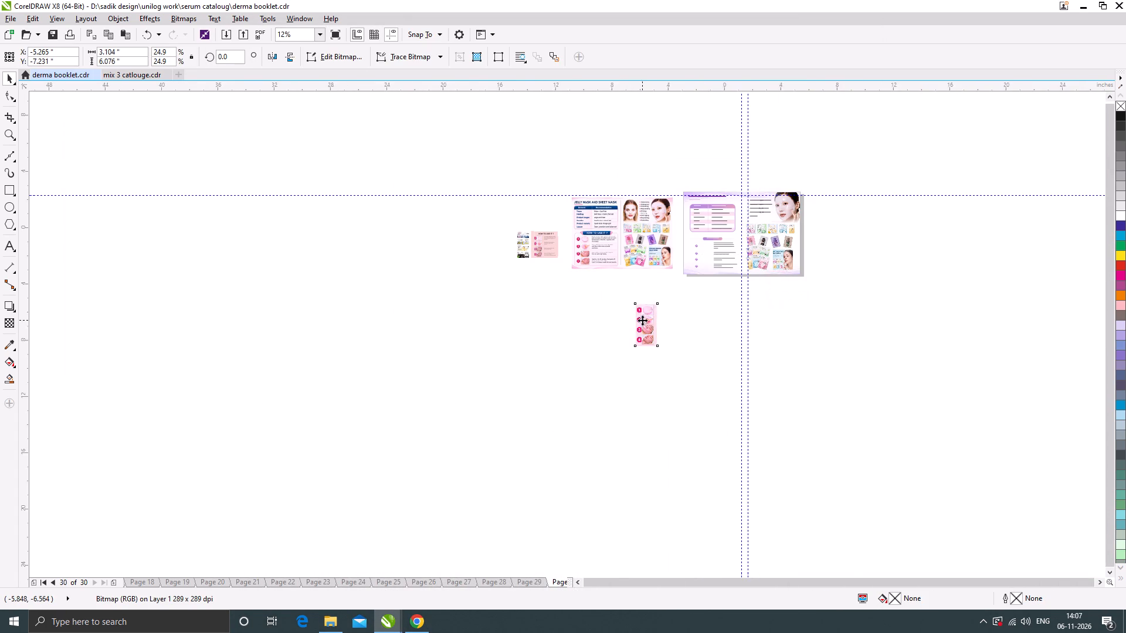
{"action": "scroll", "coordinate": [642, 320], "scroll_direction": "up", "scroll_amount": 2}
{"action": "left_click_drag", "start_coordinate": [676, 288], "coordinate": [489, 287]}
{"action": "right_click", "coordinate": [489, 287], "text": "shift"}
{"action": "scroll", "coordinate": [486, 272], "scroll_direction": "up", "scroll_amount": 1}
{"action": "left_click_drag", "start_coordinate": [542, 261], "coordinate": [483, 260]}
{"action": "scroll", "coordinate": [544, 246], "scroll_direction": "down", "scroll_amount": 1}
{"action": "left_click_drag", "start_coordinate": [488, 247], "coordinate": [285, 247]}
{"action": "right_click", "coordinate": [285, 247], "text": "shift"}
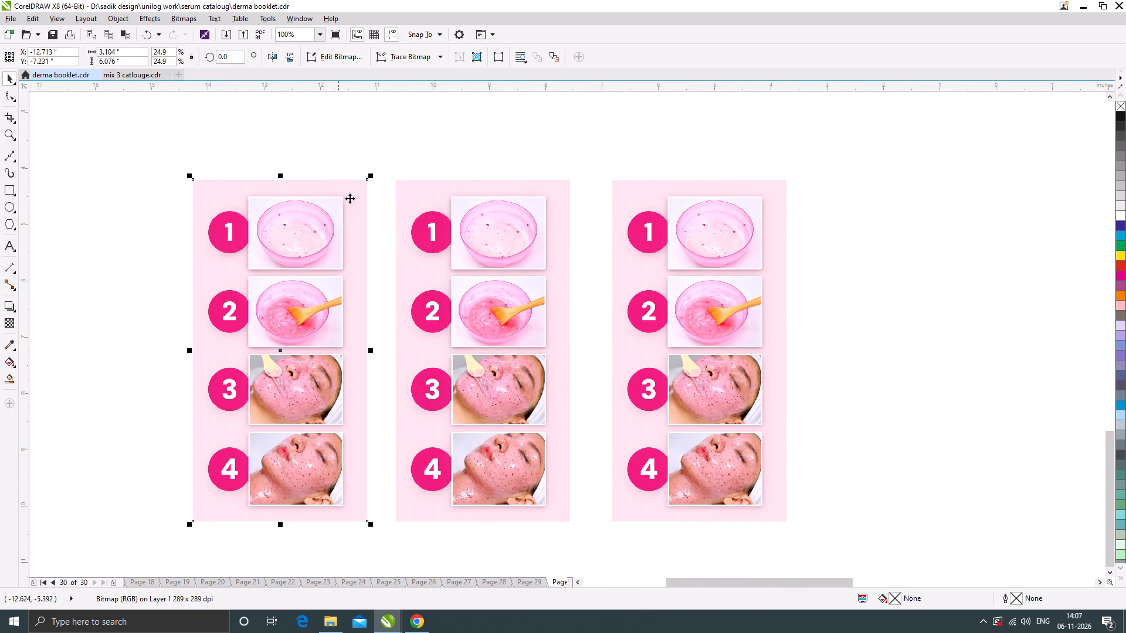
{"action": "key", "text": "ctrl+r"}
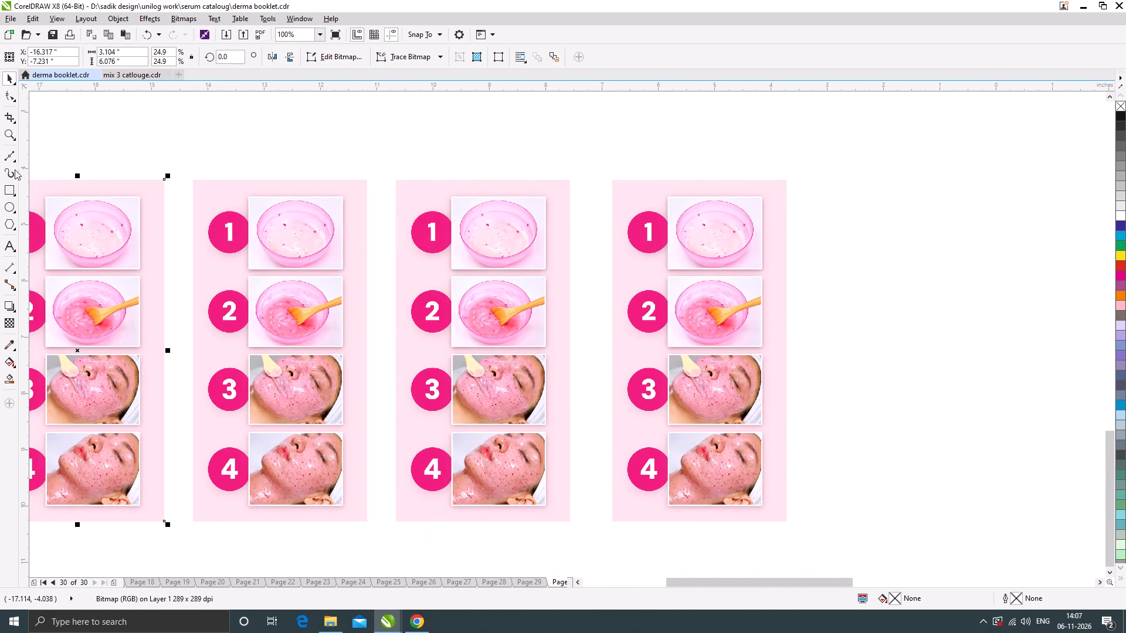
Draw a rectangle about 1.63 by 1.25 inches just inside the border of the step 1 bowl picture on the leftmost copy.
{"action": "left_click", "coordinate": [8, 185]}
{"action": "scroll", "coordinate": [249, 240], "scroll_direction": "down", "scroll_amount": 1}
{"action": "scroll", "coordinate": [134, 224], "scroll_direction": "up", "scroll_amount": 3}
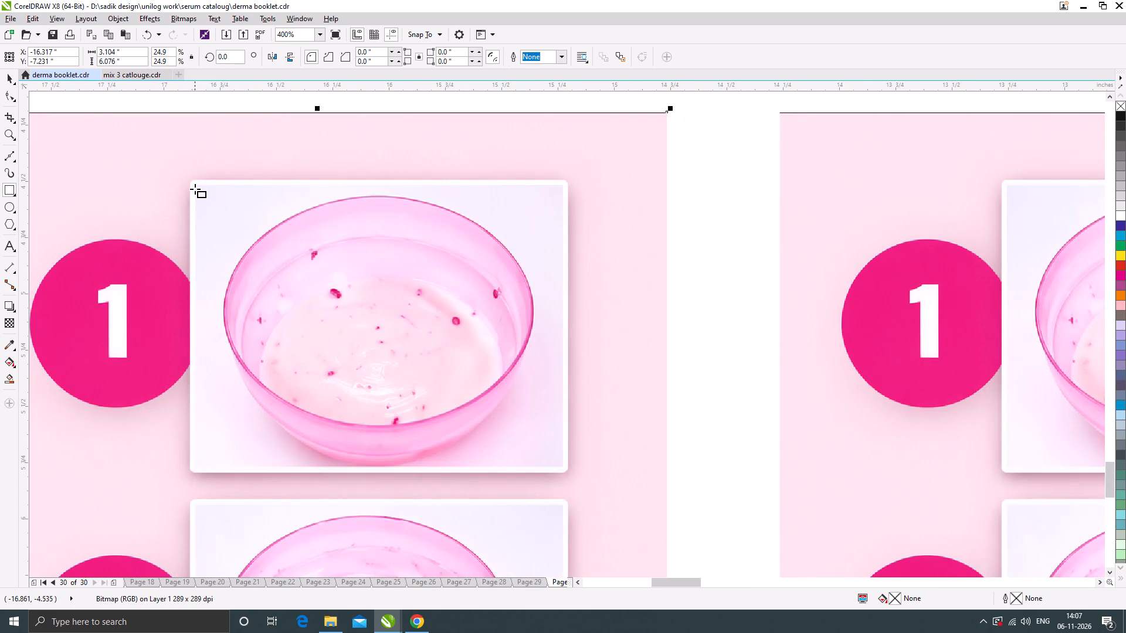
{"action": "left_click_drag", "start_coordinate": [196, 184], "coordinate": [561, 467]}
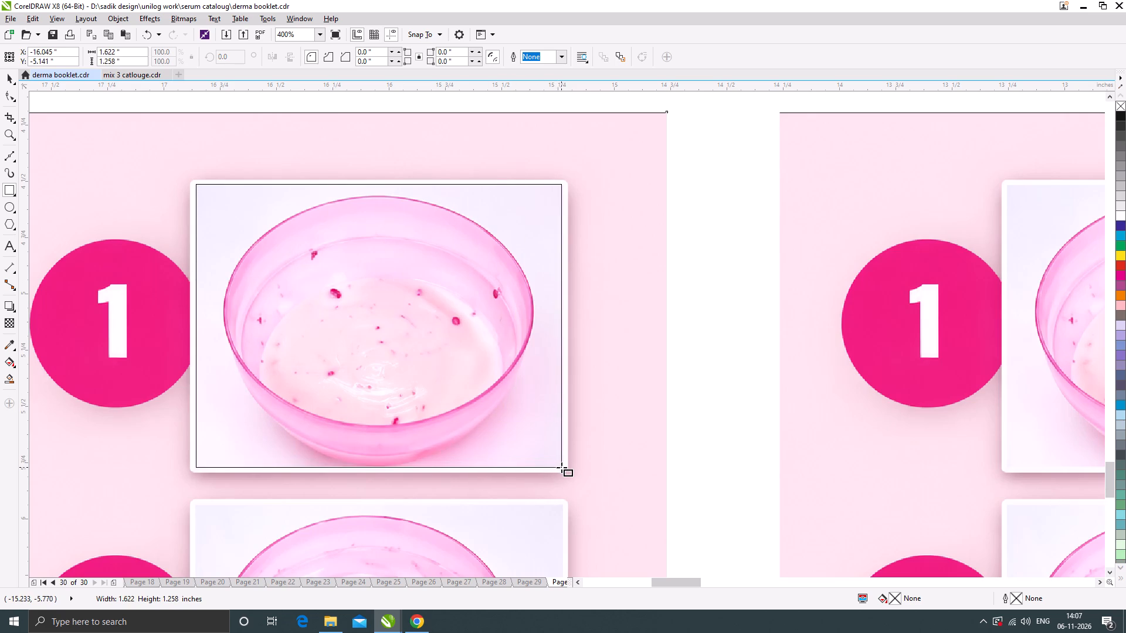
{"action": "left_click_drag", "start_coordinate": [561, 467], "coordinate": [562, 465]}
{"action": "scroll", "coordinate": [413, 255], "scroll_direction": "down", "scroll_amount": 1}
{"action": "left_click", "coordinate": [11, 79]}
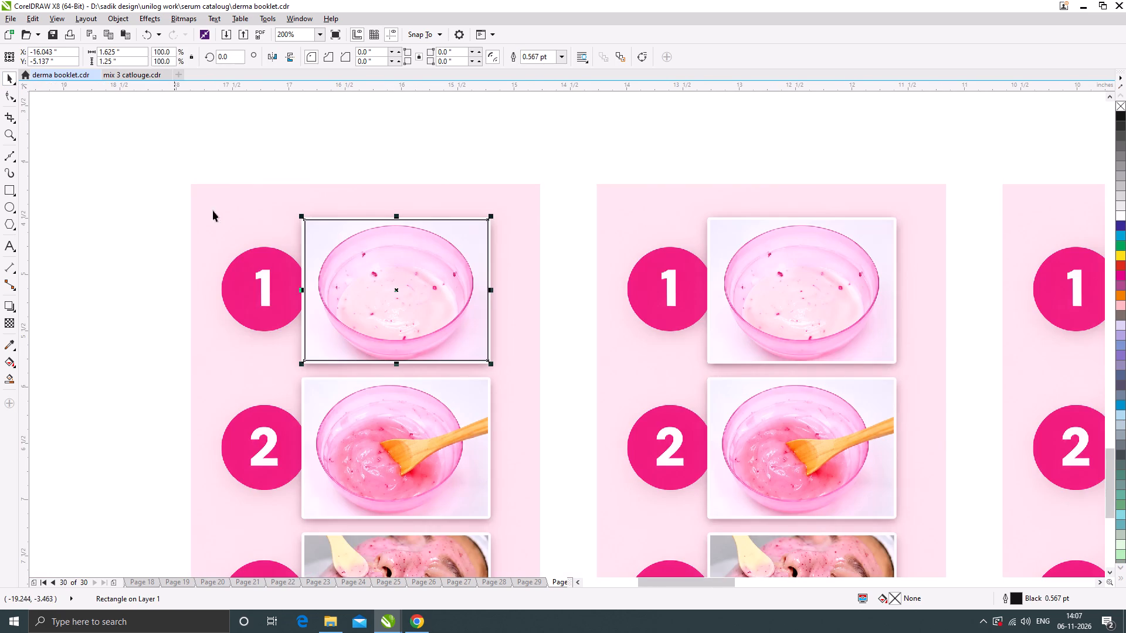
Copy the rectangle onto the second copy's step 2 bowl picture and trim its top edge, making it about 1.625 by 1.223 inches.
{"action": "scroll", "coordinate": [288, 245], "scroll_direction": "down", "scroll_amount": 1}
{"action": "left_click_drag", "start_coordinate": [323, 249], "coordinate": [523, 263]}
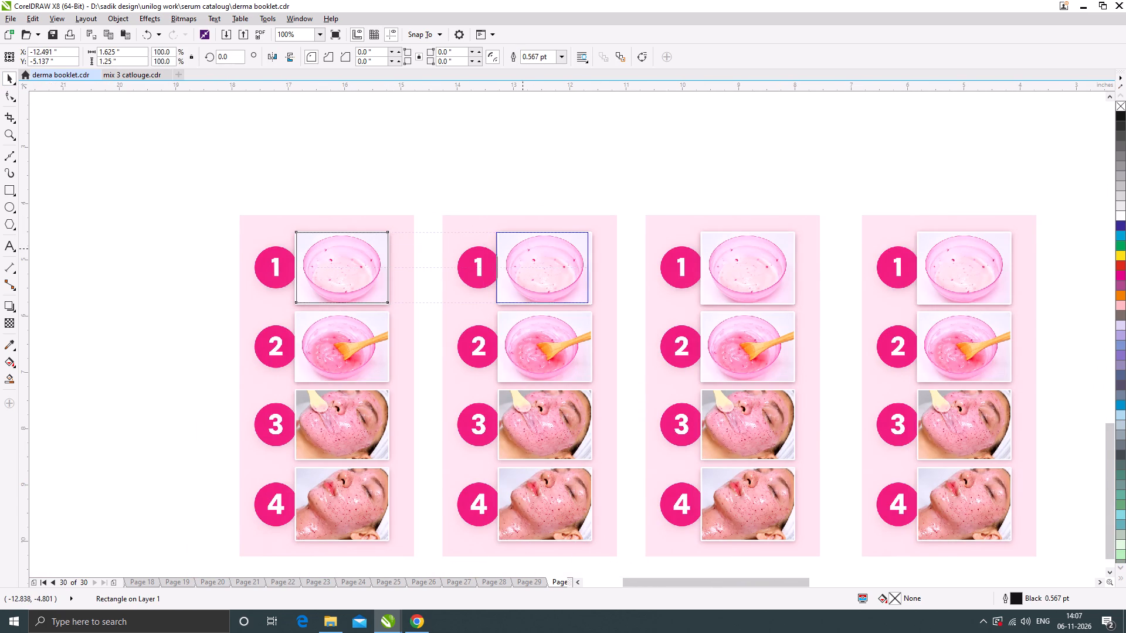
{"action": "left_click_drag", "start_coordinate": [523, 263], "coordinate": [525, 263]}
{"action": "right_click", "coordinate": [525, 263], "text": "shift"}
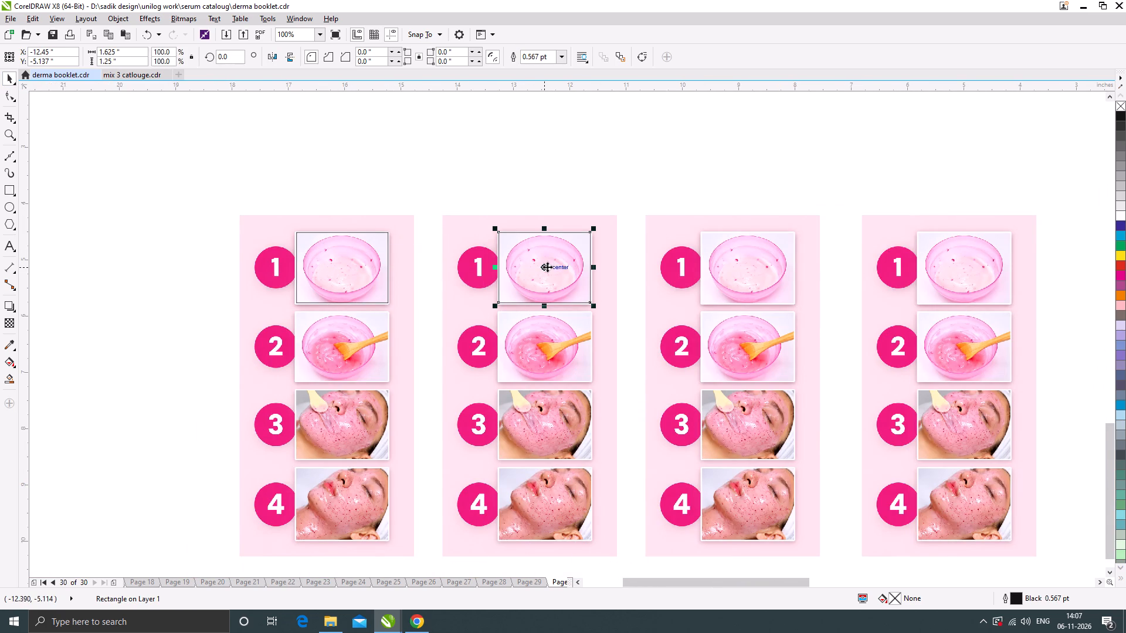
{"action": "left_click_drag", "start_coordinate": [547, 268], "coordinate": [551, 345]}
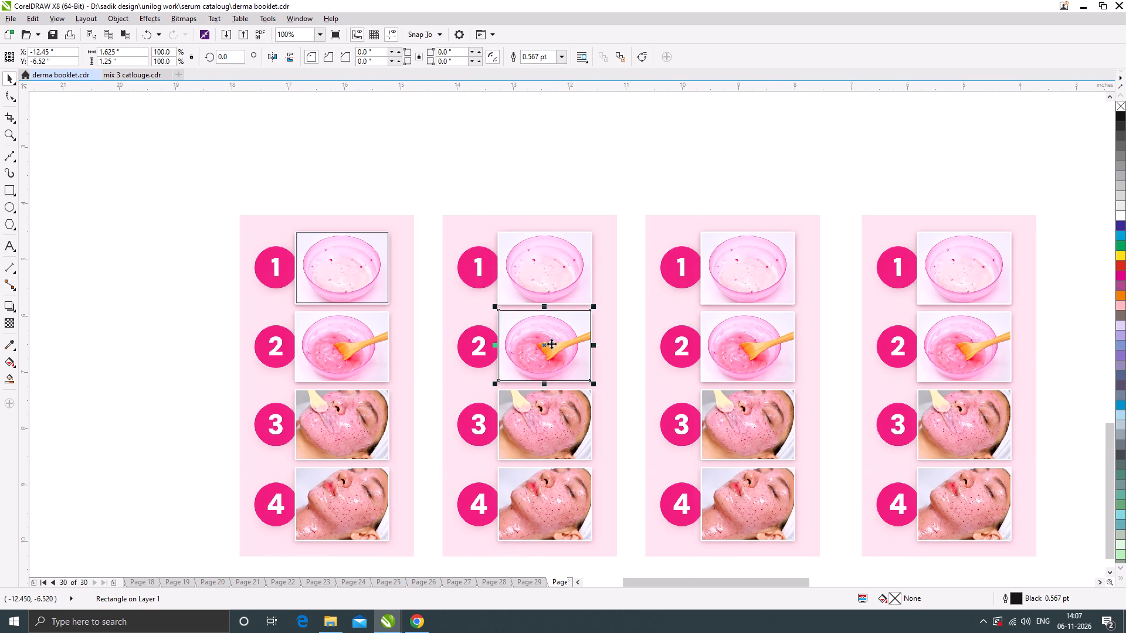
{"action": "scroll", "coordinate": [547, 318], "scroll_direction": "up", "scroll_amount": 3}
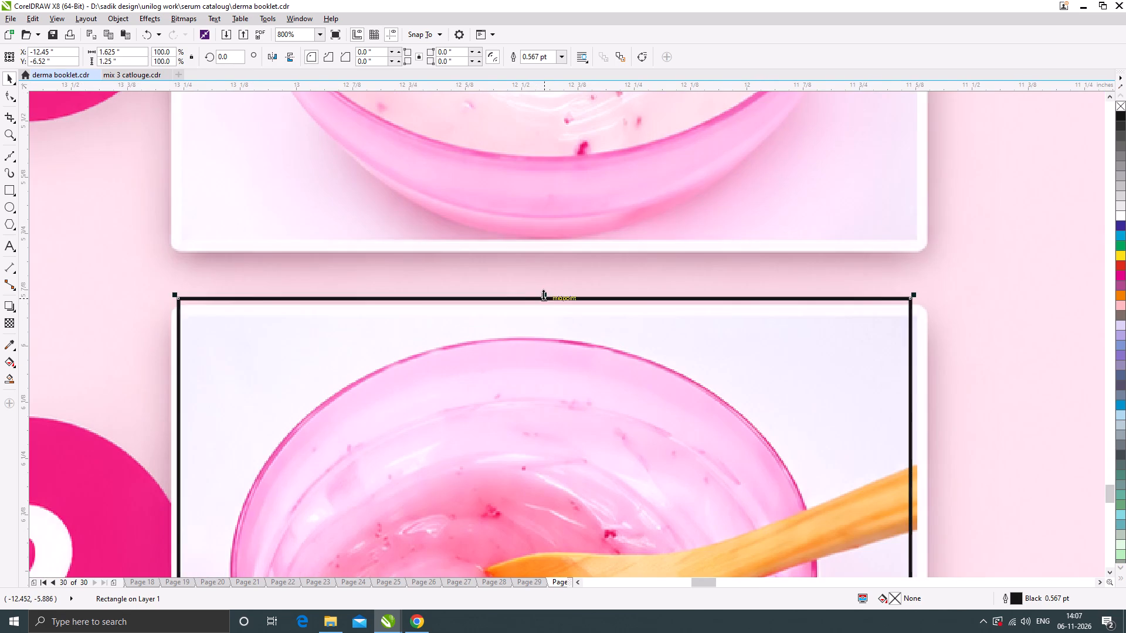
{"action": "left_click_drag", "start_coordinate": [543, 294], "coordinate": [551, 307]}
{"action": "scroll", "coordinate": [464, 312], "scroll_direction": "down", "scroll_amount": 4}
Copy that rectangle onto the third copy's step 3 face picture and raise its bottom edge, making it about 1.188 inches high.
{"action": "left_click_drag", "start_coordinate": [472, 349], "coordinate": [575, 385]}
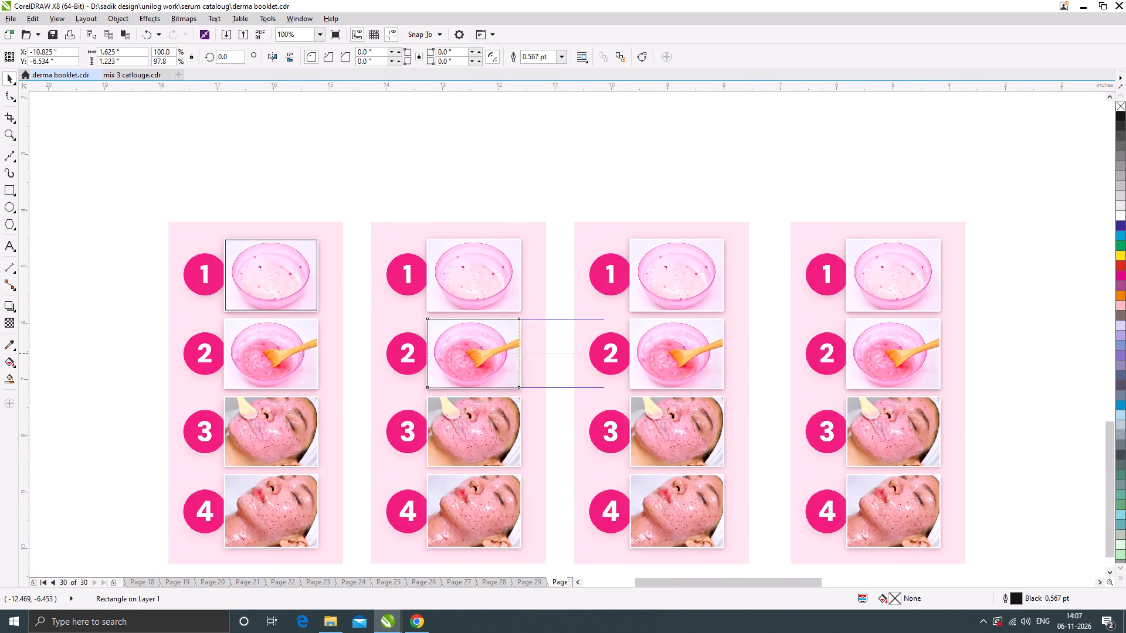
{"action": "left_click_drag", "start_coordinate": [575, 385], "coordinate": [677, 433]}
{"action": "right_click", "coordinate": [677, 433]}
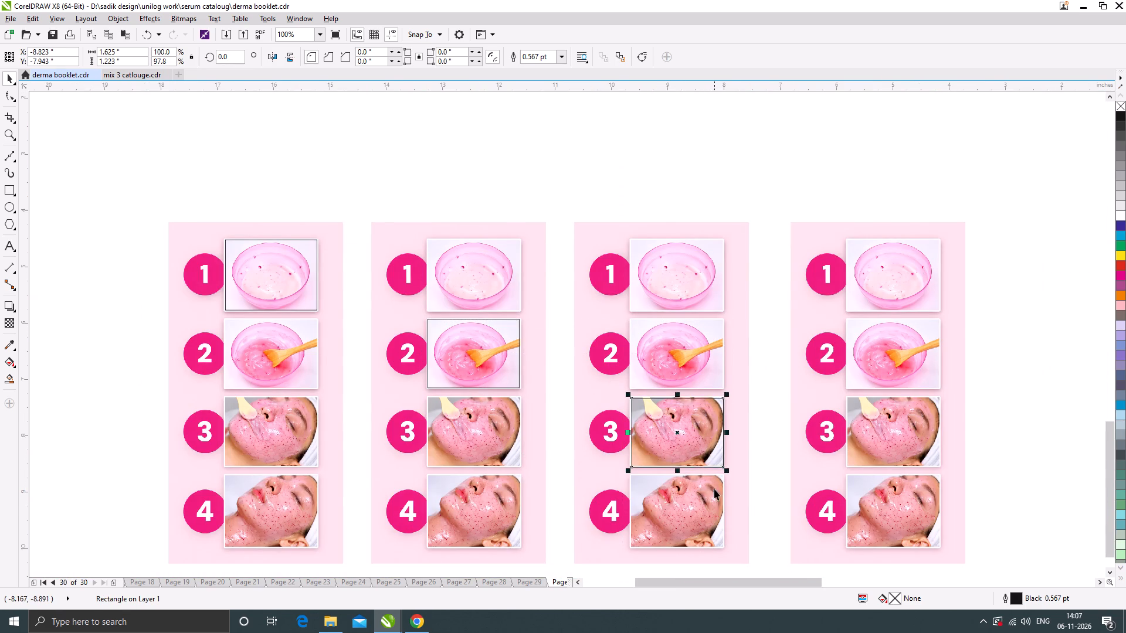
{"action": "scroll", "coordinate": [714, 489], "scroll_direction": "up", "scroll_amount": 1}
{"action": "scroll", "coordinate": [733, 403], "scroll_direction": "up", "scroll_amount": 1}
{"action": "scroll", "coordinate": [534, 494], "scroll_direction": "up", "scroll_amount": 1}
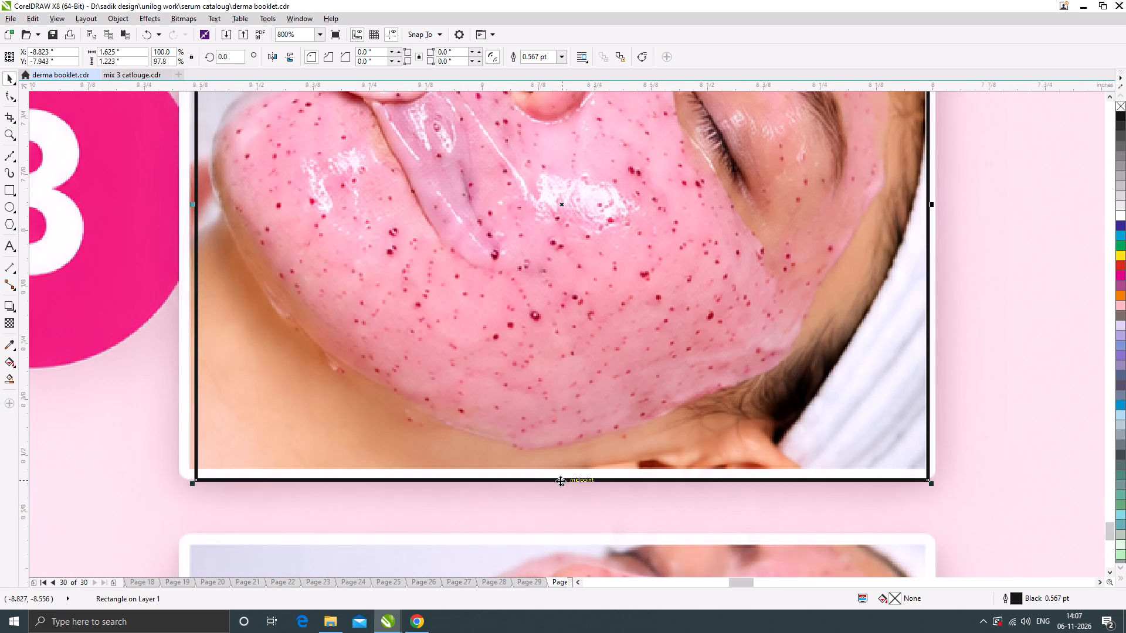
{"action": "left_click_drag", "start_coordinate": [560, 481], "coordinate": [569, 468]}
{"action": "key", "text": "ctrl+z"}
{"action": "left_click_drag", "start_coordinate": [562, 482], "coordinate": [562, 481]}
{"action": "left_click_drag", "start_coordinate": [562, 481], "coordinate": [567, 467]}
{"action": "scroll", "coordinate": [493, 421], "scroll_direction": "down", "scroll_amount": 3}
{"action": "scroll", "coordinate": [511, 304], "scroll_direction": "down", "scroll_amount": 1}
{"action": "scroll", "coordinate": [567, 338], "scroll_direction": "up", "scroll_amount": 1}
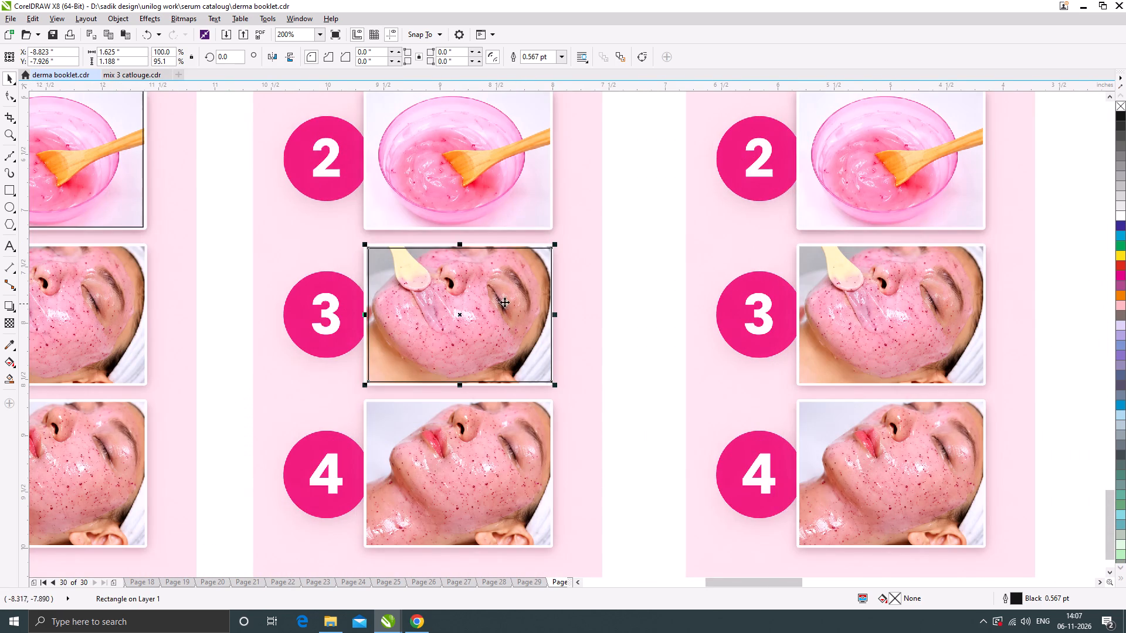
Copy the step 3 rectangle onto the rightmost copy's step 4 face picture and extend its bottom edge, making it about 1.253 inches high.
{"action": "left_click_drag", "start_coordinate": [468, 265], "coordinate": [892, 422]}
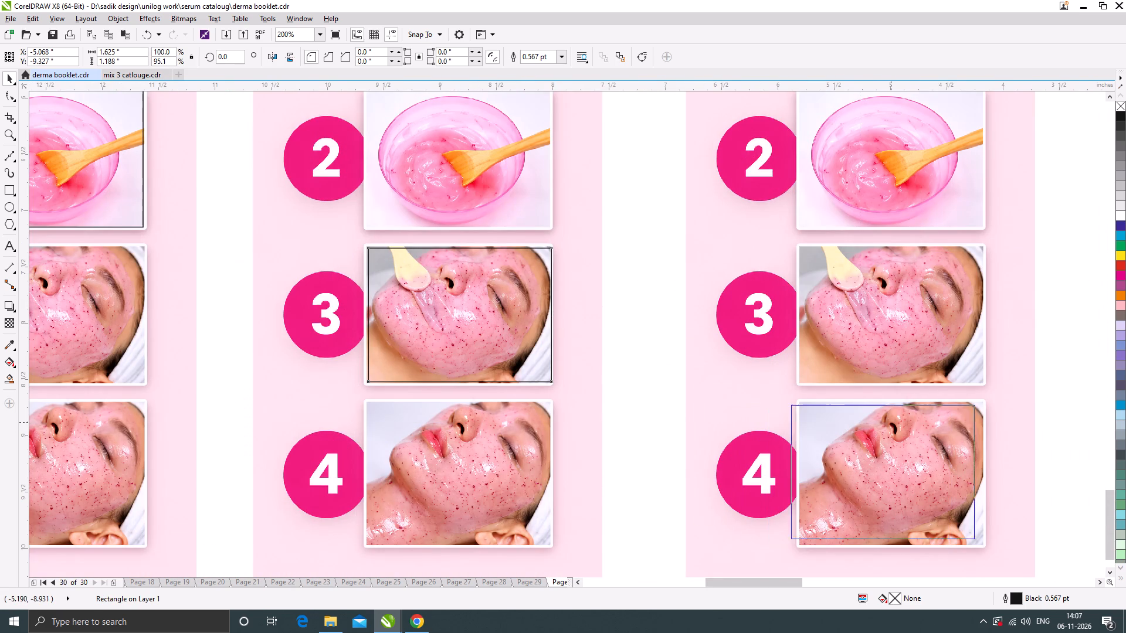
{"action": "left_click_drag", "start_coordinate": [892, 422], "coordinate": [900, 419]}
{"action": "right_click", "coordinate": [900, 419]}
{"action": "scroll", "coordinate": [882, 433], "scroll_direction": "down", "scroll_amount": 1}
{"action": "scroll", "coordinate": [888, 479], "scroll_direction": "up", "scroll_amount": 1}
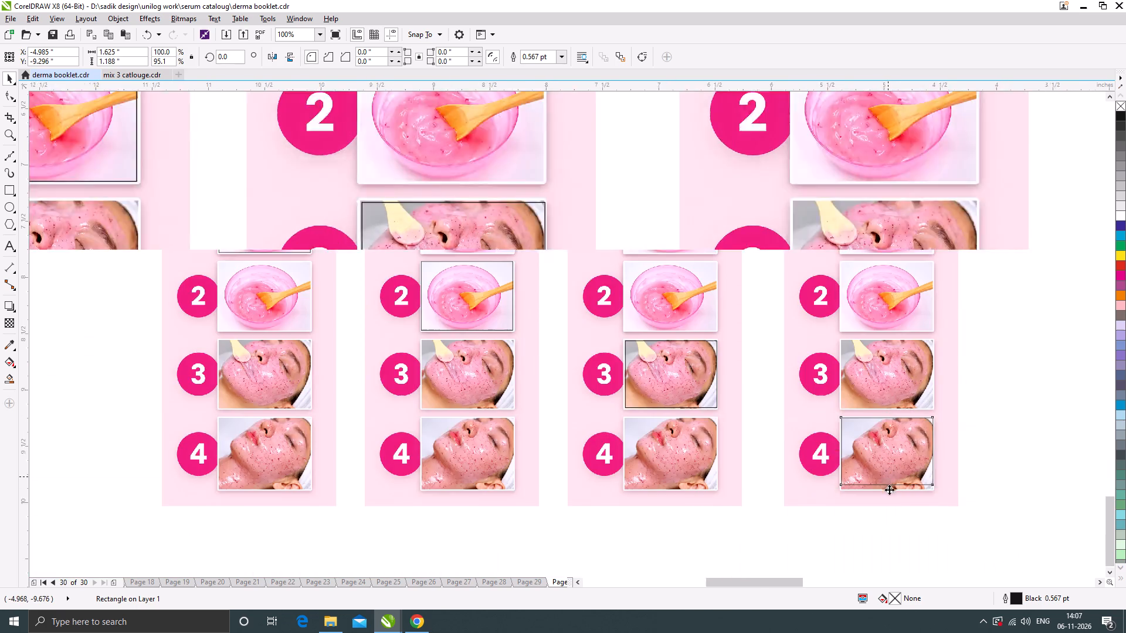
{"action": "scroll", "coordinate": [889, 489], "scroll_direction": "up", "scroll_amount": 2}
{"action": "left_click_drag", "start_coordinate": [878, 496], "coordinate": [886, 525]}
{"action": "scroll", "coordinate": [828, 421], "scroll_direction": "down", "scroll_amount": 3}
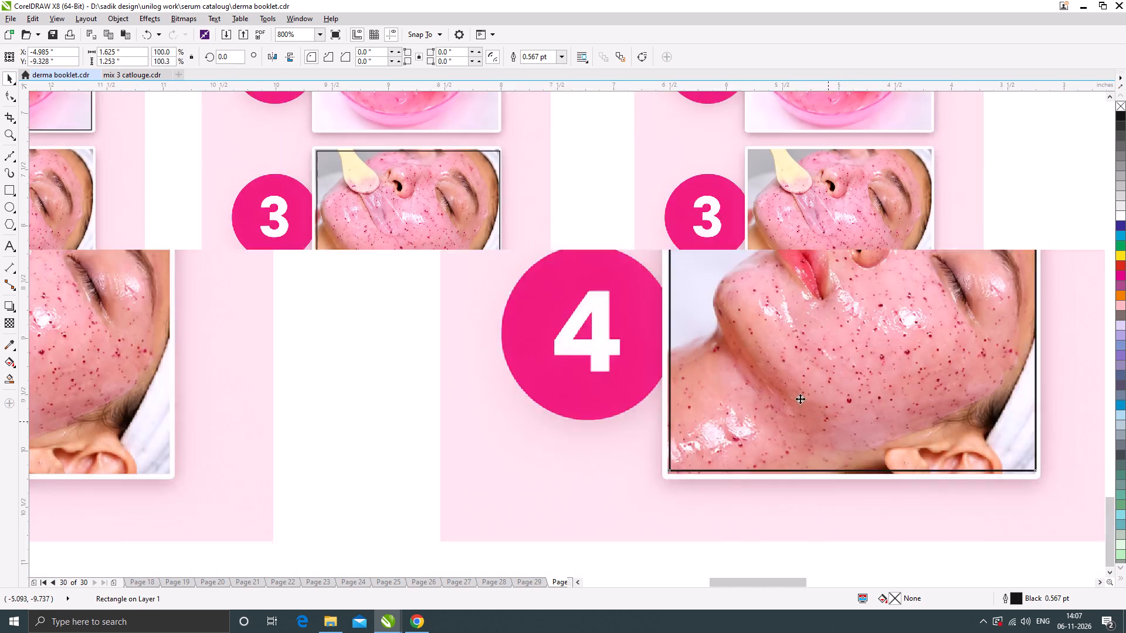
PowerClip the first and second four-step pictures inside their step 1 and step 2 rectangles.
{"action": "scroll", "coordinate": [800, 399], "scroll_direction": "down", "scroll_amount": 2}
{"action": "scroll", "coordinate": [736, 352], "scroll_direction": "down", "scroll_amount": 1}
{"action": "scroll", "coordinate": [605, 315], "scroll_direction": "up", "scroll_amount": 2}
{"action": "right_click", "coordinate": [629, 233]}
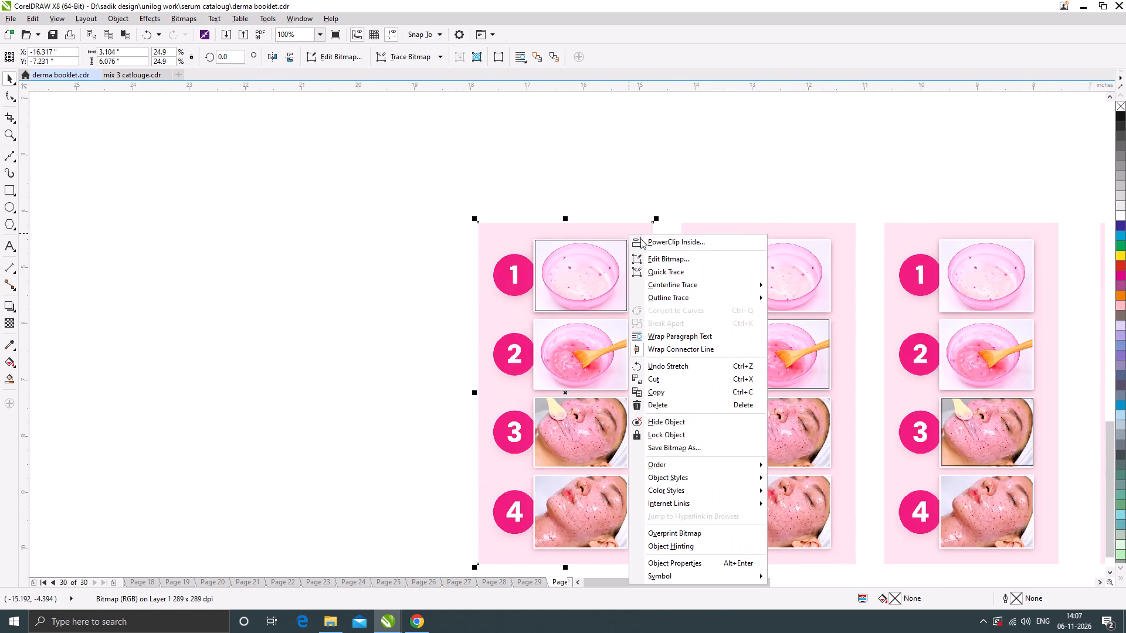
{"action": "left_click", "coordinate": [642, 240]}
{"action": "left_click", "coordinate": [595, 274]}
{"action": "right_click", "coordinate": [813, 234]}
{"action": "left_click", "coordinate": [827, 243]}
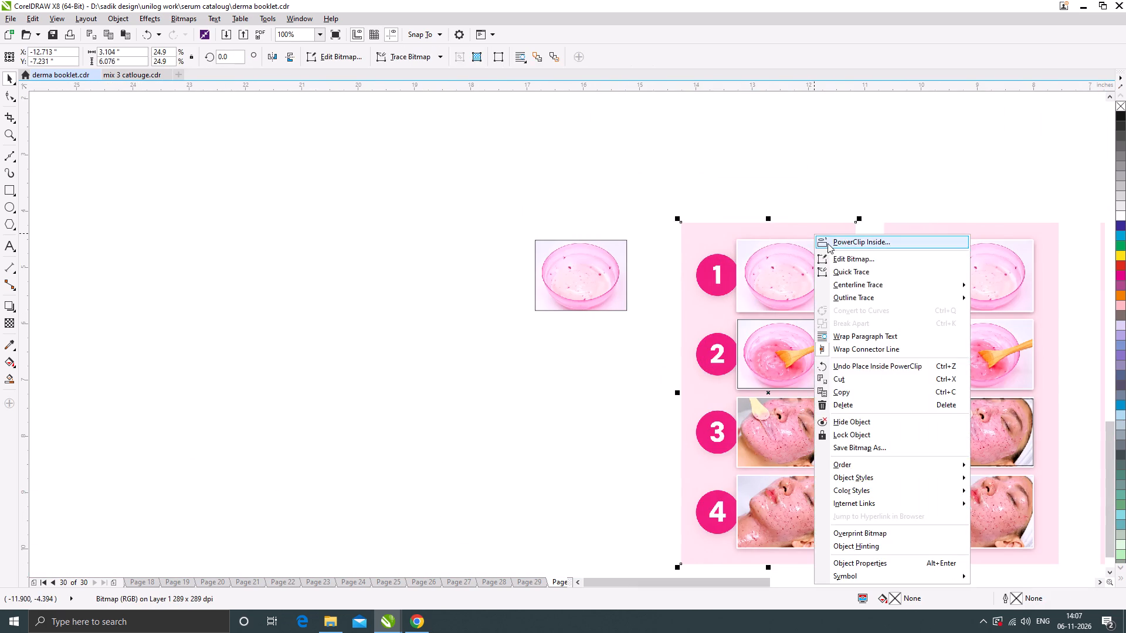
{"action": "left_click", "coordinate": [798, 359]}
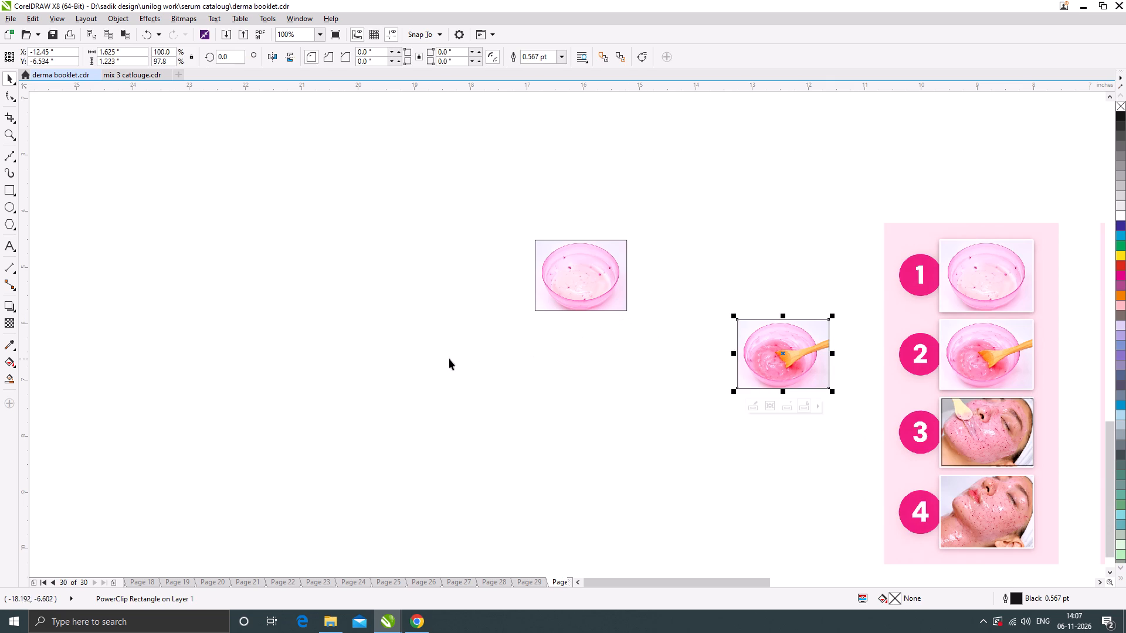
PowerClip the third and fourth four-step pictures inside their step 3 and step 4 rectangles.
{"action": "scroll", "coordinate": [447, 359], "scroll_direction": "down", "scroll_amount": 1}
{"action": "scroll", "coordinate": [739, 307], "scroll_direction": "up", "scroll_amount": 1}
{"action": "right_click", "coordinate": [732, 290]}
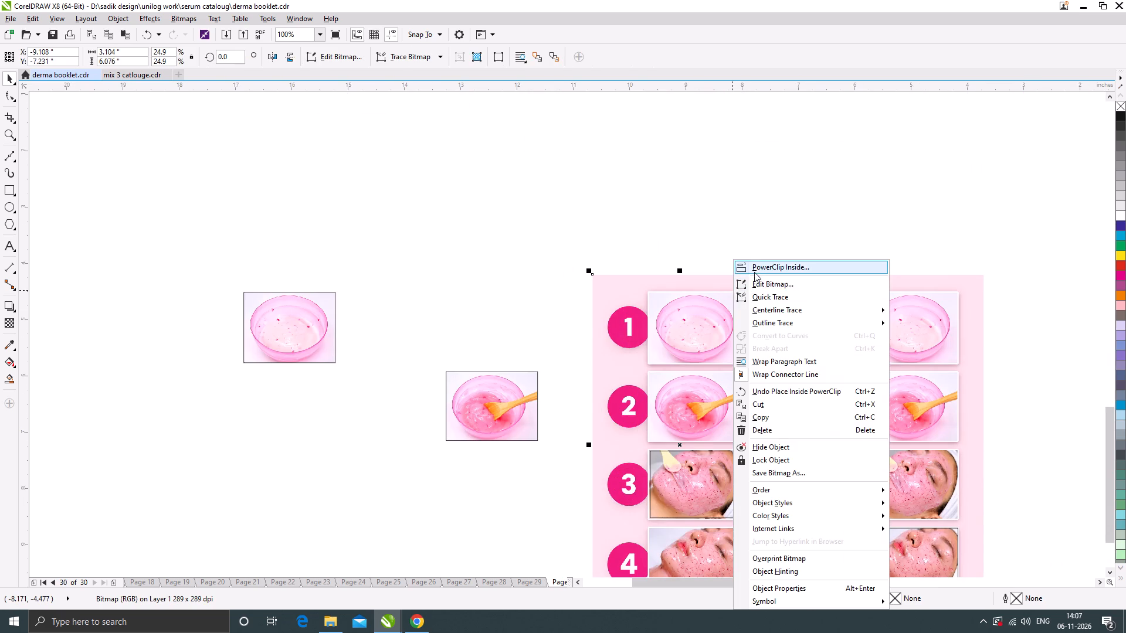
{"action": "left_click", "coordinate": [754, 268]}
{"action": "left_click", "coordinate": [689, 479]}
{"action": "right_click", "coordinate": [903, 300]}
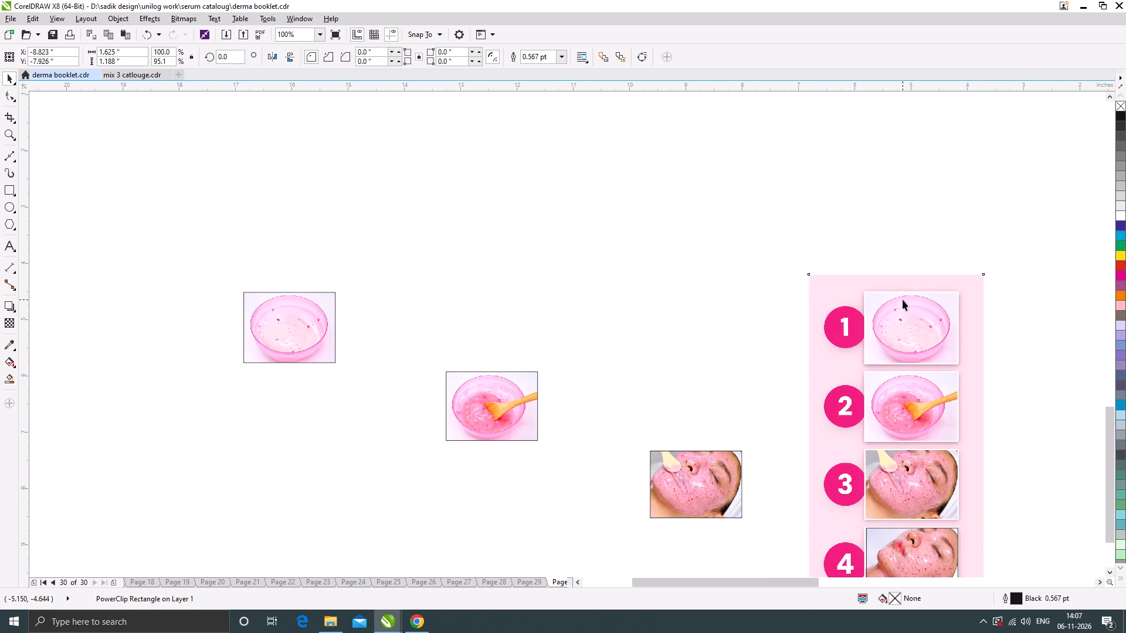
{"action": "left_click", "coordinate": [939, 267]}
{"action": "left_click", "coordinate": [901, 555]}
Select all four cropped step pictures and align their left edges into one column.
{"action": "scroll", "coordinate": [626, 290], "scroll_direction": "down", "scroll_amount": 1}
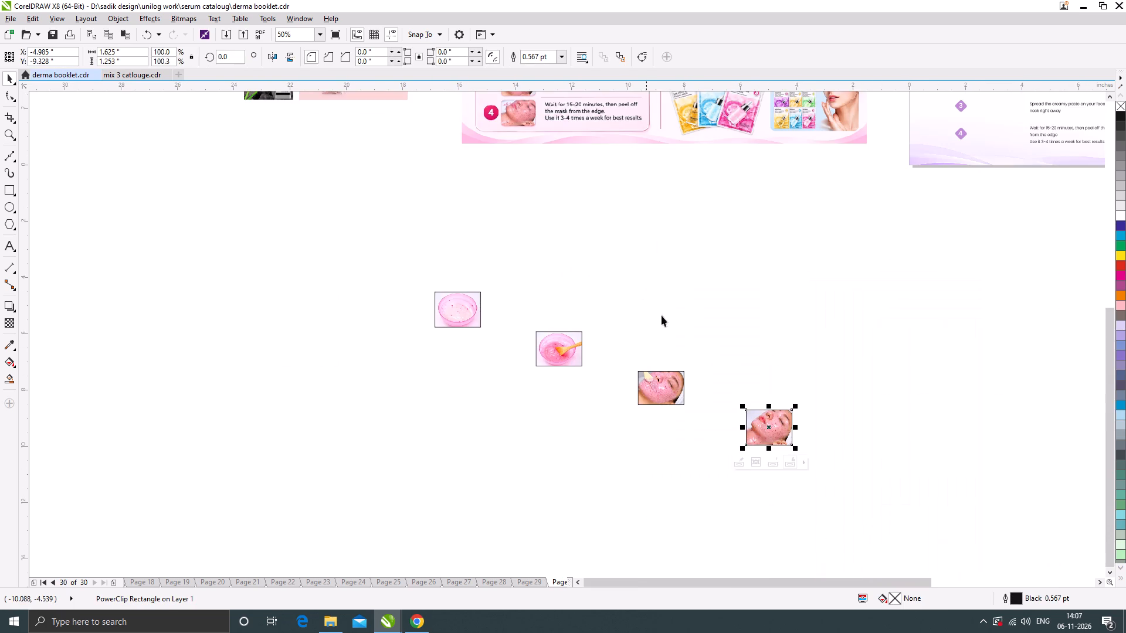
{"action": "left_click", "coordinate": [870, 467]}
{"action": "left_click_drag", "start_coordinate": [869, 477], "coordinate": [389, 308]}
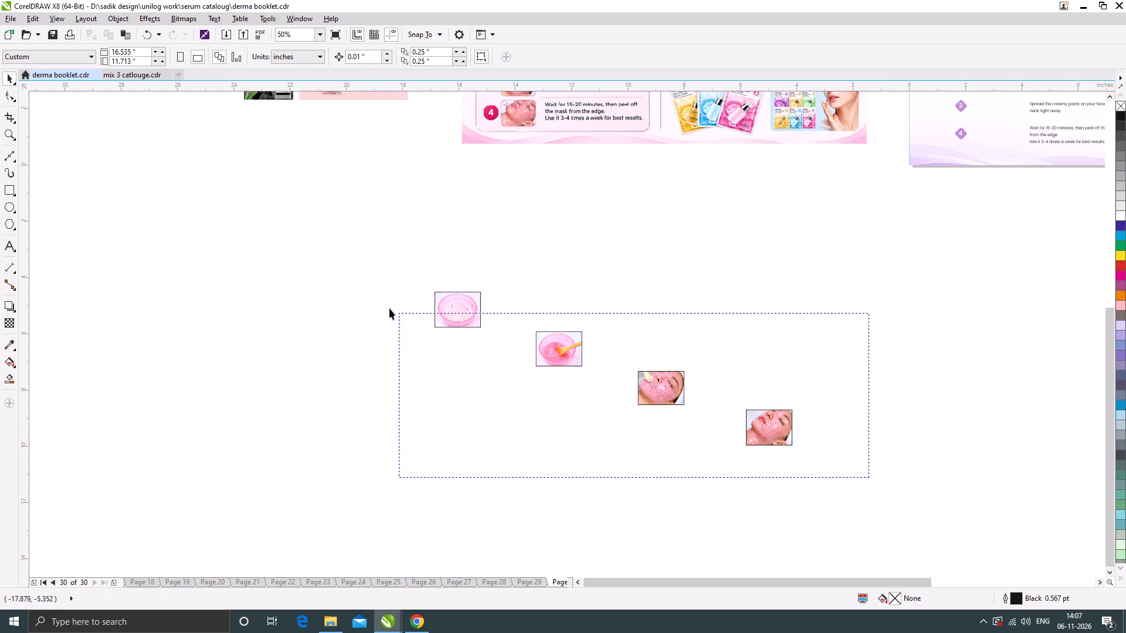
{"action": "left_click_drag", "start_coordinate": [389, 308], "coordinate": [357, 263]}
{"action": "key", "text": "l"}
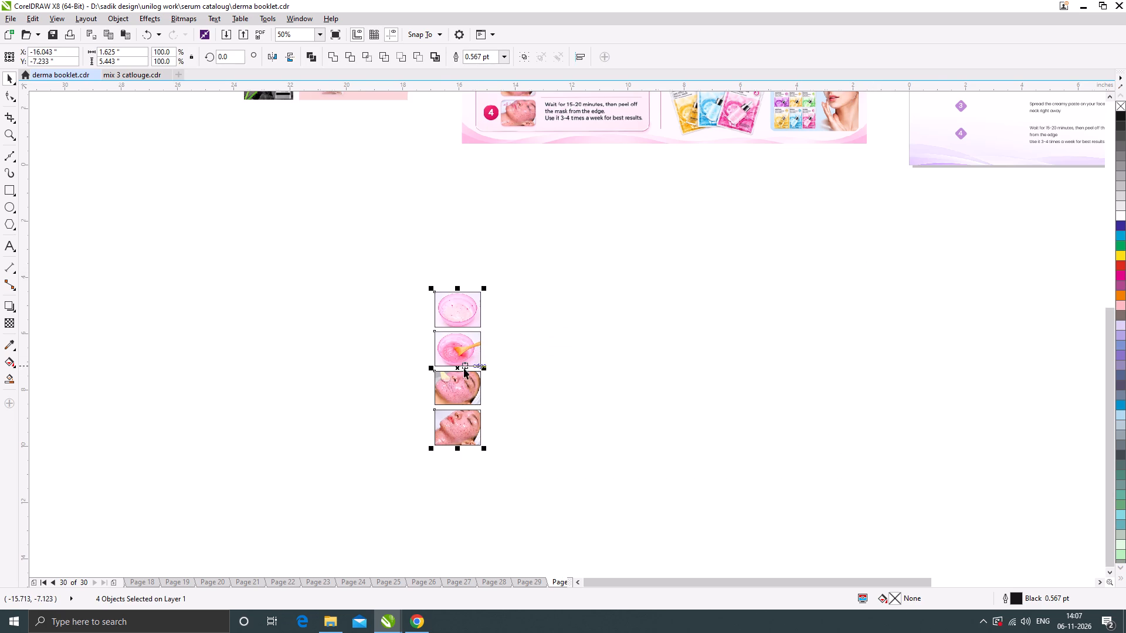
Move the picture column between the HOW TO USE IT ? numbers and texts on the page, scaled to about 1.2 by 4 inches.
{"action": "scroll", "coordinate": [463, 369], "scroll_direction": "down", "scroll_amount": 1}
{"action": "scroll", "coordinate": [491, 226], "scroll_direction": "up", "scroll_amount": 1}
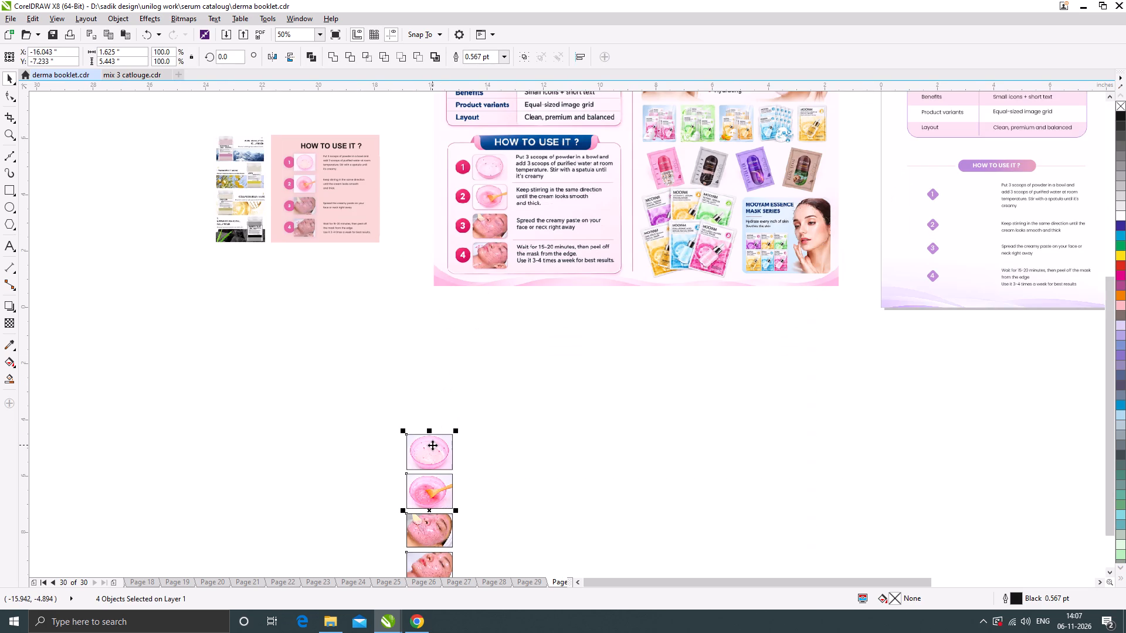
{"action": "scroll", "coordinate": [431, 439], "scroll_direction": "down", "scroll_amount": 1}
{"action": "left_click_drag", "start_coordinate": [435, 446], "coordinate": [708, 319]}
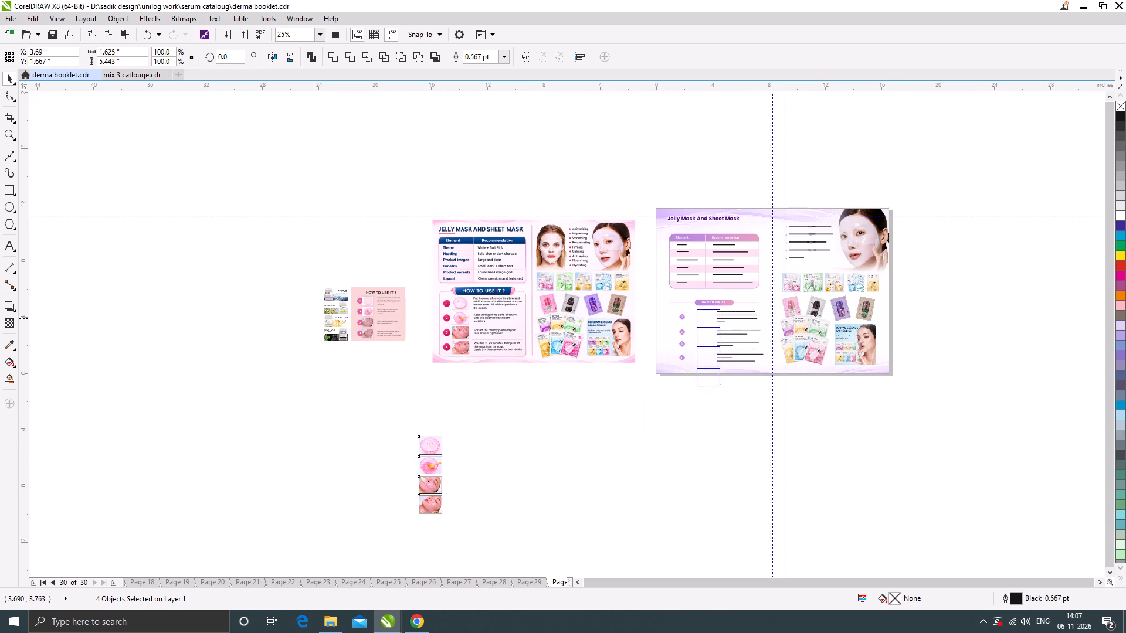
{"action": "left_click_drag", "start_coordinate": [708, 319], "coordinate": [702, 319]}
{"action": "scroll", "coordinate": [706, 325], "scroll_direction": "up", "scroll_amount": 2}
{"action": "left_click_drag", "start_coordinate": [741, 573], "coordinate": [742, 495]}
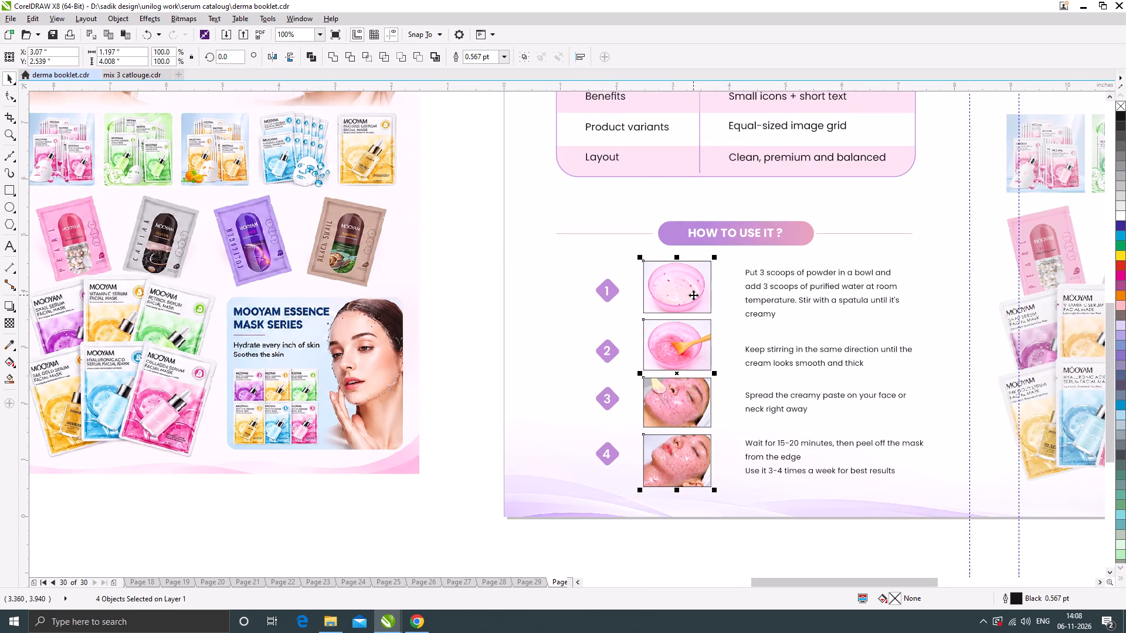
{"action": "left_click_drag", "start_coordinate": [694, 293], "coordinate": [703, 293]}
Give the four step pictures a 10% black outline 2.0 pt wide.
{"action": "scroll", "coordinate": [716, 344], "scroll_direction": "down", "scroll_amount": 1}
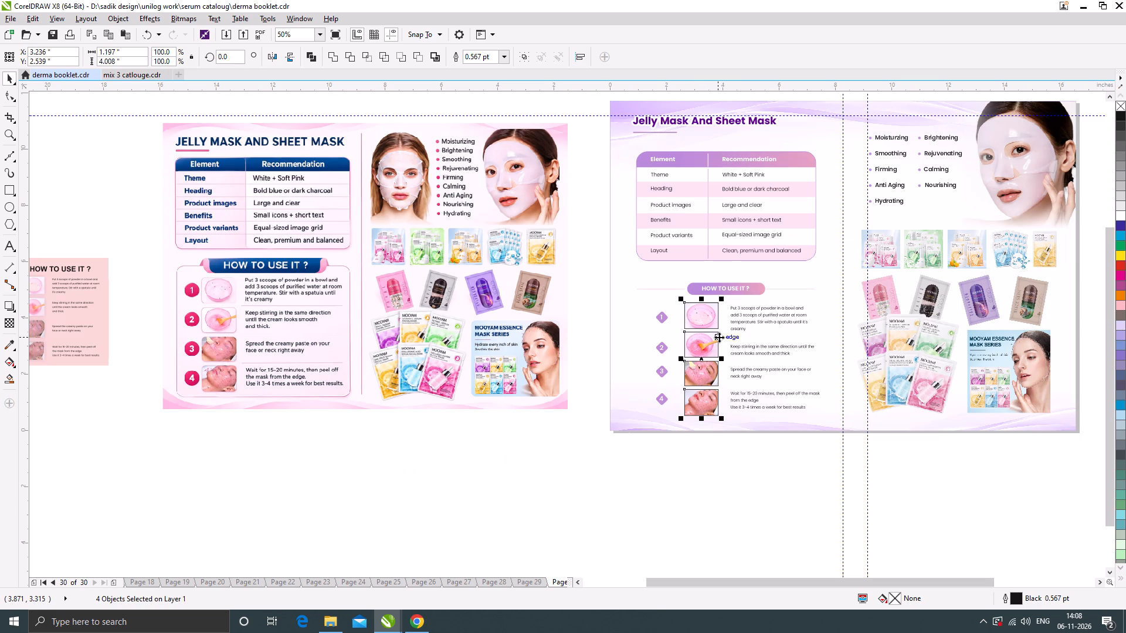
{"action": "left_click", "coordinate": [741, 473]}
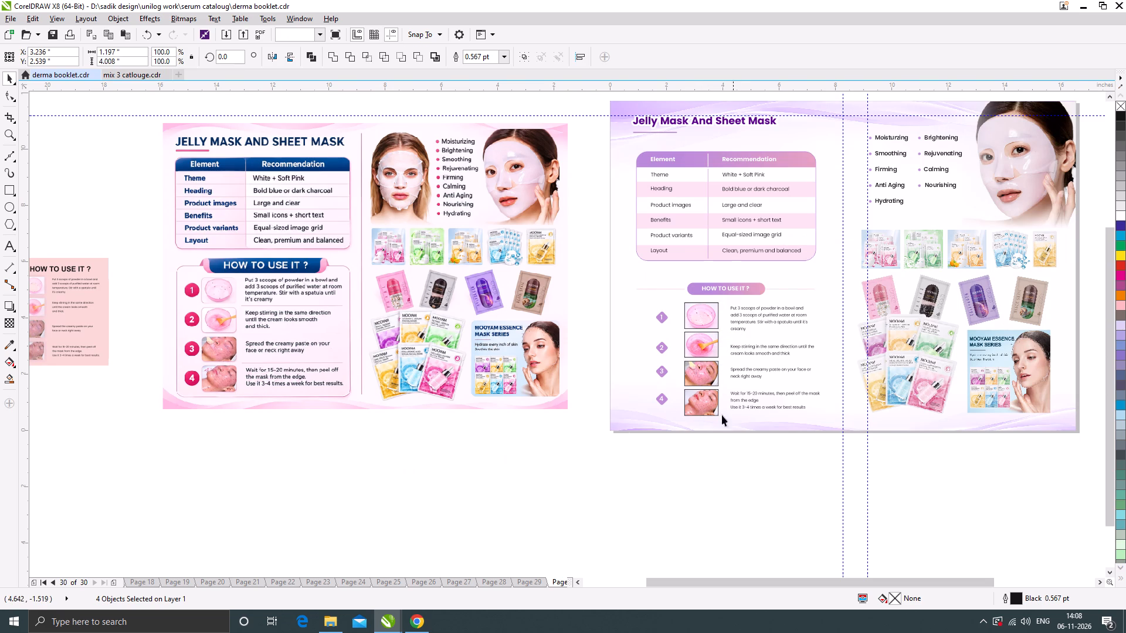
{"action": "scroll", "coordinate": [704, 325], "scroll_direction": "up", "scroll_amount": 1}
{"action": "left_click", "coordinate": [704, 324]}
{"action": "left_click", "coordinate": [708, 377], "text": "shift"}
{"action": "left_click", "coordinate": [704, 433], "text": "shift"}
{"action": "left_click", "coordinate": [704, 478], "text": "shift"}
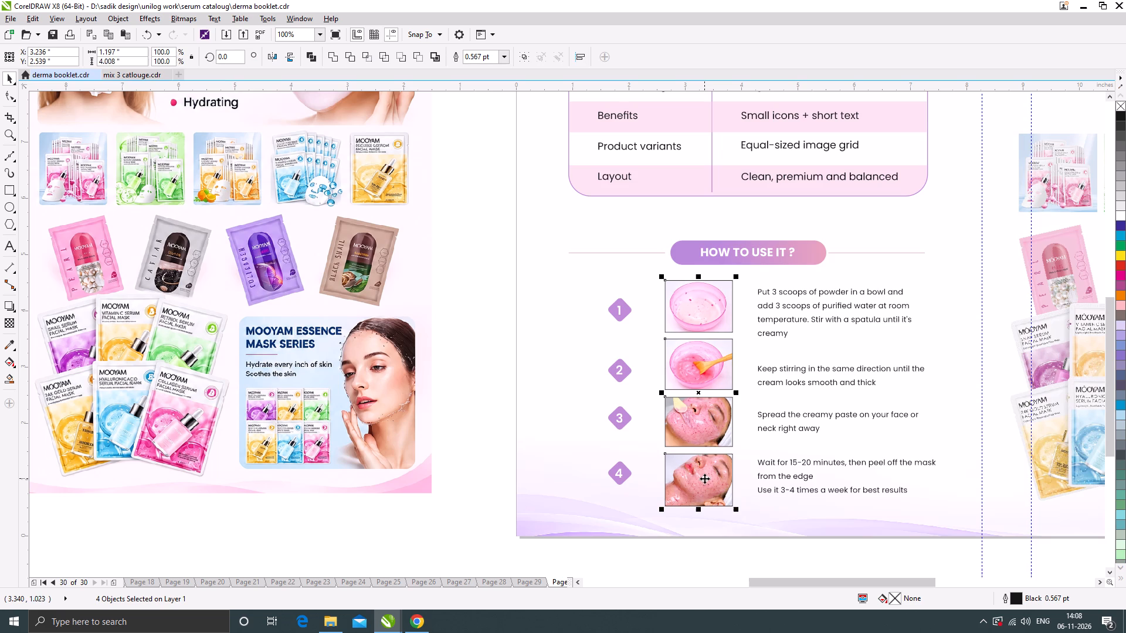
{"action": "right_click", "coordinate": [1122, 216]}
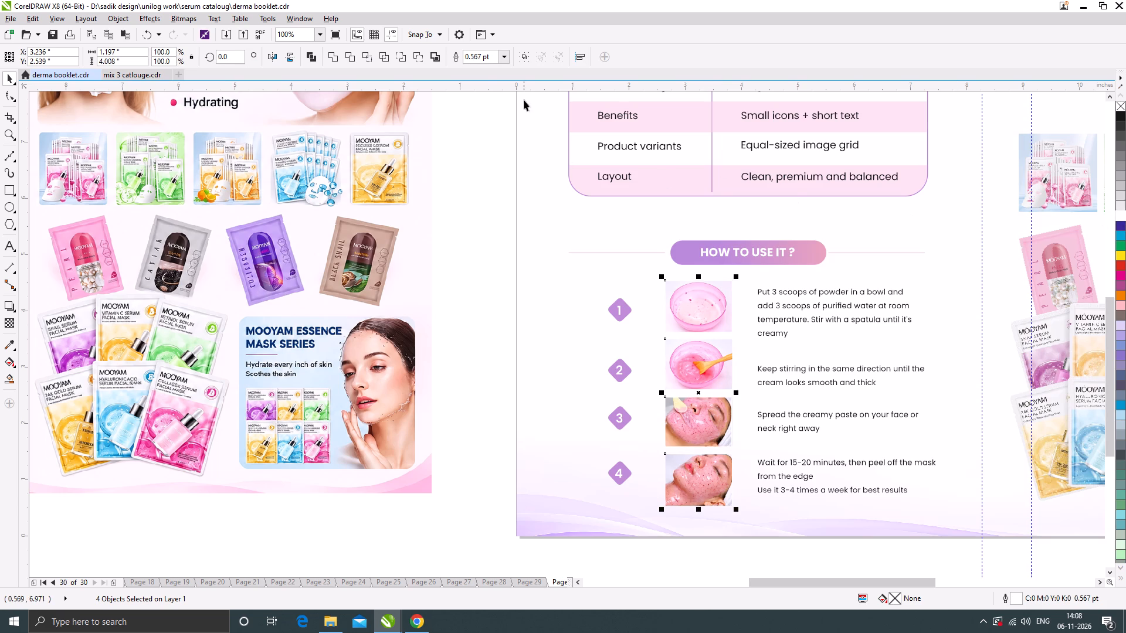
{"action": "right_click", "coordinate": [1122, 207]}
{"action": "left_click", "coordinate": [506, 56]}
{"action": "left_click", "coordinate": [478, 119]}
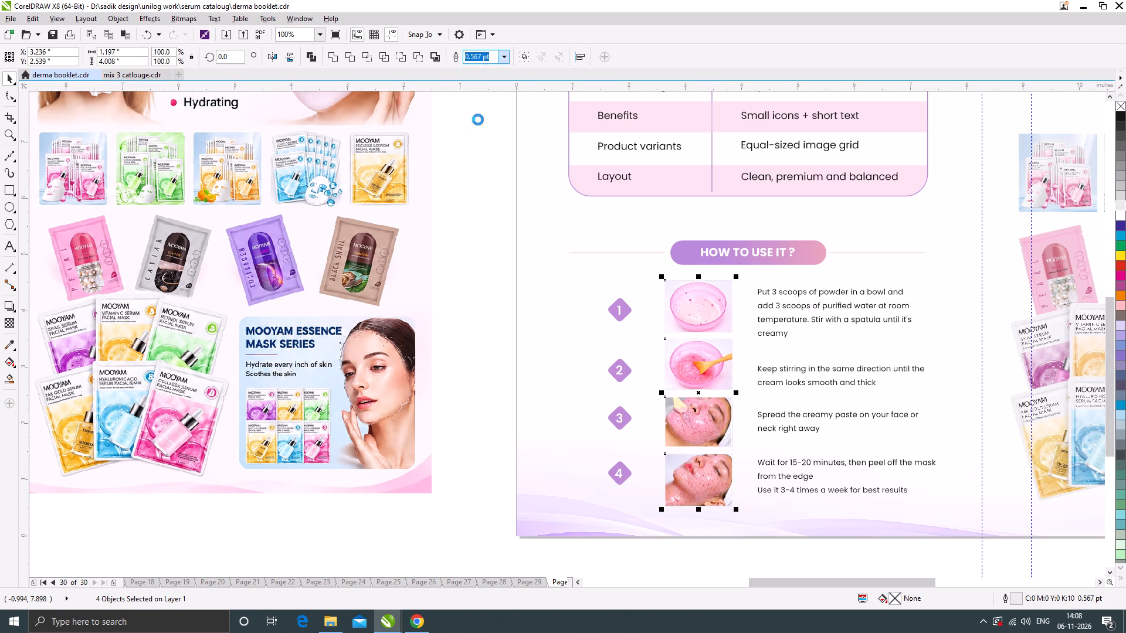
{"action": "scroll", "coordinate": [599, 322], "scroll_direction": "down", "scroll_amount": 1}
{"action": "left_click", "coordinate": [659, 453]}
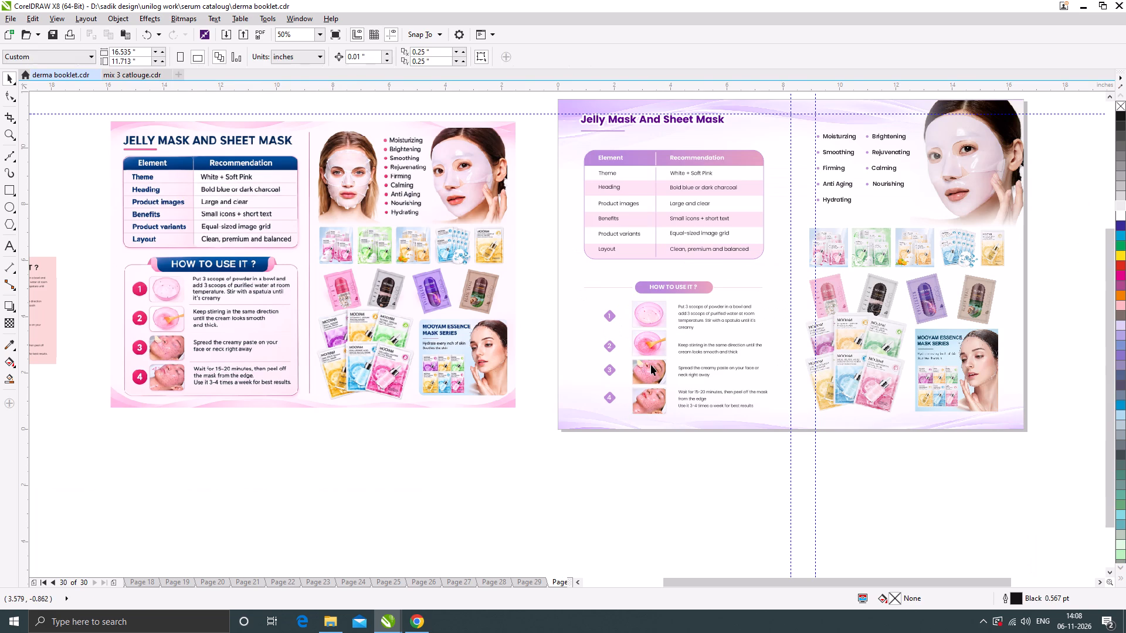
Round the corners of the step 1 picture to about 0.15 inch and round the step 2 picture's corners similarly.
{"action": "scroll", "coordinate": [642, 326], "scroll_direction": "up", "scroll_amount": 1}
{"action": "left_click", "coordinate": [642, 303]}
{"action": "left_click", "coordinate": [11, 95]}
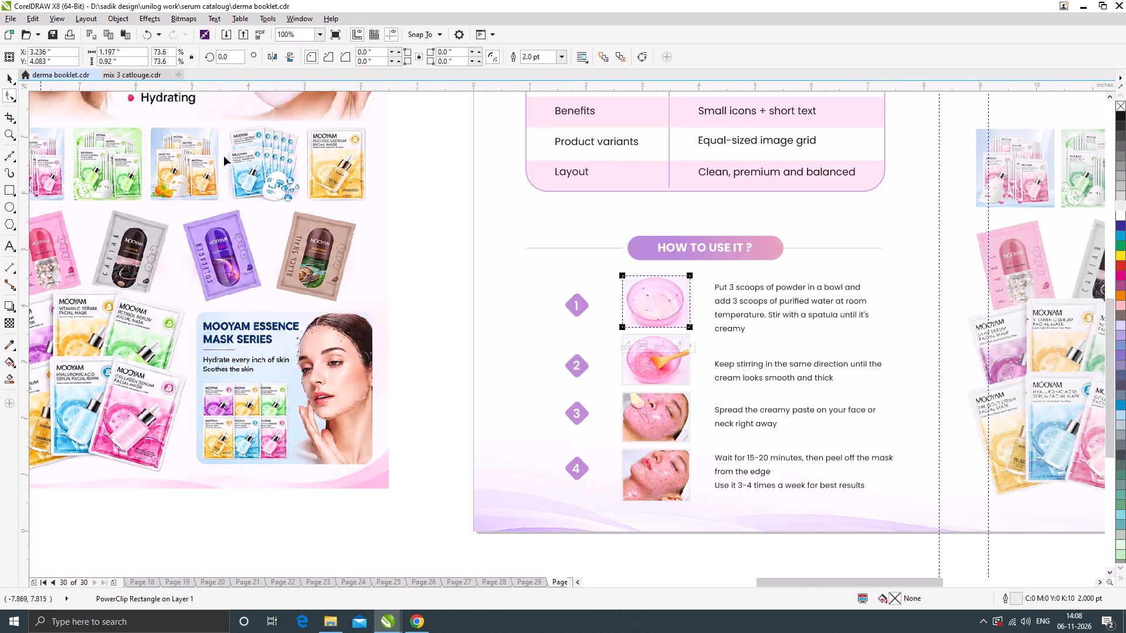
{"action": "scroll", "coordinate": [621, 271], "scroll_direction": "up", "scroll_amount": 1}
{"action": "left_click_drag", "start_coordinate": [624, 278], "coordinate": [640, 279]}
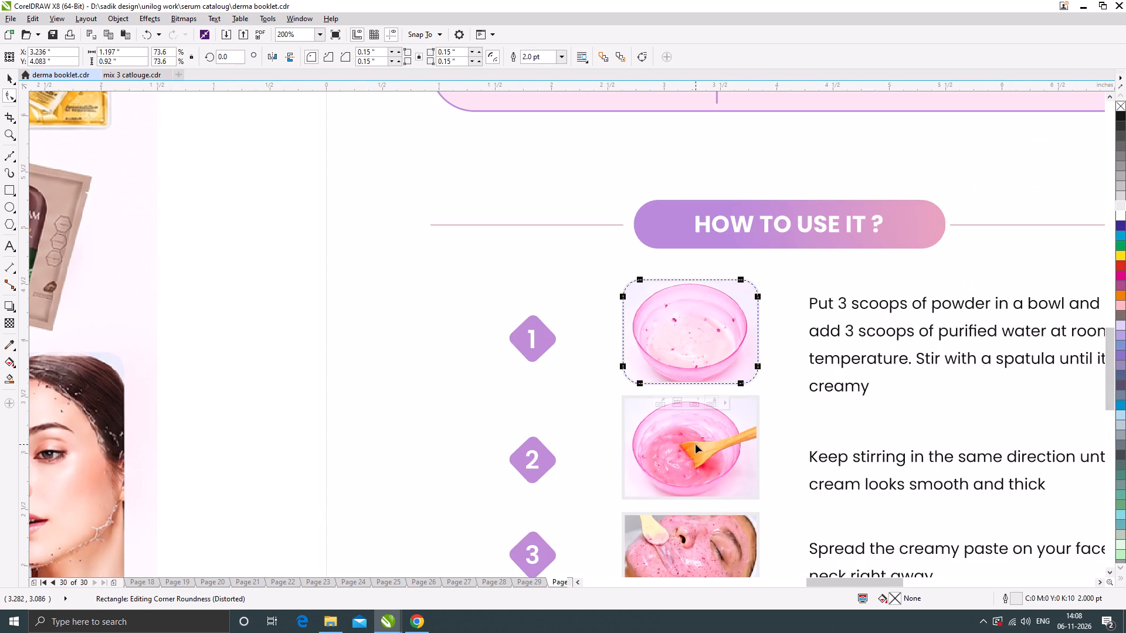
{"action": "left_click", "coordinate": [696, 444]}
{"action": "left_click_drag", "start_coordinate": [623, 397], "coordinate": [637, 397]}
Round the corners of the step 3 face picture to about 0.108 inch.
{"action": "scroll", "coordinate": [635, 292], "scroll_direction": "down", "scroll_amount": 1}
{"action": "left_click", "coordinate": [670, 442]}
{"action": "scroll", "coordinate": [642, 423], "scroll_direction": "up", "scroll_amount": 2}
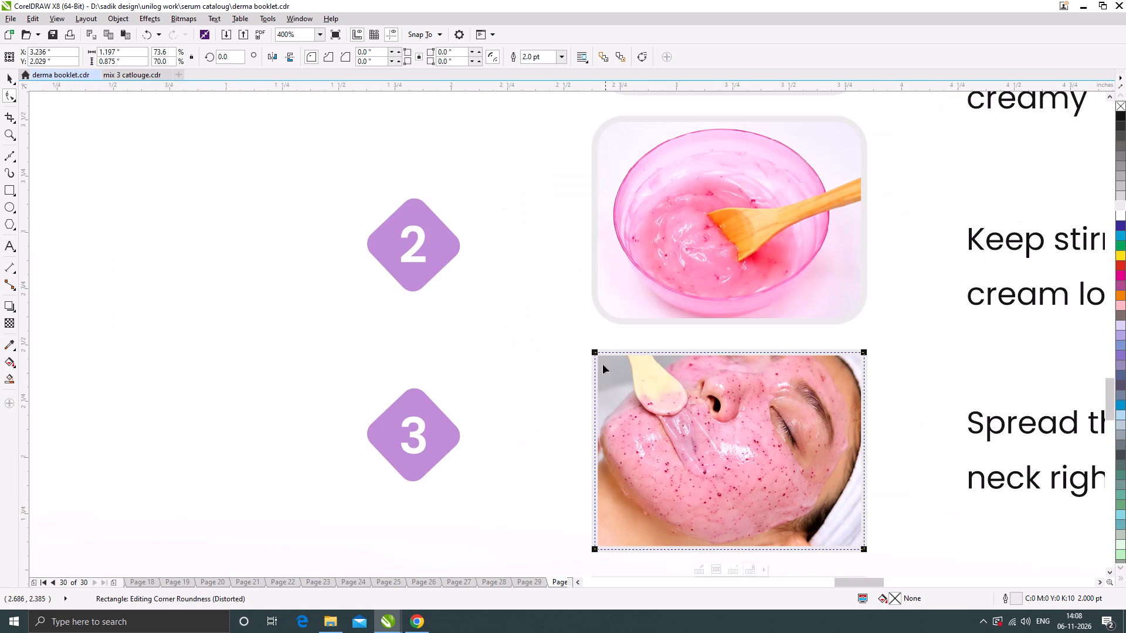
{"action": "left_click_drag", "start_coordinate": [596, 351], "coordinate": [616, 351]}
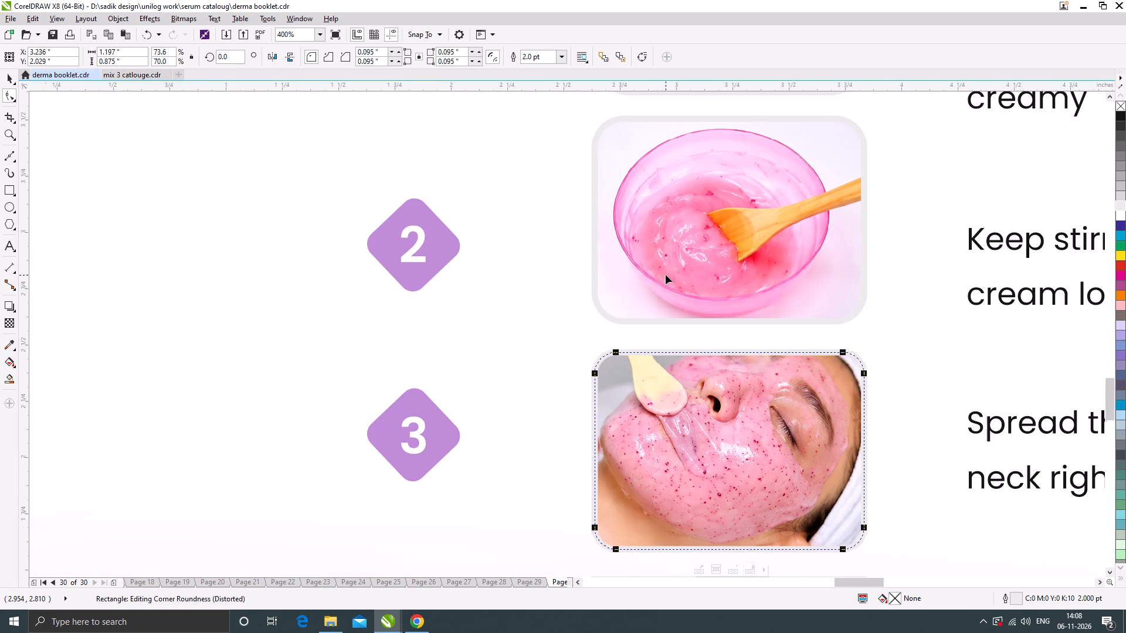
{"action": "scroll", "coordinate": [666, 275], "scroll_direction": "down", "scroll_amount": 1}
{"action": "scroll", "coordinate": [648, 318], "scroll_direction": "up", "scroll_amount": 2}
{"action": "left_click_drag", "start_coordinate": [619, 301], "coordinate": [626, 300]}
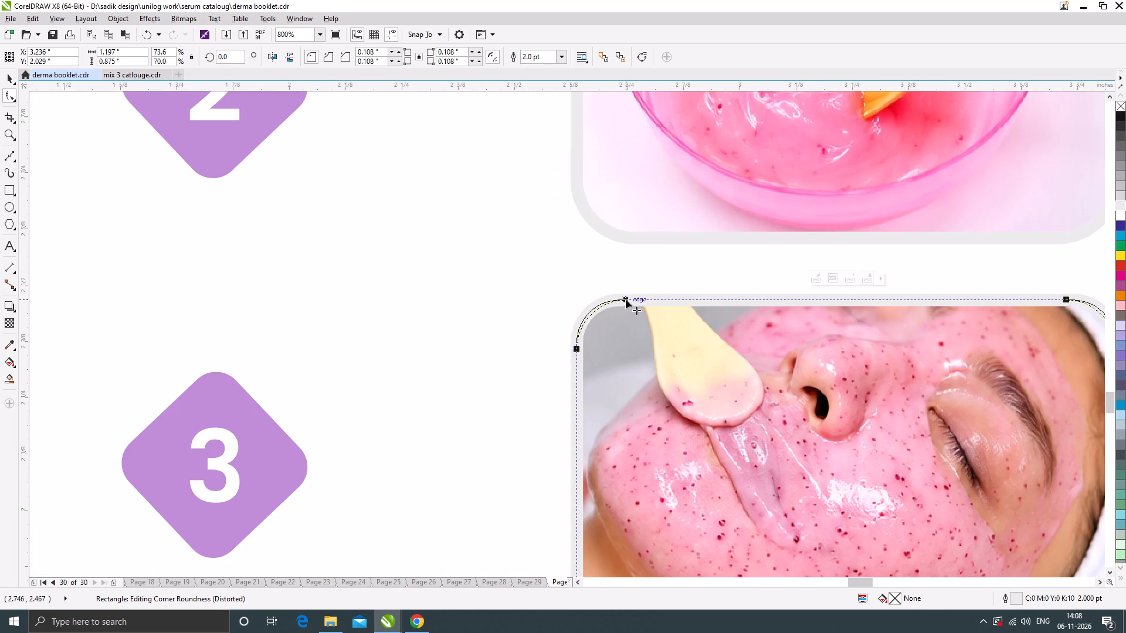
Adjust the step 3 picture's corner rounding slightly and round the step 4 picture's corners to about 0.139 inch.
{"action": "left_click_drag", "start_coordinate": [626, 300], "coordinate": [630, 299]}
{"action": "scroll", "coordinate": [635, 270], "scroll_direction": "down", "scroll_amount": 3}
{"action": "left_click", "coordinate": [671, 437]}
{"action": "scroll", "coordinate": [636, 403], "scroll_direction": "up", "scroll_amount": 1}
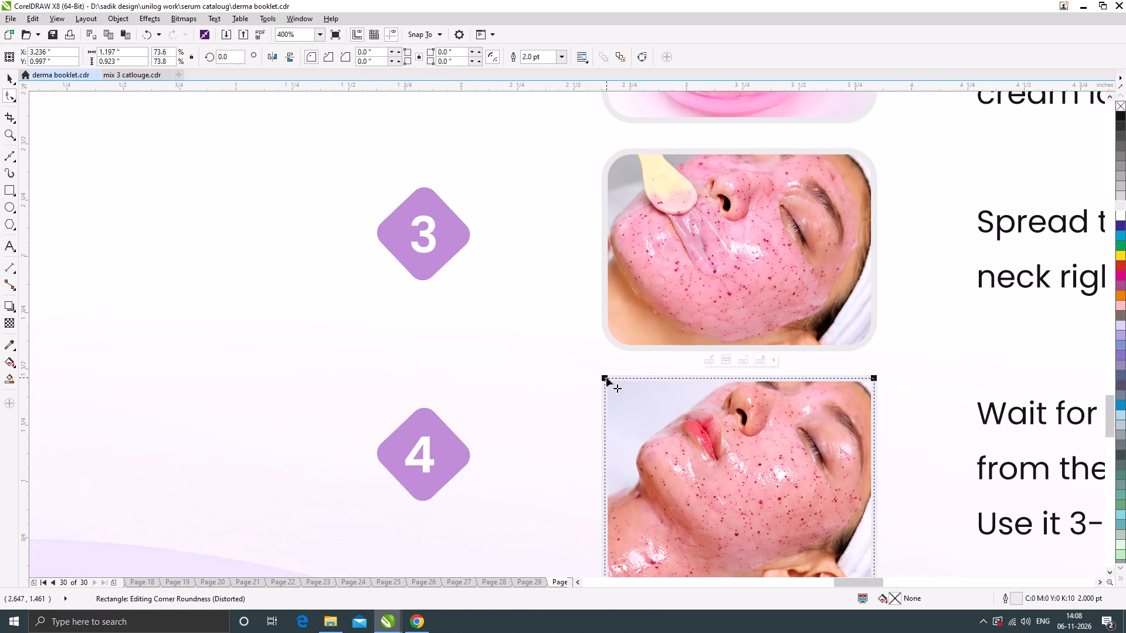
{"action": "left_click_drag", "start_coordinate": [606, 377], "coordinate": [636, 378]}
{"action": "scroll", "coordinate": [650, 349], "scroll_direction": "down", "scroll_amount": 1}
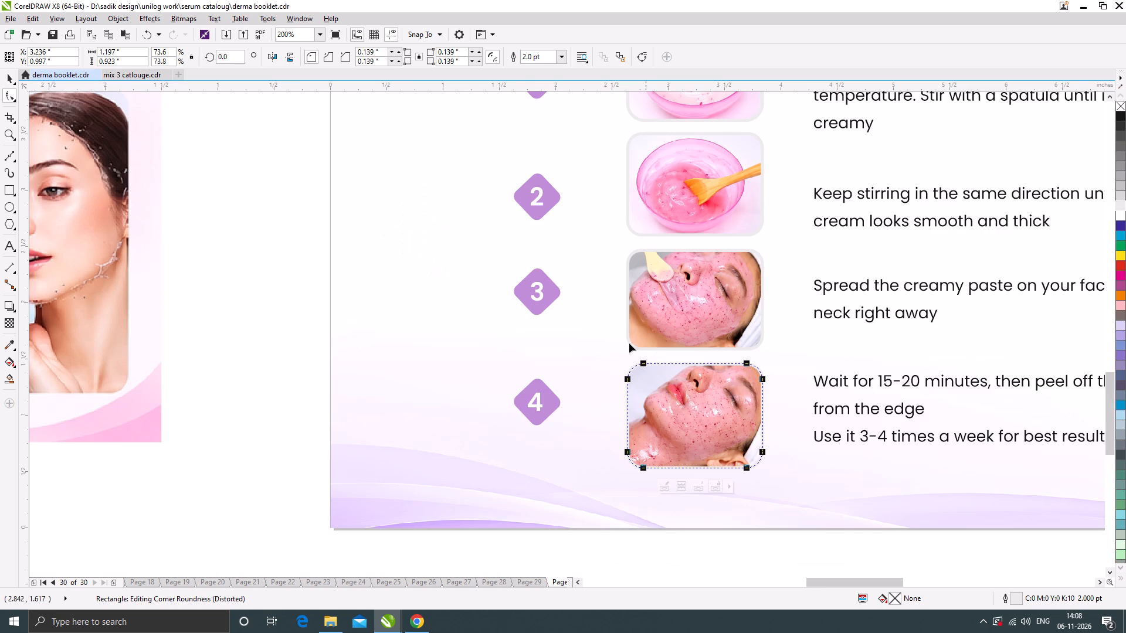
{"action": "left_click", "coordinate": [11, 79]}
{"action": "scroll", "coordinate": [575, 368], "scroll_direction": "down", "scroll_amount": 1}
{"action": "left_click", "coordinate": [667, 486]}
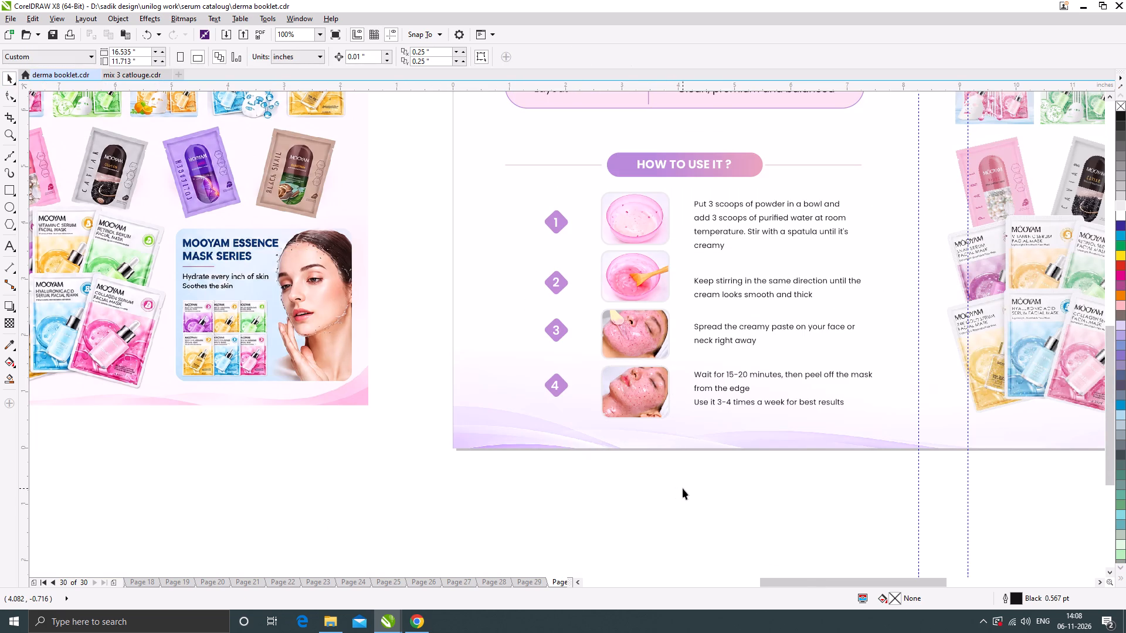
Shift the step 4 text slightly down and the step 2 and step 1 texts up, beside their pictures.
{"action": "left_click_drag", "start_coordinate": [885, 469], "coordinate": [778, 375]}
{"action": "left_click_drag", "start_coordinate": [778, 375], "coordinate": [681, 353]}
{"action": "scroll", "coordinate": [700, 379], "scroll_direction": "up", "scroll_amount": 2}
{"action": "left_click_drag", "start_coordinate": [707, 368], "coordinate": [709, 379]}
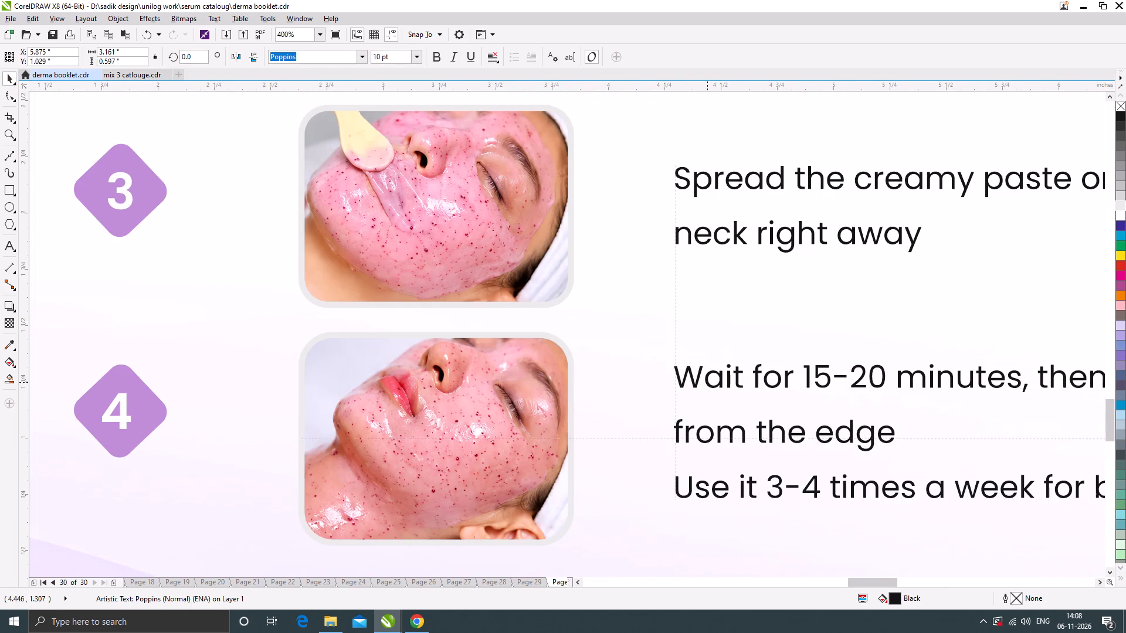
{"action": "left_click_drag", "start_coordinate": [709, 379], "coordinate": [710, 381]}
{"action": "scroll", "coordinate": [645, 380], "scroll_direction": "down", "scroll_amount": 2}
{"action": "scroll", "coordinate": [671, 276], "scroll_direction": "up", "scroll_amount": 1}
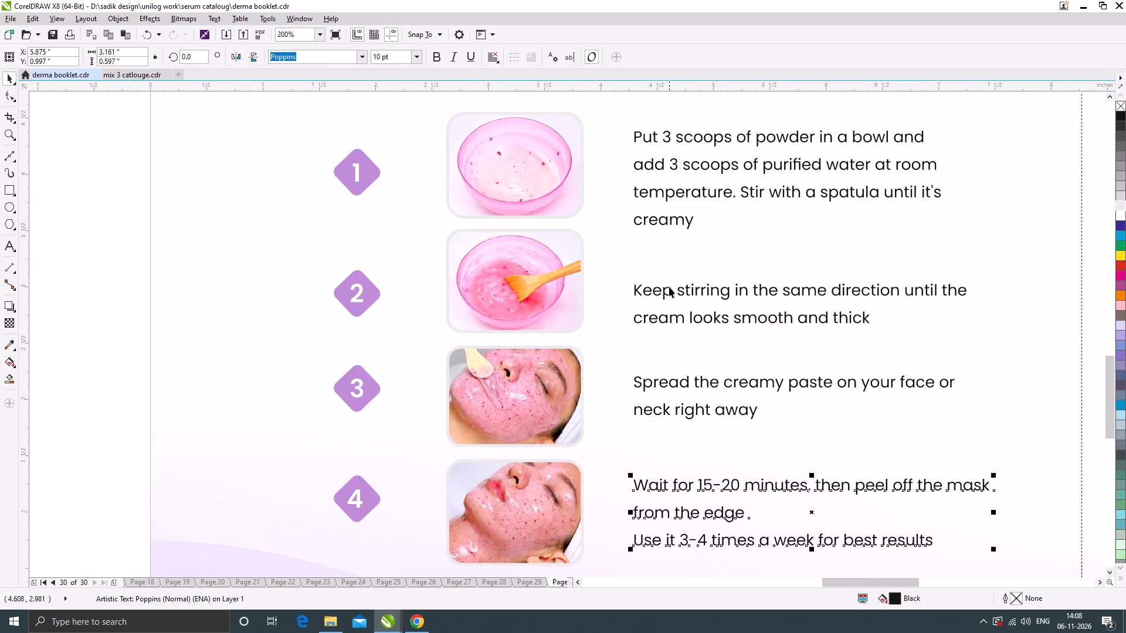
{"action": "left_click_drag", "start_coordinate": [669, 286], "coordinate": [671, 268]}
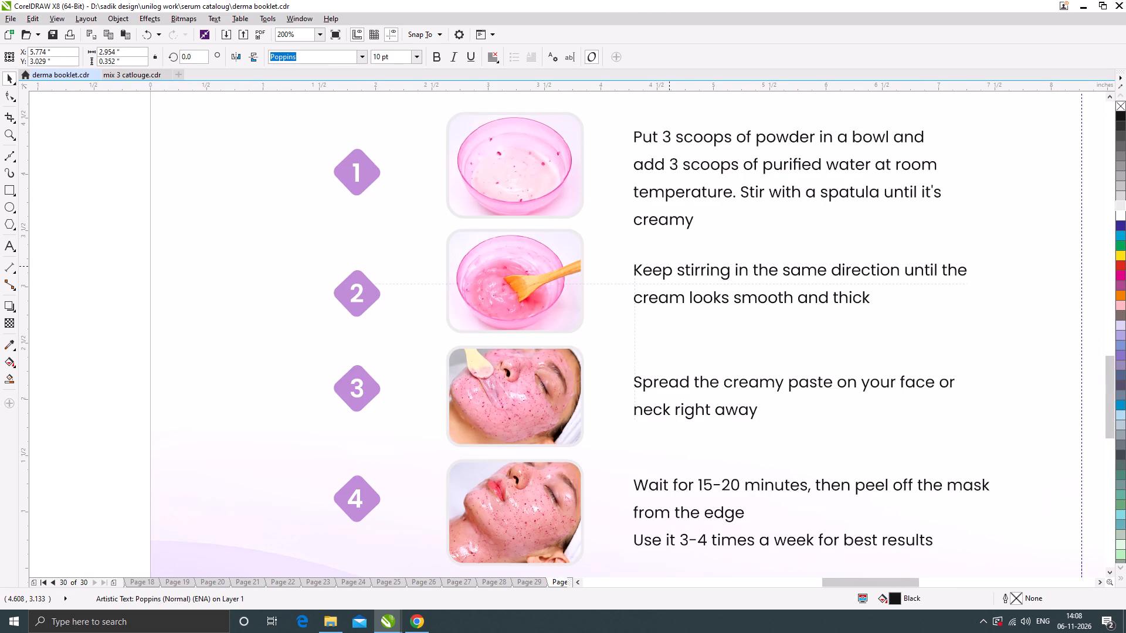
{"action": "left_click_drag", "start_coordinate": [671, 268], "coordinate": [672, 268]}
{"action": "scroll", "coordinate": [675, 281], "scroll_direction": "down", "scroll_amount": 1}
{"action": "scroll", "coordinate": [675, 212], "scroll_direction": "up", "scroll_amount": 1}
{"action": "left_click_drag", "start_coordinate": [679, 205], "coordinate": [680, 190]}
{"action": "scroll", "coordinate": [687, 228], "scroll_direction": "down", "scroll_amount": 1}
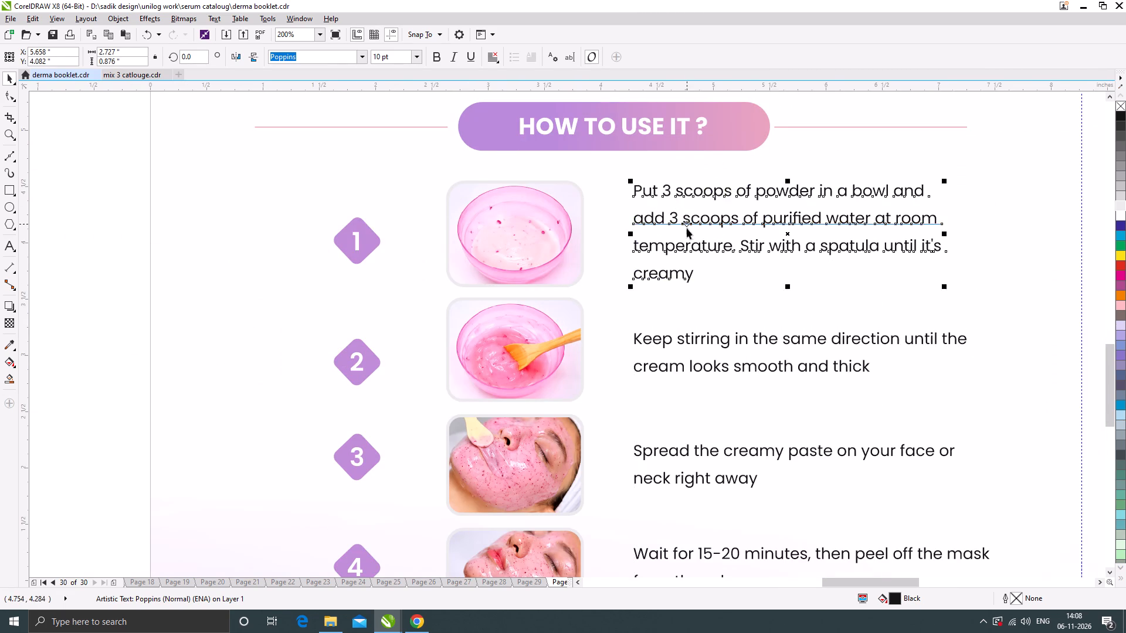
{"action": "left_click", "coordinate": [645, 500]}
{"action": "scroll", "coordinate": [681, 494], "scroll_direction": "down", "scroll_amount": 1}
{"action": "left_click", "coordinate": [731, 527]}
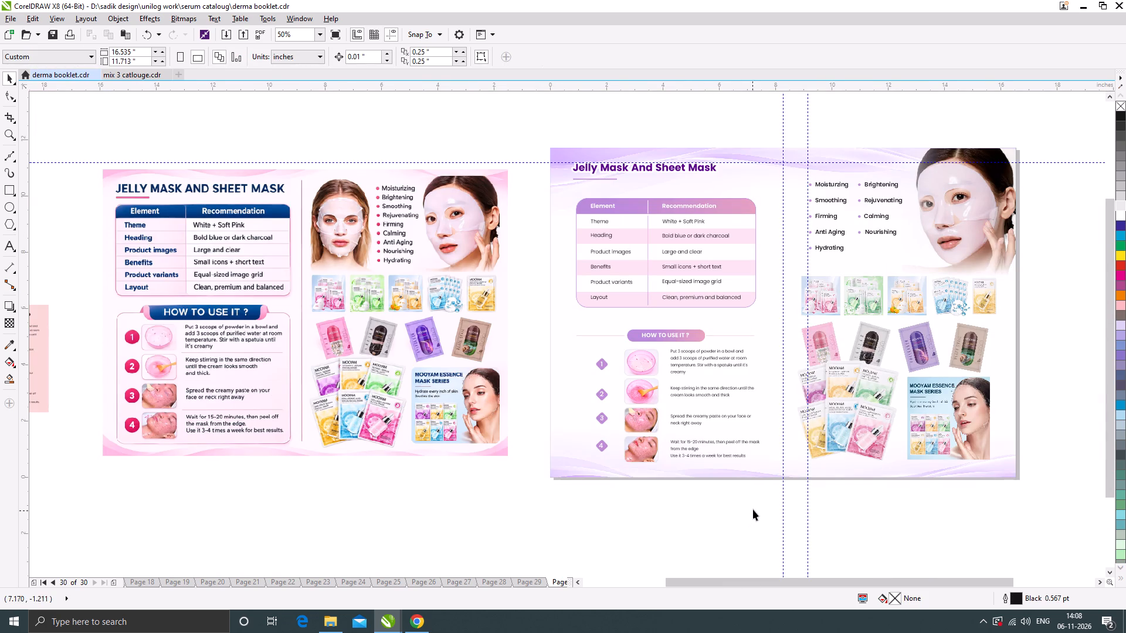
Scale all HOW TO USE IT ? numbers, pictures and texts together to about 5.62 by 3.87 inches and shift them slightly up.
{"action": "left_click_drag", "start_coordinate": [771, 495], "coordinate": [569, 344]}
{"action": "scroll", "coordinate": [630, 363], "scroll_direction": "up", "scroll_amount": 1}
{"action": "left_click_drag", "start_coordinate": [663, 362], "coordinate": [653, 362]}
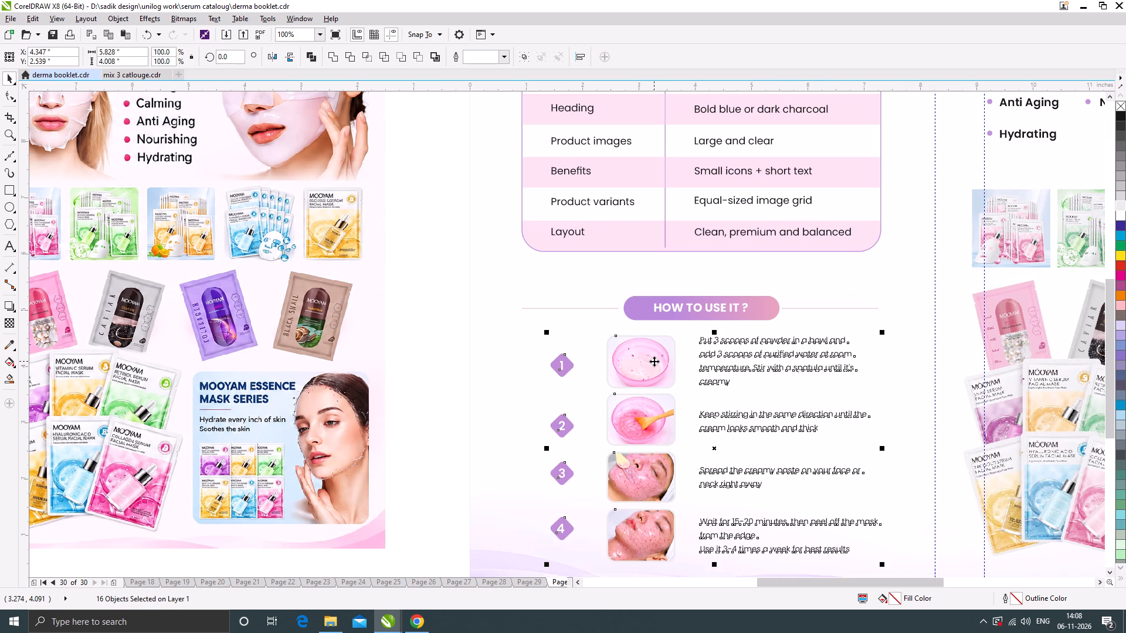
{"action": "scroll", "coordinate": [661, 362], "scroll_direction": "down", "scroll_amount": 1}
{"action": "scroll", "coordinate": [666, 383], "scroll_direction": "up", "scroll_amount": 1}
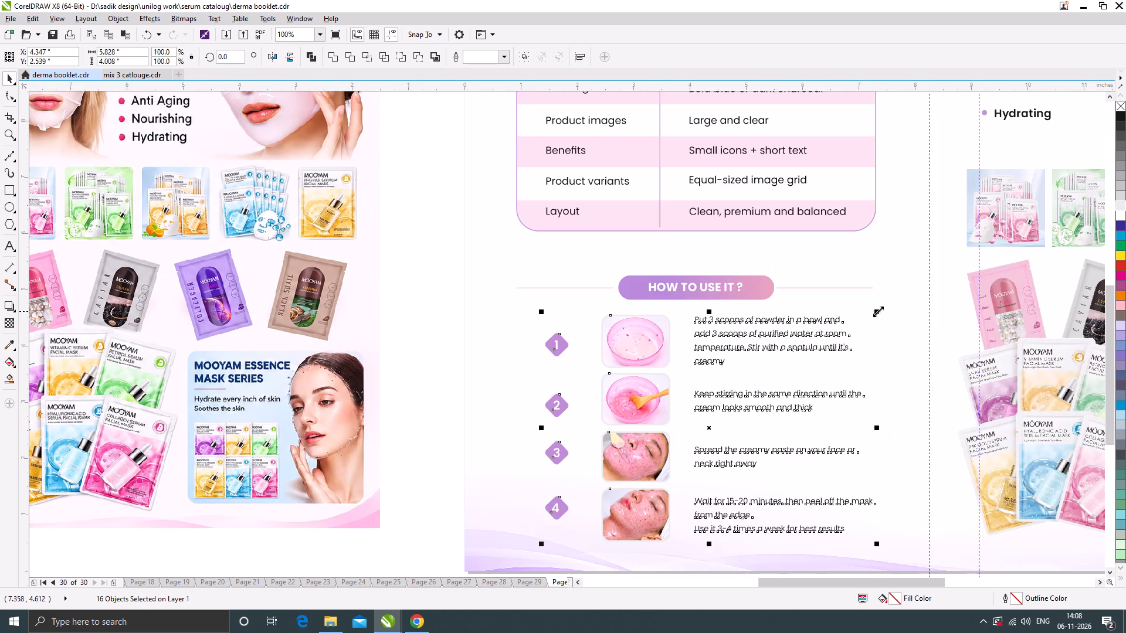
{"action": "left_click_drag", "start_coordinate": [878, 311], "coordinate": [871, 311]}
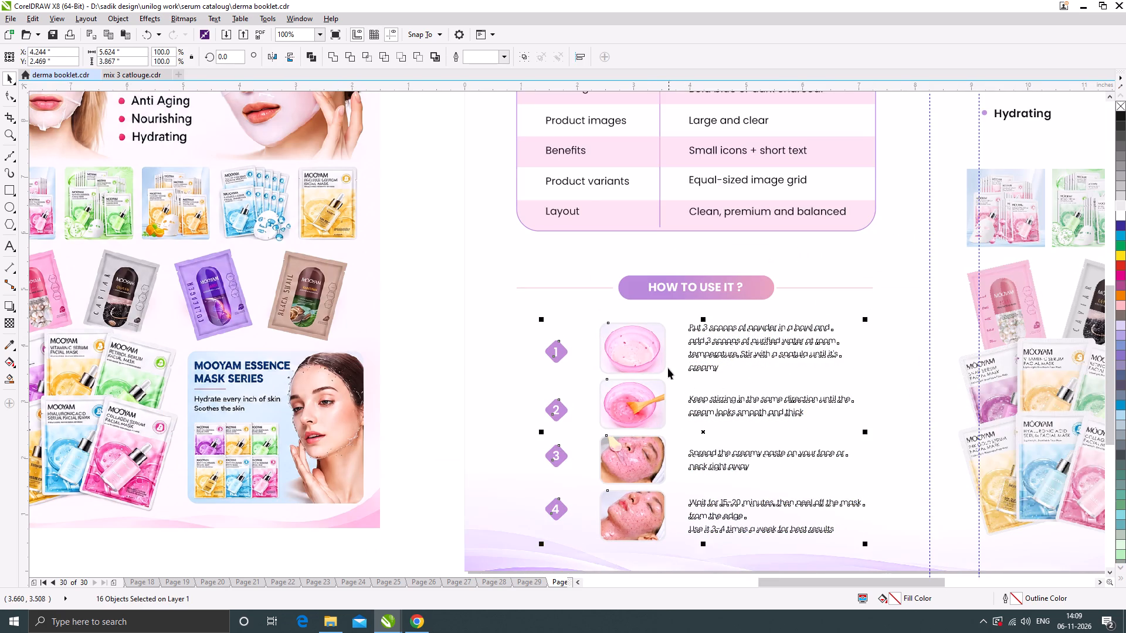
{"action": "scroll", "coordinate": [654, 348], "scroll_direction": "up", "scroll_amount": 1}
{"action": "left_click_drag", "start_coordinate": [656, 335], "coordinate": [660, 329]}
{"action": "scroll", "coordinate": [672, 335], "scroll_direction": "down", "scroll_amount": 2}
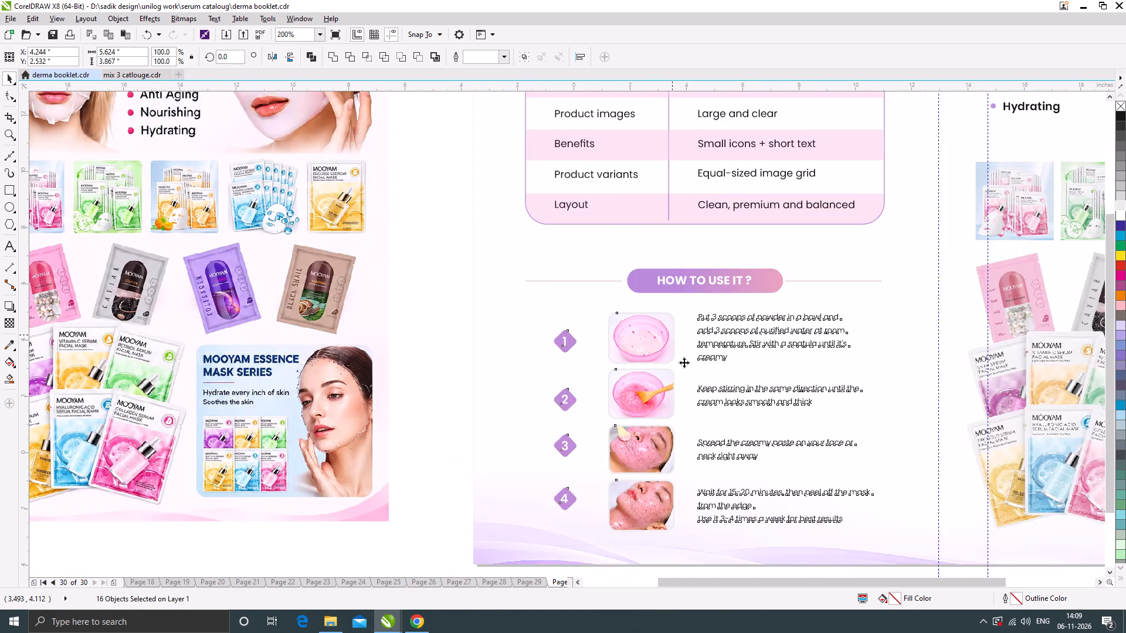
{"action": "left_click", "coordinate": [704, 507]}
Move the four numbered diamonds about 0.22 inch left, away from the step pictures.
{"action": "scroll", "coordinate": [682, 357], "scroll_direction": "up", "scroll_amount": 1}
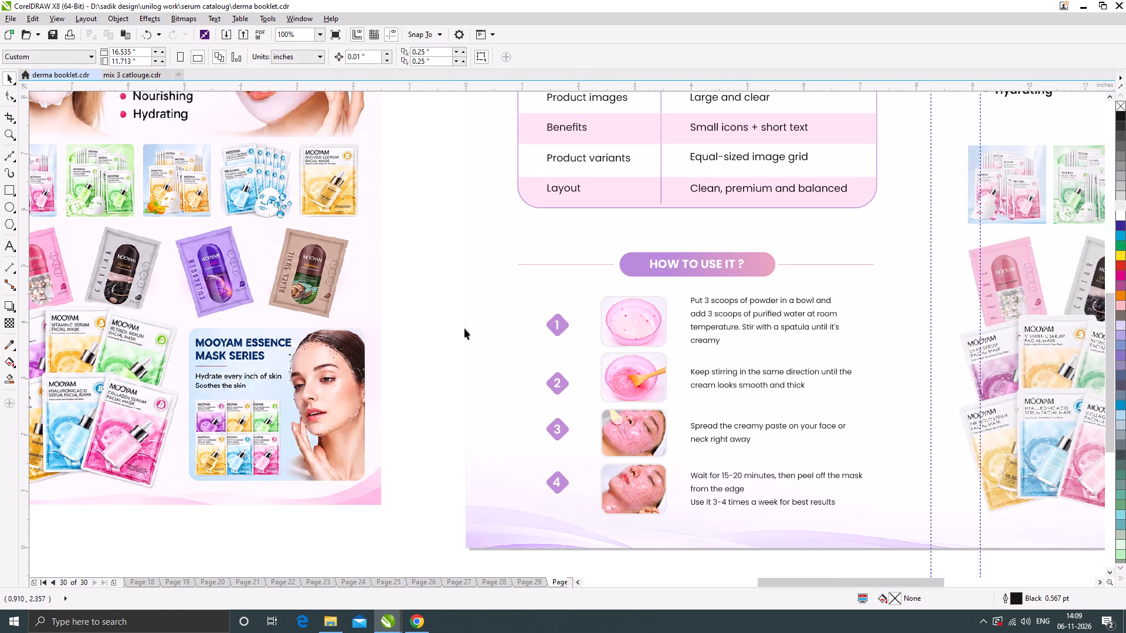
{"action": "left_click_drag", "start_coordinate": [420, 274], "coordinate": [586, 512]}
{"action": "scroll", "coordinate": [551, 384], "scroll_direction": "up", "scroll_amount": 1}
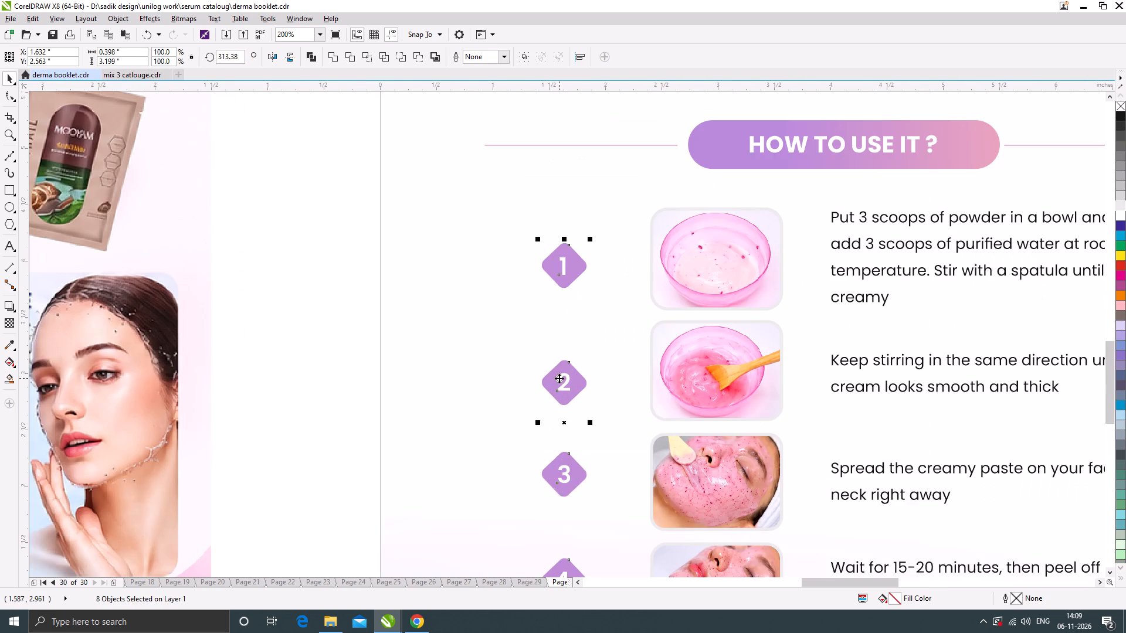
{"action": "left_click_drag", "start_coordinate": [559, 378], "coordinate": [575, 376]}
{"action": "key", "text": "ctrl+z"}
{"action": "left_click_drag", "start_coordinate": [568, 377], "coordinate": [544, 376]}
{"action": "scroll", "coordinate": [555, 360], "scroll_direction": "down", "scroll_amount": 1}
{"action": "left_click", "coordinate": [444, 346]}
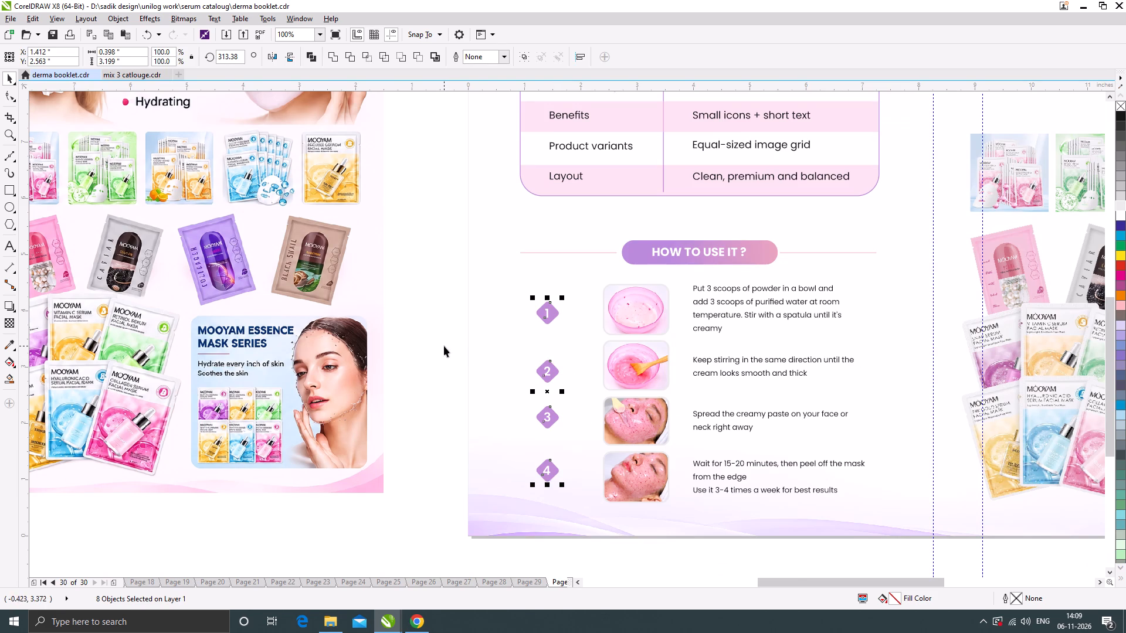
Copy the line left of the HOW TO USE IT ? heading between diamond 1 and its picture, resized to about 0.647 by 0.004 inch.
{"action": "scroll", "coordinate": [531, 294], "scroll_direction": "up", "scroll_amount": 1}
{"action": "left_click_drag", "start_coordinate": [534, 210], "coordinate": [605, 270]}
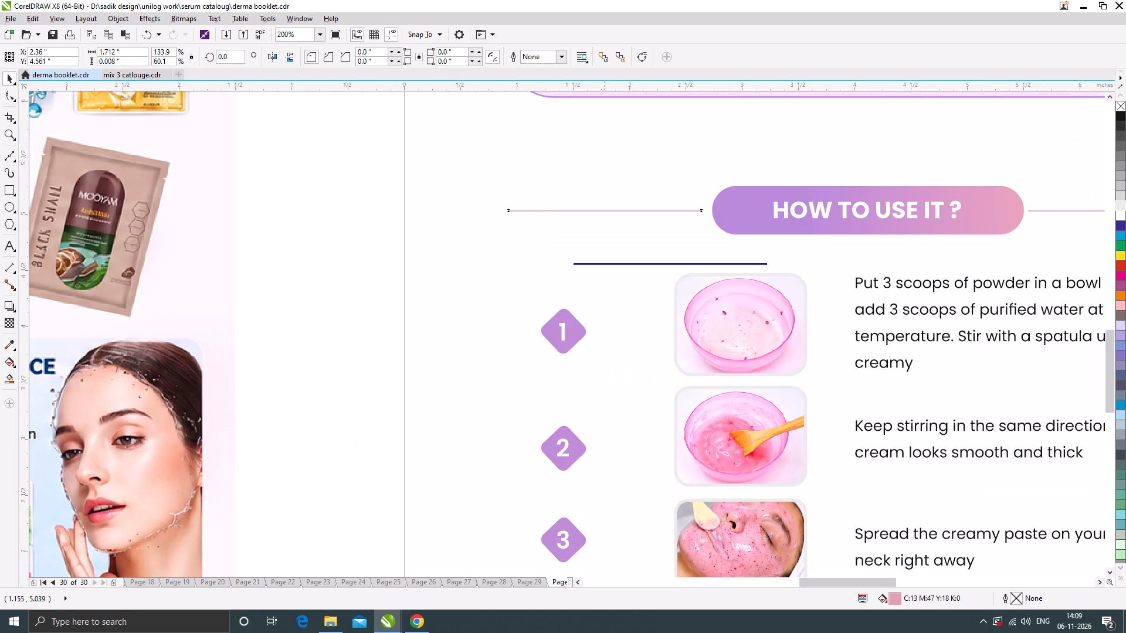
{"action": "left_click_drag", "start_coordinate": [605, 270], "coordinate": [620, 330]}
{"action": "right_click", "coordinate": [620, 331]}
{"action": "scroll", "coordinate": [791, 325], "scroll_direction": "up", "scroll_amount": 1}
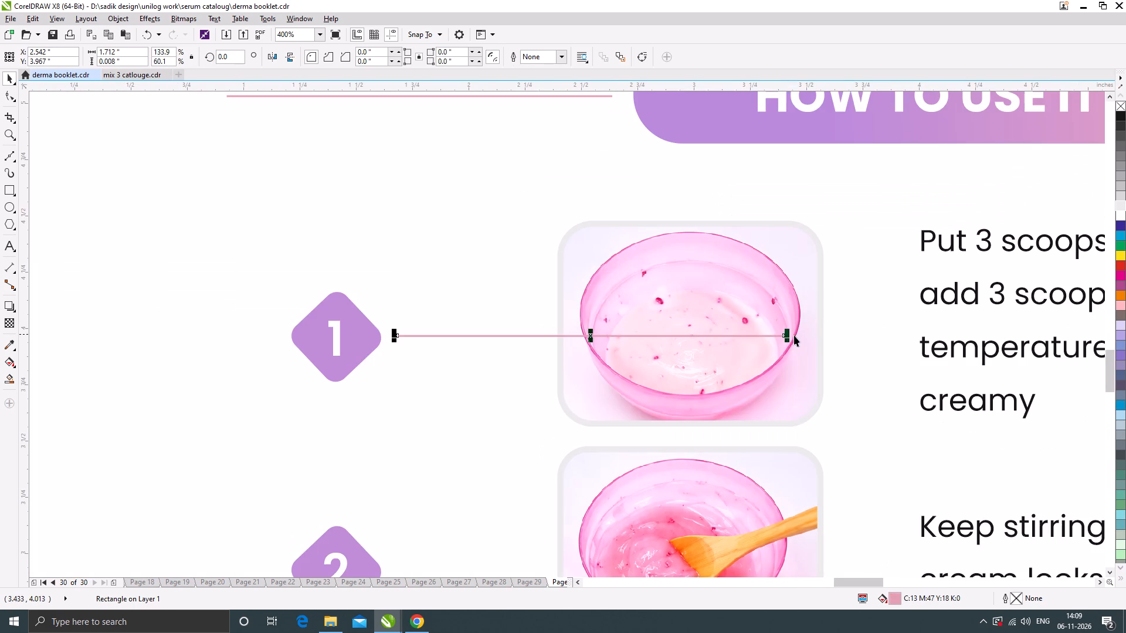
{"action": "left_click_drag", "start_coordinate": [787, 337], "coordinate": [552, 369]}
{"action": "scroll", "coordinate": [449, 342], "scroll_direction": "up", "scroll_amount": 2}
{"action": "scroll", "coordinate": [524, 311], "scroll_direction": "up", "scroll_amount": 2}
{"action": "left_click_drag", "start_coordinate": [534, 321], "coordinate": [548, 332]}
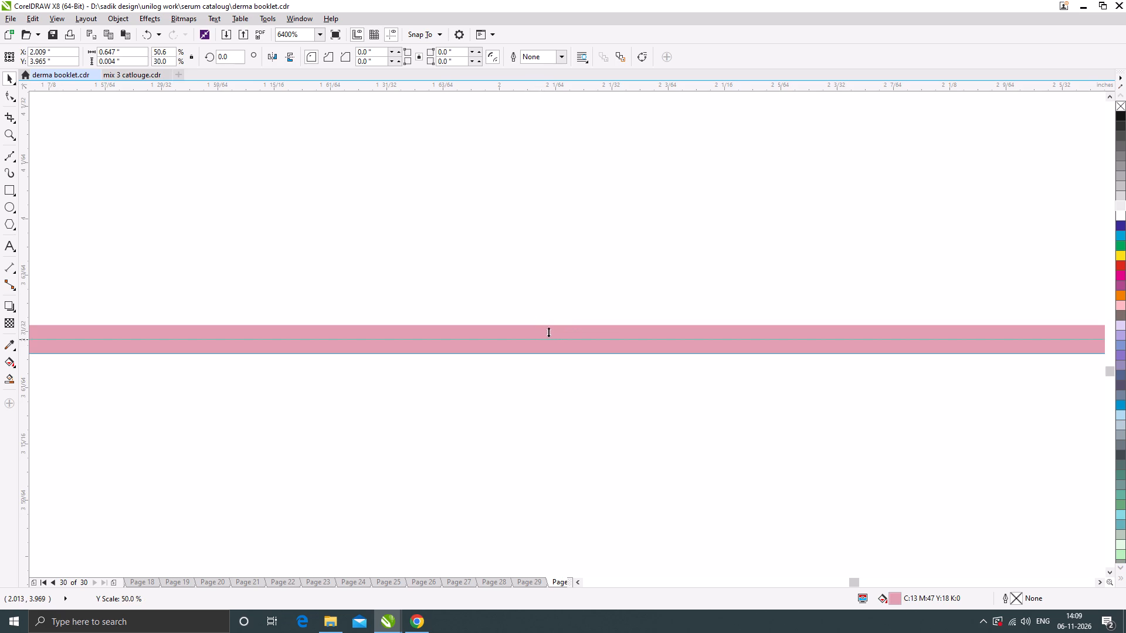
{"action": "left_click_drag", "start_coordinate": [548, 332], "coordinate": [554, 333]}
{"action": "scroll", "coordinate": [605, 329], "scroll_direction": "down", "scroll_amount": 5}
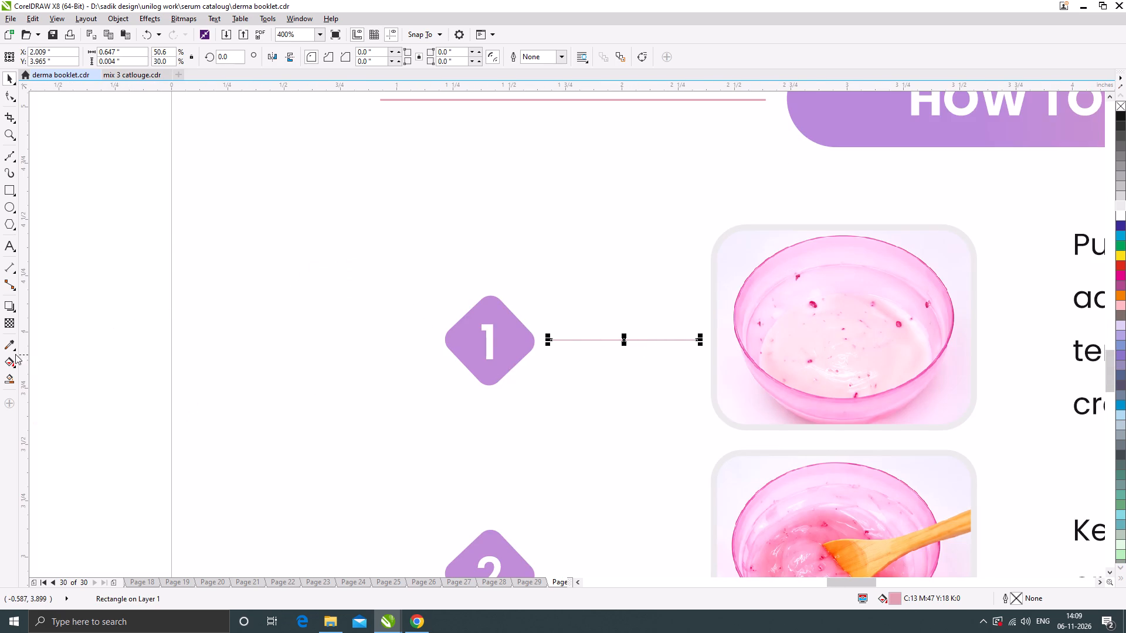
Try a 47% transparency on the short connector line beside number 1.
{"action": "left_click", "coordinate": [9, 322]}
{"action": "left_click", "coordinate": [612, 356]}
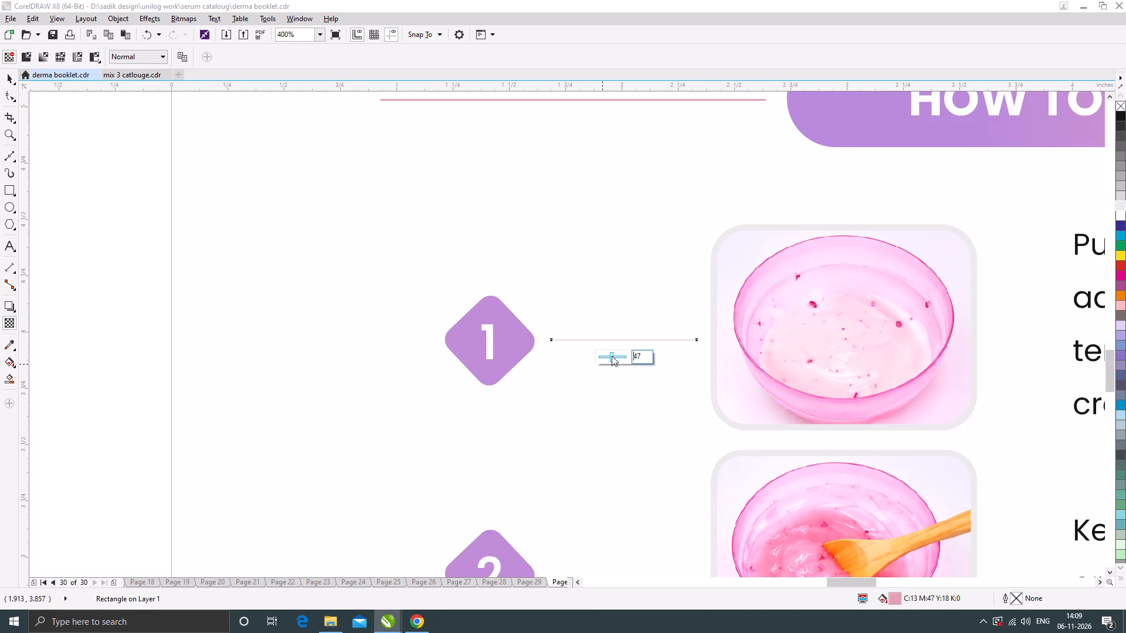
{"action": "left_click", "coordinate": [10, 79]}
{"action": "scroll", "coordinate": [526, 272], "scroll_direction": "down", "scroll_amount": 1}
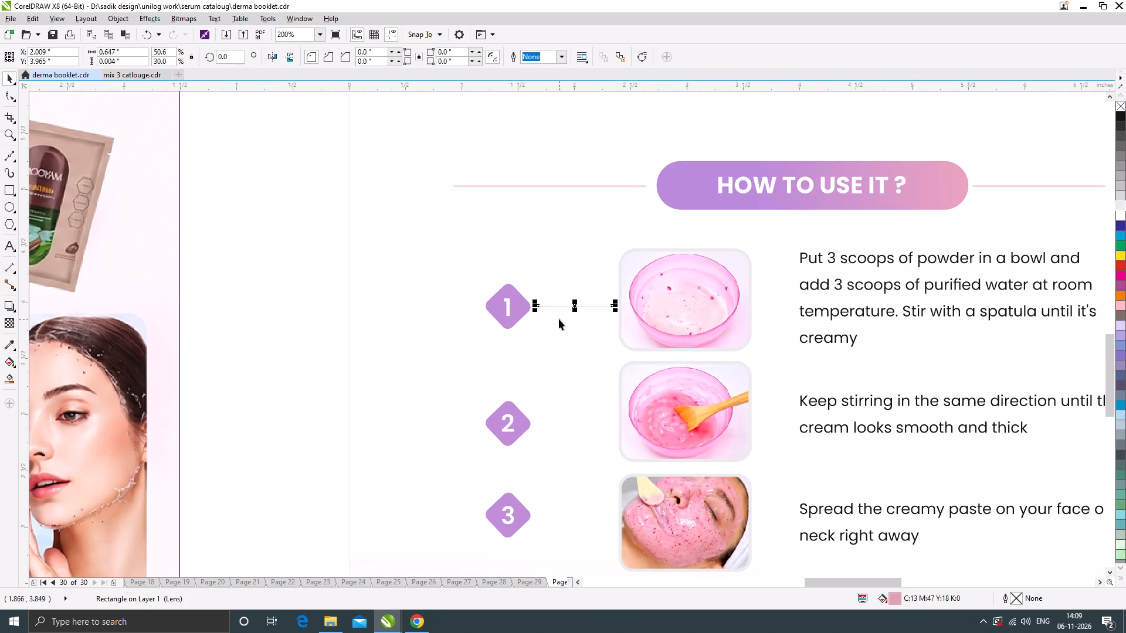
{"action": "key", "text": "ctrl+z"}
Recolour the connector line with the purple sampled from the number 1 diamond (C:37 M:51 Y:3 K:0).
{"action": "left_click", "coordinate": [9, 346]}
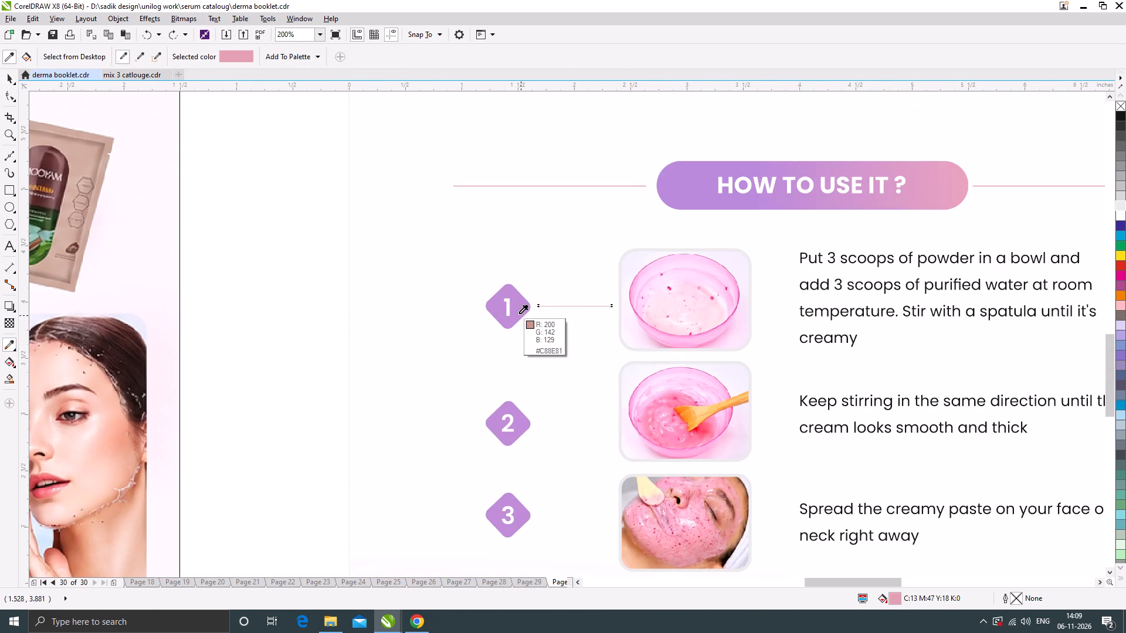
{"action": "scroll", "coordinate": [523, 305], "scroll_direction": "up", "scroll_amount": 2}
{"action": "left_click", "coordinate": [523, 305]}
{"action": "scroll", "coordinate": [615, 303], "scroll_direction": "up", "scroll_amount": 2}
{"action": "left_click", "coordinate": [595, 320]}
{"action": "scroll", "coordinate": [597, 304], "scroll_direction": "down", "scroll_amount": 1}
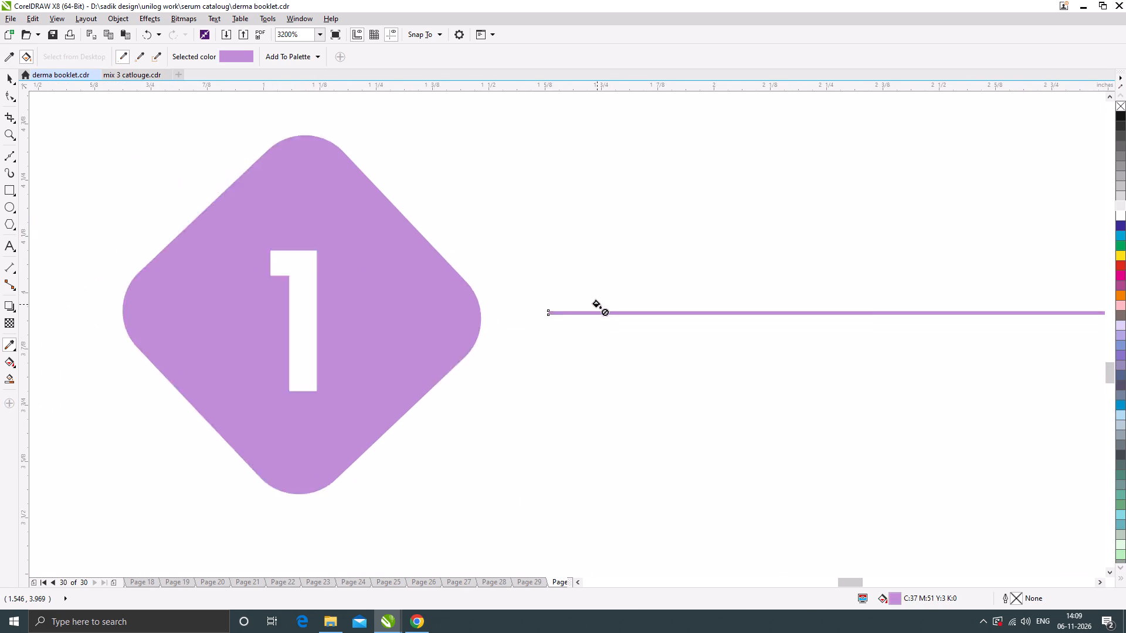
{"action": "scroll", "coordinate": [597, 304], "scroll_direction": "down", "scroll_amount": 3}
{"action": "left_click", "coordinate": [9, 77]}
Thicken the purple connector line beside number 1 to about 0.006 inch.
{"action": "scroll", "coordinate": [657, 297], "scroll_direction": "up", "scroll_amount": 1}
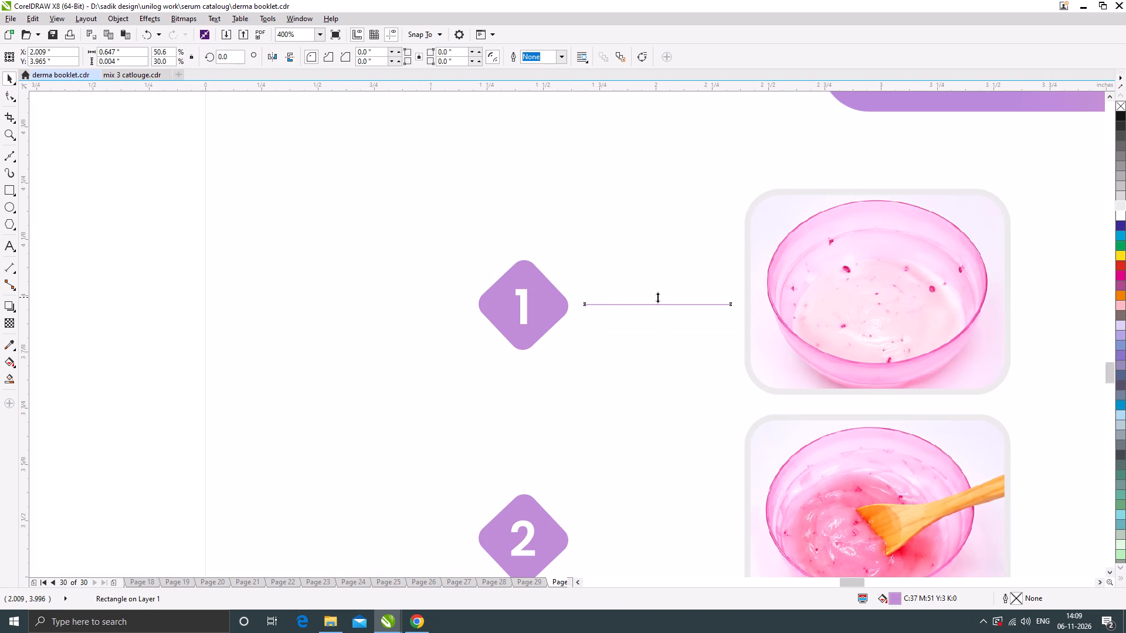
{"action": "scroll", "coordinate": [657, 297], "scroll_direction": "up", "scroll_amount": 3}
{"action": "scroll", "coordinate": [647, 343], "scroll_direction": "up", "scroll_amount": 1}
{"action": "left_click_drag", "start_coordinate": [647, 338], "coordinate": [656, 331]}
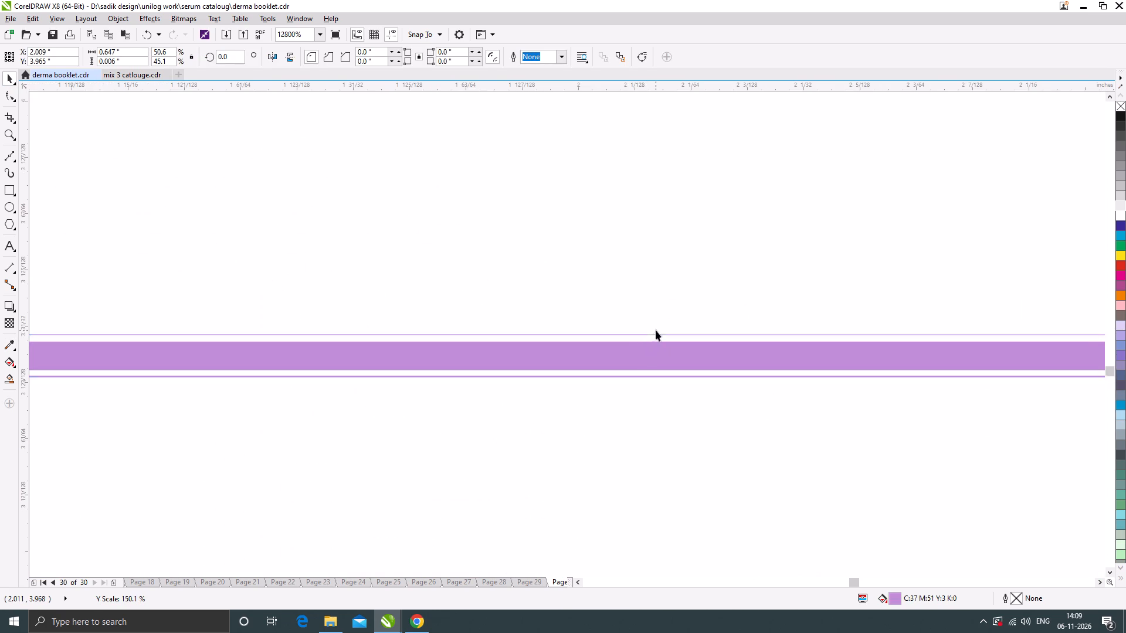
Copy the connector line straight down to sit between the number 2 diamond and its picture.
{"action": "scroll", "coordinate": [612, 305], "scroll_direction": "down", "scroll_amount": 6}
{"action": "left_click_drag", "start_coordinate": [625, 311], "coordinate": [633, 543]}
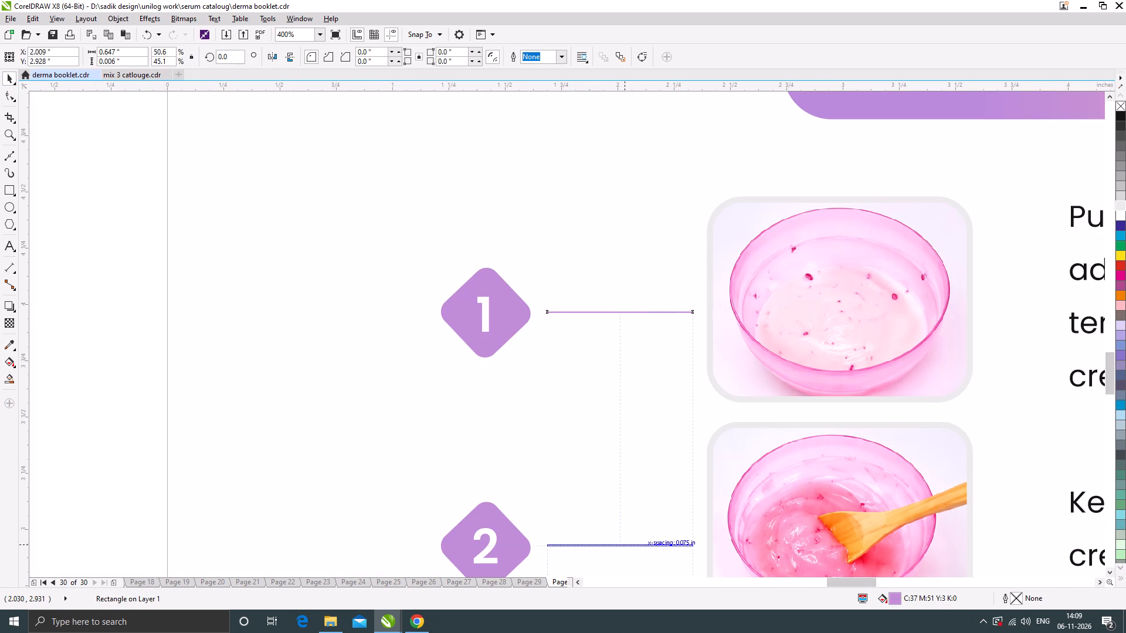
{"action": "left_click_drag", "start_coordinate": [633, 543], "coordinate": [633, 547]}
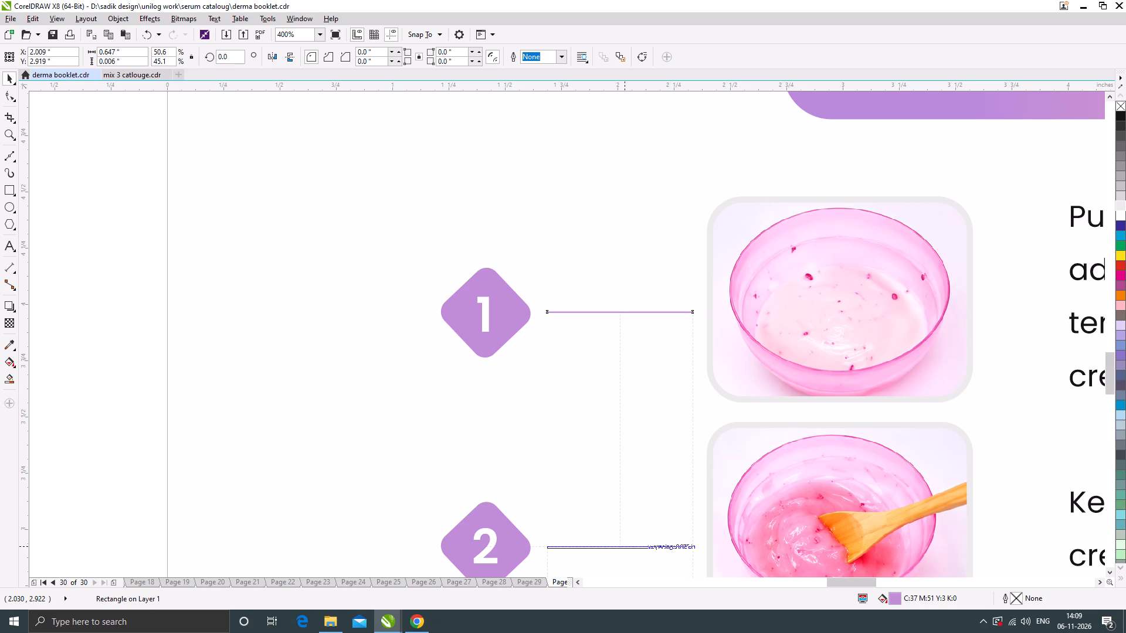
{"action": "left_click_drag", "start_coordinate": [633, 547], "coordinate": [633, 547]}
{"action": "right_click", "coordinate": [633, 547], "text": "shift"}
{"action": "scroll", "coordinate": [593, 326], "scroll_direction": "down", "scroll_amount": 2}
{"action": "scroll", "coordinate": [603, 439], "scroll_direction": "up", "scroll_amount": 1}
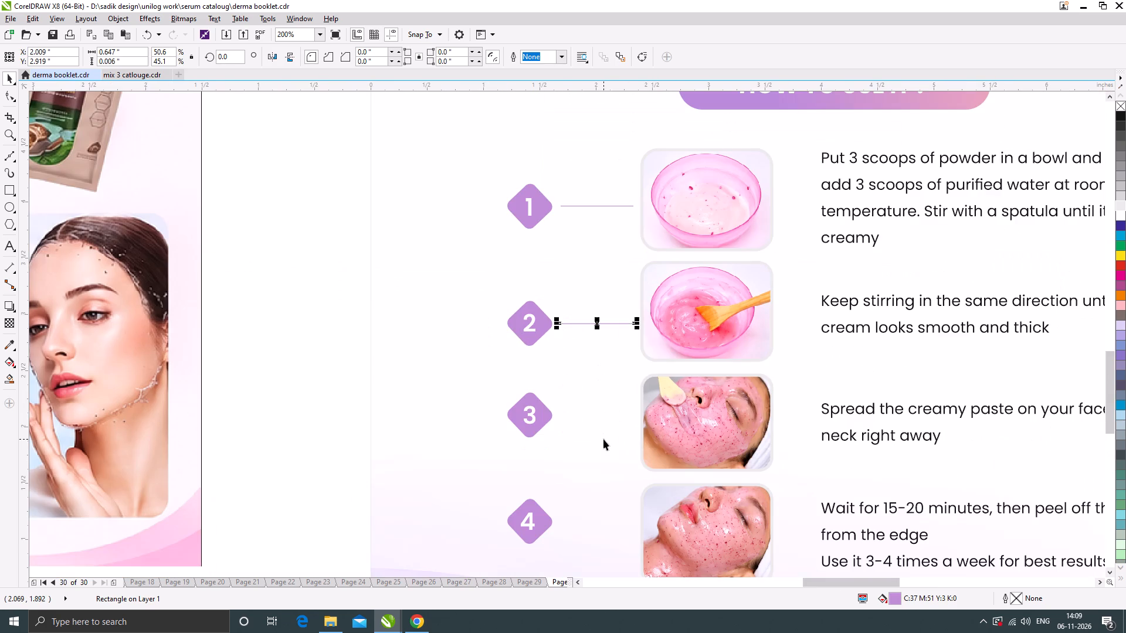
Duplicate the connector line for numbers 3 and 4, centring each copy vertically on its diamond.
{"action": "key", "text": "ctrl+r"}
{"action": "scroll", "coordinate": [592, 437], "scroll_direction": "up", "scroll_amount": 2}
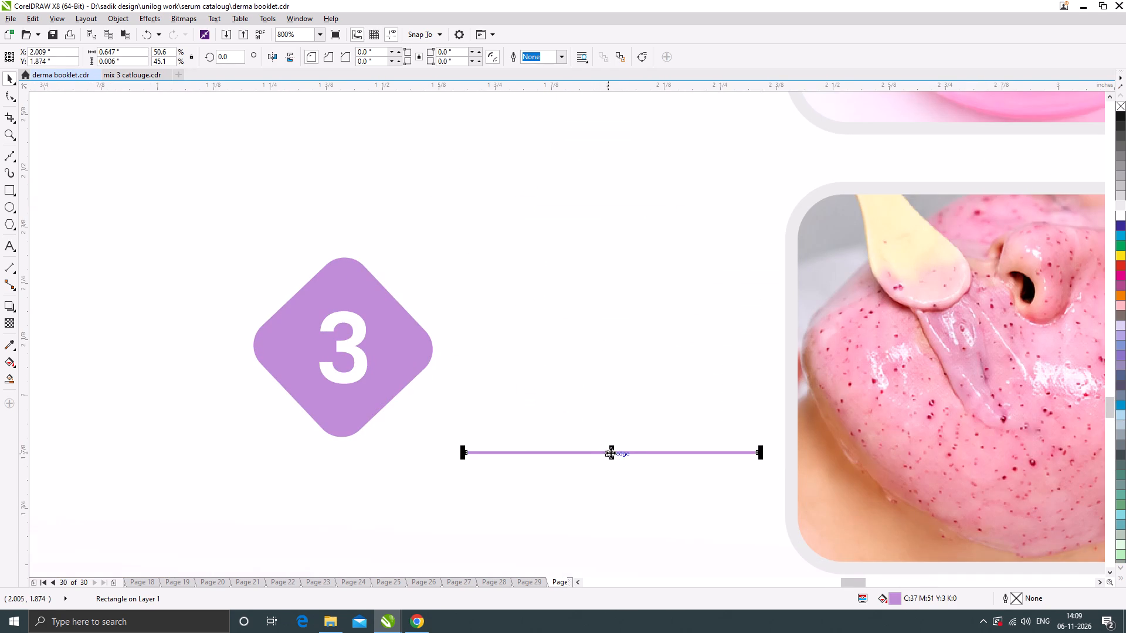
{"action": "left_click_drag", "start_coordinate": [611, 452], "coordinate": [595, 350]}
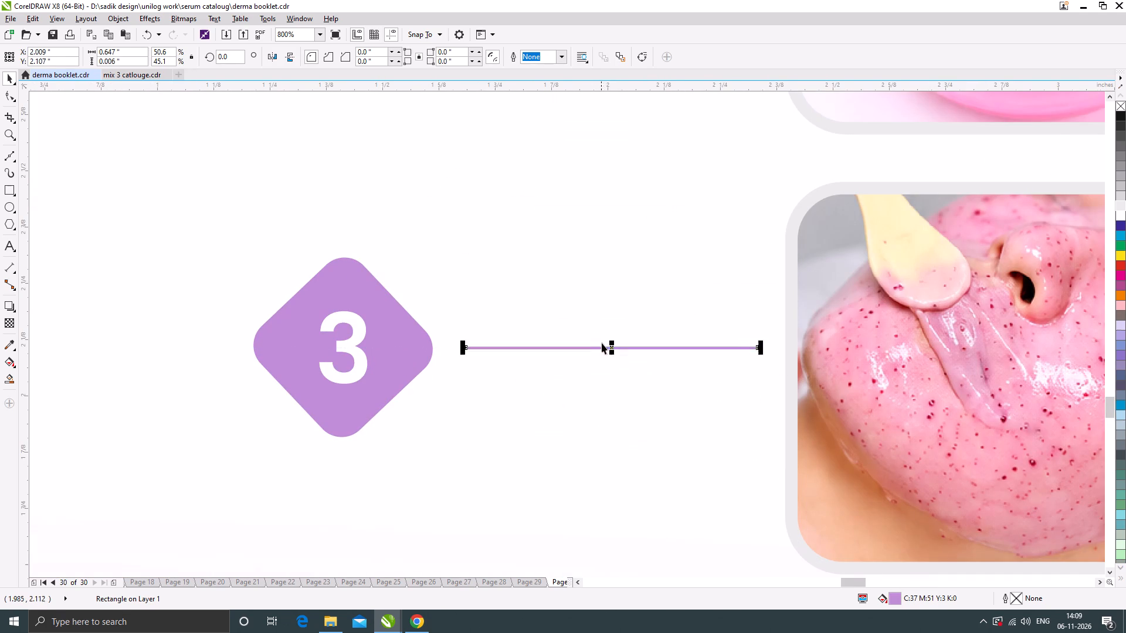
{"action": "scroll", "coordinate": [602, 343], "scroll_direction": "down", "scroll_amount": 3}
{"action": "left_click_drag", "start_coordinate": [606, 343], "coordinate": [622, 448]}
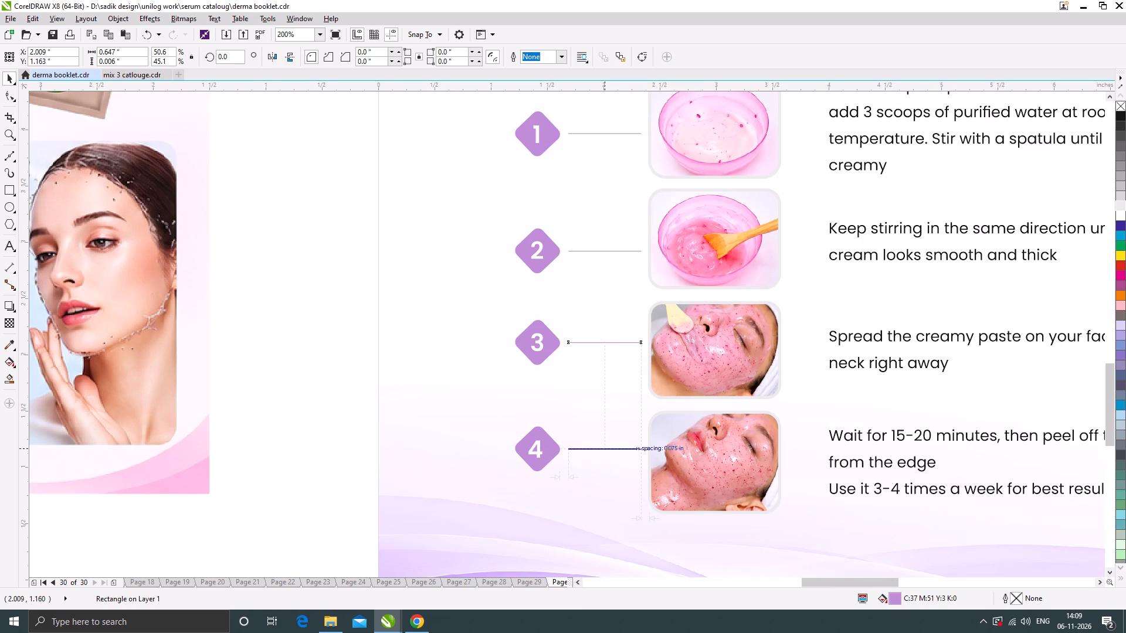
{"action": "right_click", "coordinate": [622, 448], "text": "shift"}
{"action": "left_click_drag", "start_coordinate": [622, 448], "coordinate": [621, 448]}
{"action": "scroll", "coordinate": [595, 396], "scroll_direction": "down", "scroll_amount": 1}
{"action": "left_click", "coordinate": [462, 379]}
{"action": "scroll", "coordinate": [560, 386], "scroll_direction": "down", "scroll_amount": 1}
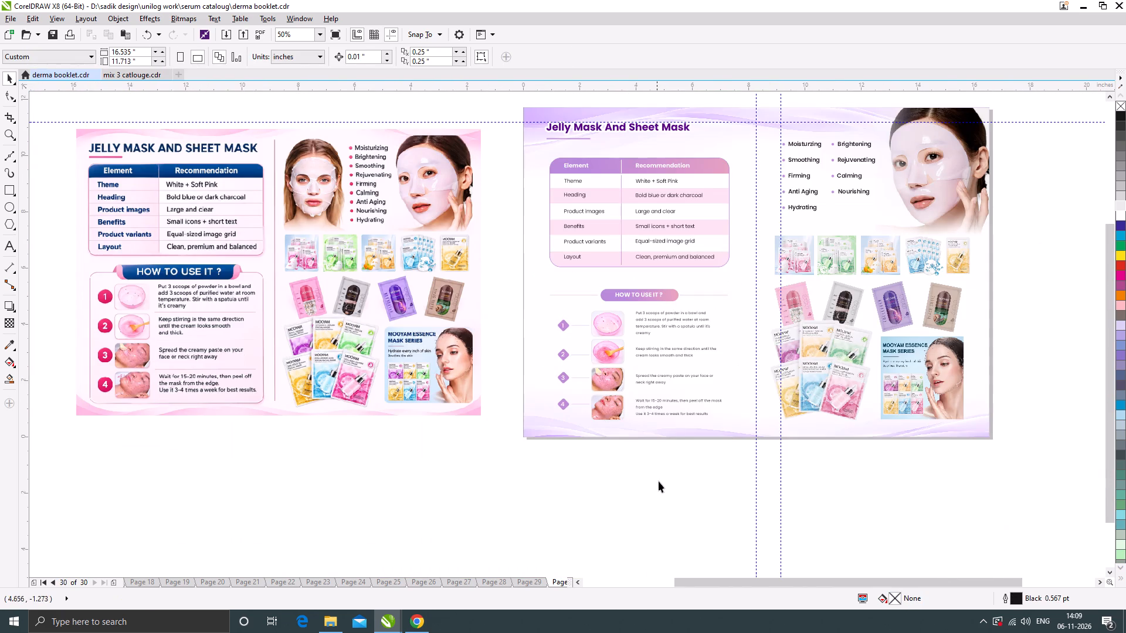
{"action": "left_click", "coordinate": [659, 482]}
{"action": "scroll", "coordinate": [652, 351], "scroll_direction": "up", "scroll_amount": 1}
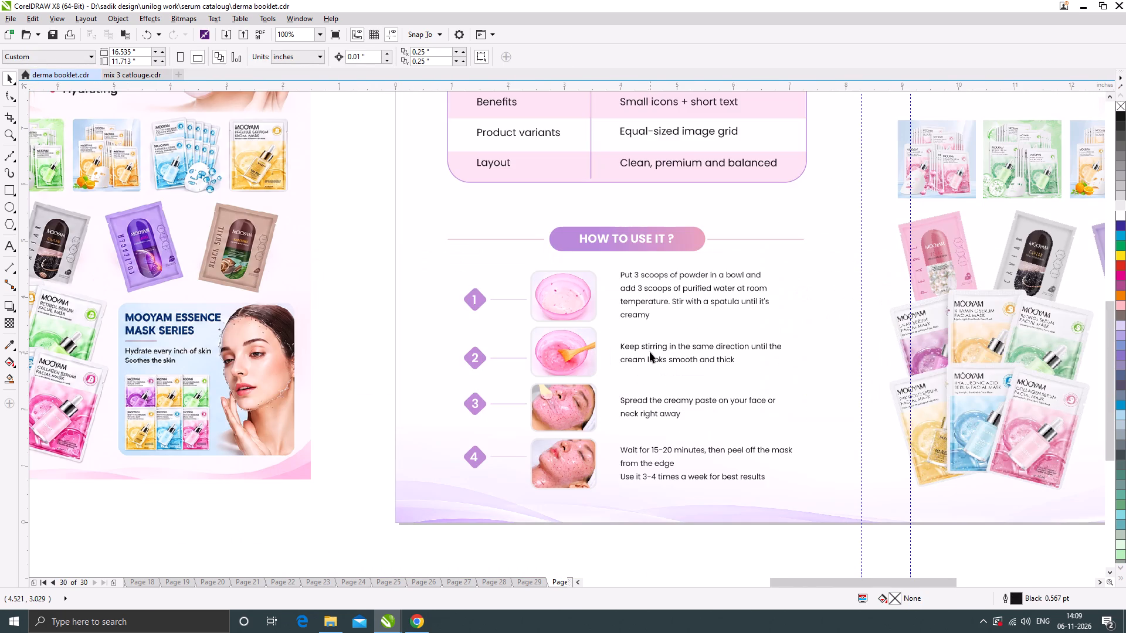
Draw a circle about 0.05 inch across over the inner end of the pink line left of the HOW TO USE IT banner.
{"action": "scroll", "coordinate": [656, 360], "scroll_direction": "down", "scroll_amount": 1}
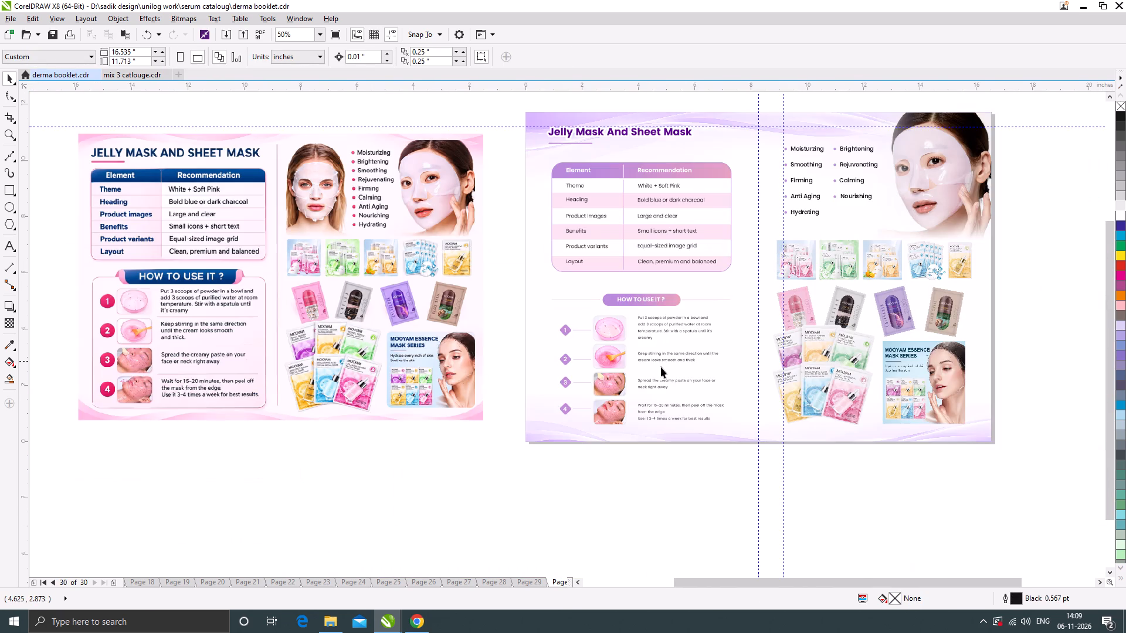
{"action": "left_click", "coordinate": [698, 468]}
{"action": "scroll", "coordinate": [677, 284], "scroll_direction": "up", "scroll_amount": 1}
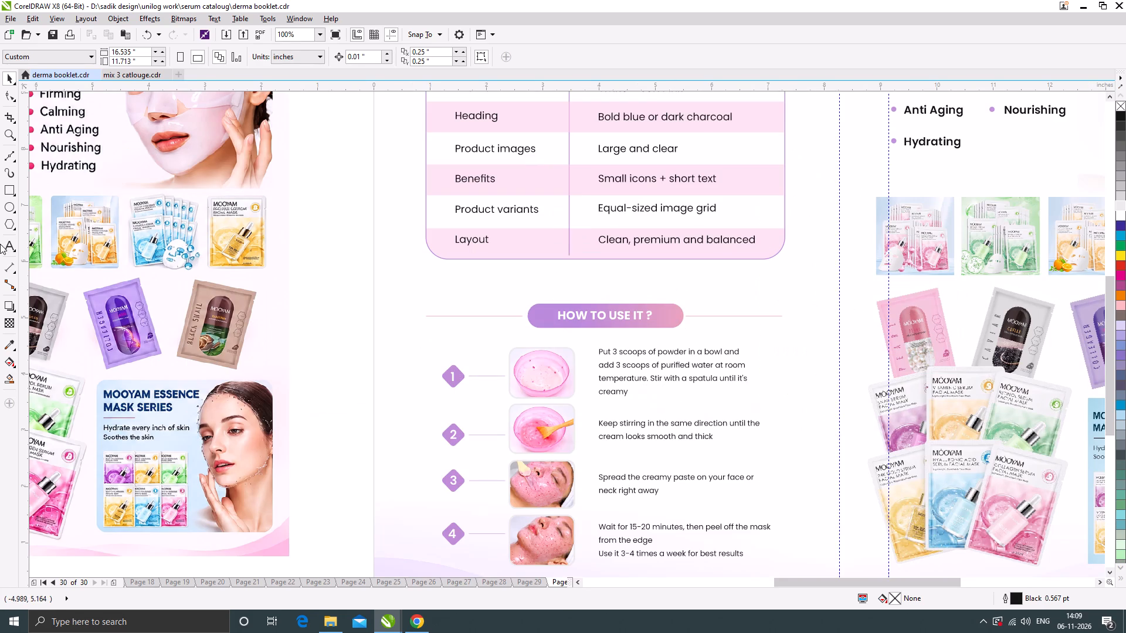
{"action": "left_click", "coordinate": [9, 205]}
{"action": "scroll", "coordinate": [508, 317], "scroll_direction": "up", "scroll_amount": 2}
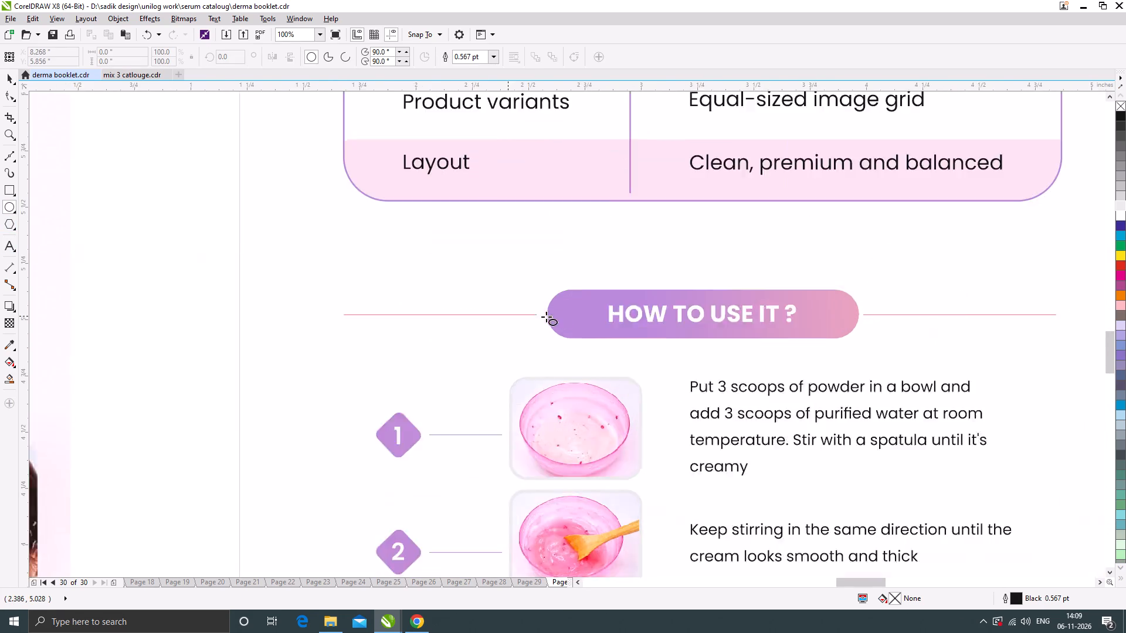
{"action": "scroll", "coordinate": [546, 316], "scroll_direction": "up", "scroll_amount": 2}
{"action": "left_click_drag", "start_coordinate": [530, 290], "coordinate": [578, 334]}
Fill the small circle with the pink sampled from the line (C:13 M:47 Y:18 K:0) and remove its outline.
{"action": "left_click", "coordinate": [8, 345]}
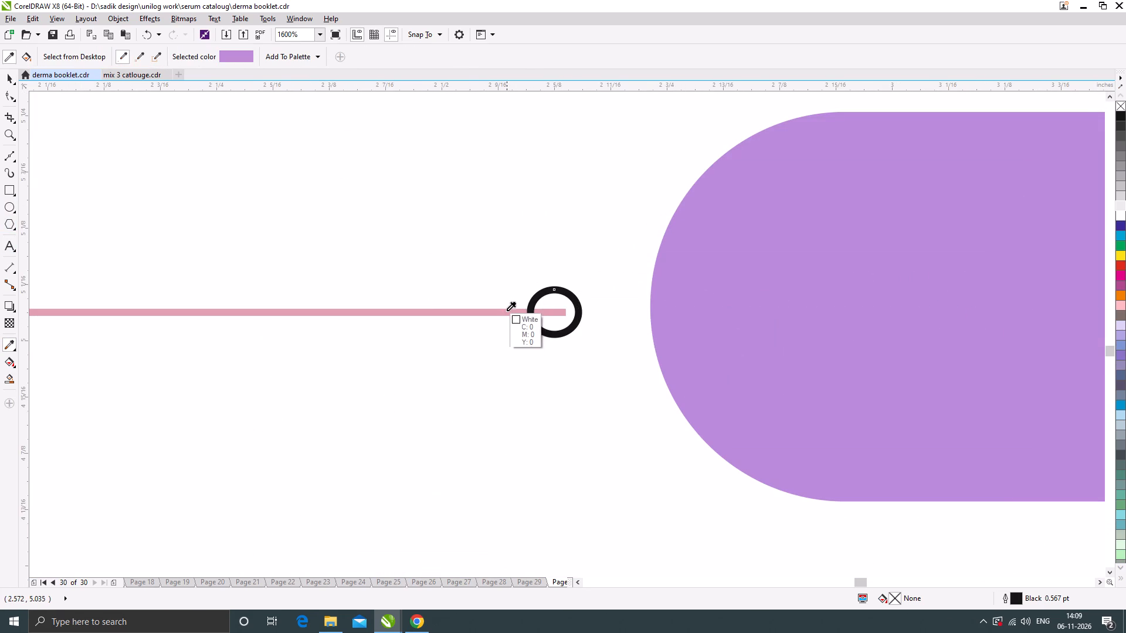
{"action": "left_click", "coordinate": [507, 311]}
{"action": "left_click", "coordinate": [550, 308]}
{"action": "key", "text": "ctrl+z"}
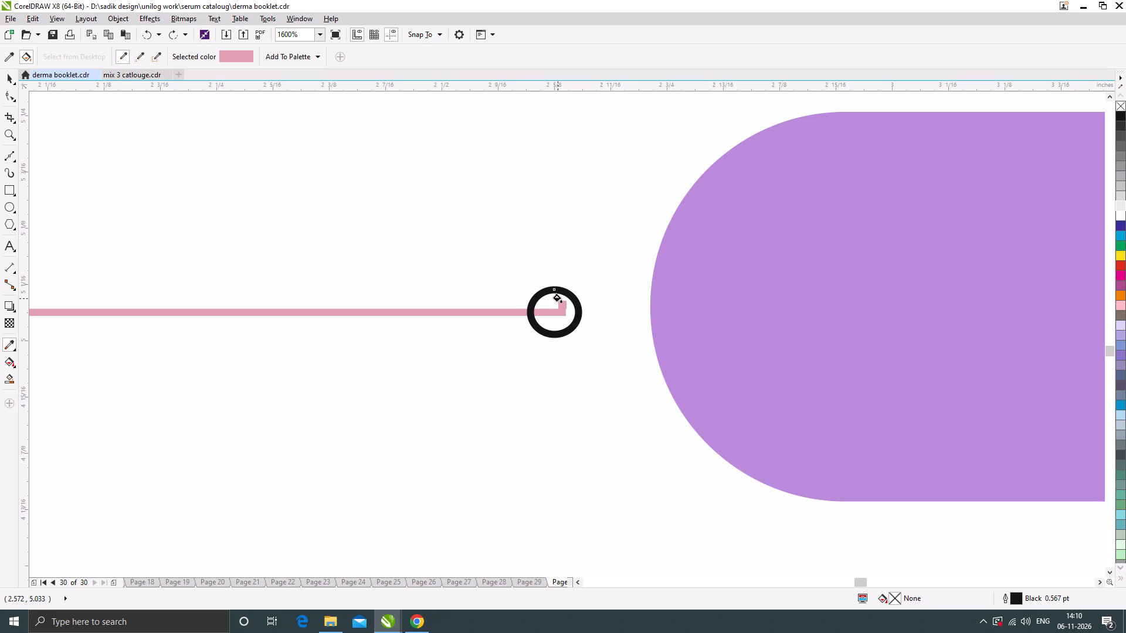
{"action": "left_click", "coordinate": [558, 298]}
{"action": "right_click", "coordinate": [1120, 104]}
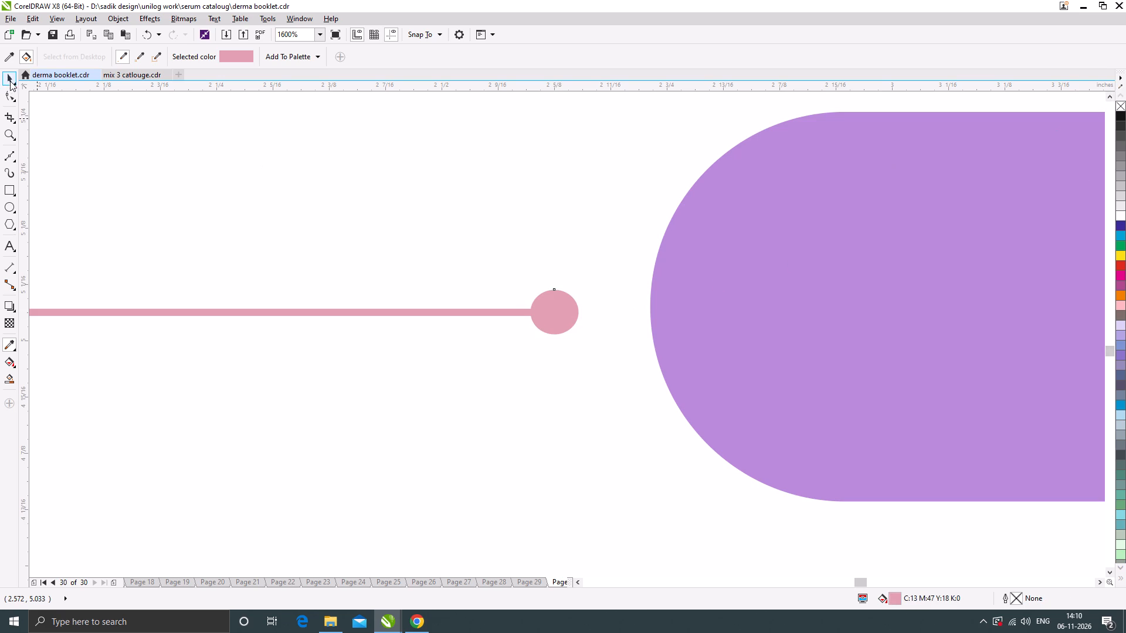
Narrow the pink circle slightly to about 0.051 inch wide so it looks rounder.
{"action": "left_click", "coordinate": [9, 77]}
{"action": "scroll", "coordinate": [564, 302], "scroll_direction": "up", "scroll_amount": 2}
{"action": "left_click_drag", "start_coordinate": [624, 340], "coordinate": [617, 351]}
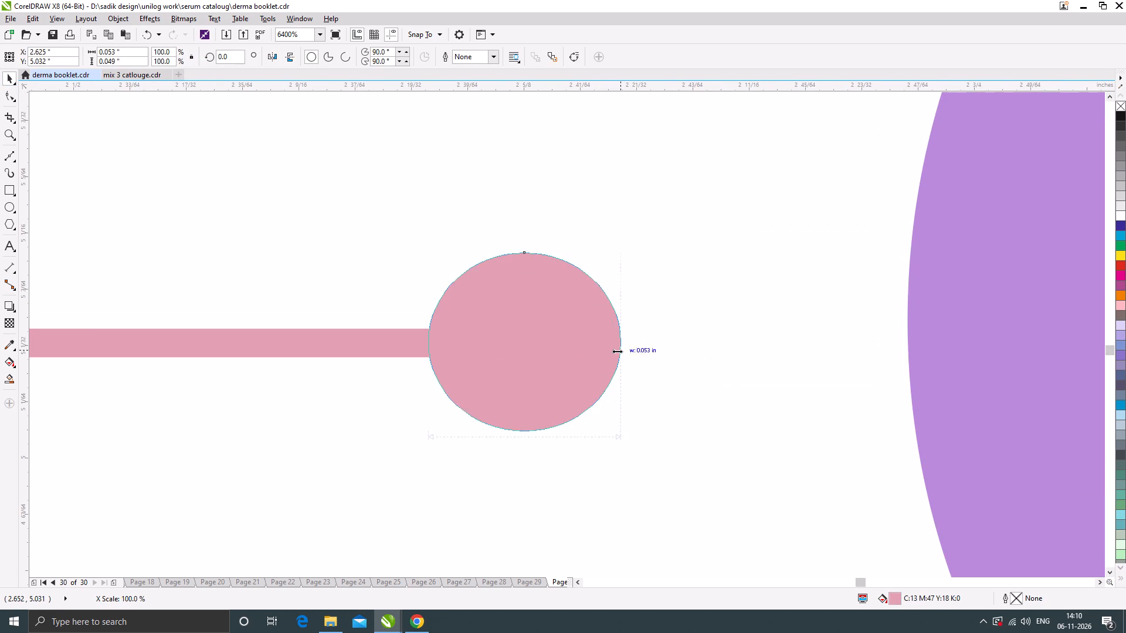
{"action": "left_click_drag", "start_coordinate": [617, 351], "coordinate": [615, 355]}
Copy the pink circle horizontally to the inner end of the line right of the HOW TO USE IT banner.
{"action": "scroll", "coordinate": [521, 311], "scroll_direction": "down", "scroll_amount": 5}
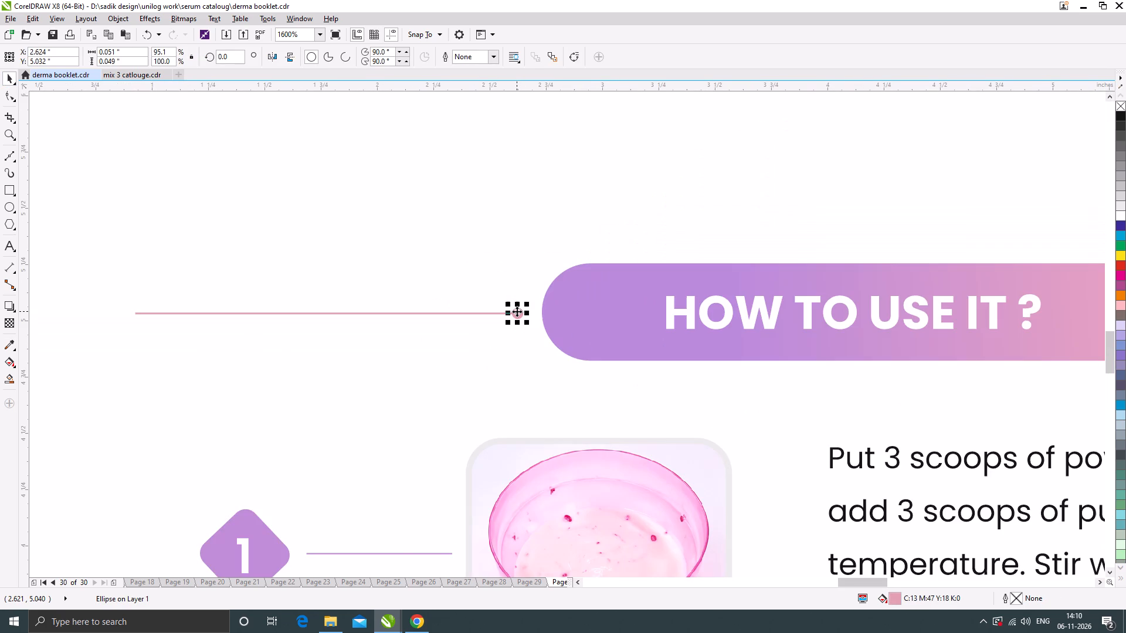
{"action": "scroll", "coordinate": [504, 311], "scroll_direction": "down", "scroll_amount": 1}
{"action": "left_click_drag", "start_coordinate": [513, 312], "coordinate": [839, 311]}
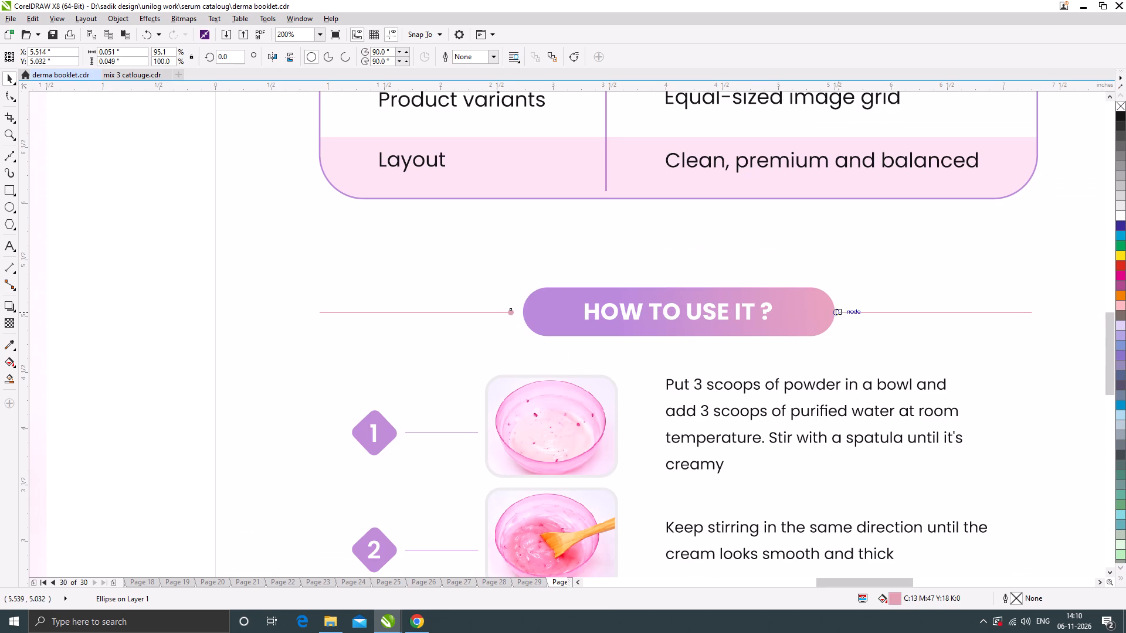
{"action": "left_click_drag", "start_coordinate": [839, 311], "coordinate": [845, 311]}
{"action": "right_click", "coordinate": [845, 311], "text": "shift"}
Shift the right-hand pink line slightly outward so that its inner end sits within the copied circle.
{"action": "scroll", "coordinate": [846, 311], "scroll_direction": "up", "scroll_amount": 3}
{"action": "left_click", "coordinate": [833, 316]}
{"action": "scroll", "coordinate": [823, 316], "scroll_direction": "up", "scroll_amount": 1}
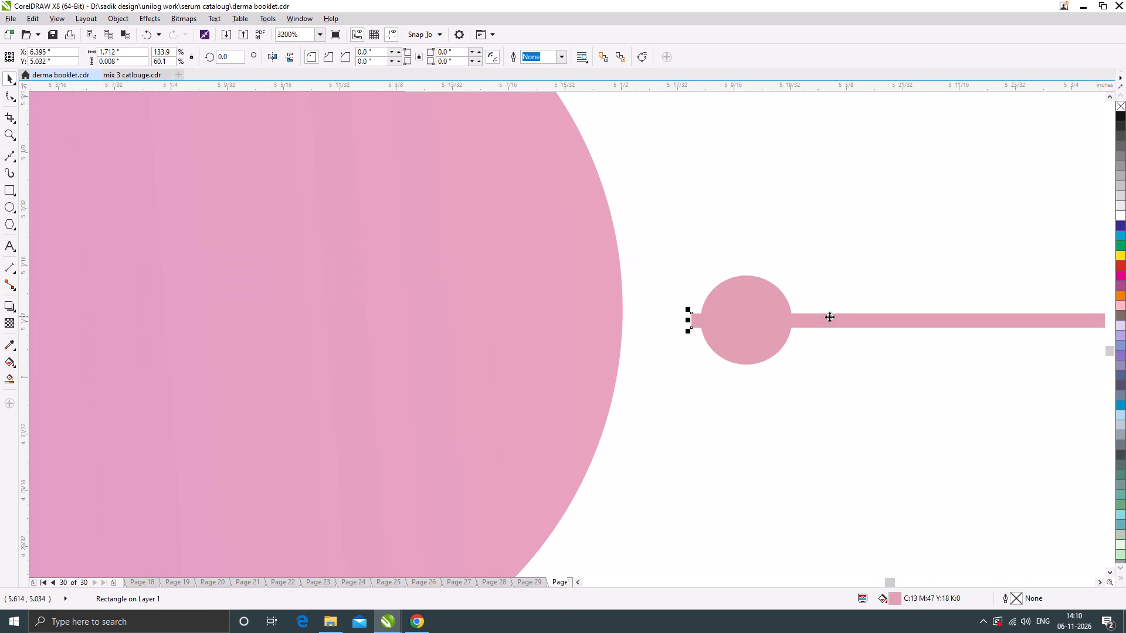
{"action": "left_click_drag", "start_coordinate": [830, 316], "coordinate": [854, 316]}
{"action": "scroll", "coordinate": [807, 293], "scroll_direction": "down", "scroll_amount": 9}
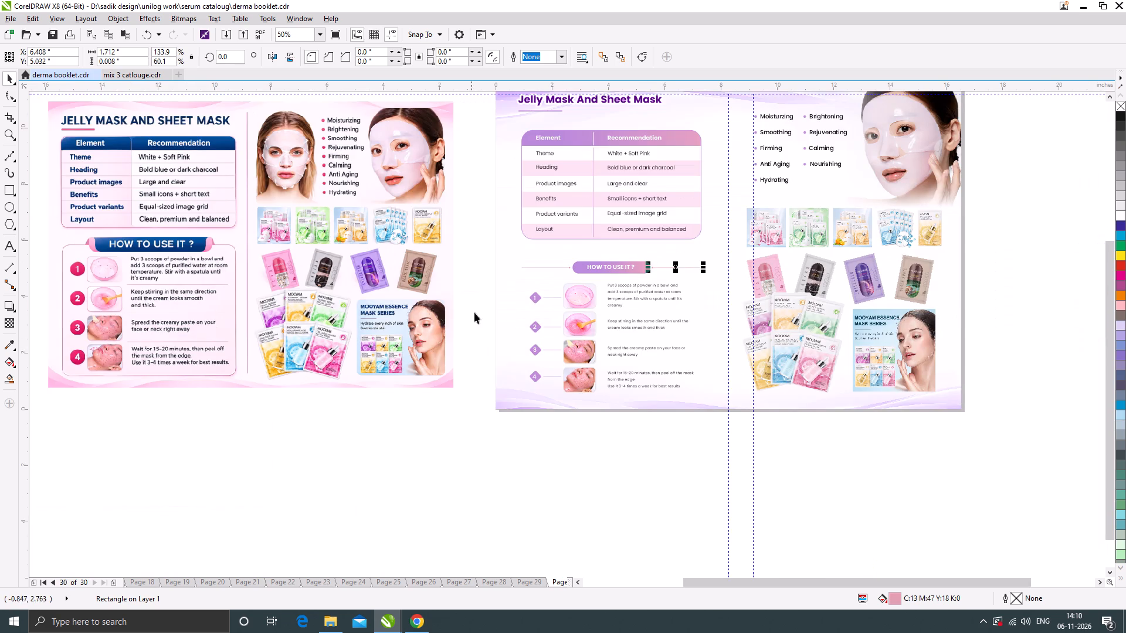
{"action": "left_click", "coordinate": [482, 299]}
Examine the HOW TO USE IT banner and the whole page 30 layout beside the reference design.
{"action": "scroll", "coordinate": [599, 288], "scroll_direction": "down", "scroll_amount": 1}
{"action": "scroll", "coordinate": [603, 221], "scroll_direction": "up", "scroll_amount": 1}
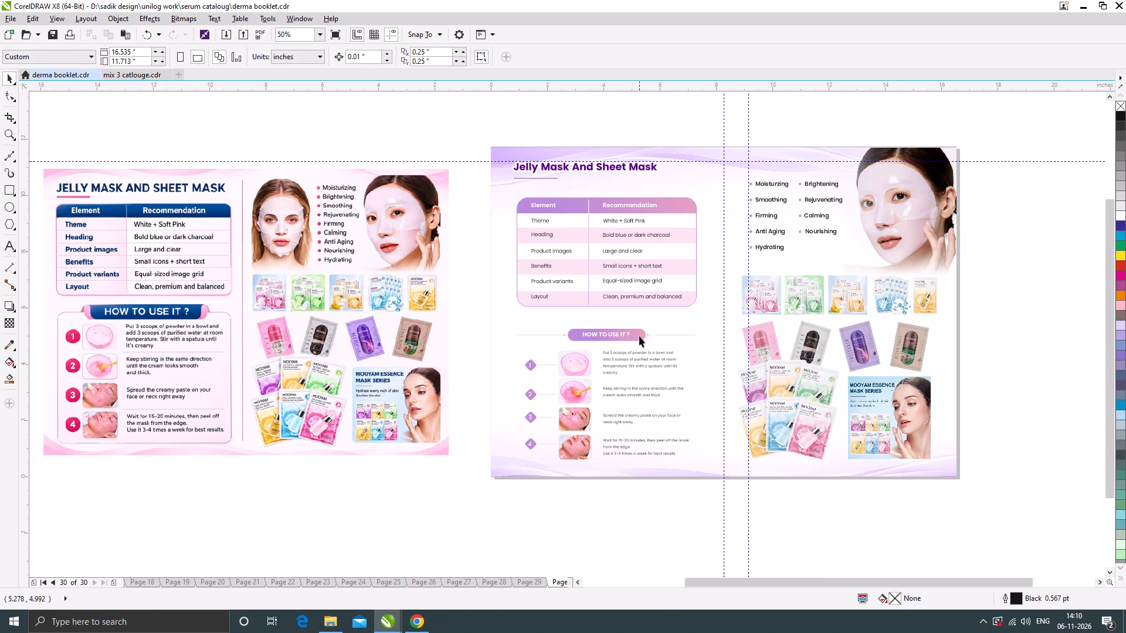
{"action": "left_click", "coordinate": [639, 334]}
{"action": "scroll", "coordinate": [633, 335], "scroll_direction": "up", "scroll_amount": 2}
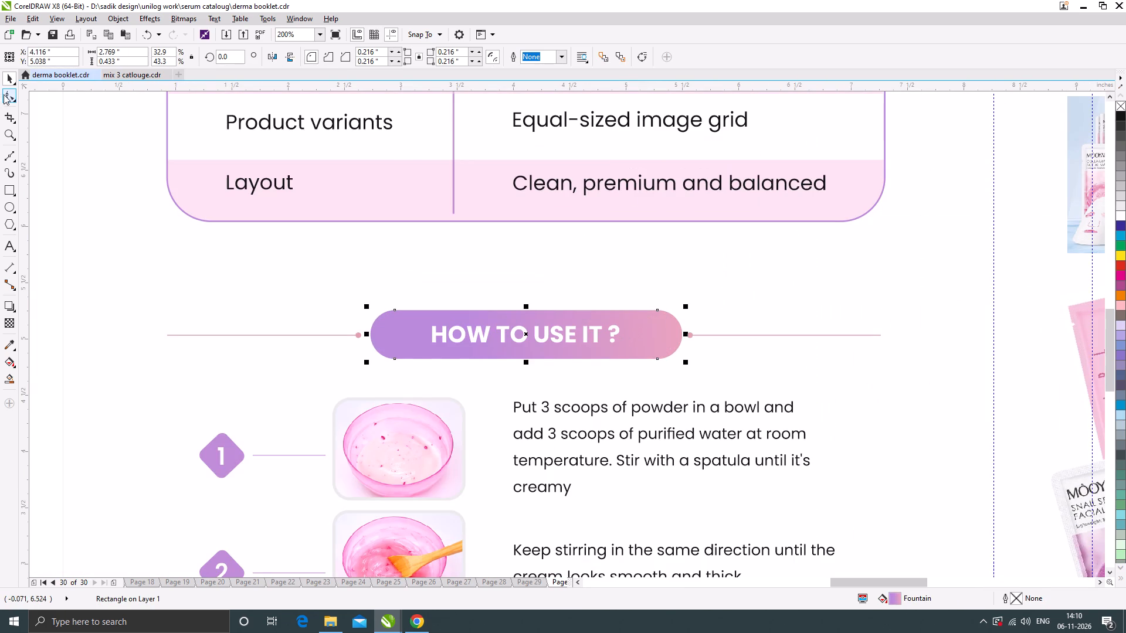
{"action": "left_click", "coordinate": [6, 95]}
{"action": "left_click", "coordinate": [8, 76]}
{"action": "scroll", "coordinate": [640, 308], "scroll_direction": "down", "scroll_amount": 2}
{"action": "left_click", "coordinate": [620, 476]}
{"action": "scroll", "coordinate": [589, 319], "scroll_direction": "down", "scroll_amount": 1}
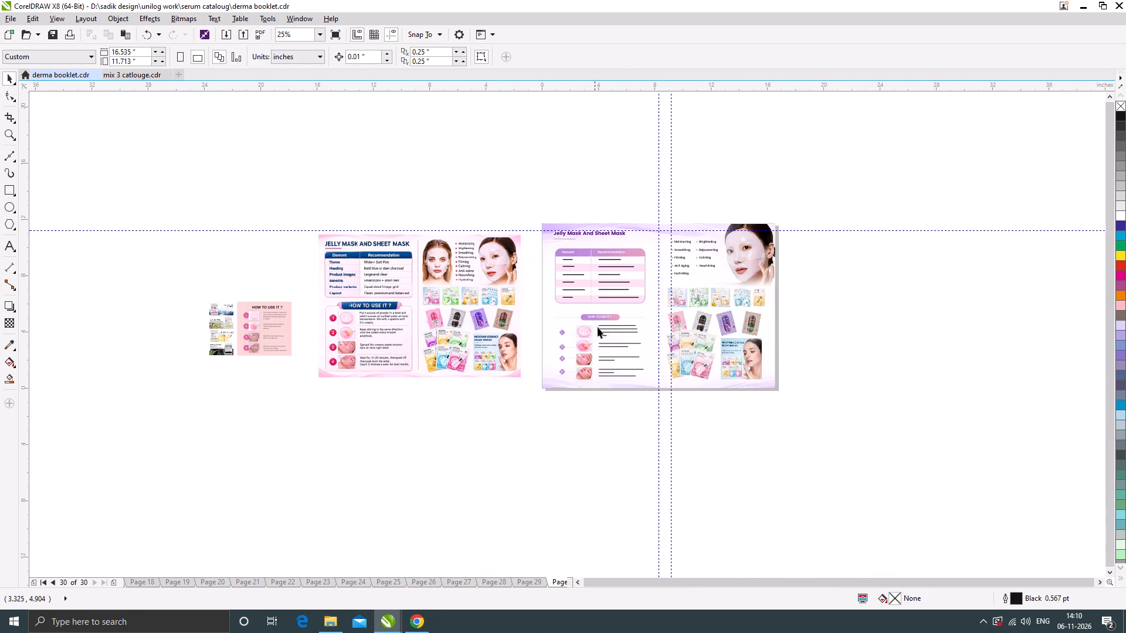
{"action": "scroll", "coordinate": [611, 300], "scroll_direction": "up", "scroll_amount": 1}
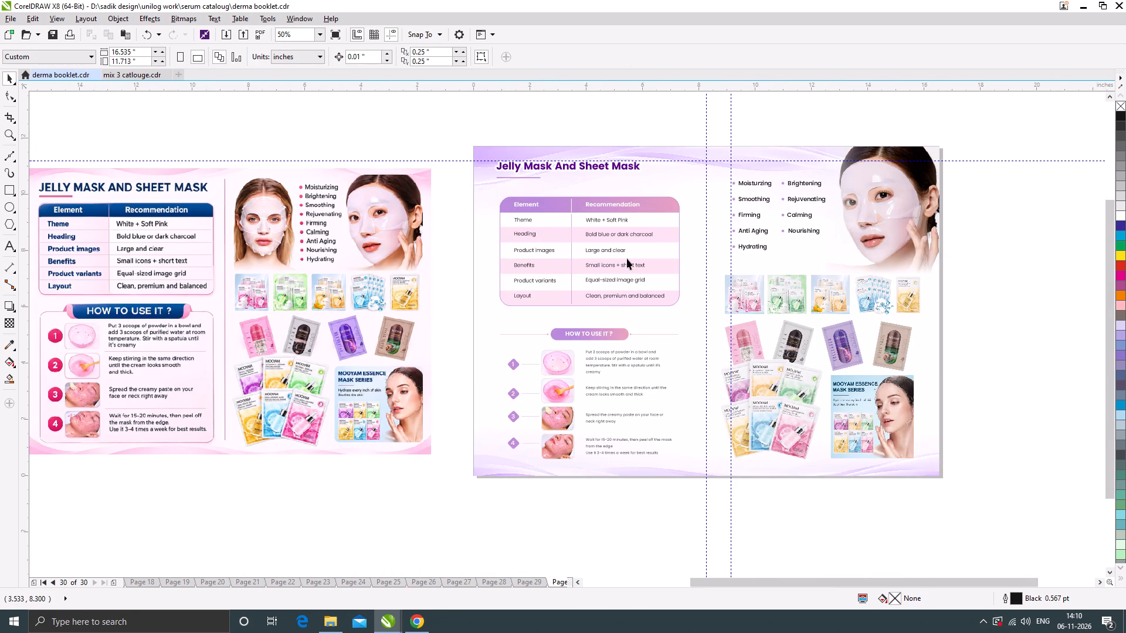
{"action": "scroll", "coordinate": [628, 258], "scroll_direction": "down", "scroll_amount": 1}
{"action": "scroll", "coordinate": [584, 237], "scroll_direction": "up", "scroll_amount": 1}
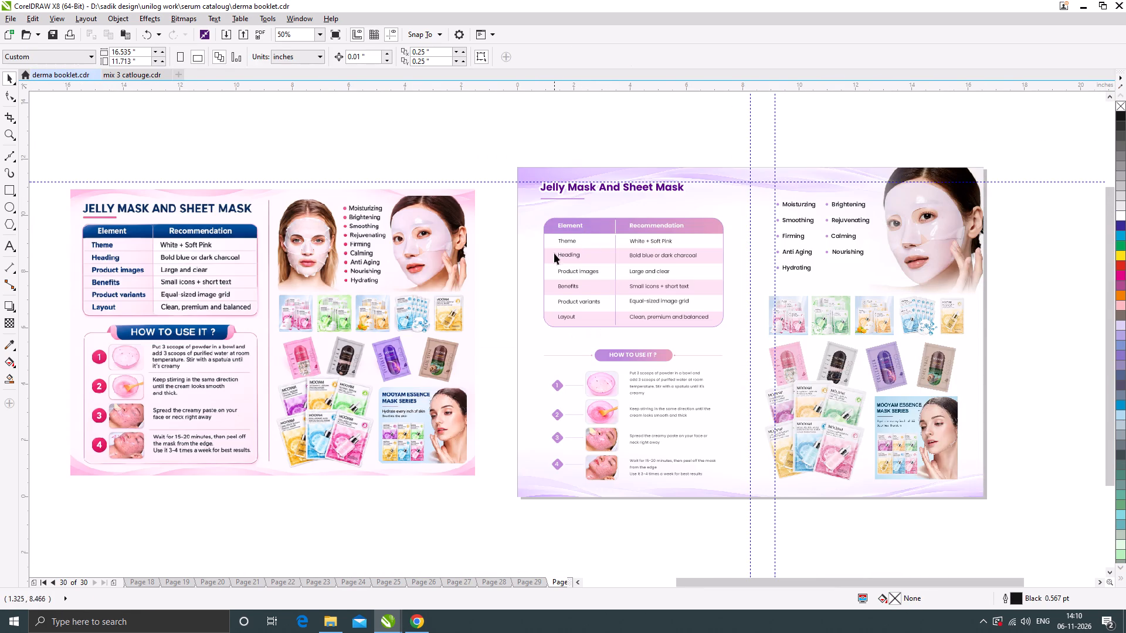
Set the six Element column labels, from Theme to Layout, in Poppins SemiBold.
{"action": "left_click", "coordinate": [565, 241]}
{"action": "scroll", "coordinate": [577, 253], "scroll_direction": "up", "scroll_amount": 1}
{"action": "left_click", "coordinate": [578, 256], "text": "shift"}
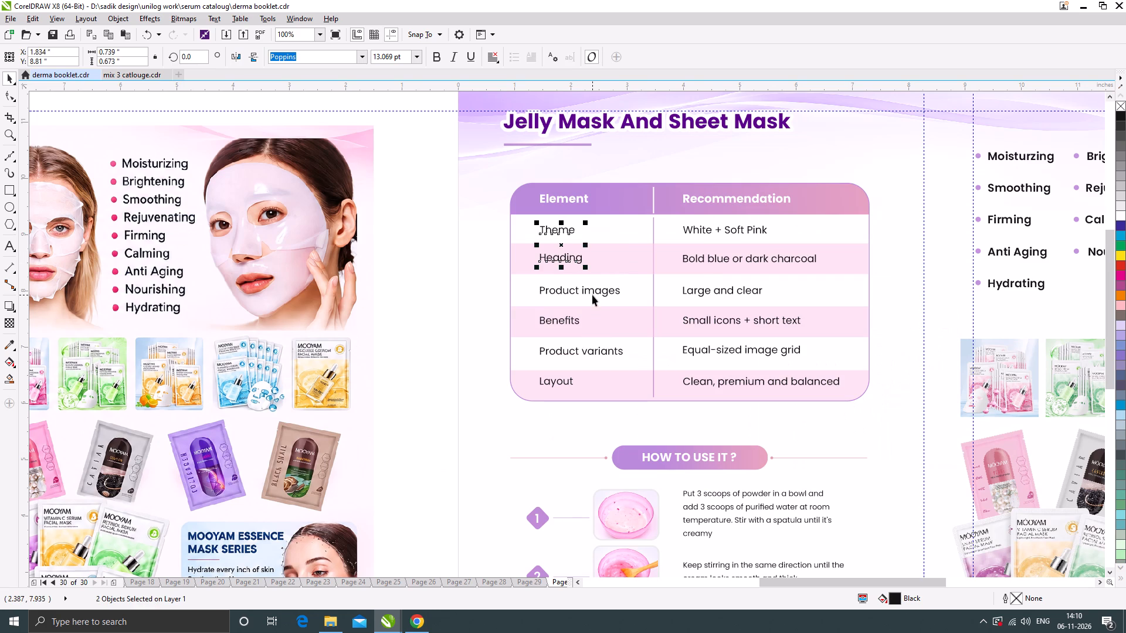
{"action": "left_click", "coordinate": [592, 292], "text": "shift"}
{"action": "left_click", "coordinate": [567, 321], "text": "shift"}
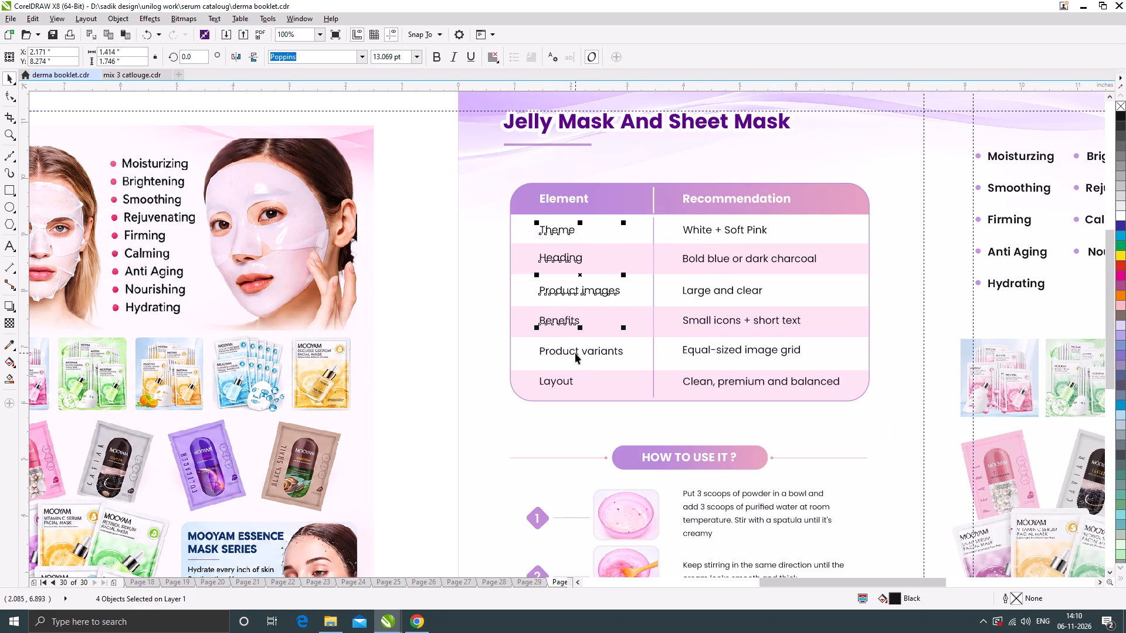
{"action": "left_click", "coordinate": [576, 352], "text": "shift"}
{"action": "left_click", "coordinate": [572, 379], "text": "shift"}
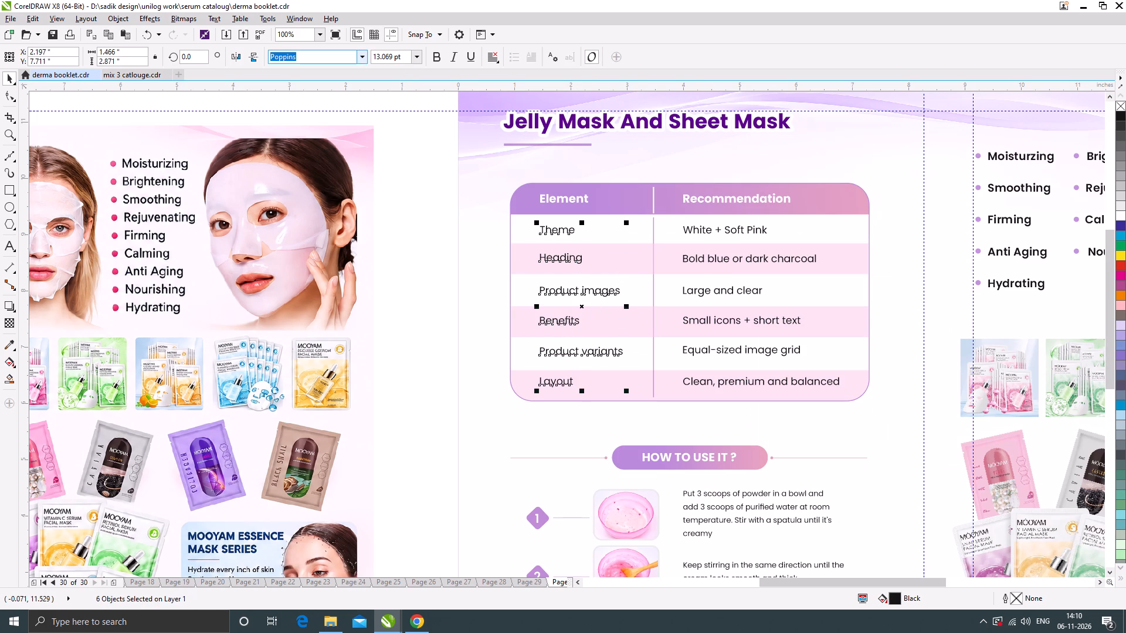
{"action": "left_click", "coordinate": [358, 57]}
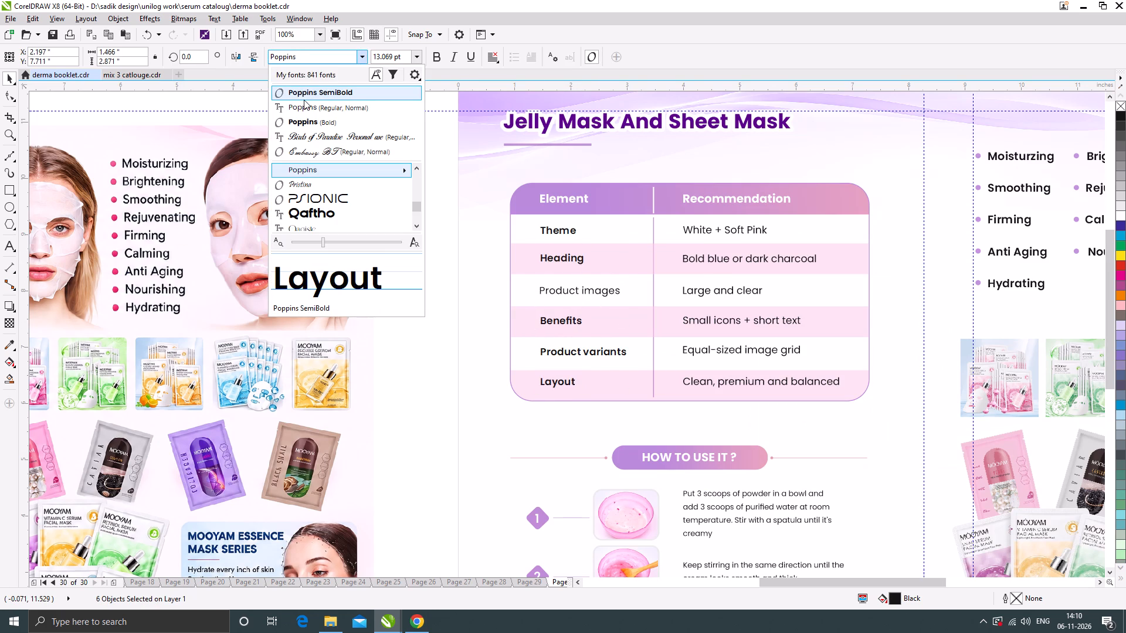
{"action": "left_click", "coordinate": [308, 92]}
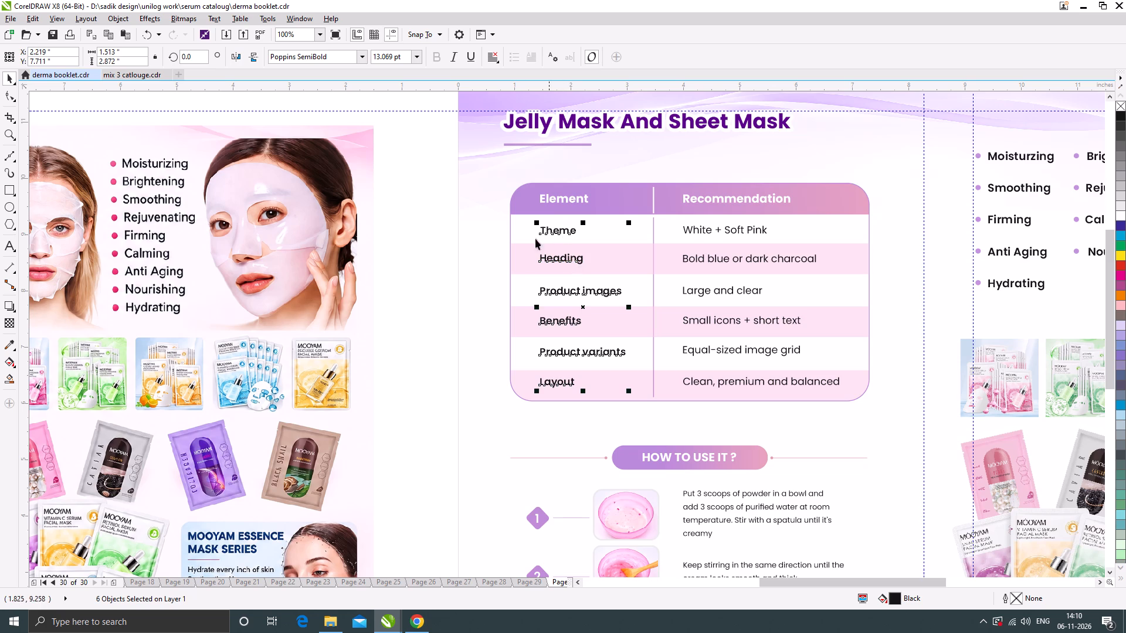
{"action": "left_click", "coordinate": [423, 281]}
{"action": "scroll", "coordinate": [589, 271], "scroll_direction": "down", "scroll_amount": 1}
{"action": "left_click", "coordinate": [497, 314]}
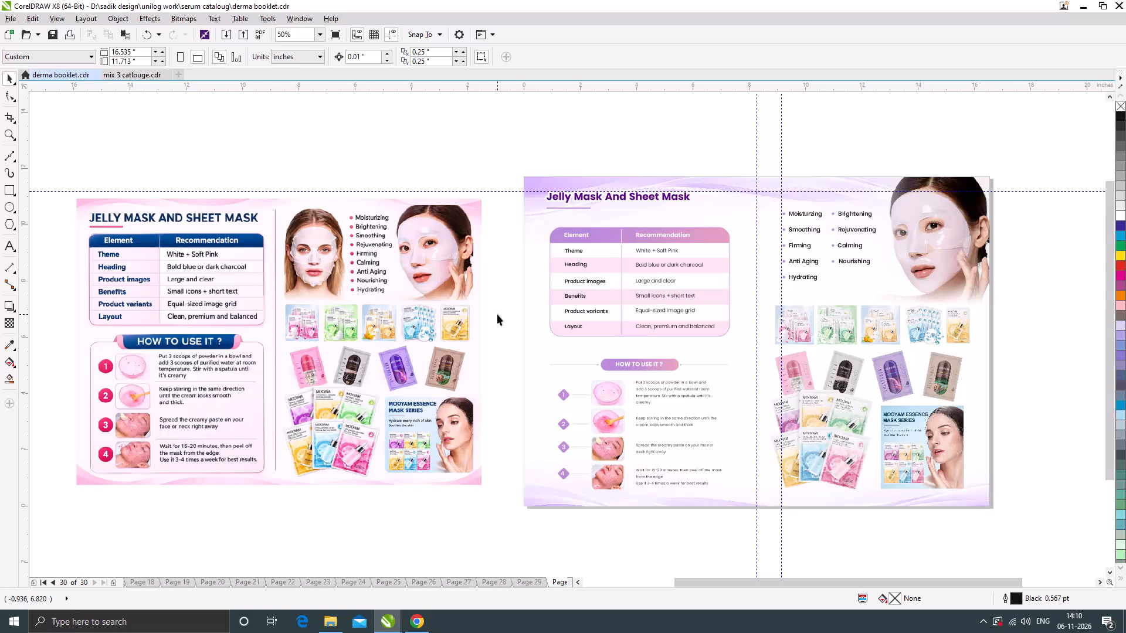
Duplicate the table's rounded PowerClip frame slightly downward and turn the copy into a plain rectangle without clipped contents.
{"action": "scroll", "coordinate": [703, 342], "scroll_direction": "up", "scroll_amount": 1}
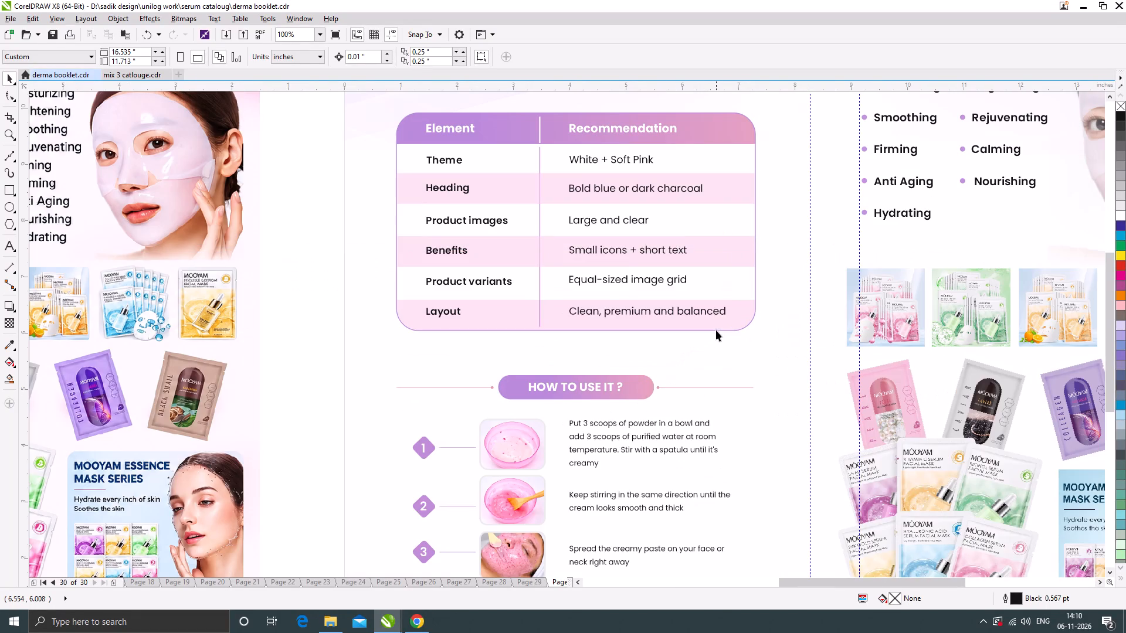
{"action": "left_click", "coordinate": [716, 330]}
{"action": "scroll", "coordinate": [707, 330], "scroll_direction": "up", "scroll_amount": 1}
{"action": "left_click_drag", "start_coordinate": [711, 326], "coordinate": [715, 343]}
{"action": "right_click", "coordinate": [715, 343], "text": "shift"}
{"action": "right_click", "coordinate": [717, 330]}
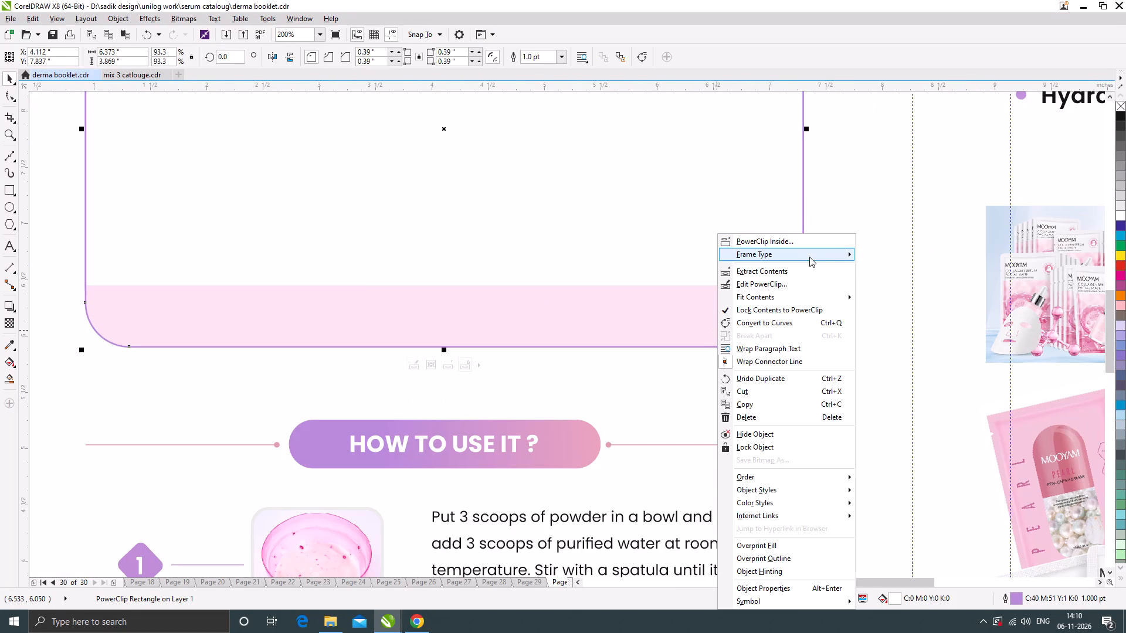
{"action": "left_click", "coordinate": [873, 288]}
{"action": "left_click", "coordinate": [603, 337]}
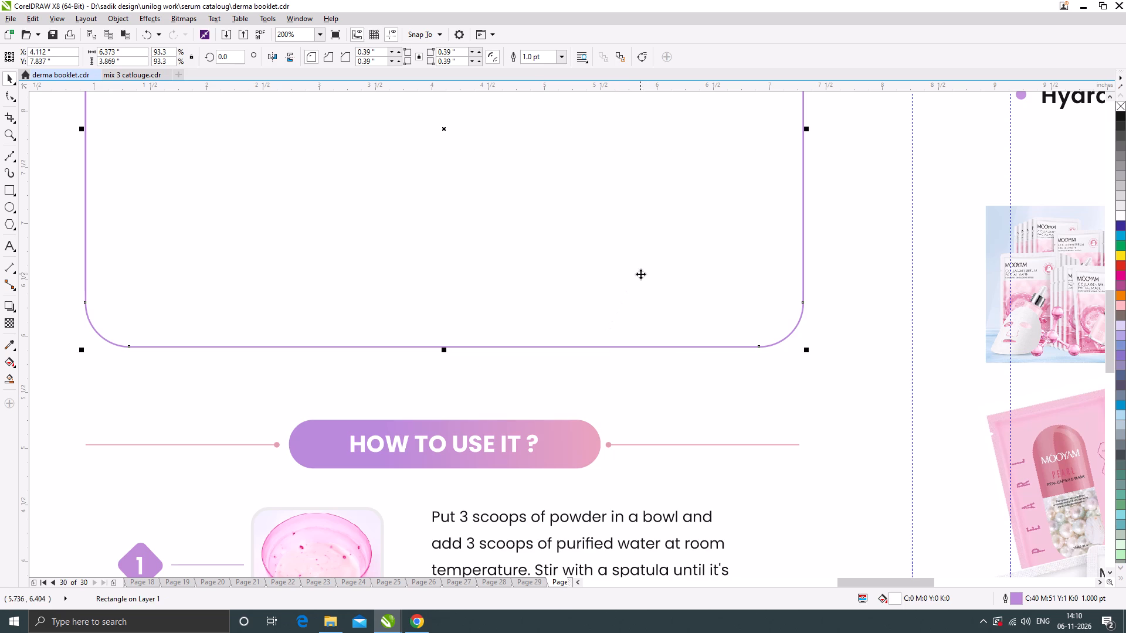
Fill the copied rounded rectangle with pink (C:0 M:40 Y:20 K:0) and remove its outline.
{"action": "left_click", "coordinate": [1118, 302]}
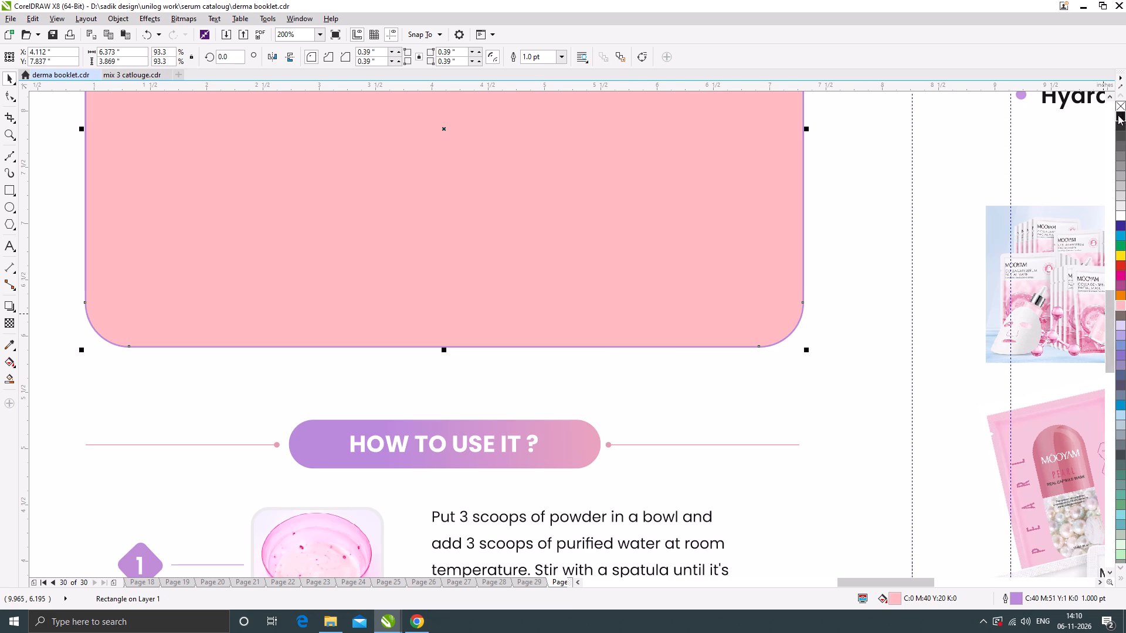
{"action": "right_click", "coordinate": [1121, 103]}
Send the pink rounded rectangle back through the stacking order until it lies behind the whole table.
{"action": "key", "text": "ctrl+Page_Down"}
{"action": "key", "text": "ctrl+Page_Down"}
{"action": "key", "text": "ctrl+Page_Down"}
{"action": "key", "text": "ctrl+Page_Down"}
{"action": "key", "text": "ctrl+Page_Down"}
{"action": "key", "text": "ctrl+Page_Down"}
{"action": "key", "text": "ctrl+Page_Down"}
{"action": "key", "text": "ctrl+Page_Down"}
{"action": "key", "text": "ctrl+Page_Down"}
{"action": "key", "text": "ctrl+Page_Down"}
{"action": "key", "text": "ctrl+Page_Down"}
{"action": "key", "text": "ctrl+Page_Down"}
{"action": "key", "text": "ctrl+Page_Down"}
{"action": "key", "text": "ctrl+Page_Down"}
{"action": "key", "text": "ctrl+Page_Down"}
{"action": "key", "text": "ctrl+Page_Down"}
{"action": "key", "text": "ctrl+Page_Down"}
{"action": "key", "text": "ctrl+Page_Down"}
{"action": "key", "text": "ctrl+Page_Down"}
{"action": "key", "text": "ctrl+Page_Down"}
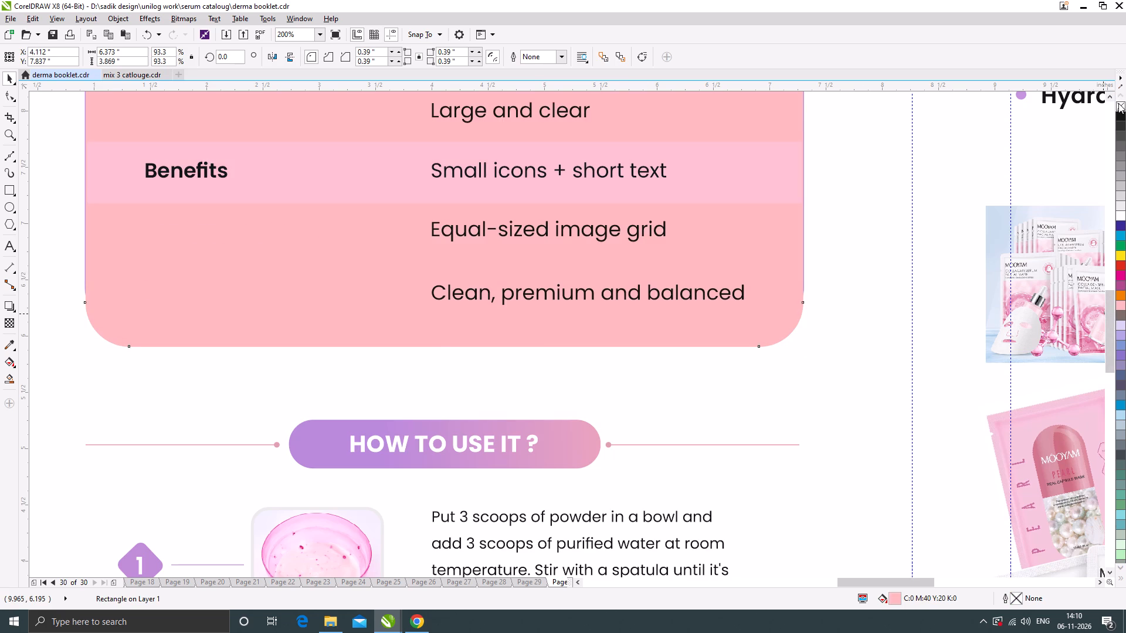
{"action": "key", "text": "ctrl+Page_Down"}
{"action": "key", "text": "ctrl+Page_Down"}
{"action": "key", "text": "ctrl+Page_Down"}
{"action": "key", "text": "ctrl+Page_Down"}
{"action": "key", "text": "ctrl+Page_Down"}
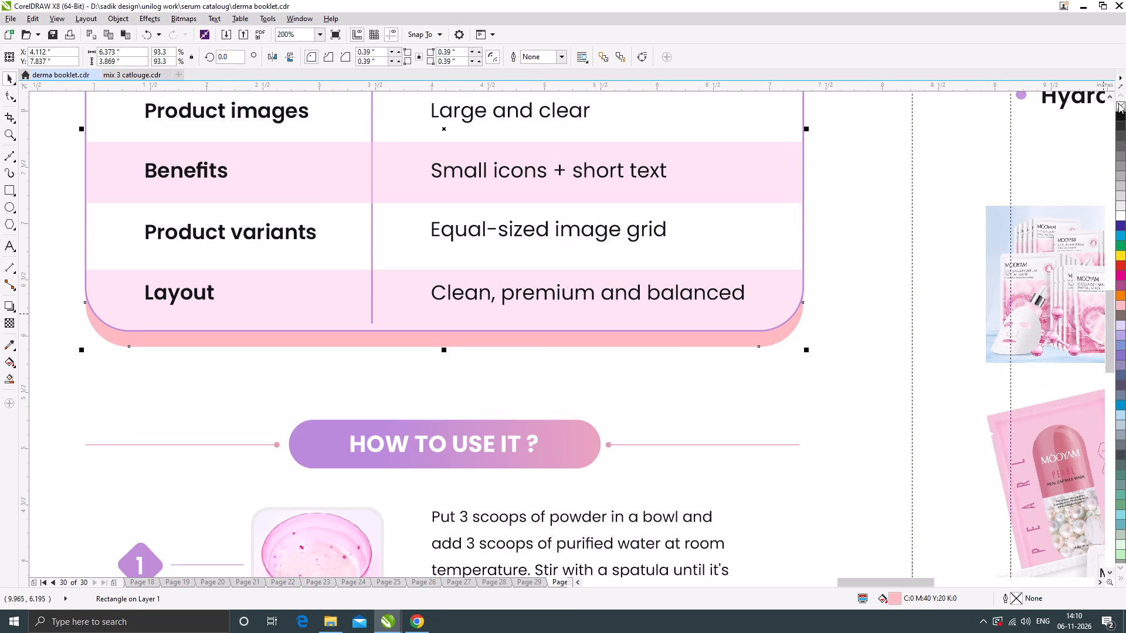
Apply a uniform transparency of somewhat more than 55 to the pink shape behind the table.
{"action": "left_click", "coordinate": [9, 323]}
{"action": "left_click", "coordinate": [434, 365]}
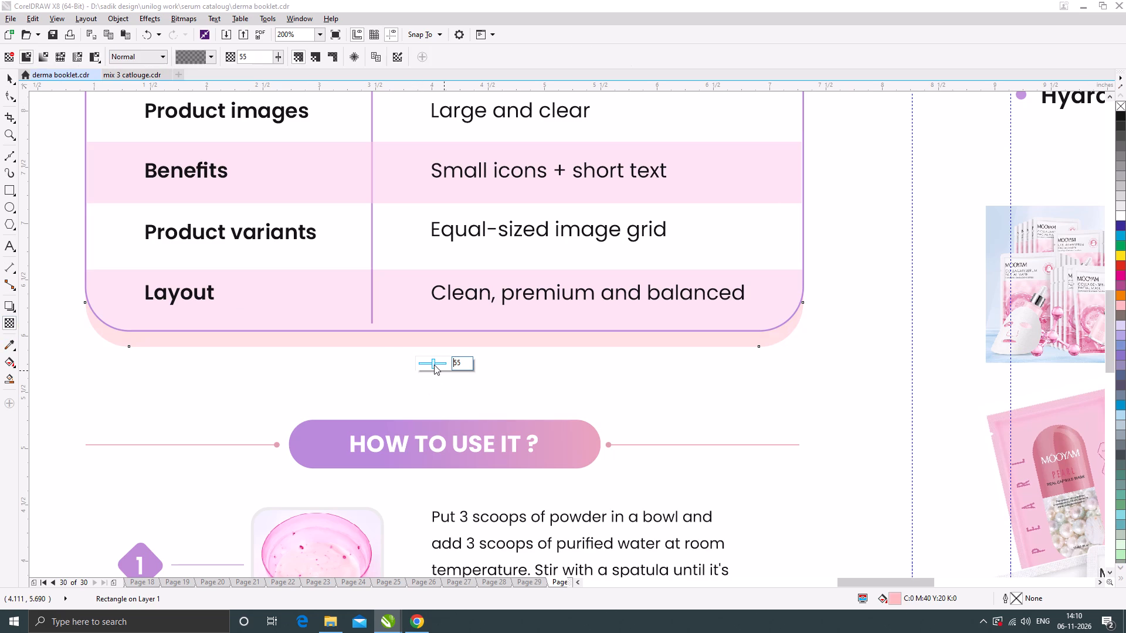
{"action": "left_click", "coordinate": [440, 364]}
{"action": "left_click", "coordinate": [9, 77]}
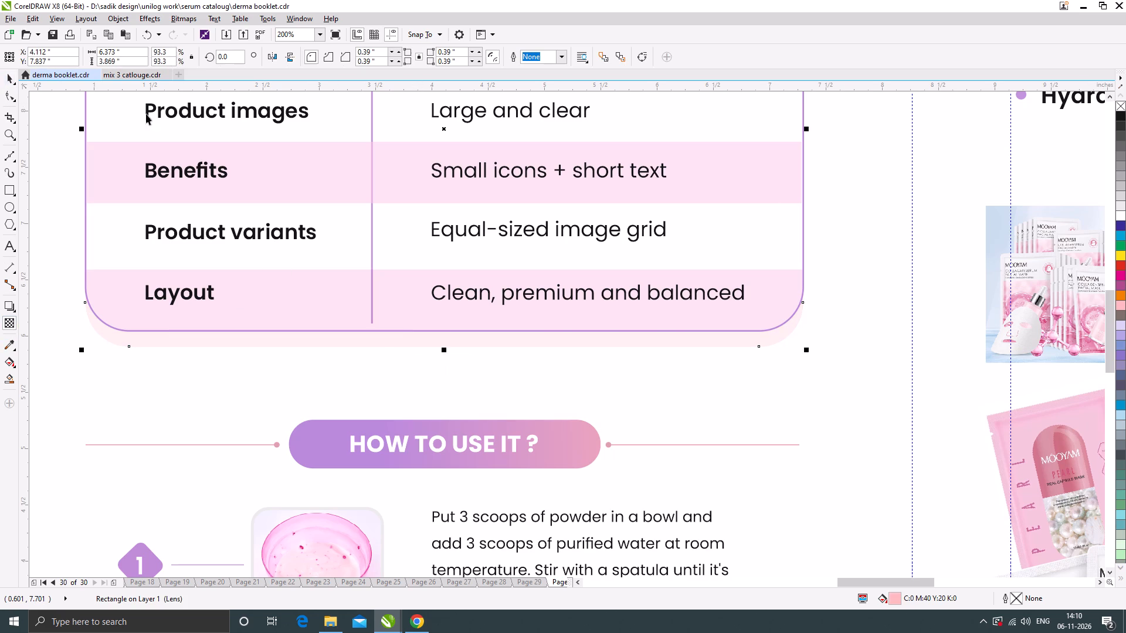
Recolour the transparent backing shape behind the table to 30% black (C:0 M:0 Y:0 K:30).
{"action": "scroll", "coordinate": [654, 314], "scroll_direction": "down", "scroll_amount": 1}
{"action": "left_click", "coordinate": [1122, 206]}
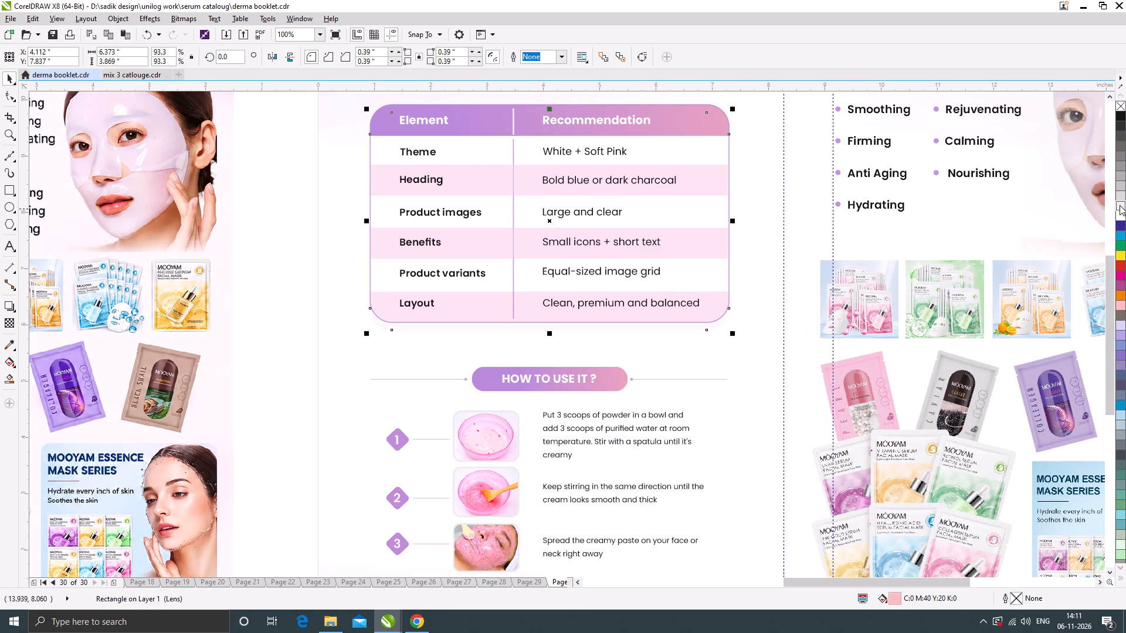
{"action": "left_click", "coordinate": [1121, 193]}
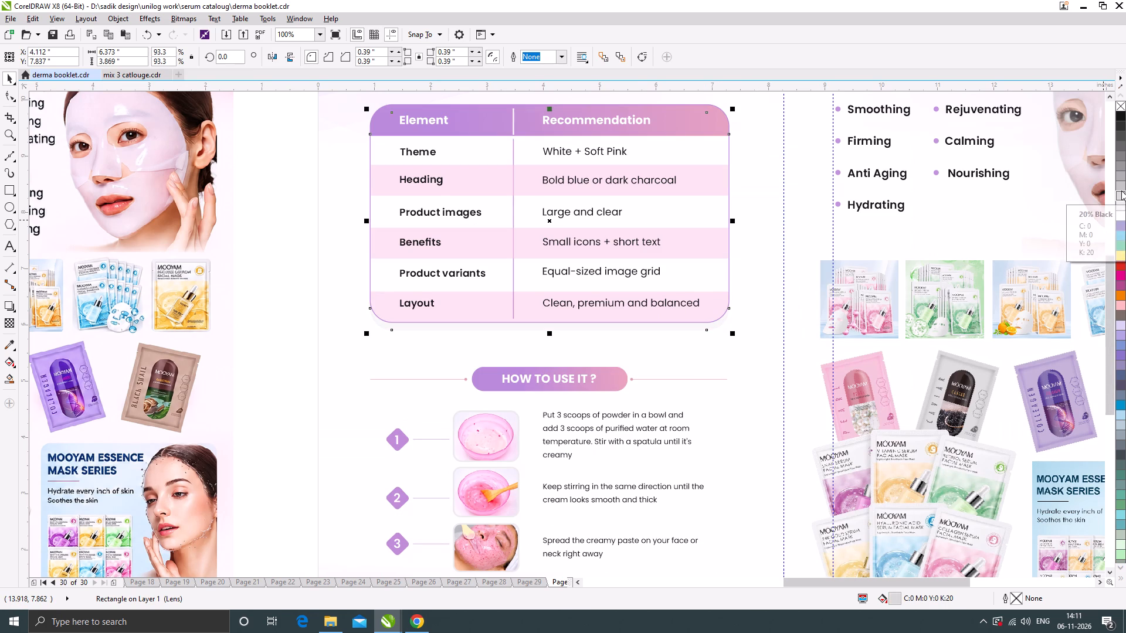
{"action": "left_click", "coordinate": [1121, 189]}
Widen the grey backing shape evenly on both sides of the table to about 6.633 inches.
{"action": "scroll", "coordinate": [728, 234], "scroll_direction": "up", "scroll_amount": 1}
{"action": "left_click_drag", "start_coordinate": [737, 210], "coordinate": [751, 212]}
{"action": "scroll", "coordinate": [714, 246], "scroll_direction": "down", "scroll_amount": 1}
{"action": "scroll", "coordinate": [550, 118], "scroll_direction": "up", "scroll_amount": 1}
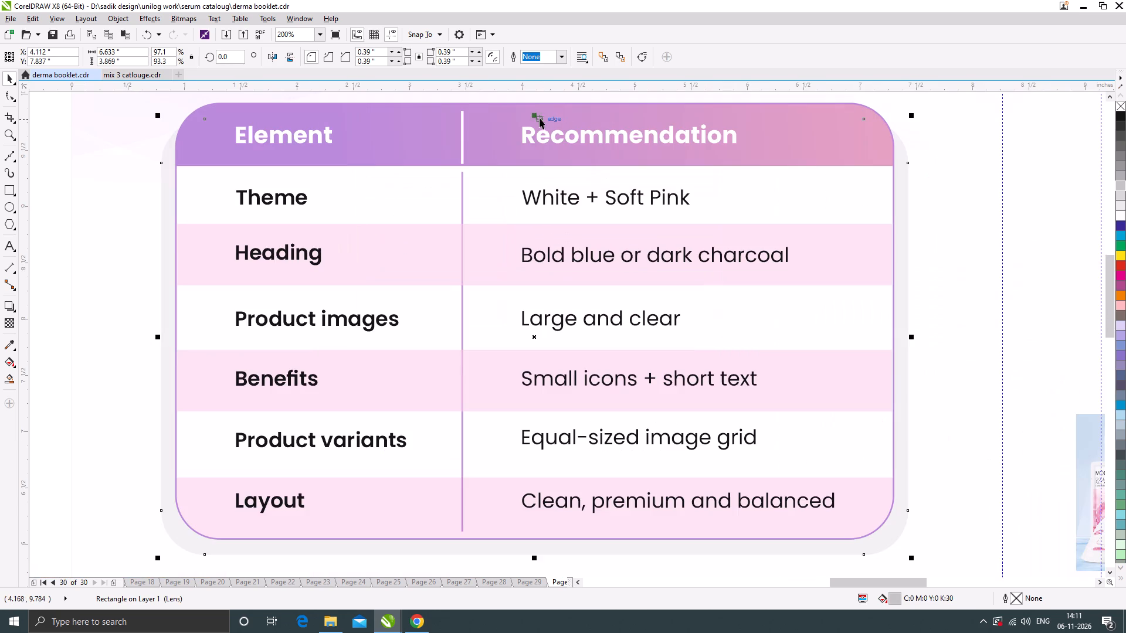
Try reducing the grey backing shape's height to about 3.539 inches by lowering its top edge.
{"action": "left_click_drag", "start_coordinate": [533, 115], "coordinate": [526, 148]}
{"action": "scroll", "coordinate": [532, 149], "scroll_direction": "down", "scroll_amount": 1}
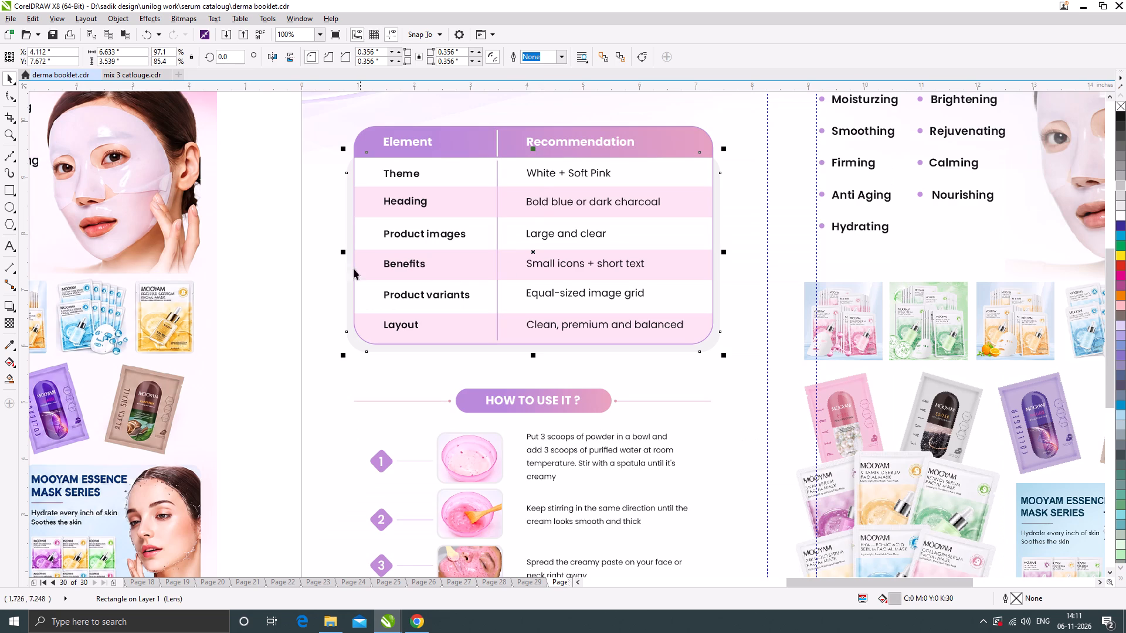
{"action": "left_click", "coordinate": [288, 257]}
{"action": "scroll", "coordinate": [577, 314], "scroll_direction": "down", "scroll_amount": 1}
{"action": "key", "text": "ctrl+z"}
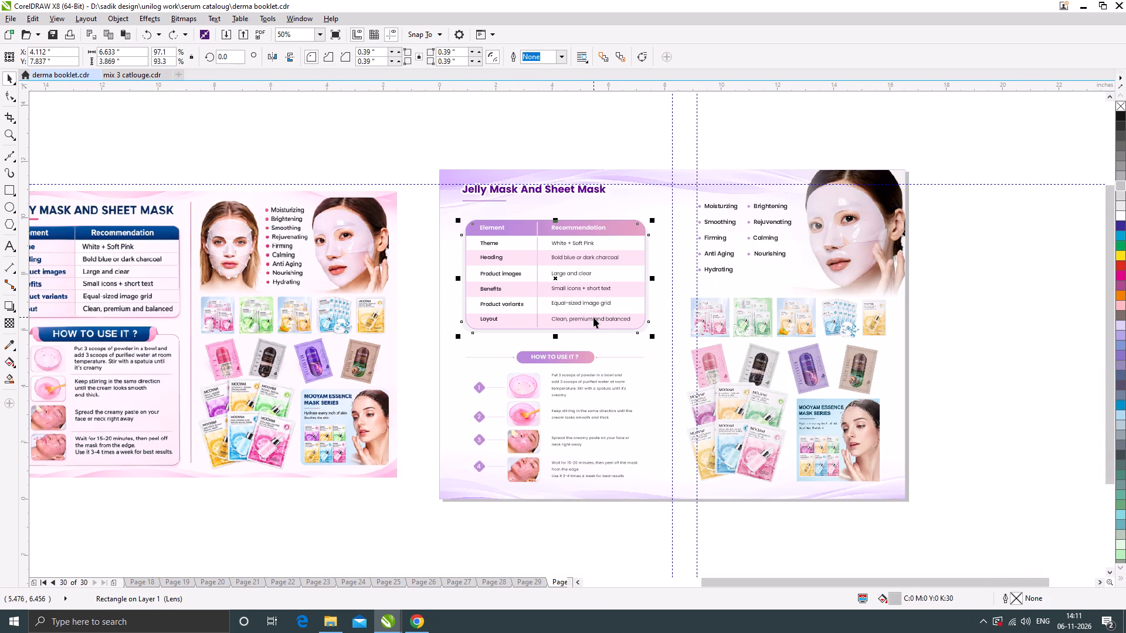
Undo the widening of the grey backing shape behind the recommendation table.
{"action": "key", "text": "ctrl+z"}
{"action": "left_click", "coordinate": [420, 328]}
Delete all the reference layouts and images lying on the pasteboard beside page 30.
{"action": "scroll", "coordinate": [564, 326], "scroll_direction": "up", "scroll_amount": 1}
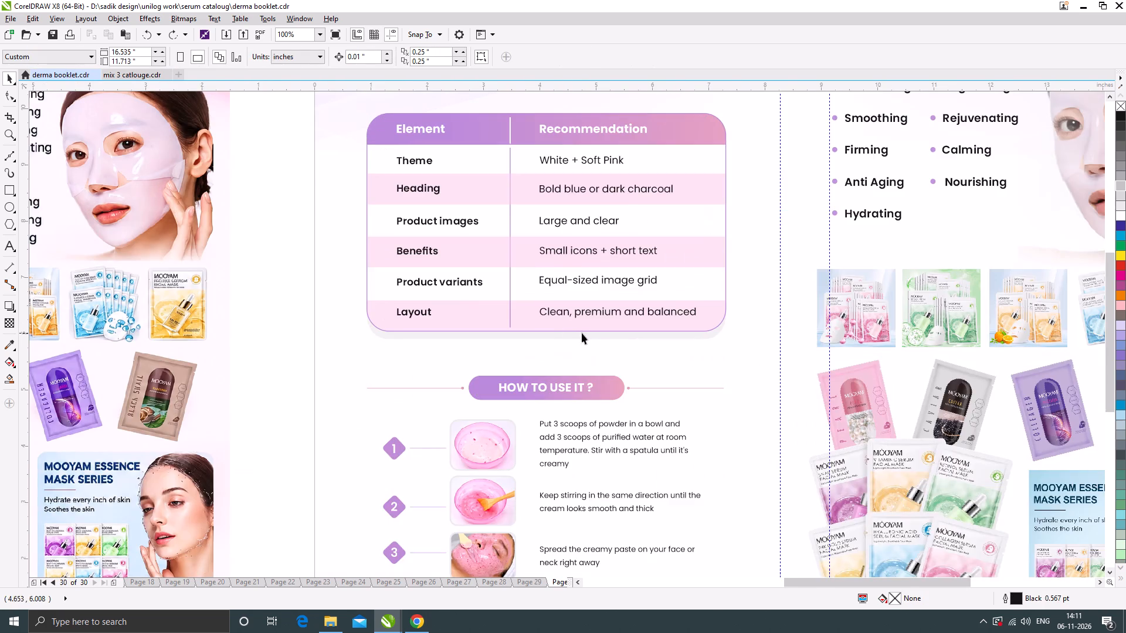
{"action": "scroll", "coordinate": [591, 333], "scroll_direction": "down", "scroll_amount": 1}
{"action": "left_click", "coordinate": [435, 141]}
{"action": "scroll", "coordinate": [501, 291], "scroll_direction": "down", "scroll_amount": 1}
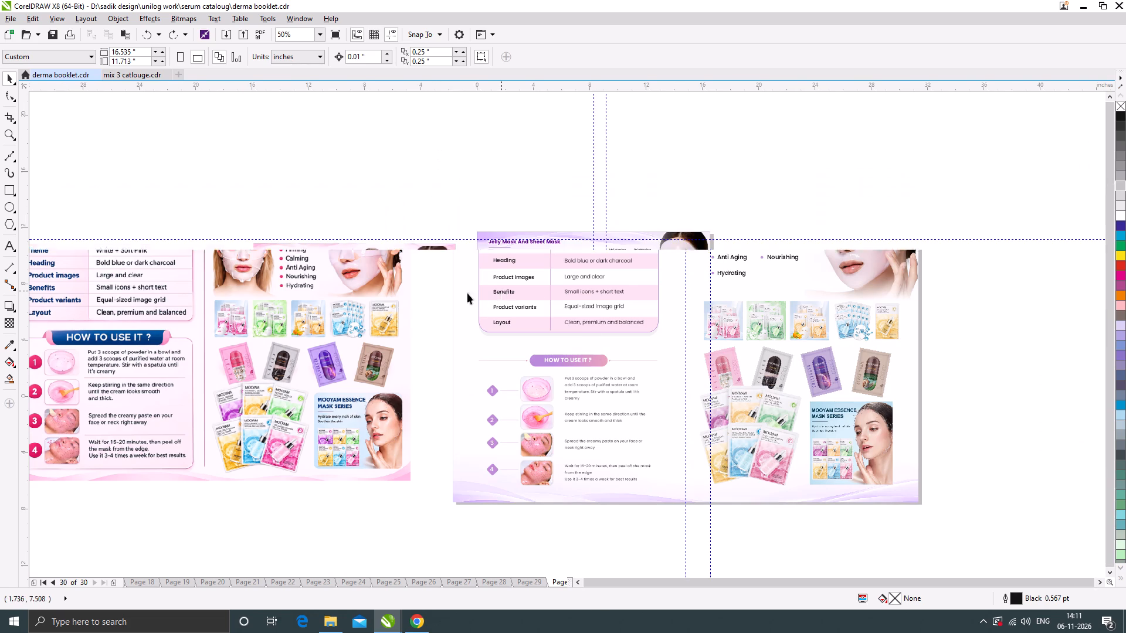
{"action": "scroll", "coordinate": [315, 305], "scroll_direction": "up", "scroll_amount": 1}
{"action": "scroll", "coordinate": [351, 275], "scroll_direction": "down", "scroll_amount": 1}
{"action": "left_click_drag", "start_coordinate": [112, 183], "coordinate": [459, 382]}
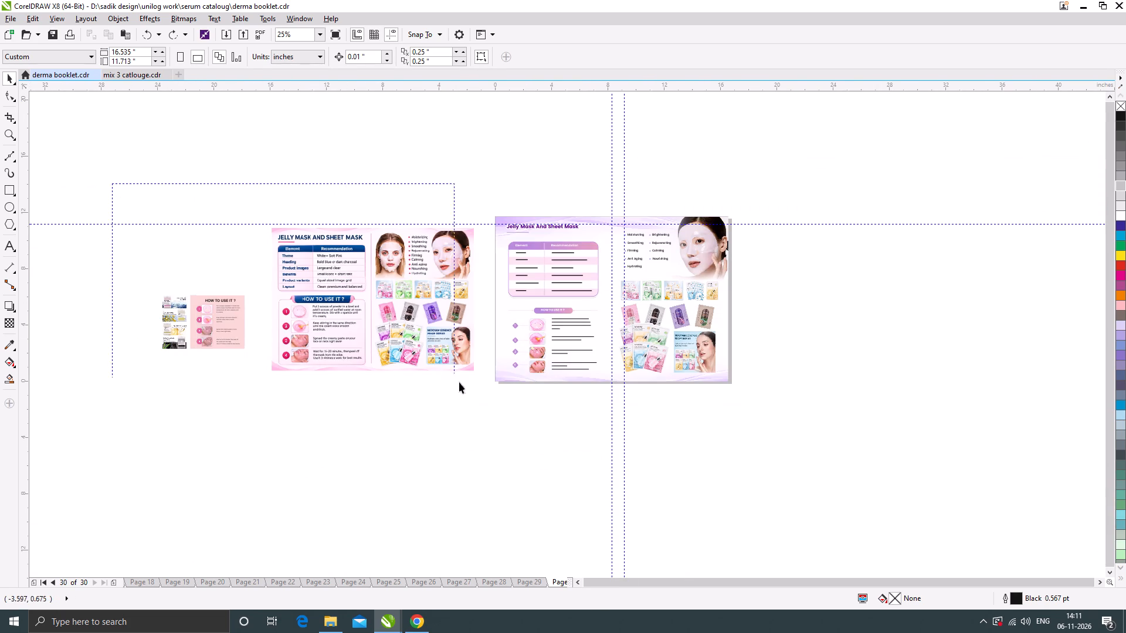
{"action": "left_click_drag", "start_coordinate": [459, 382], "coordinate": [489, 401]}
{"action": "scroll", "coordinate": [425, 324], "scroll_direction": "up", "scroll_amount": 1}
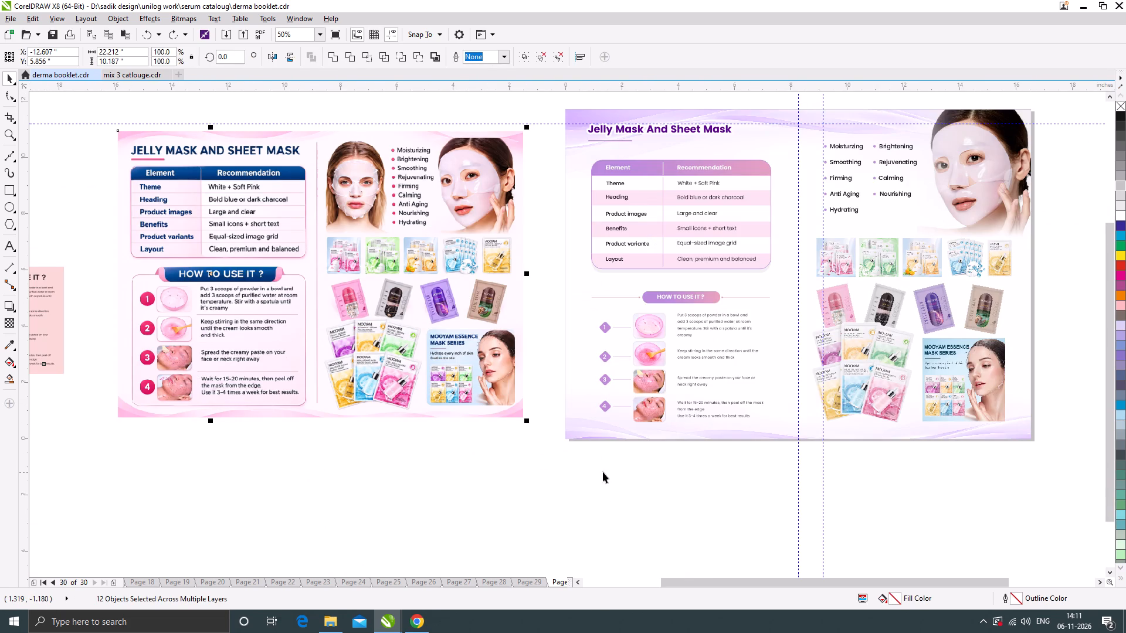
{"action": "key", "text": "Delete"}
{"action": "left_click", "coordinate": [703, 465]}
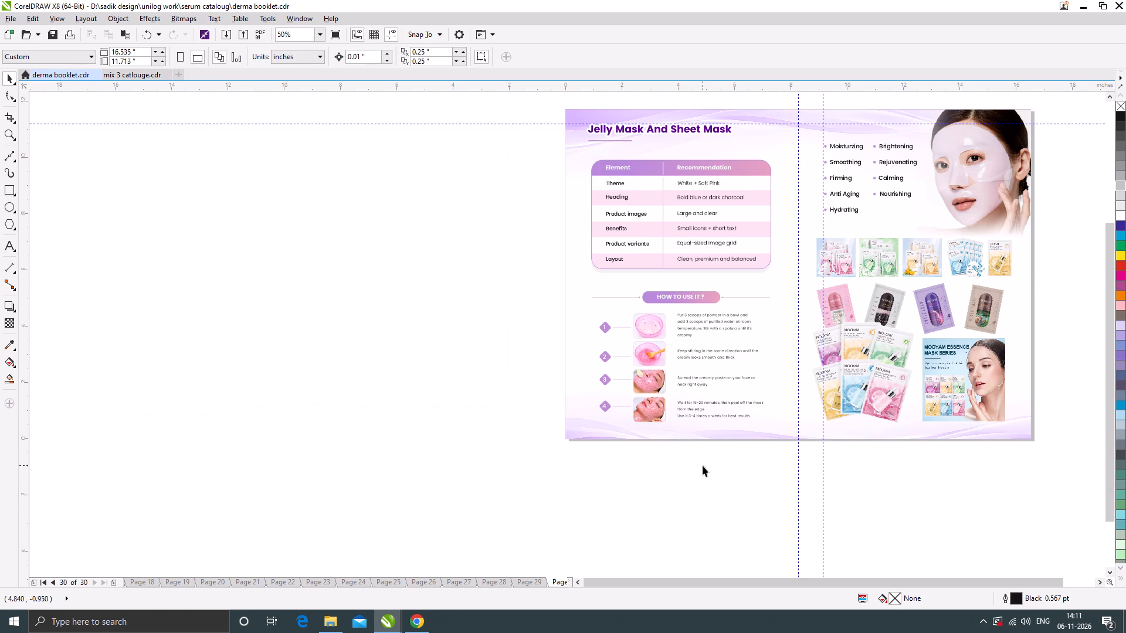
Enlarge the four numbered steps with their pictures and text proportionally from the centre to about 6.019 by 3.984 inches.
{"action": "scroll", "coordinate": [768, 398], "scroll_direction": "up", "scroll_amount": 1}
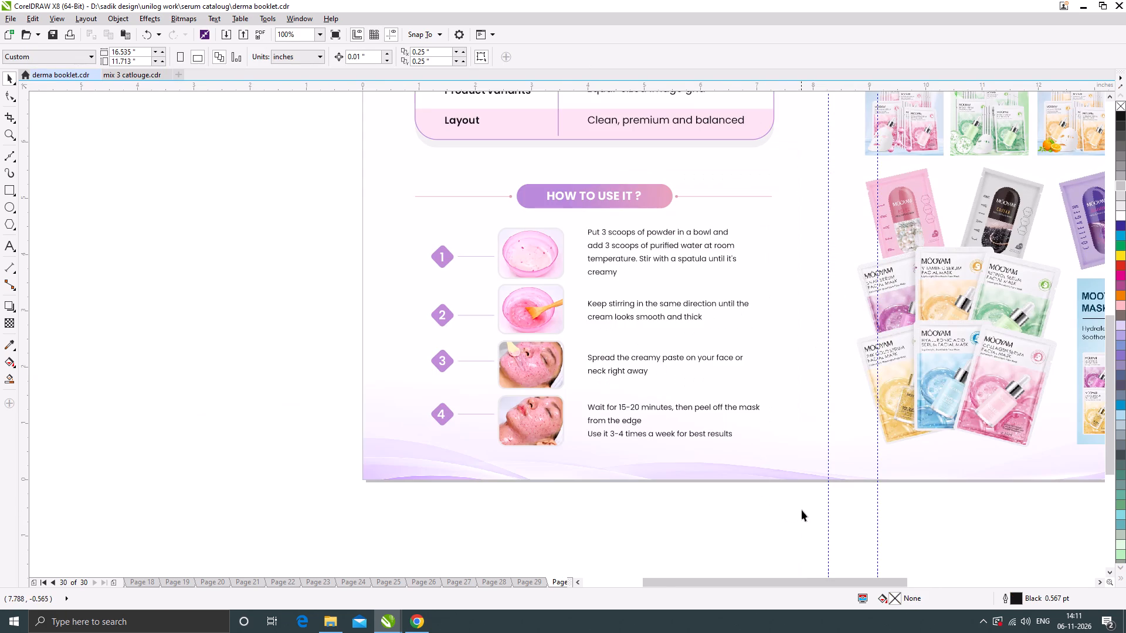
{"action": "left_click_drag", "start_coordinate": [802, 510], "coordinate": [387, 213]}
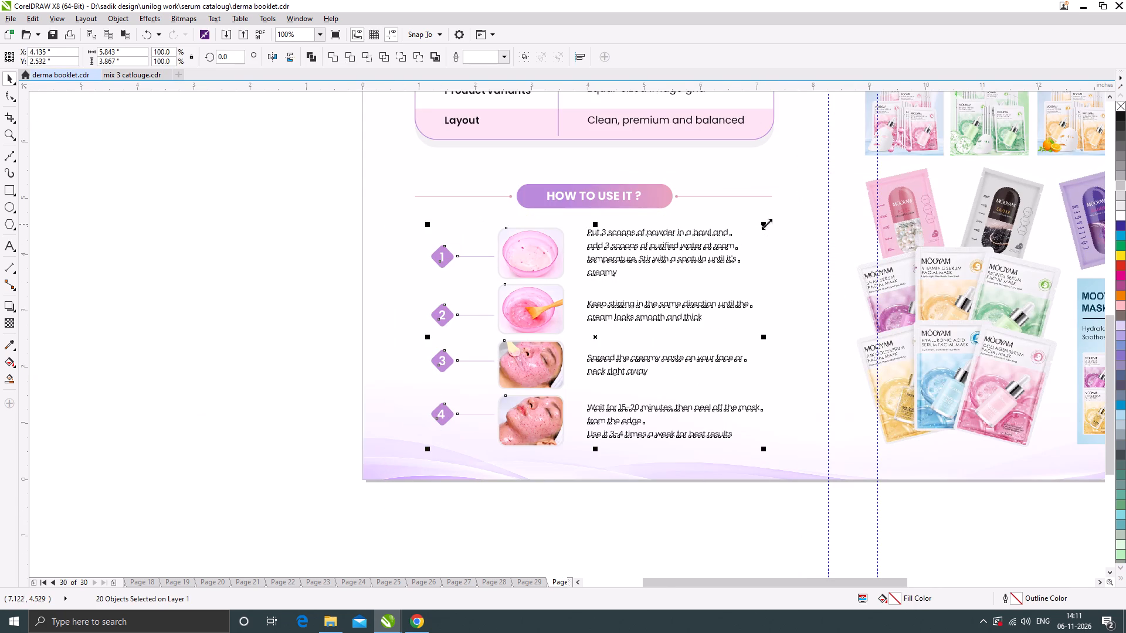
{"action": "scroll", "coordinate": [767, 224], "scroll_direction": "up", "scroll_amount": 1}
{"action": "left_click_drag", "start_coordinate": [759, 226], "coordinate": [771, 220]}
{"action": "scroll", "coordinate": [612, 220], "scroll_direction": "down", "scroll_amount": 1}
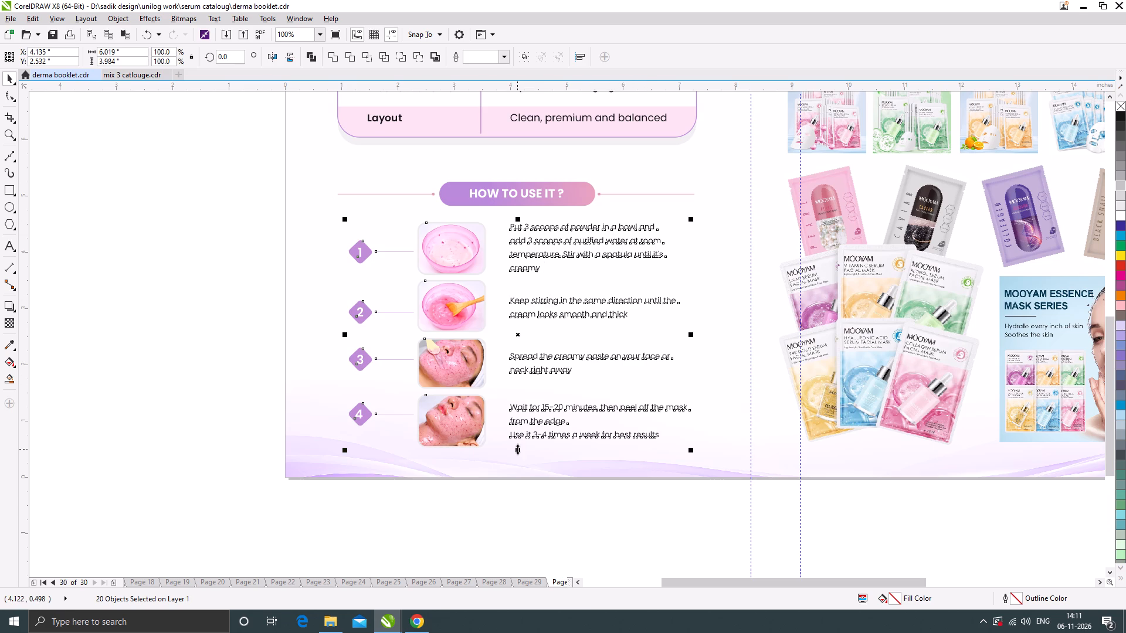
{"action": "scroll", "coordinate": [557, 345], "scroll_direction": "down", "scroll_amount": 1}
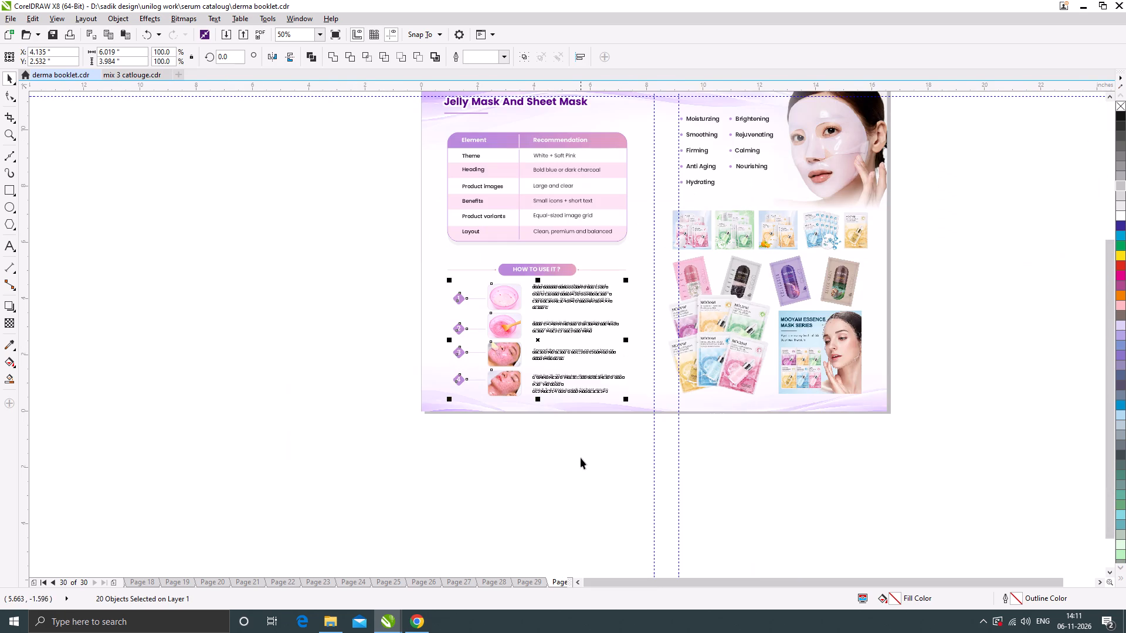
{"action": "left_click", "coordinate": [581, 465]}
Scale the HOW TO USE IT heading and its side lines down proportionally from the centre to about 6.099 inches wide.
{"action": "scroll", "coordinate": [534, 268], "scroll_direction": "up", "scroll_amount": 1}
{"action": "left_click_drag", "start_coordinate": [218, 240], "coordinate": [683, 270]}
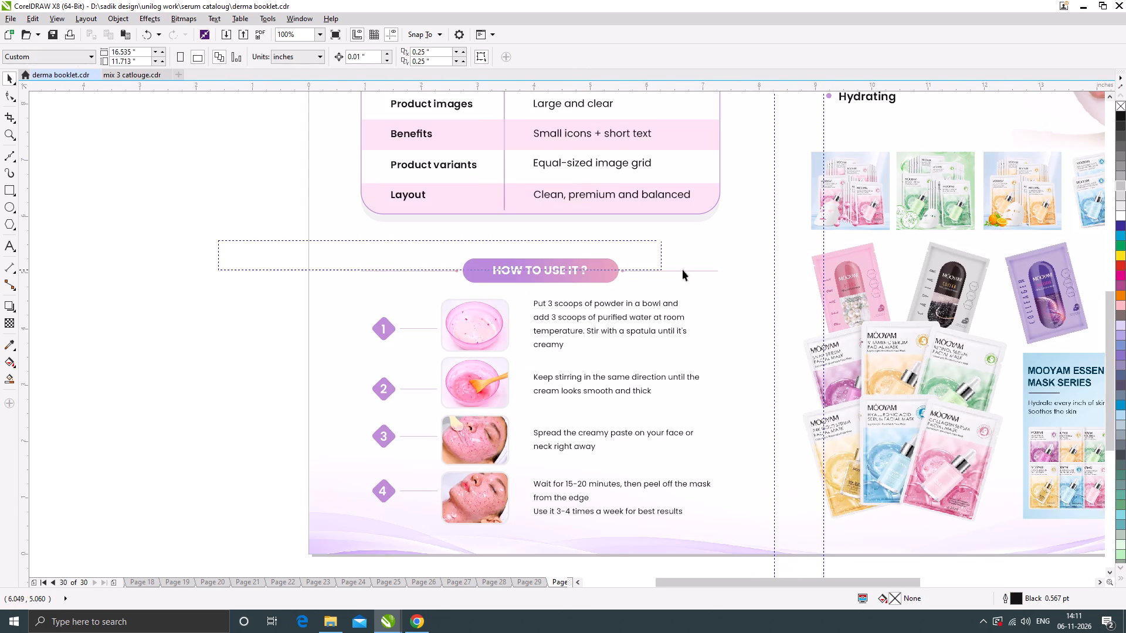
{"action": "left_click_drag", "start_coordinate": [683, 270], "coordinate": [759, 288]}
{"action": "left_click_drag", "start_coordinate": [722, 253], "coordinate": [721, 253]}
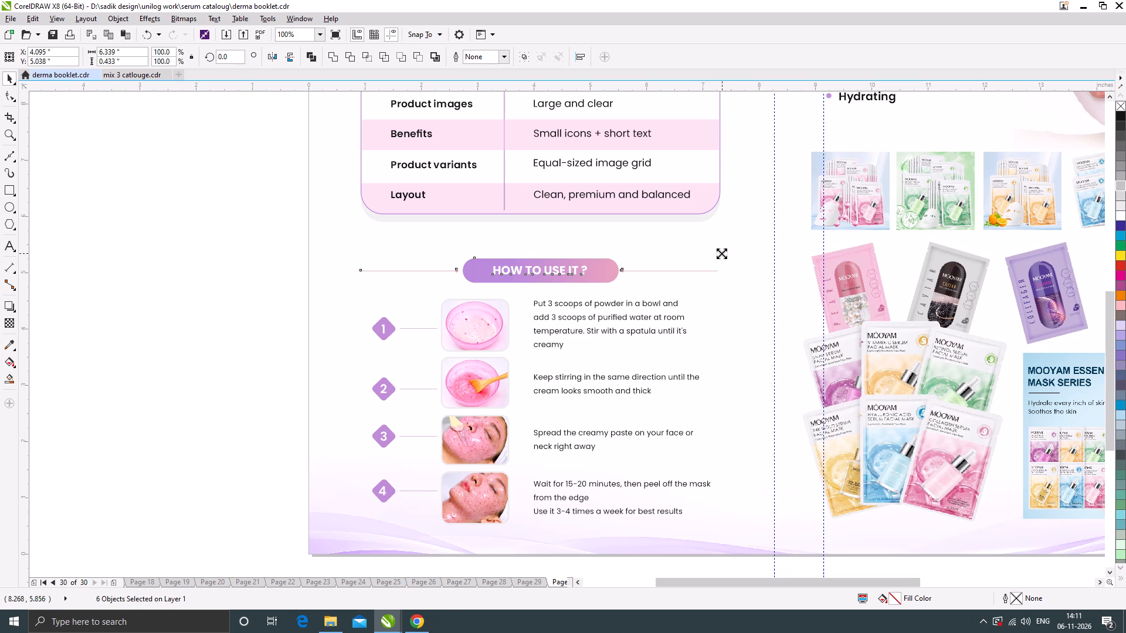
{"action": "left_click_drag", "start_coordinate": [721, 253], "coordinate": [715, 253]}
{"action": "scroll", "coordinate": [559, 271], "scroll_direction": "down", "scroll_amount": 1}
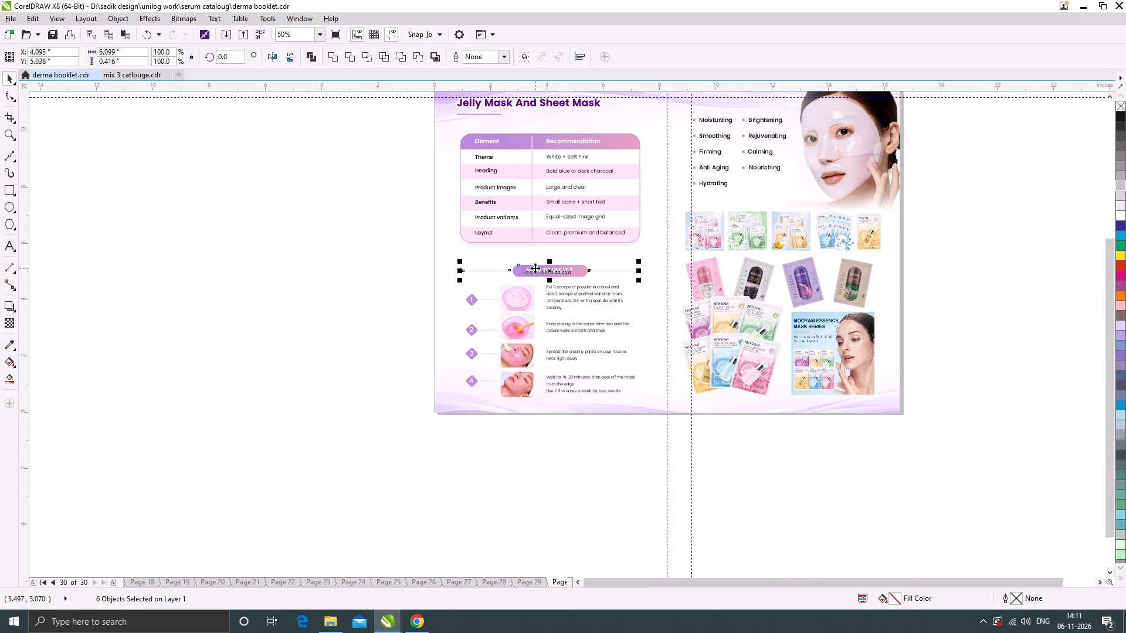
Move the HOW TO USE IT heading with its side lines straight up by about 0.05 inches.
{"action": "scroll", "coordinate": [537, 267], "scroll_direction": "up", "scroll_amount": 3}
{"action": "left_click_drag", "start_coordinate": [576, 271], "coordinate": [578, 261]}
{"action": "scroll", "coordinate": [578, 261], "scroll_direction": "down", "scroll_amount": 2}
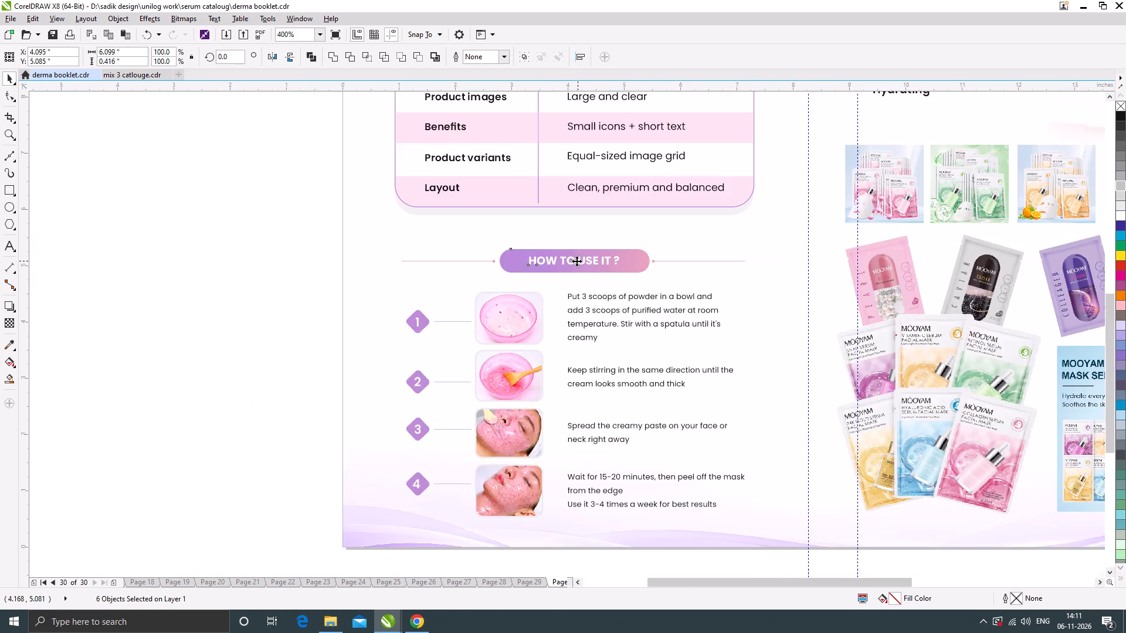
{"action": "scroll", "coordinate": [576, 261], "scroll_direction": "down", "scroll_amount": 1}
{"action": "left_click", "coordinate": [356, 307]}
{"action": "left_click", "coordinate": [515, 444]}
Save the booklet document.
{"action": "key", "text": "ctrl+s"}
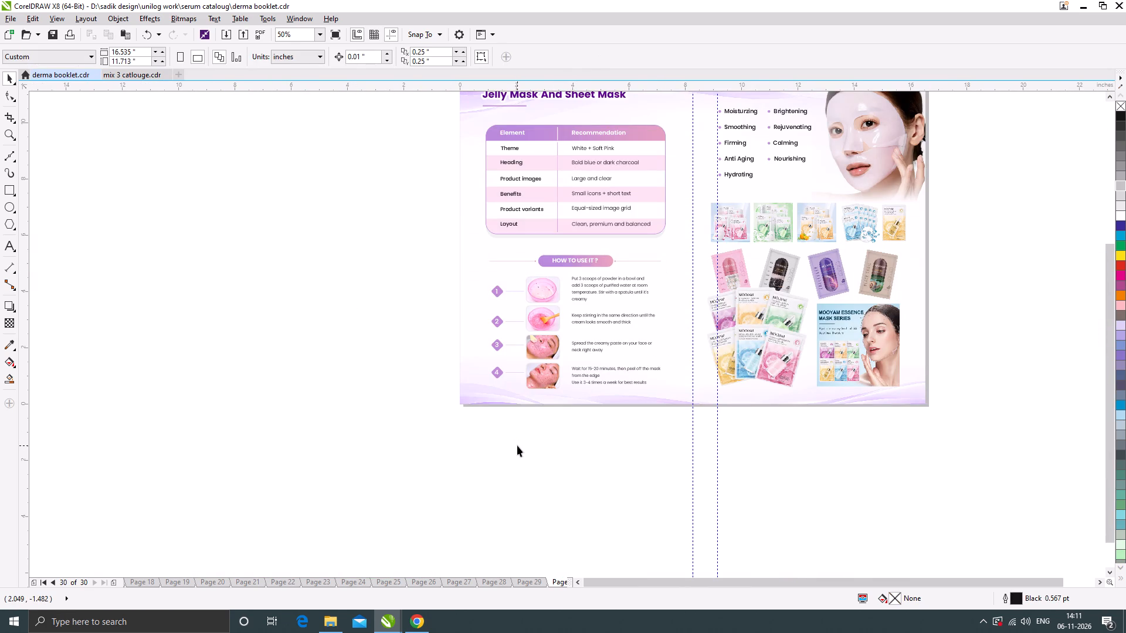
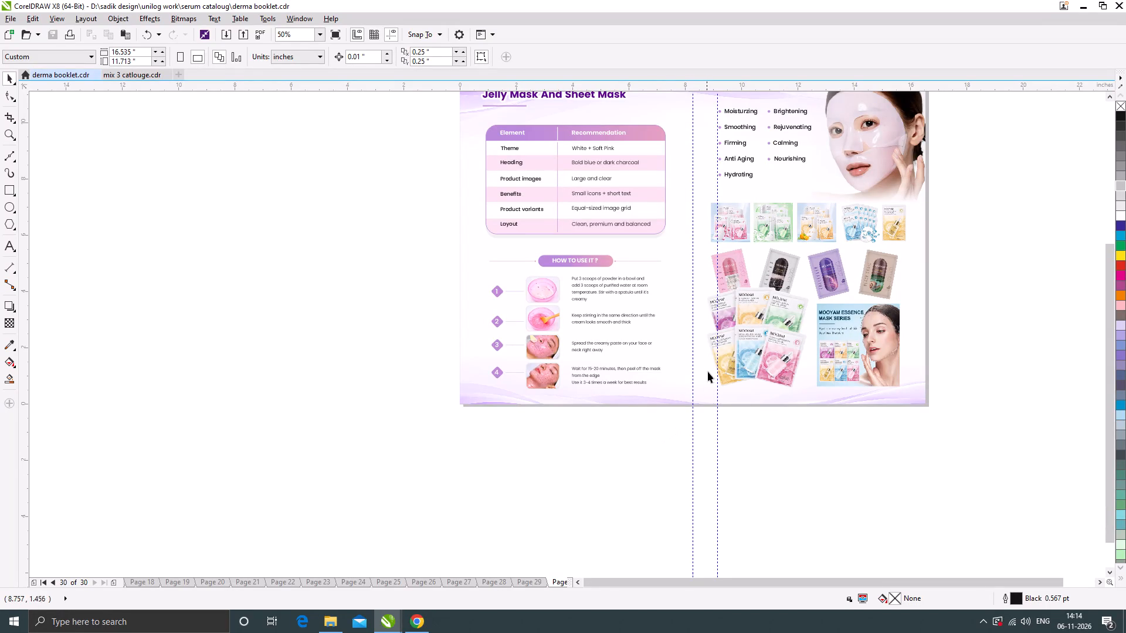
Switch to mix 3 catlouge.cdr and examine the jelly mask photos, product tiles and how-to-use section on page 32.
{"action": "scroll", "coordinate": [689, 412], "scroll_direction": "down", "scroll_amount": 1}
{"action": "scroll", "coordinate": [699, 314], "scroll_direction": "up", "scroll_amount": 1}
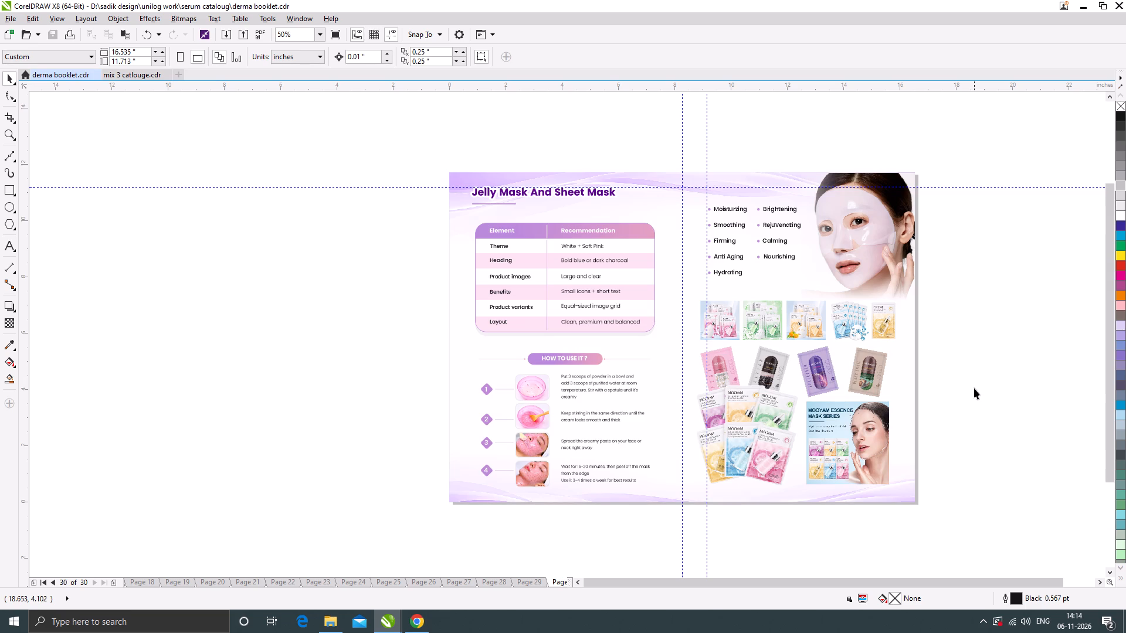
{"action": "left_click", "coordinate": [128, 75]}
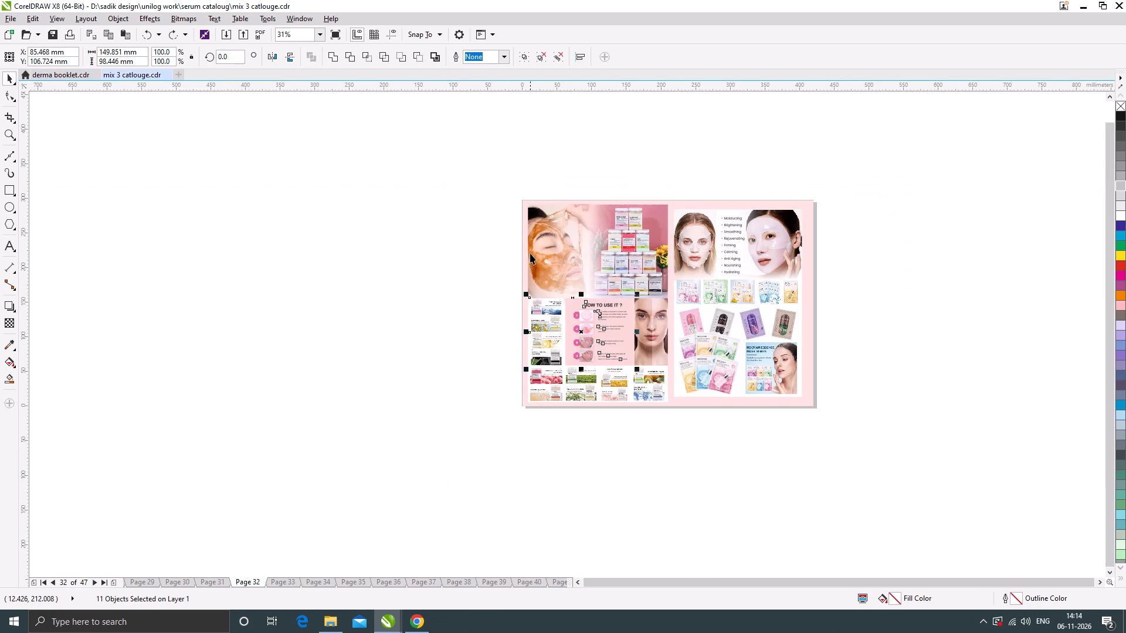
{"action": "left_click", "coordinate": [403, 372]}
{"action": "scroll", "coordinate": [634, 398], "scroll_direction": "up", "scroll_amount": 1}
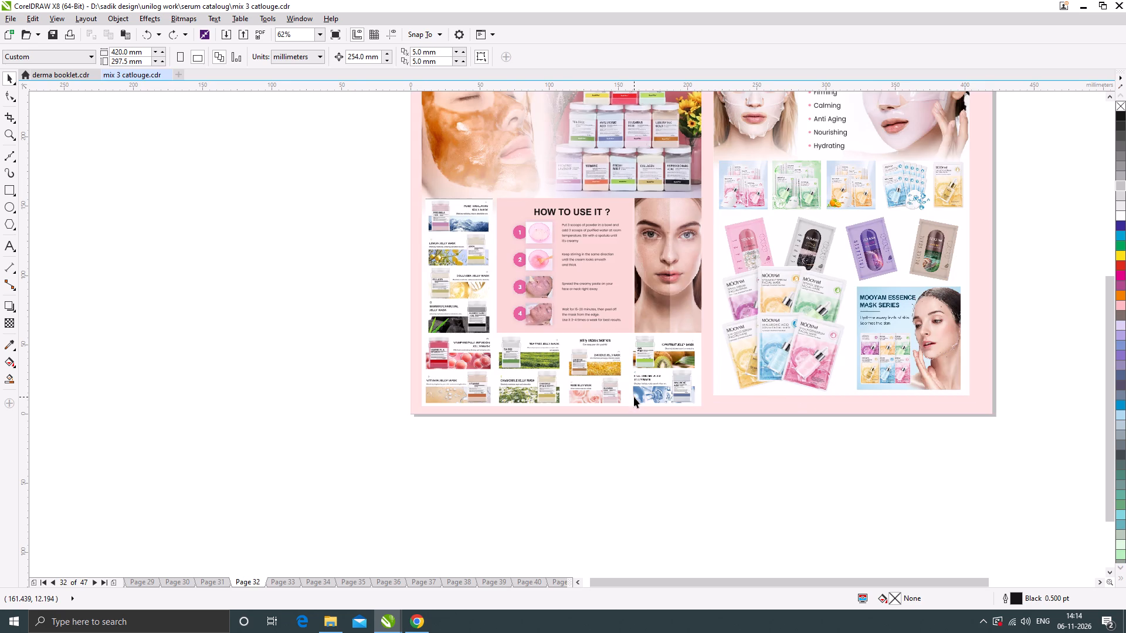
{"action": "scroll", "coordinate": [455, 219], "scroll_direction": "up", "scroll_amount": 1}
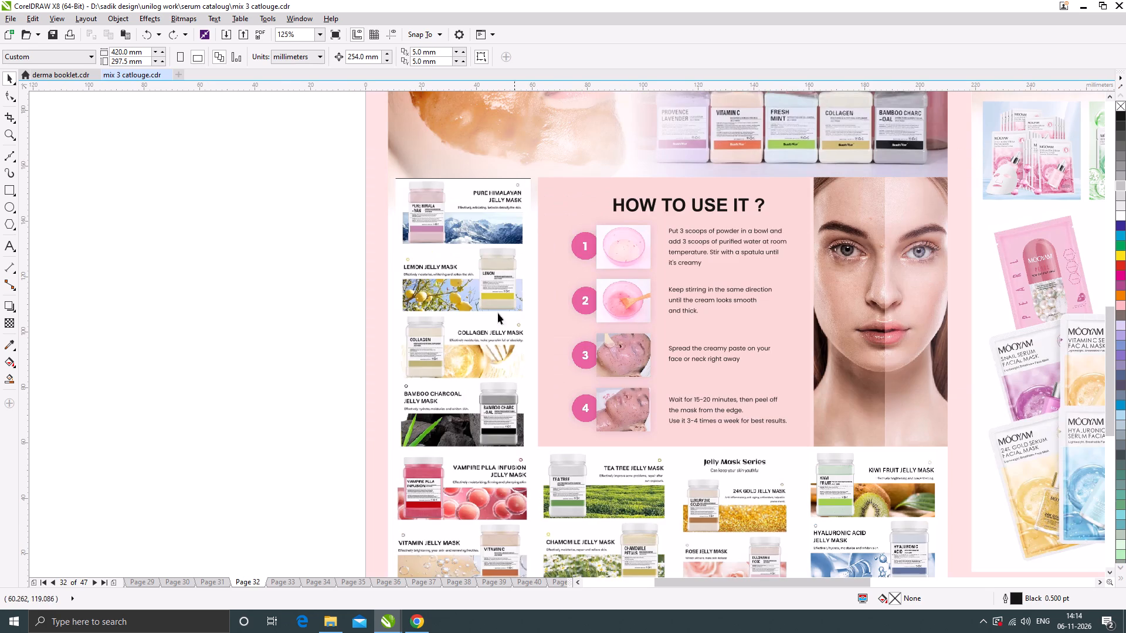
{"action": "scroll", "coordinate": [478, 370], "scroll_direction": "down", "scroll_amount": 1}
{"action": "scroll", "coordinate": [630, 146], "scroll_direction": "up", "scroll_amount": 1}
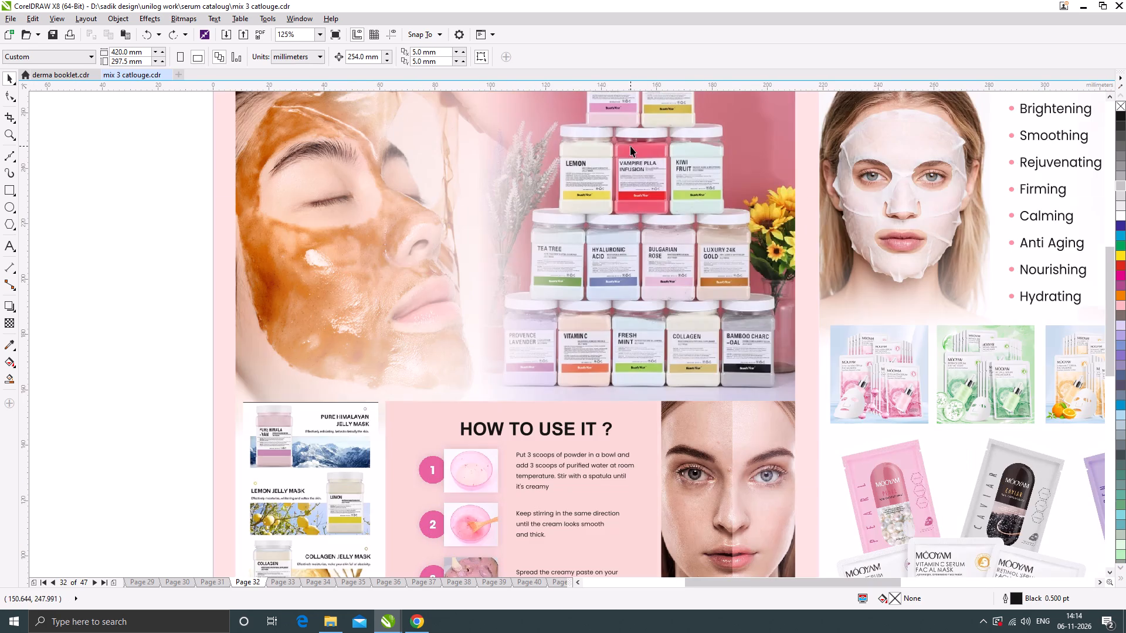
{"action": "scroll", "coordinate": [630, 209], "scroll_direction": "down", "scroll_amount": 1}
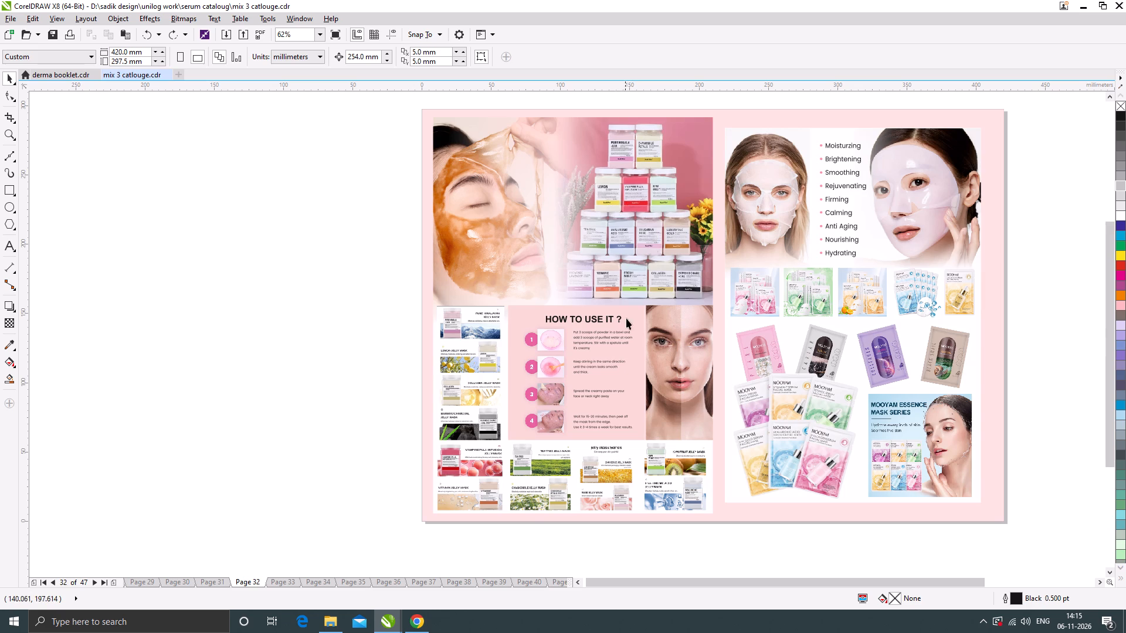
{"action": "scroll", "coordinate": [521, 516], "scroll_direction": "up", "scroll_amount": 1}
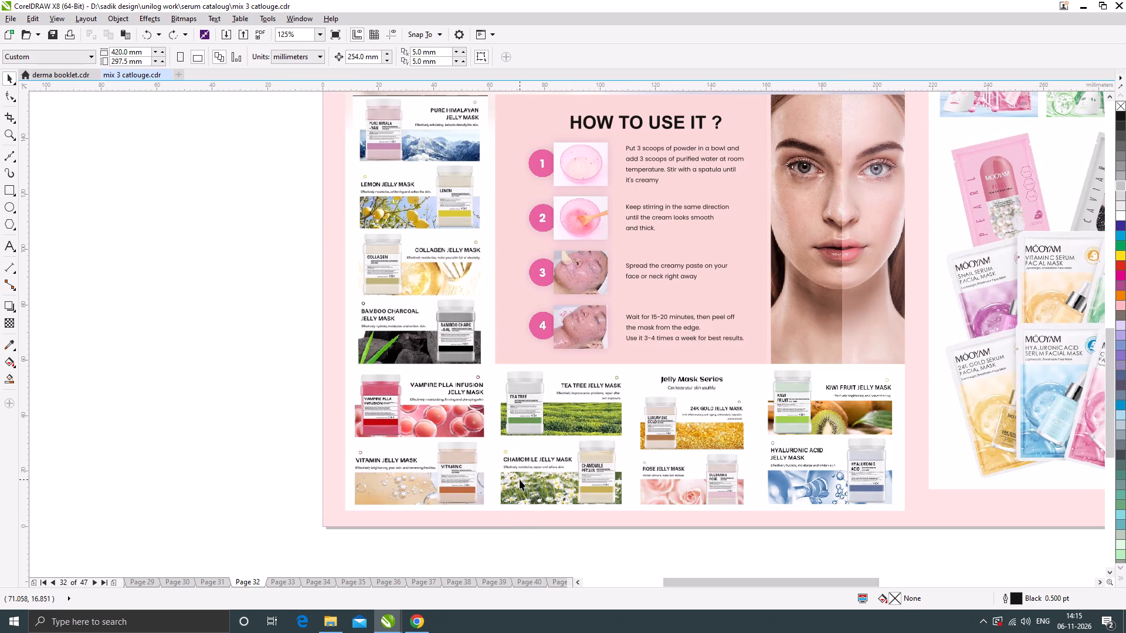
{"action": "scroll", "coordinate": [561, 491], "scroll_direction": "down", "scroll_amount": 1}
{"action": "scroll", "coordinate": [670, 170], "scroll_direction": "up", "scroll_amount": 1}
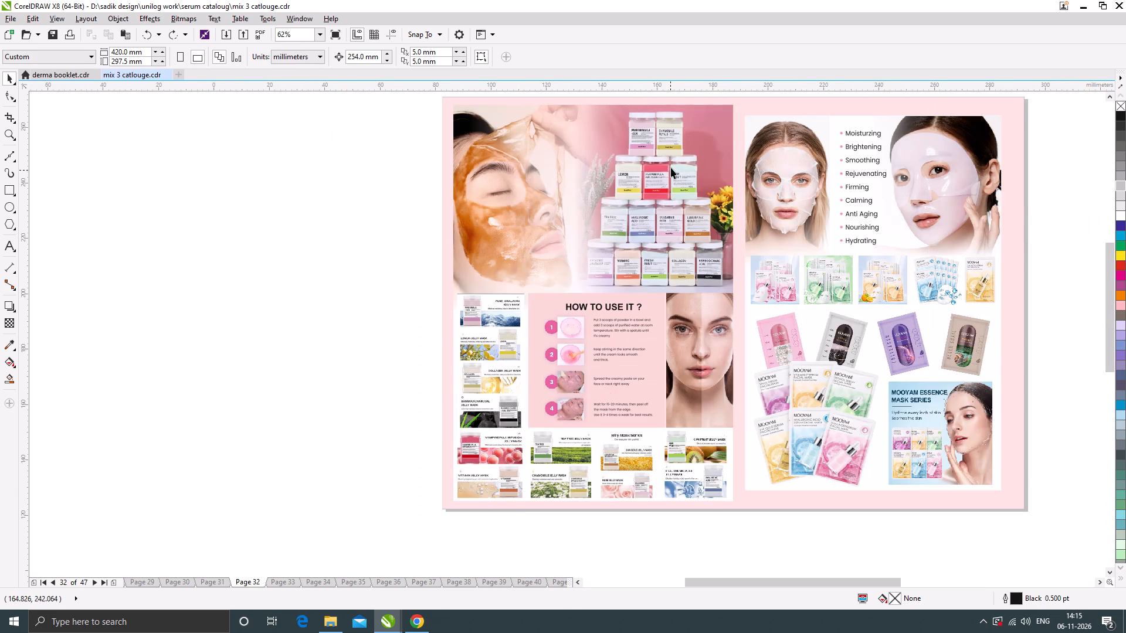
{"action": "scroll", "coordinate": [608, 334], "scroll_direction": "down", "scroll_amount": 1}
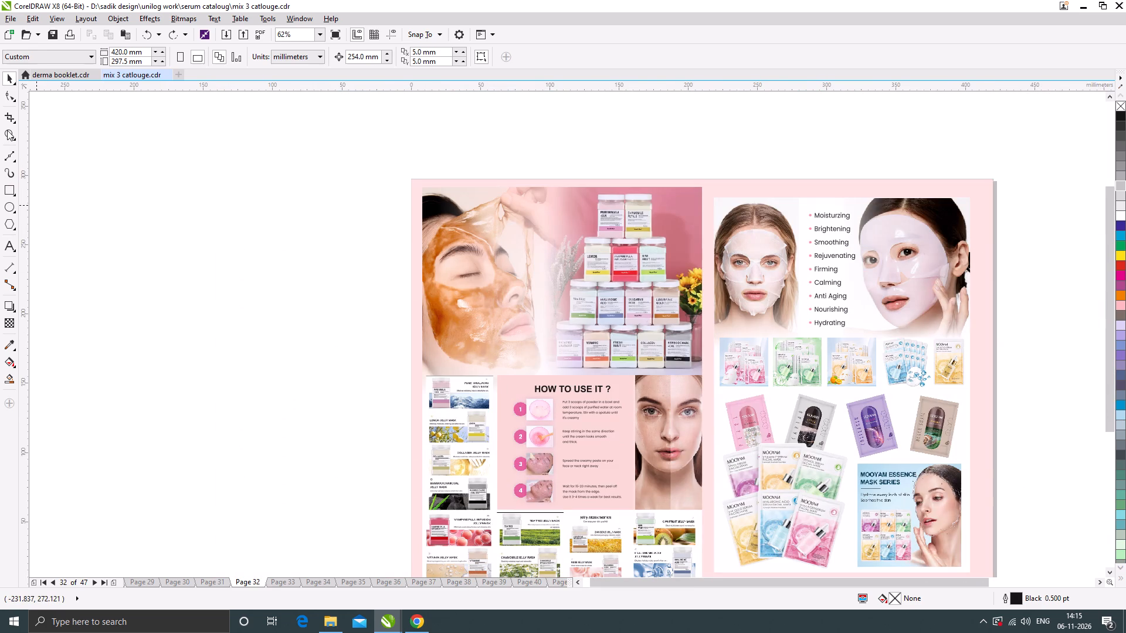
Zoom in on the stacked jelly mask jars on page 32 and capture a screenshot of them.
{"action": "left_click", "coordinate": [7, 130]}
{"action": "left_click_drag", "start_coordinate": [548, 182], "coordinate": [698, 373]}
{"action": "key", "text": "F9"}
{"action": "key", "text": "Print"}
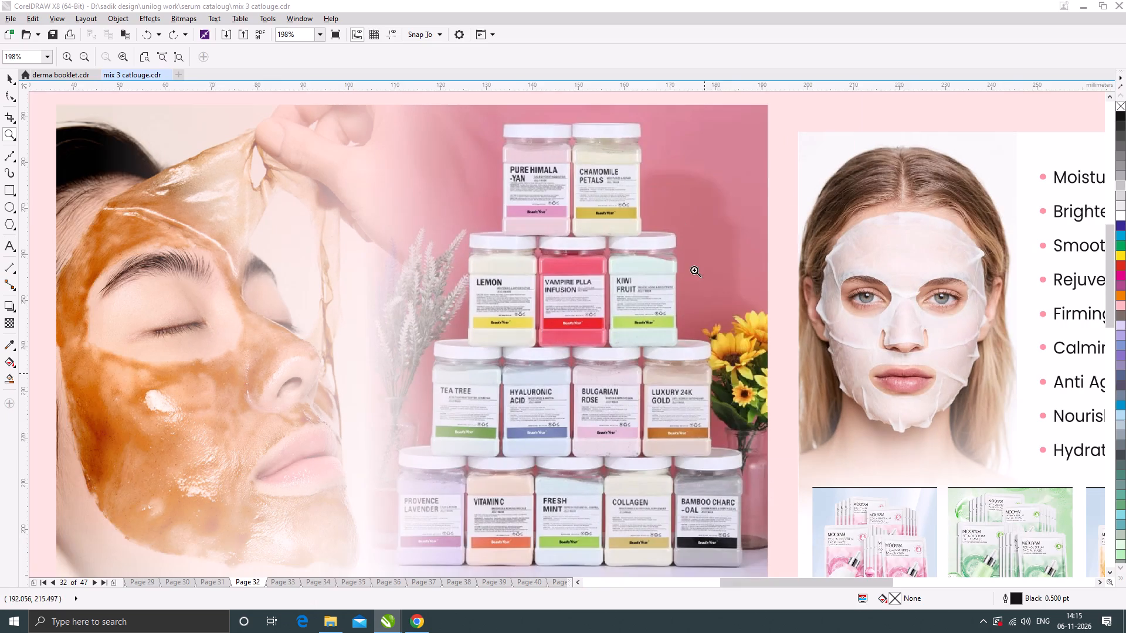
{"action": "left_click", "coordinate": [694, 270]}
{"action": "scroll", "coordinate": [636, 258], "scroll_direction": "down", "scroll_amount": 2}
{"action": "left_click", "coordinate": [1080, 4]}
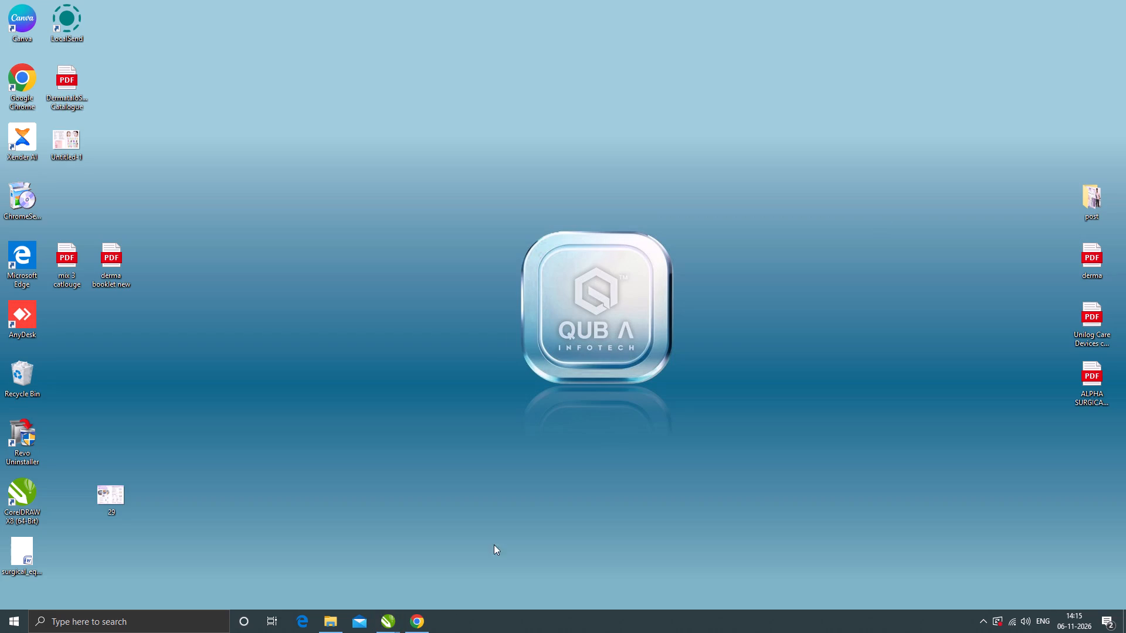
Switch to Chrome and run a Google image search with the captured screenshot, narrowing the search region to the stacked jars.
{"action": "left_click", "coordinate": [416, 631]}
{"action": "left_click", "coordinate": [503, 11]}
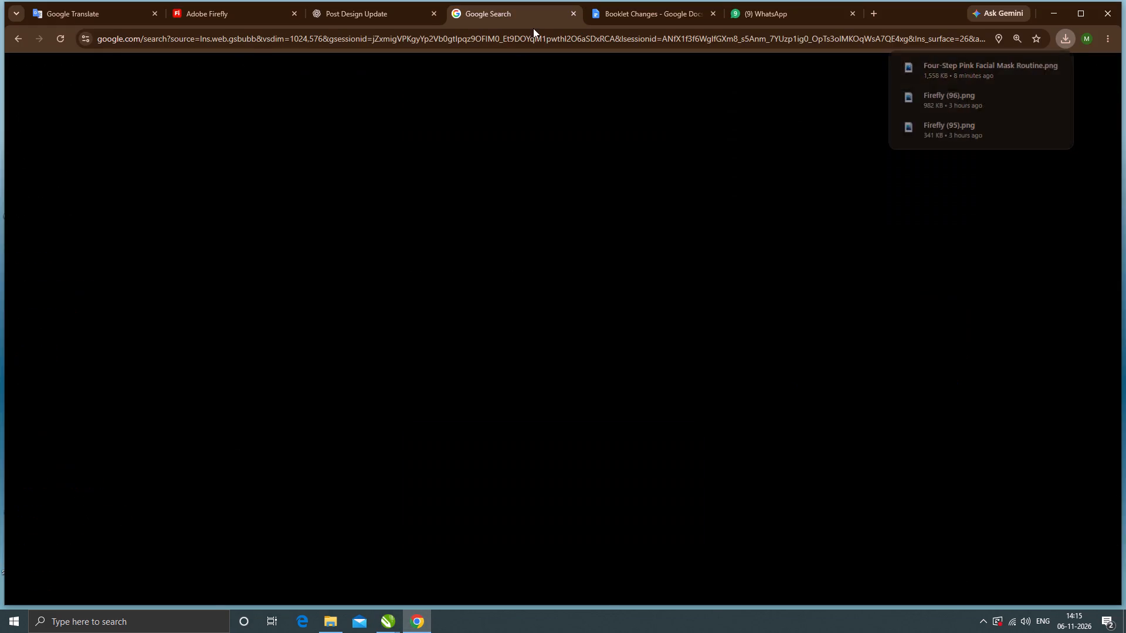
{"action": "left_click", "coordinate": [720, 89]}
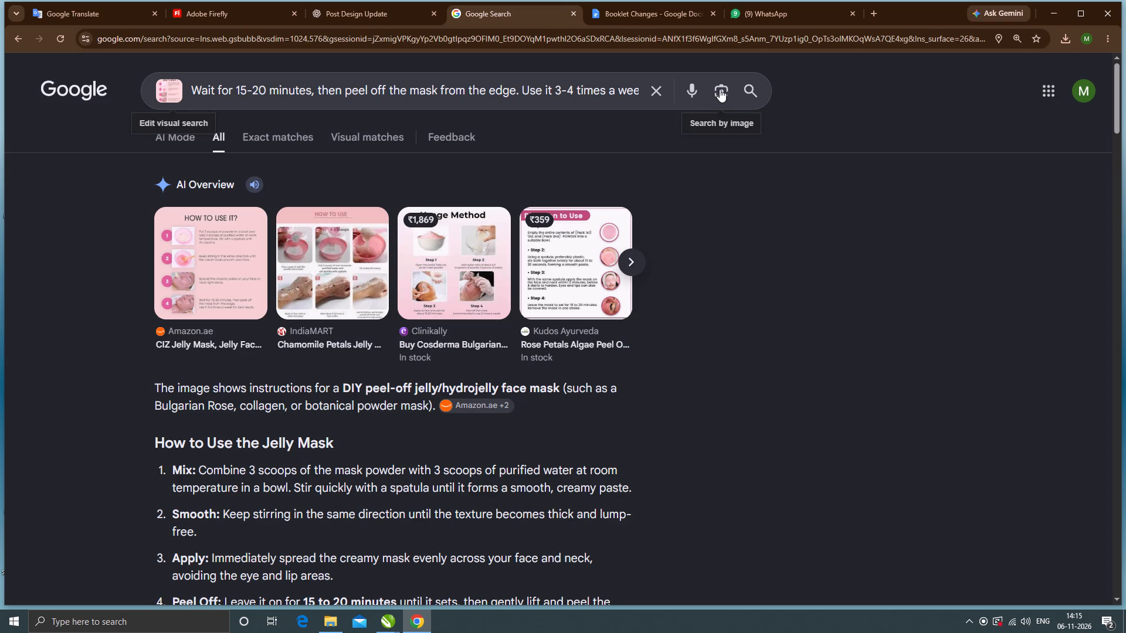
{"action": "left_click", "coordinate": [439, 283]}
{"action": "key", "text": "ctrl+v"}
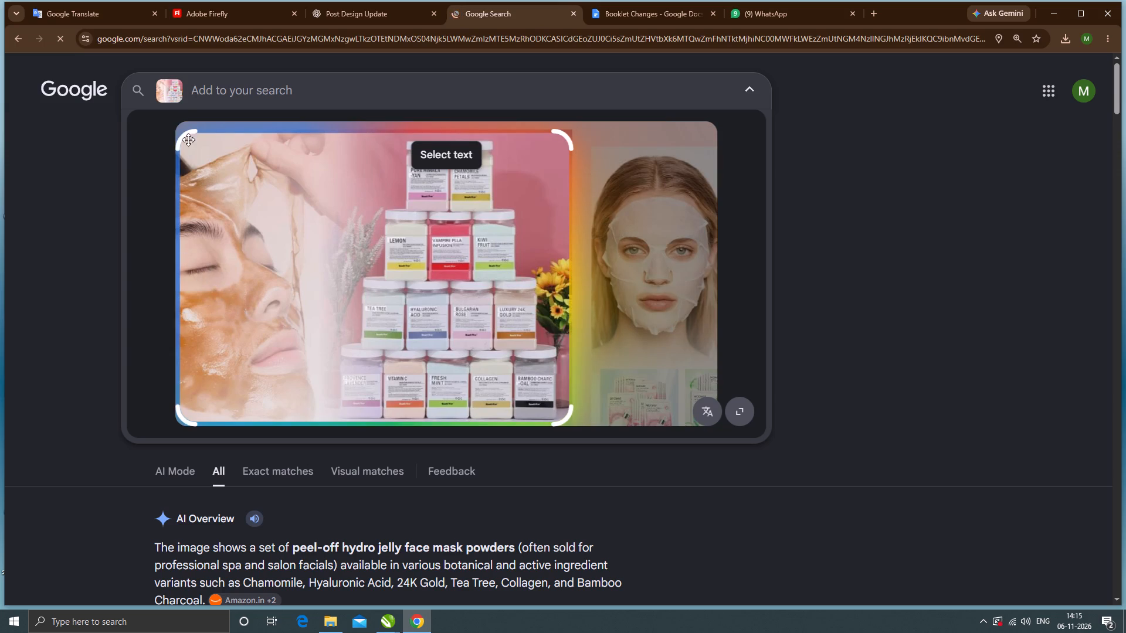
{"action": "left_click_drag", "start_coordinate": [185, 137], "coordinate": [335, 134]}
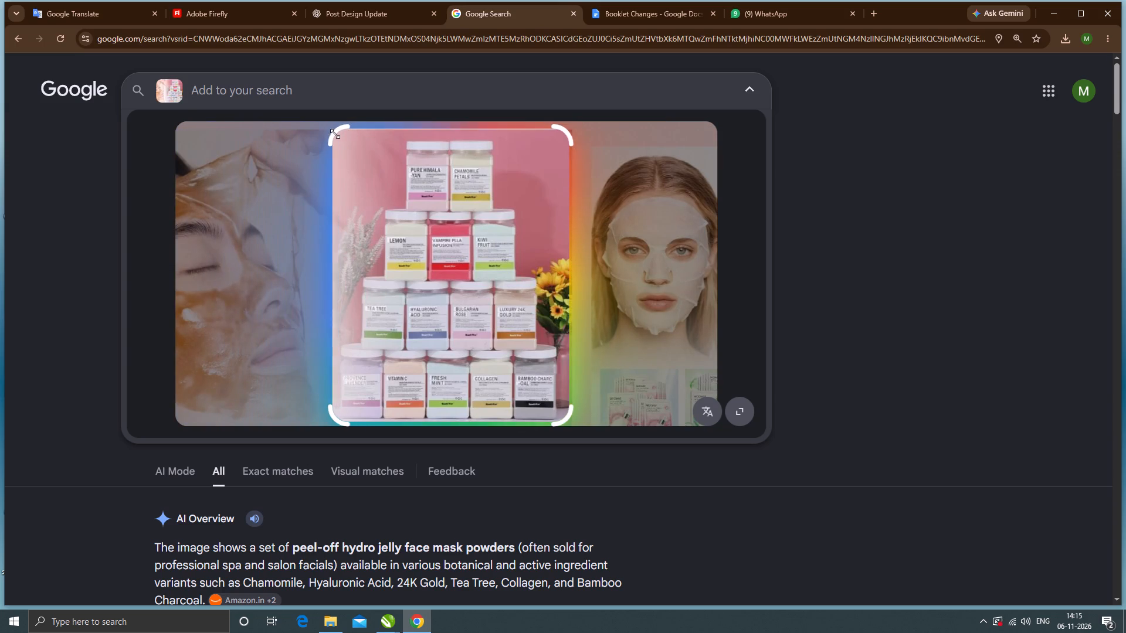
{"action": "left_click_drag", "start_coordinate": [335, 134], "coordinate": [334, 134]}
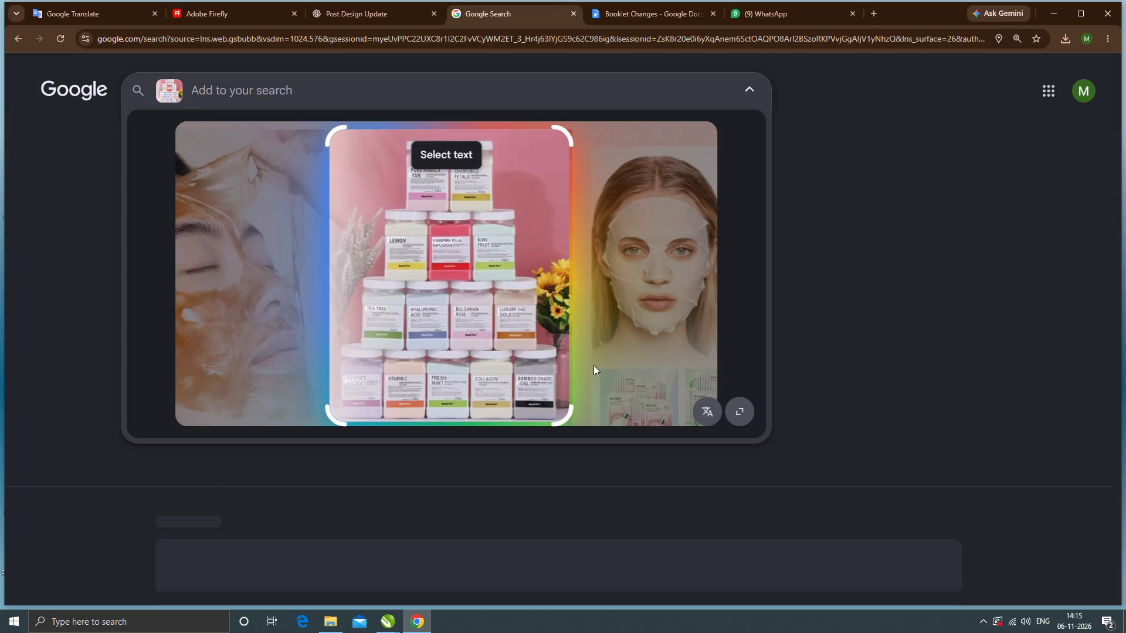
Look through the image search results and visual matches for a clean version of the stacked jars photo.
{"action": "scroll", "coordinate": [405, 362], "scroll_direction": "down", "scroll_amount": 3}
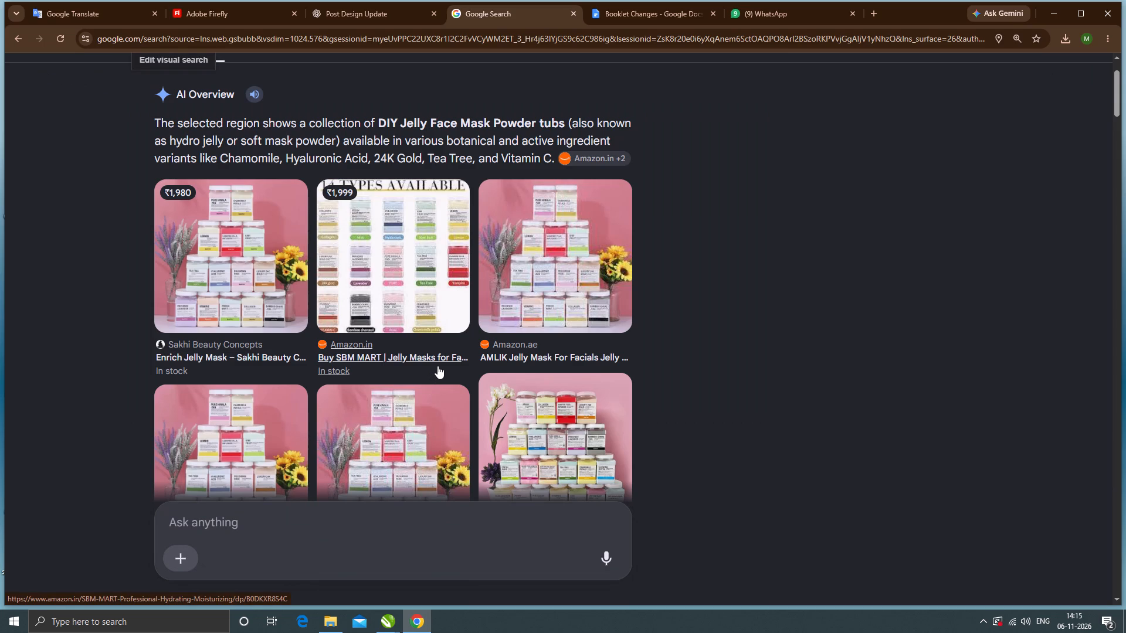
{"action": "scroll", "coordinate": [437, 366], "scroll_direction": "down", "scroll_amount": 6}
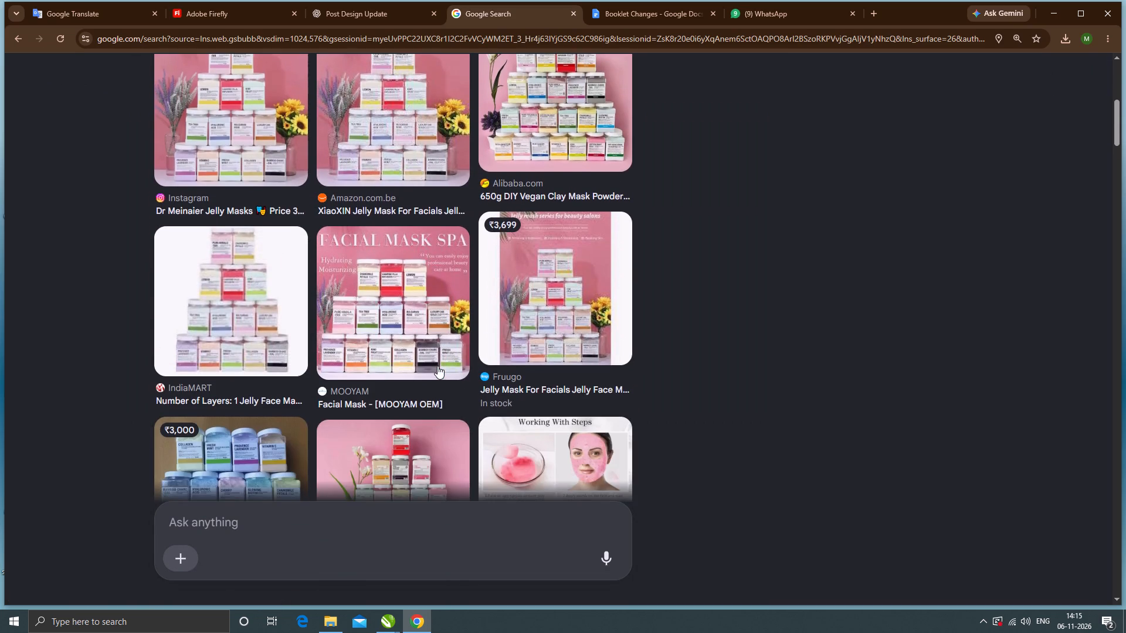
{"action": "scroll", "coordinate": [437, 366], "scroll_direction": "down", "scroll_amount": 8}
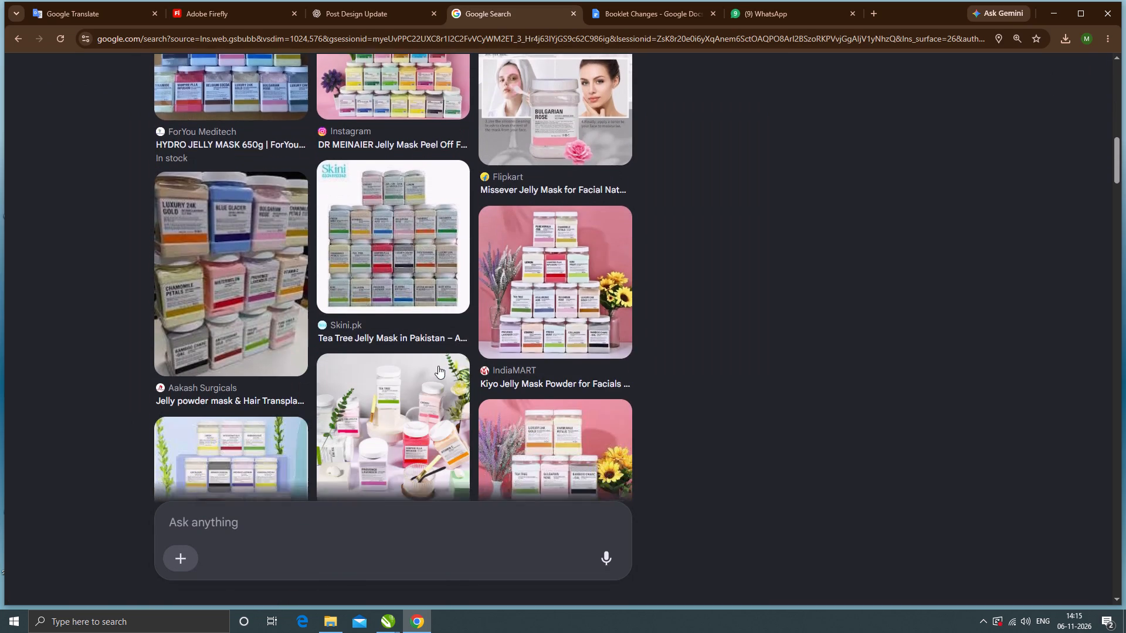
{"action": "scroll", "coordinate": [437, 367], "scroll_direction": "down", "scroll_amount": 6}
{"action": "scroll", "coordinate": [437, 367], "scroll_direction": "up", "scroll_amount": 1}
{"action": "scroll", "coordinate": [437, 367], "scroll_direction": "down", "scroll_amount": 4}
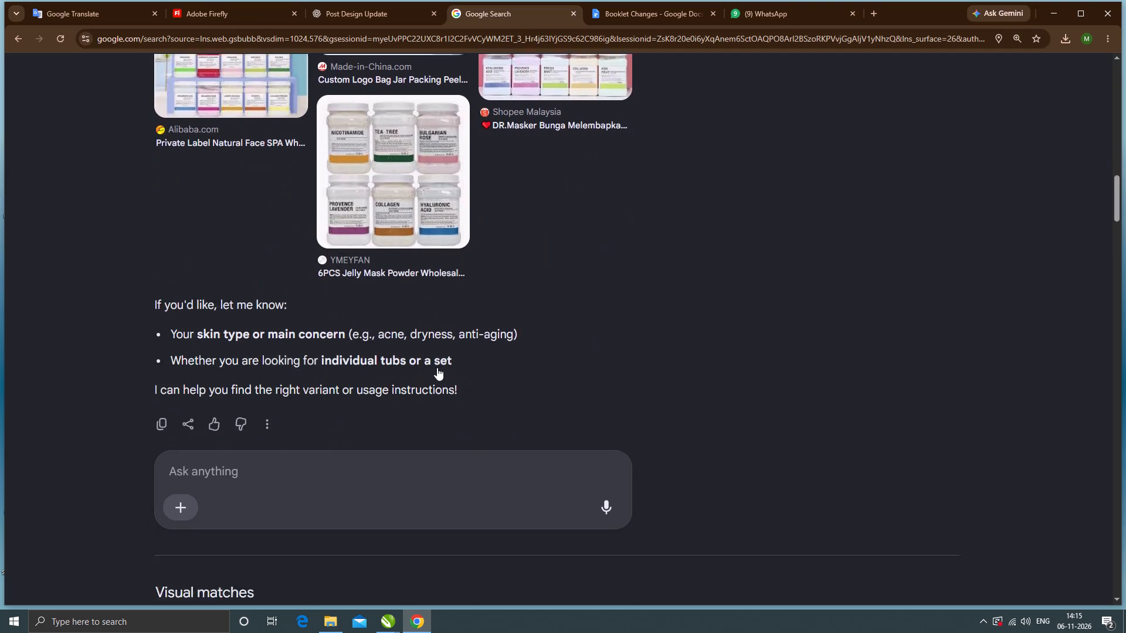
{"action": "scroll", "coordinate": [437, 367], "scroll_direction": "down", "scroll_amount": 5}
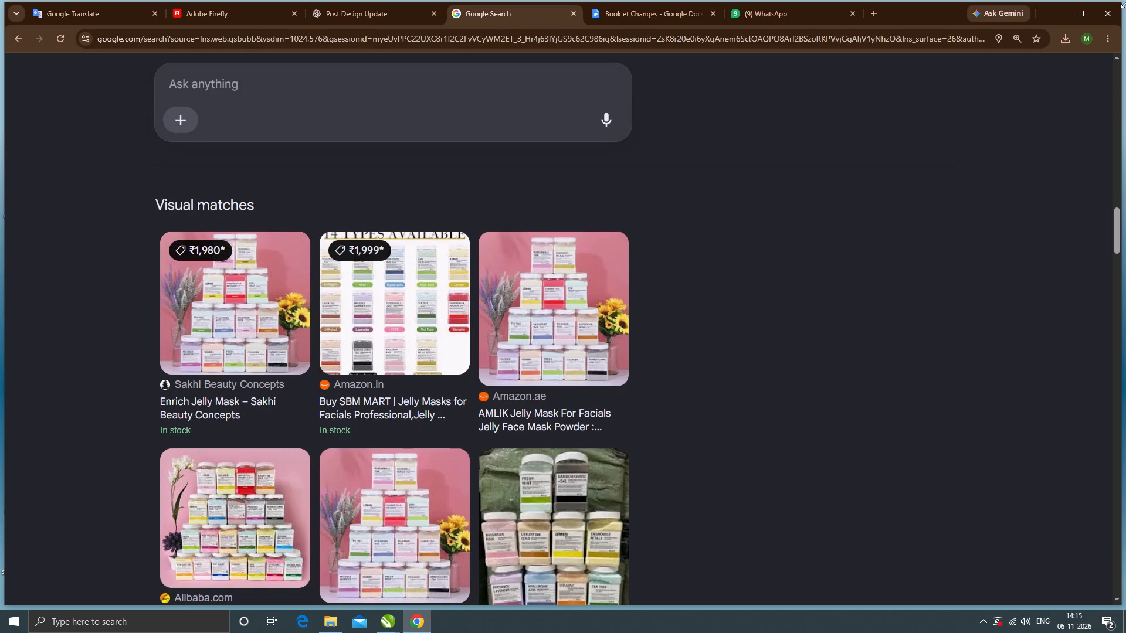
Open the AMLIK jelly mask listing from the Amazon.ae visual match in a new tab.
{"action": "left_click", "coordinate": [538, 338]}
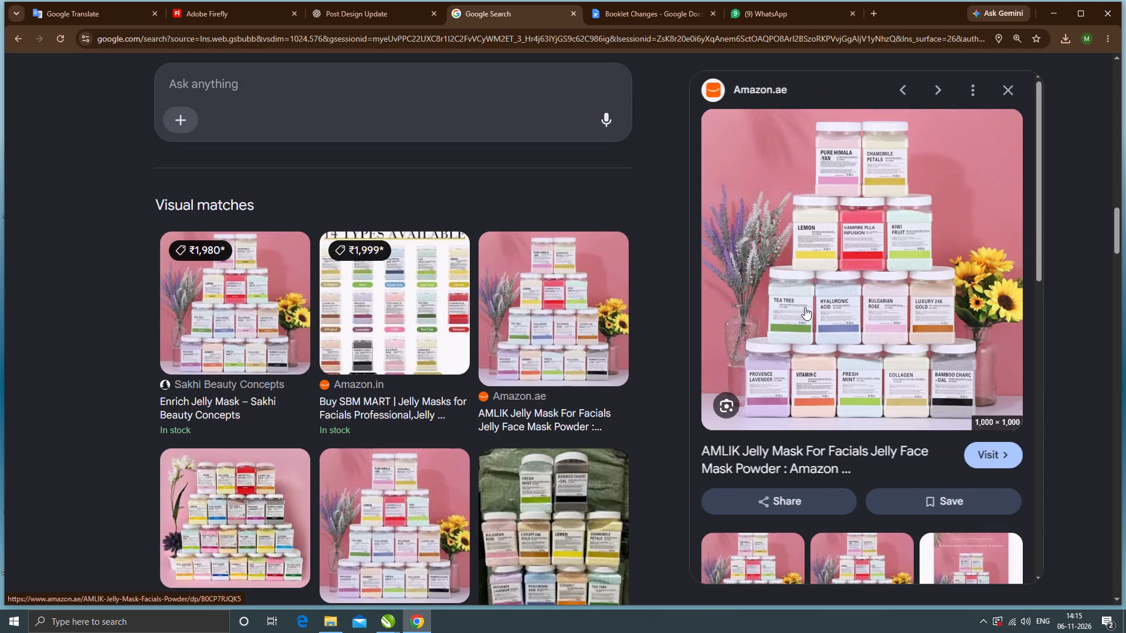
{"action": "right_click", "coordinate": [800, 290]}
{"action": "left_click", "coordinate": [817, 246]}
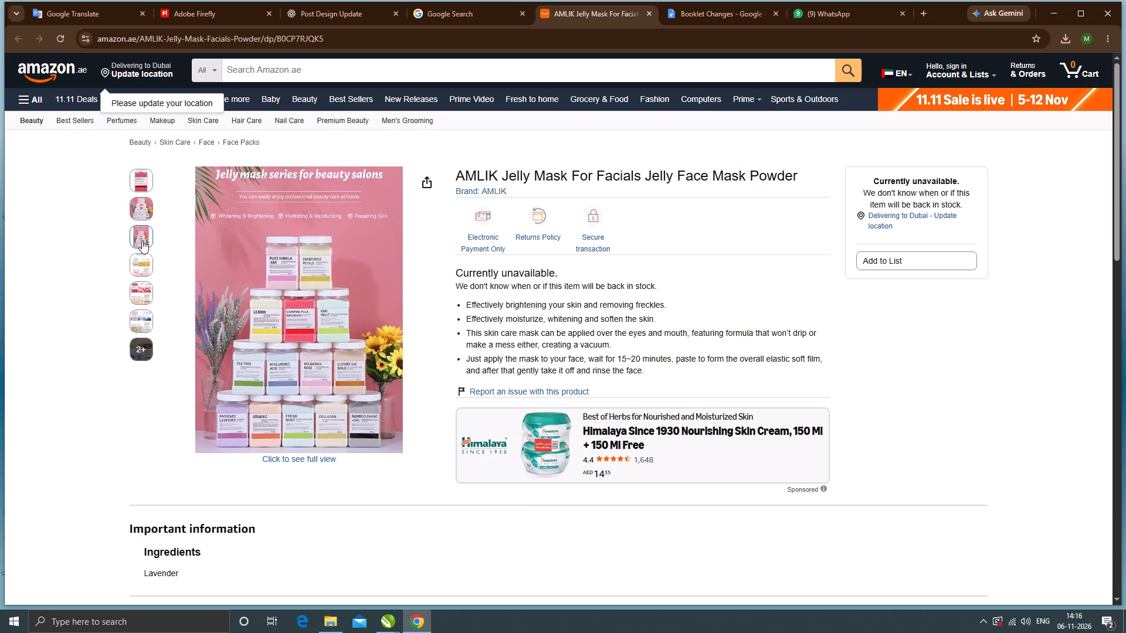
Enlarge the listing's "Jelly mask series for beauty salons" image and open that image in its own tab.
{"action": "left_click", "coordinate": [294, 304]}
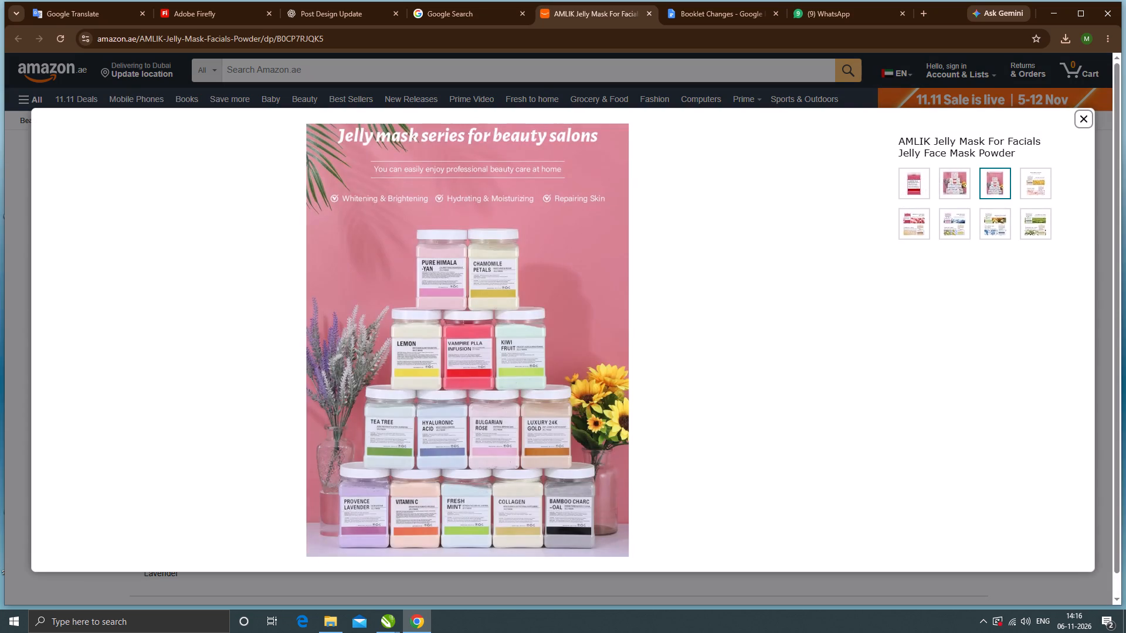
{"action": "left_click", "coordinate": [501, 309]}
{"action": "right_click", "coordinate": [482, 296]}
{"action": "left_click", "coordinate": [548, 311]}
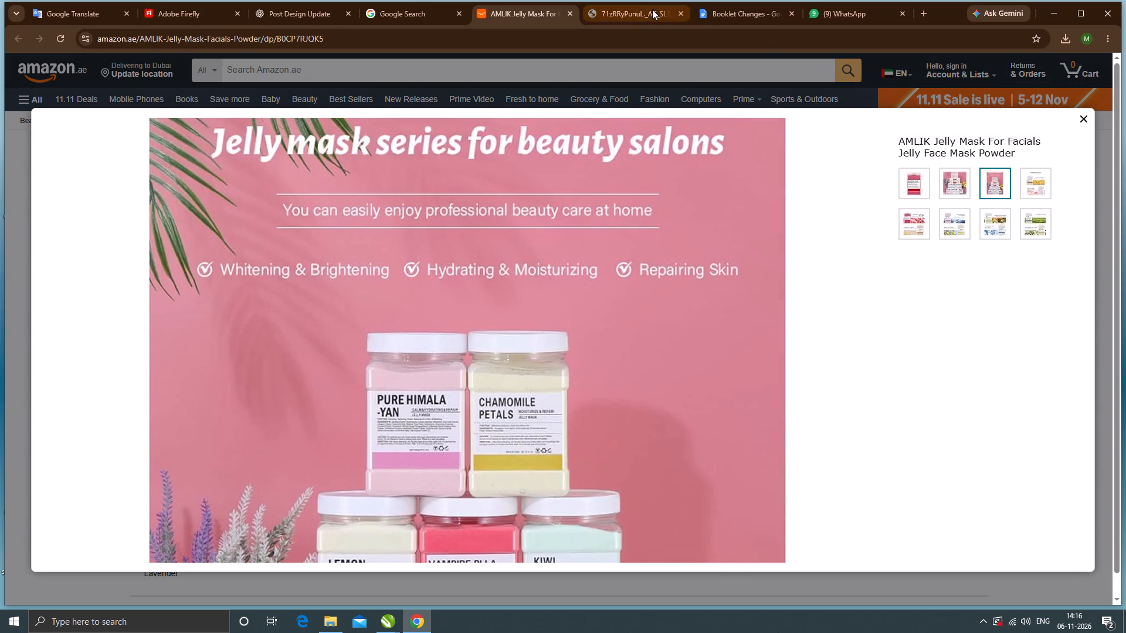
{"action": "left_click", "coordinate": [652, 9]}
Check the jar image at full size and save it as a JPG on the Desktop.
{"action": "left_click", "coordinate": [547, 405]}
{"action": "left_click", "coordinate": [547, 405]}
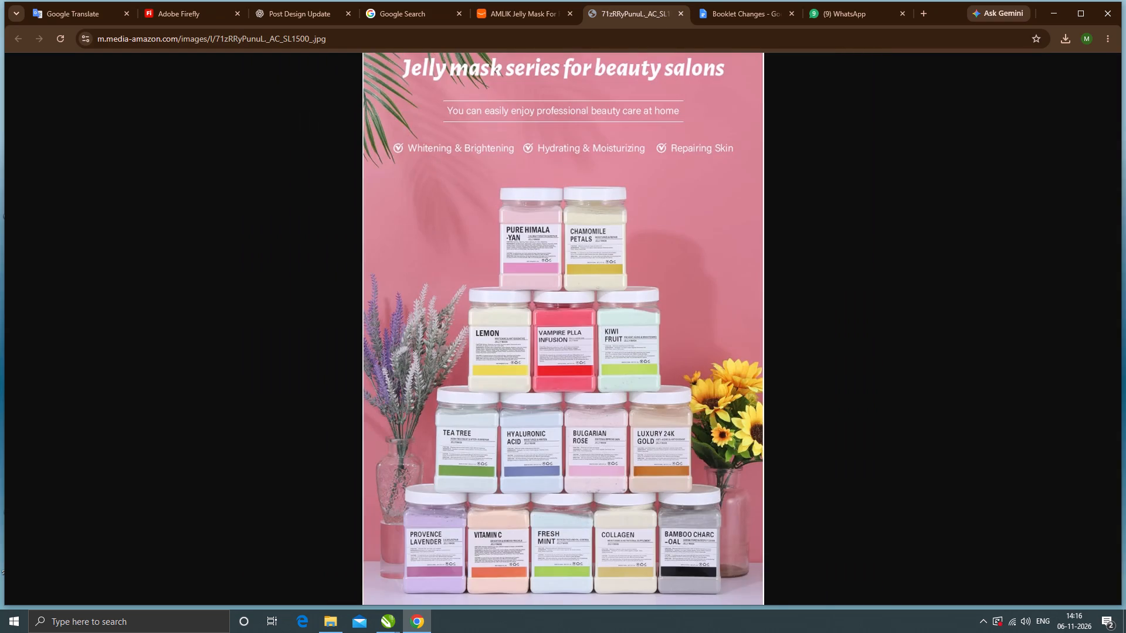
{"action": "left_click", "coordinate": [555, 289]}
{"action": "scroll", "coordinate": [559, 253], "scroll_direction": "down", "scroll_amount": 2}
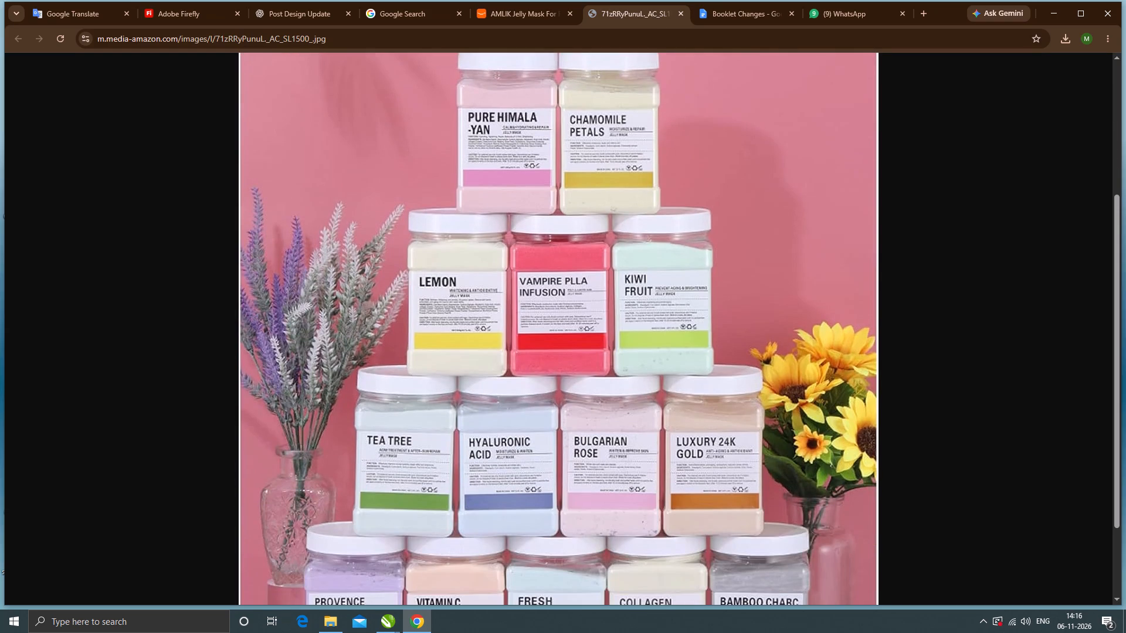
{"action": "right_click", "coordinate": [559, 257]}
{"action": "left_click", "coordinate": [598, 285]}
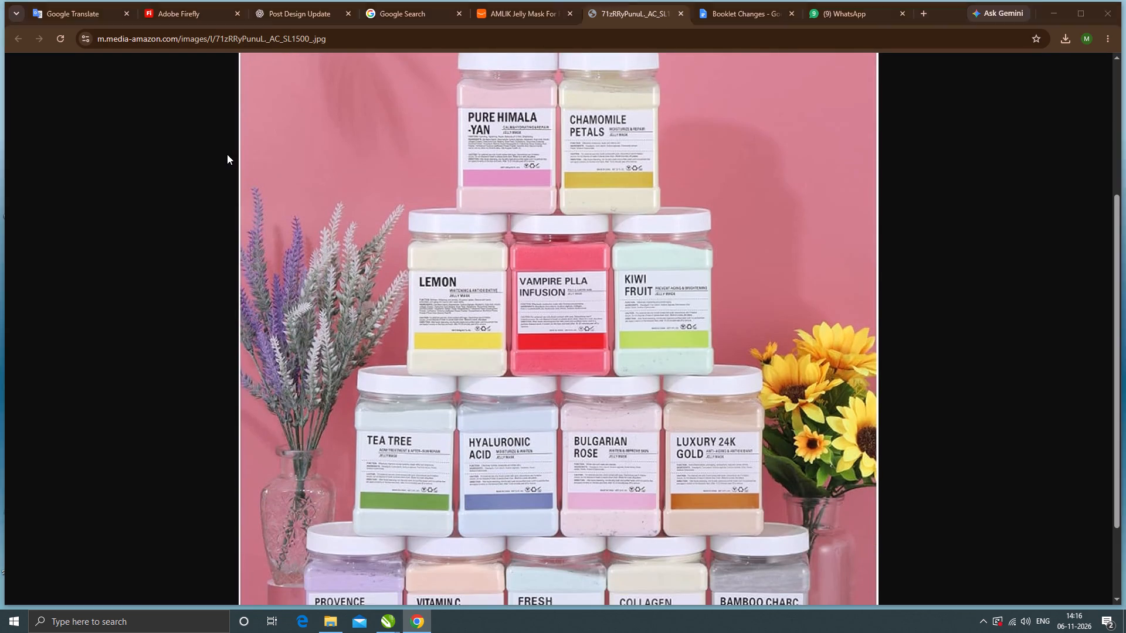
{"action": "left_click", "coordinate": [55, 88]}
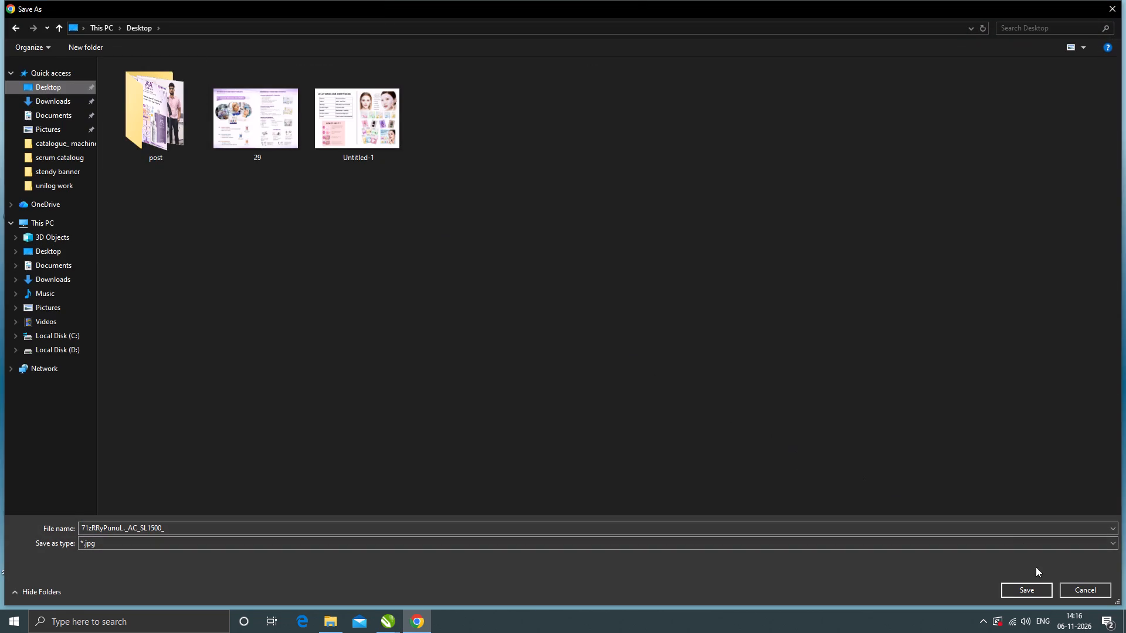
{"action": "left_click", "coordinate": [1030, 587]}
{"action": "left_click", "coordinate": [1053, 9]}
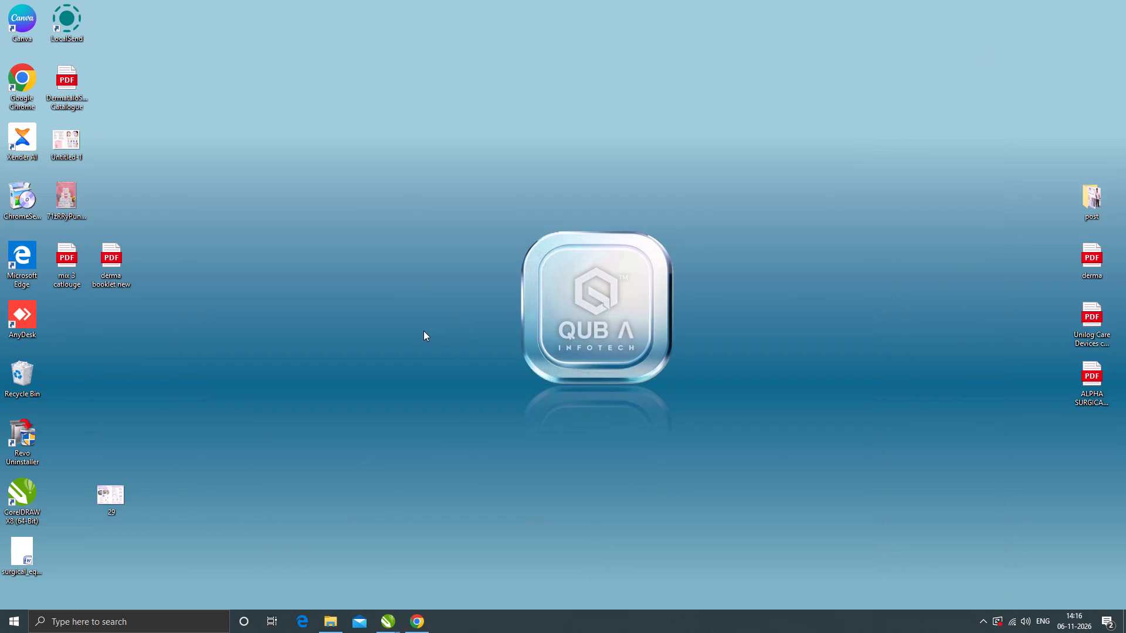
Return to page 30 of derma booklet.cdr in CorelDRAW and activate the Pick tool with nothing selected.
{"action": "scroll", "coordinate": [507, 307], "scroll_direction": "down", "scroll_amount": 1}
{"action": "left_click", "coordinate": [394, 627]}
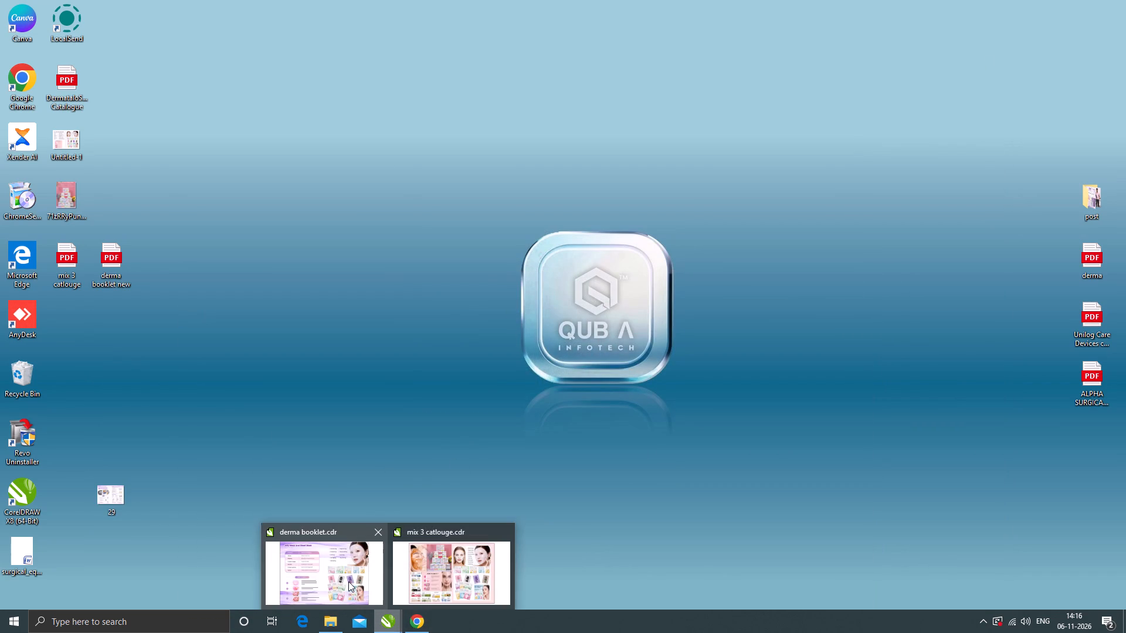
{"action": "left_click", "coordinate": [348, 581]}
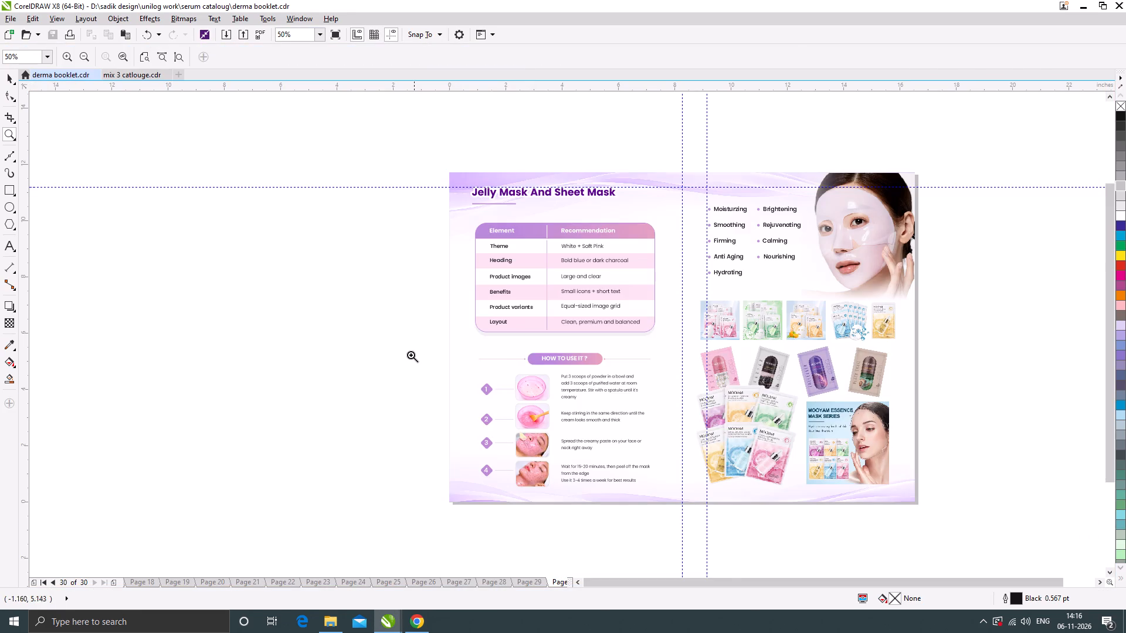
{"action": "left_click", "coordinate": [408, 354]}
{"action": "left_click", "coordinate": [13, 77]}
{"action": "scroll", "coordinate": [272, 265], "scroll_direction": "down", "scroll_amount": 1}
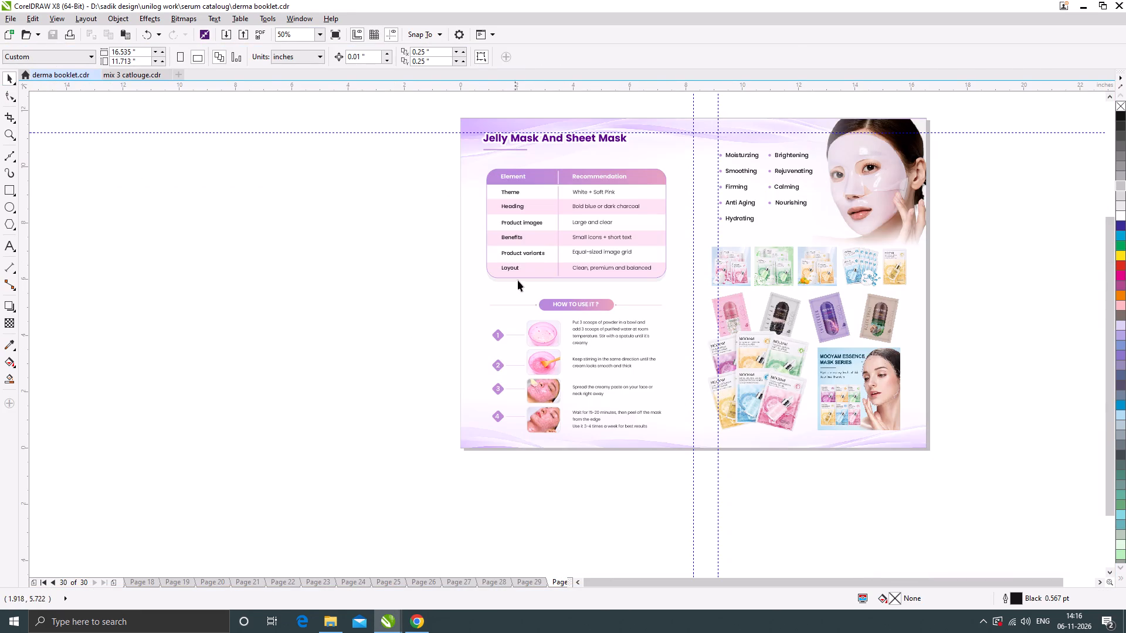
{"action": "left_click_drag", "start_coordinate": [415, 283], "coordinate": [425, 295]}
{"action": "left_click_drag", "start_coordinate": [425, 295], "coordinate": [316, 299]}
{"action": "scroll", "coordinate": [354, 287], "scroll_direction": "down", "scroll_amount": 1}
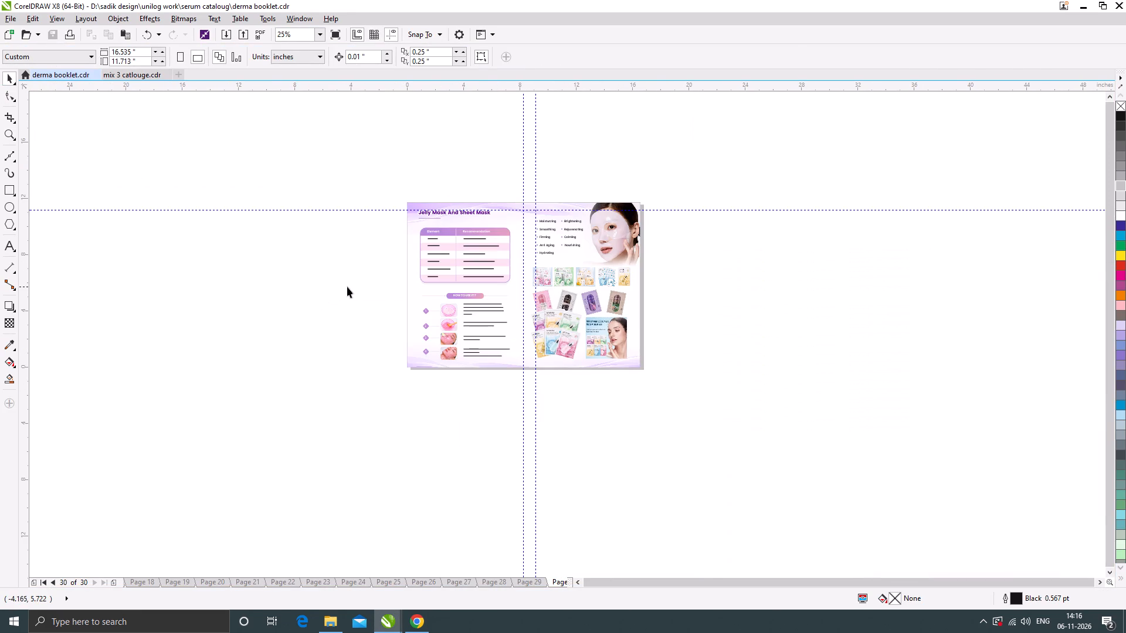
Scale the Element/Recommendation table down to about 5.36 × 3.38 in and move it left and up beneath the page heading.
{"action": "scroll", "coordinate": [433, 234], "scroll_direction": "up", "scroll_amount": 1}
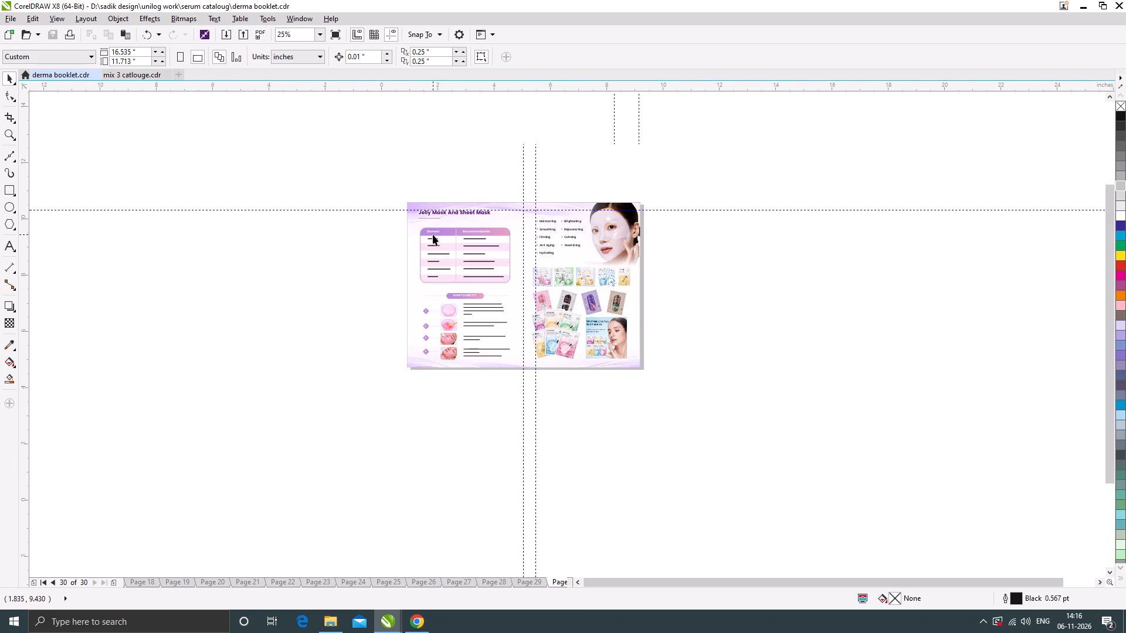
{"action": "left_click_drag", "start_coordinate": [352, 209], "coordinate": [609, 339]}
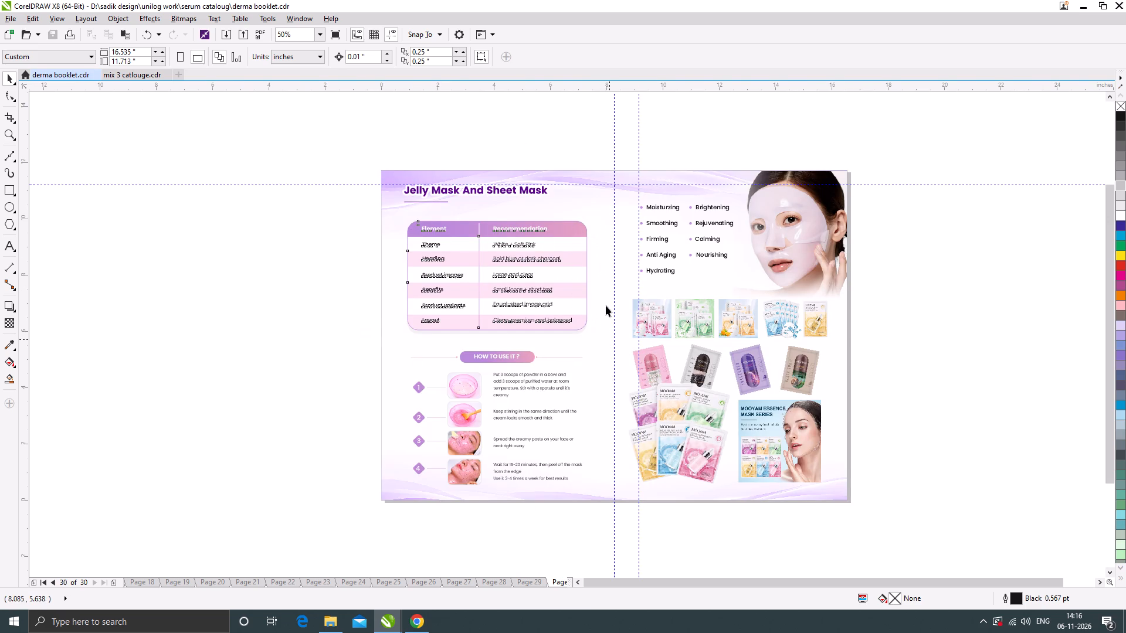
{"action": "left_click_drag", "start_coordinate": [590, 214], "coordinate": [576, 216]}
{"action": "left_click_drag", "start_coordinate": [548, 256], "coordinate": [528, 255]}
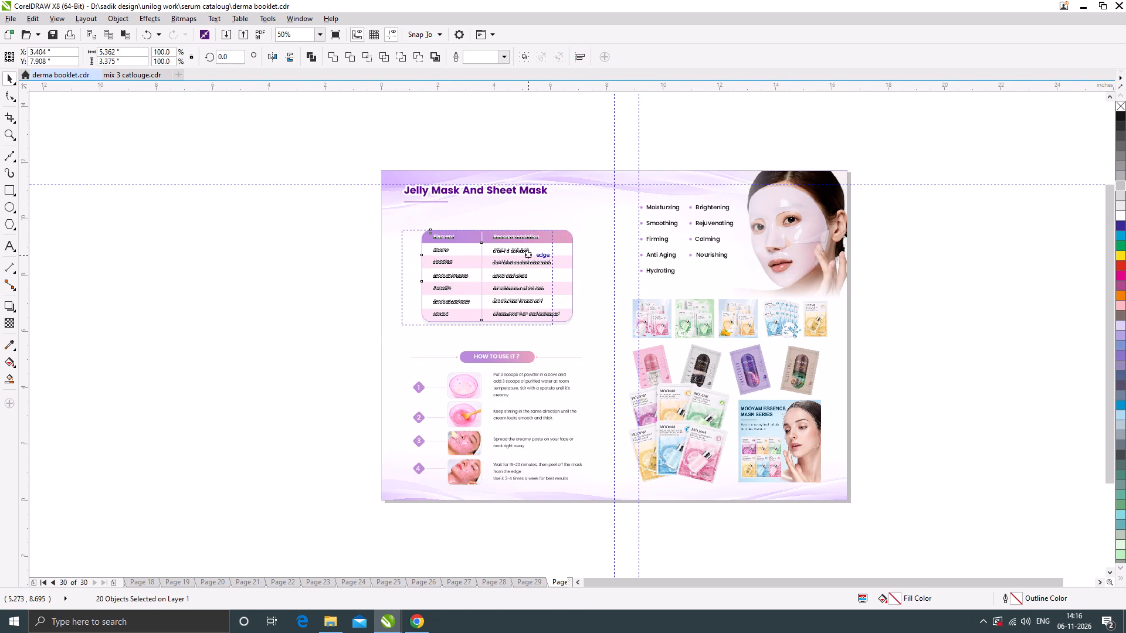
{"action": "left_click_drag", "start_coordinate": [528, 255], "coordinate": [527, 255]}
{"action": "scroll", "coordinate": [434, 249], "scroll_direction": "up", "scroll_amount": 1}
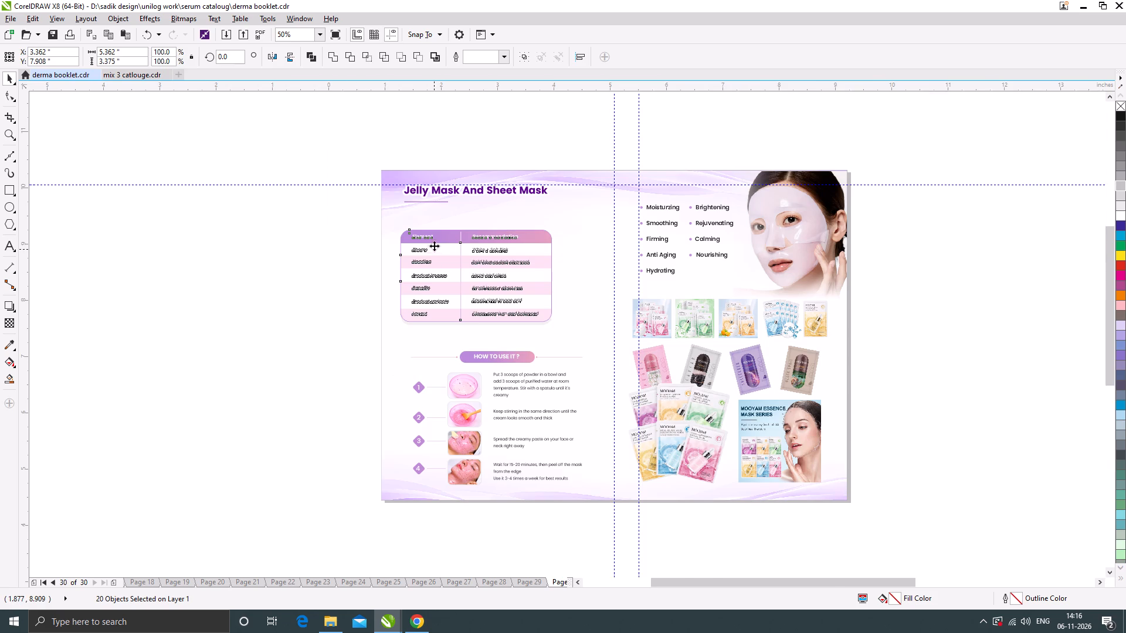
{"action": "left_click_drag", "start_coordinate": [445, 232], "coordinate": [447, 209]}
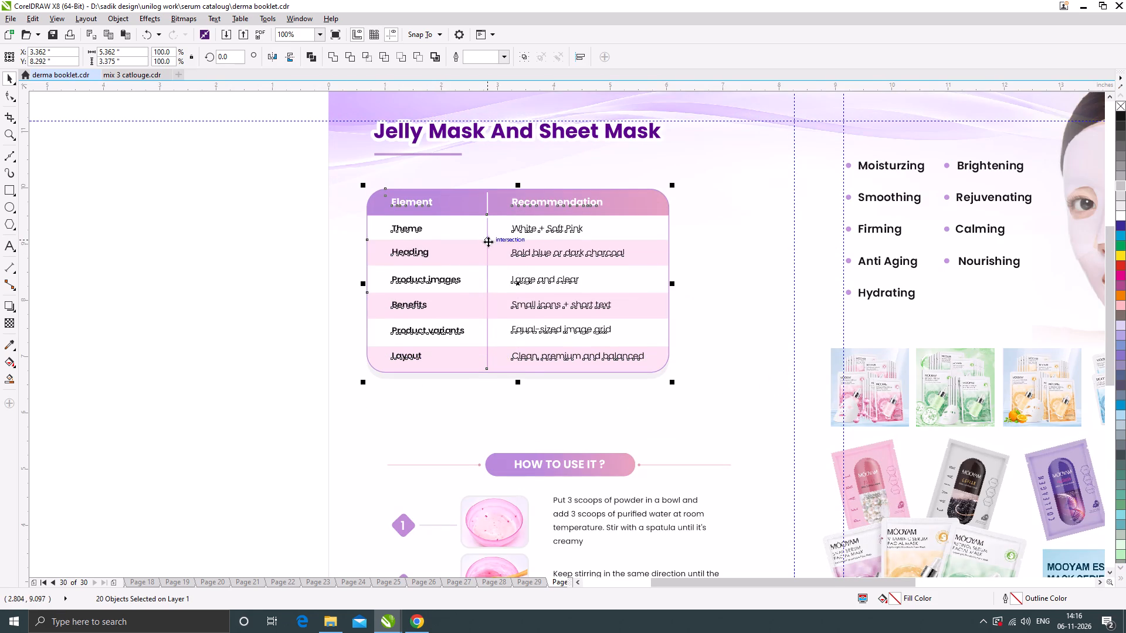
{"action": "scroll", "coordinate": [488, 243], "scroll_direction": "down", "scroll_amount": 1}
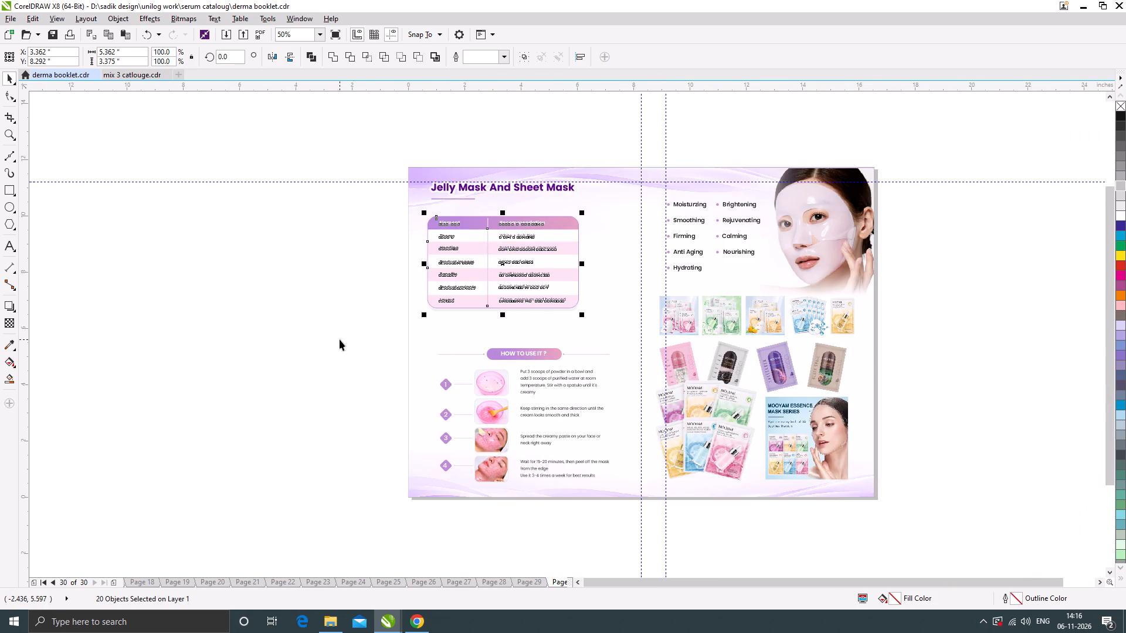
{"action": "left_click", "coordinate": [340, 339]}
{"action": "left_click", "coordinate": [415, 629]}
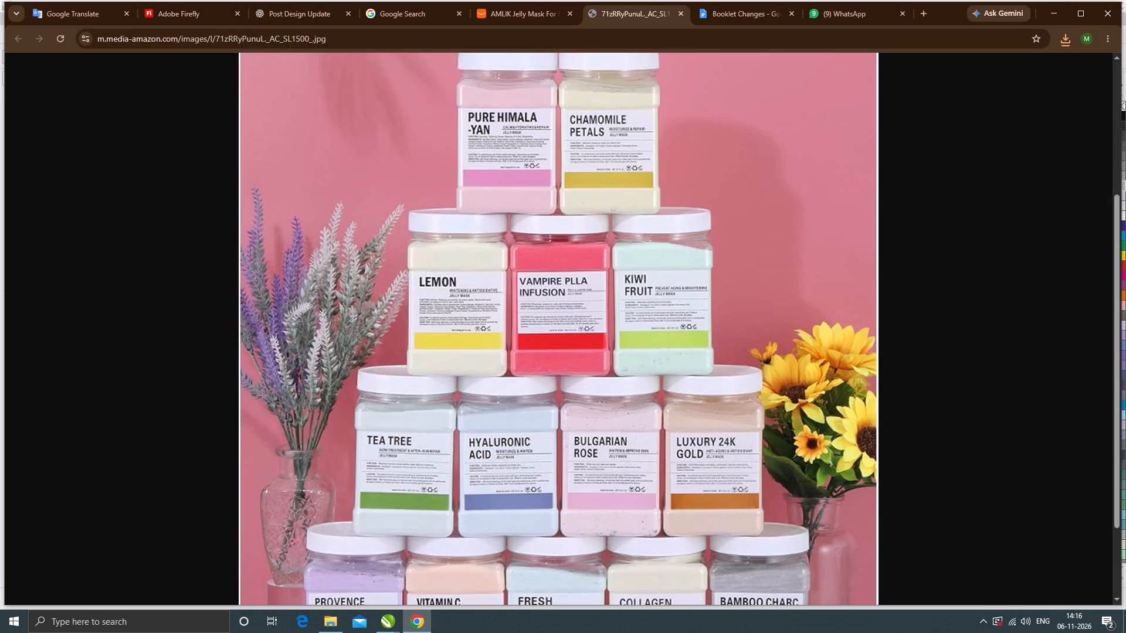
{"action": "scroll", "coordinate": [525, 324], "scroll_direction": "down", "scroll_amount": 4}
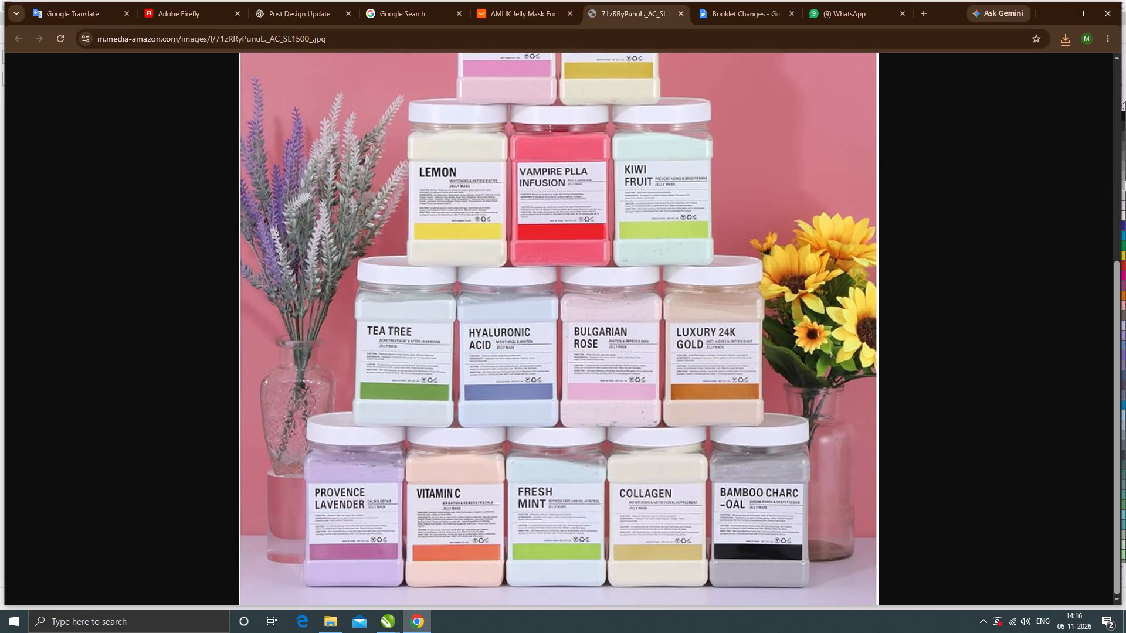
{"action": "scroll", "coordinate": [528, 331], "scroll_direction": "up", "scroll_amount": 2}
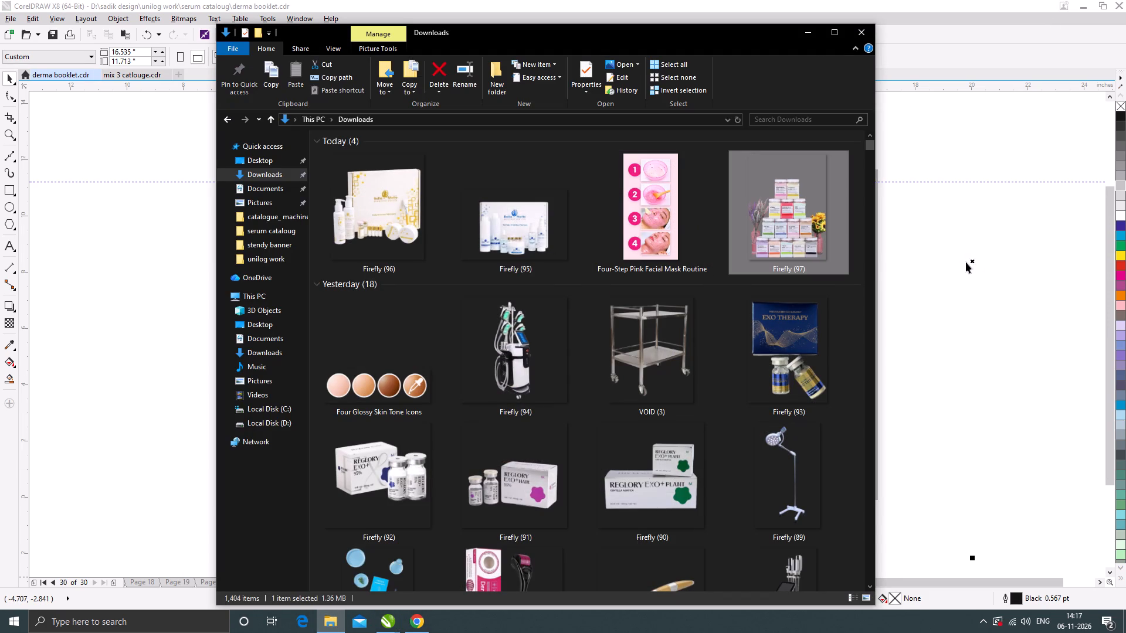
{"action": "left_click", "coordinate": [807, 30]}
Shrink the jar cutout to about 2.59 × 3.57 in and park it on the empty area left of the page.
{"action": "scroll", "coordinate": [702, 231], "scroll_direction": "down", "scroll_amount": 1}
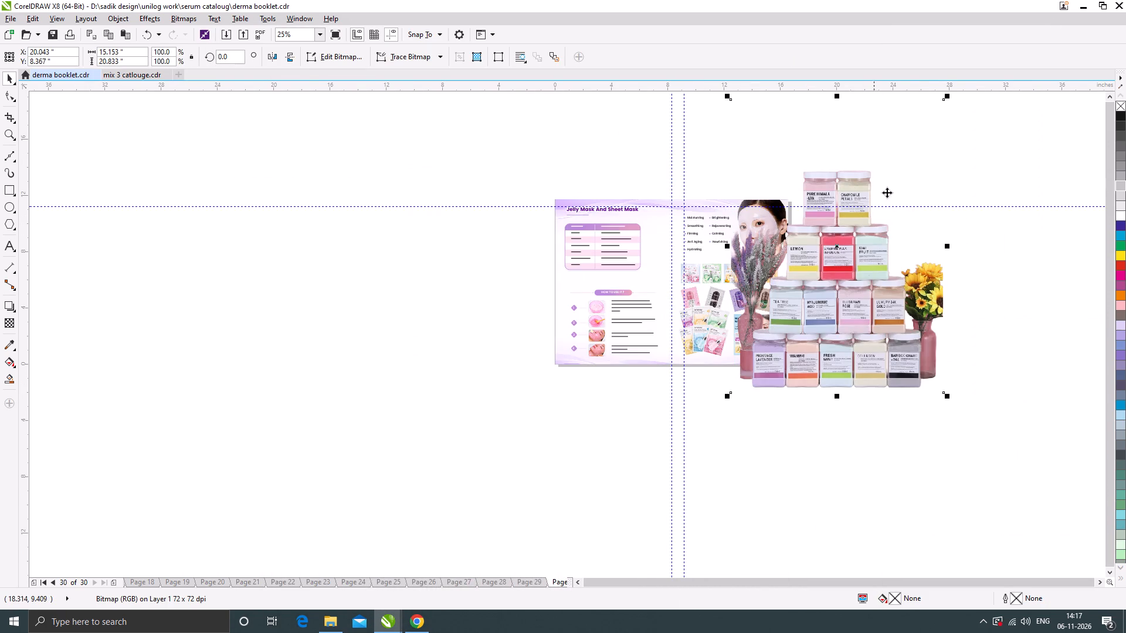
{"action": "left_click_drag", "start_coordinate": [947, 97], "coordinate": [884, 202]}
{"action": "left_click_drag", "start_coordinate": [842, 254], "coordinate": [471, 263]}
{"action": "scroll", "coordinate": [553, 258], "scroll_direction": "up", "scroll_amount": 1}
{"action": "left_click_drag", "start_coordinate": [386, 301], "coordinate": [421, 413]}
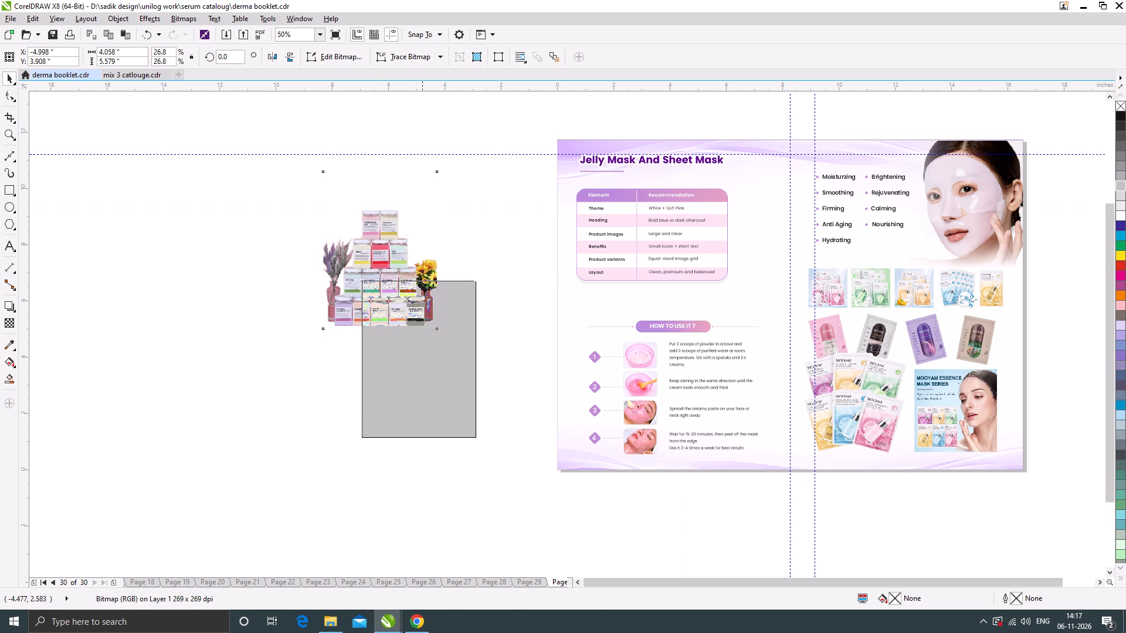
{"action": "left_click_drag", "start_coordinate": [421, 413], "coordinate": [418, 417]}
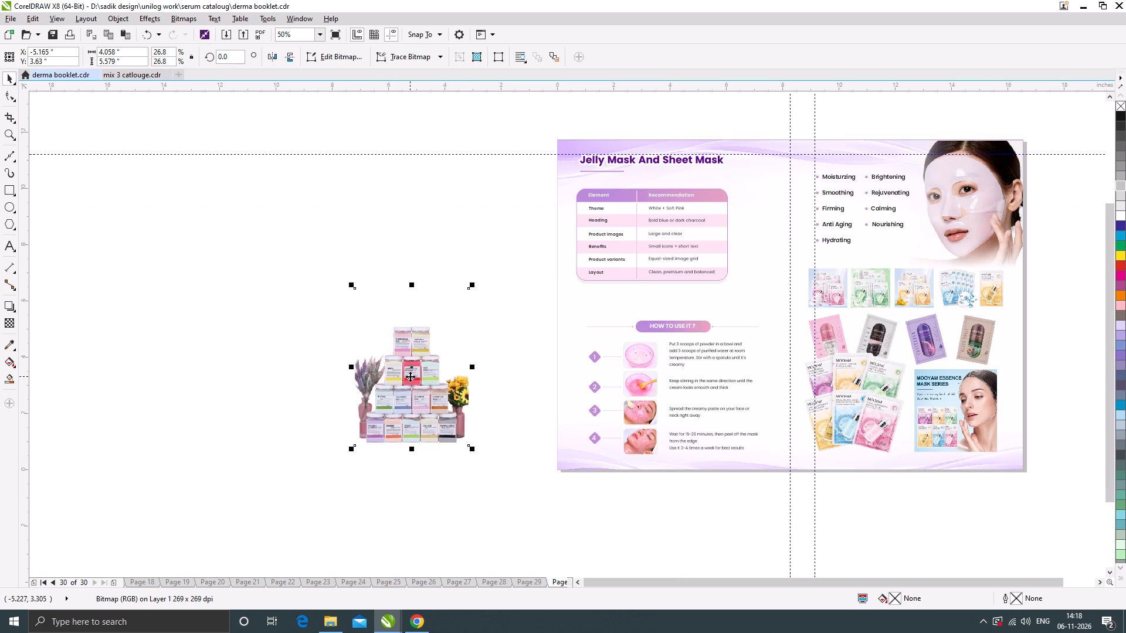
{"action": "left_click_drag", "start_coordinate": [474, 285], "coordinate": [464, 312]}
{"action": "left_click_drag", "start_coordinate": [416, 389], "coordinate": [462, 322]}
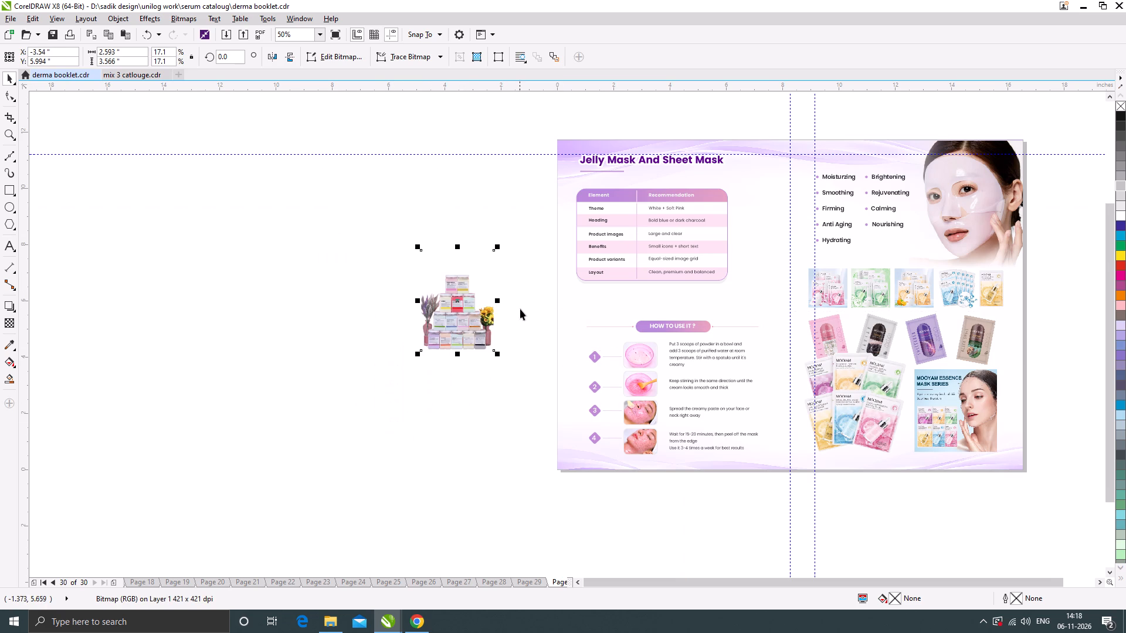
Move the jar cutout onto the left-hand page, over the table's lower right corner and above the HOW TO USE IT heading.
{"action": "scroll", "coordinate": [520, 309], "scroll_direction": "up", "scroll_amount": 1}
{"action": "scroll", "coordinate": [369, 307], "scroll_direction": "down", "scroll_amount": 1}
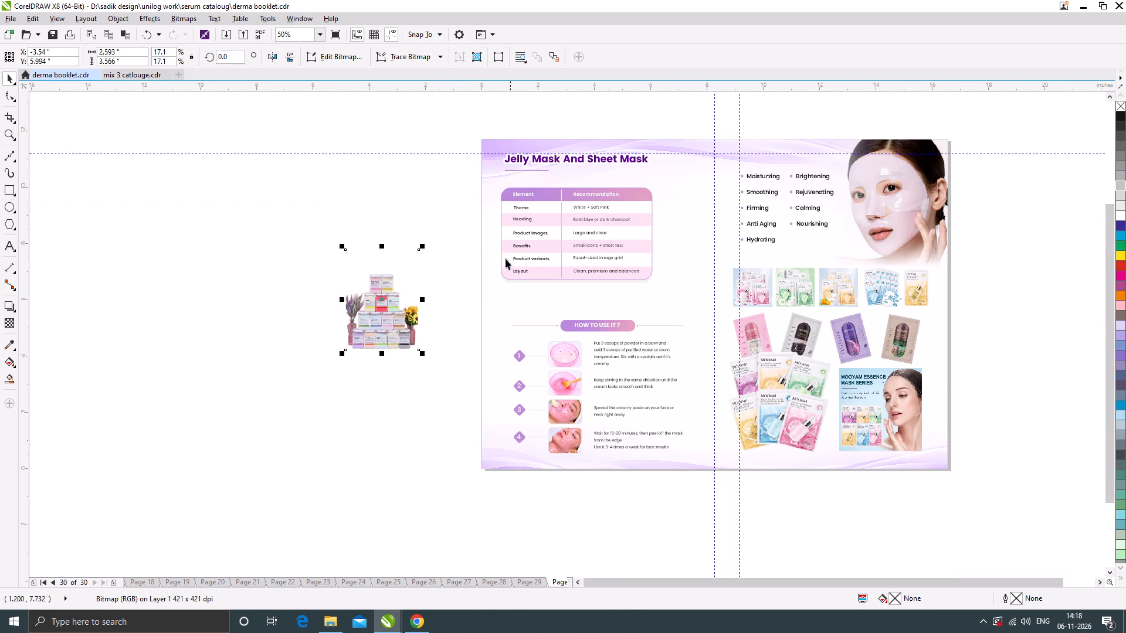
{"action": "left_click_drag", "start_coordinate": [392, 326], "coordinate": [677, 275]}
{"action": "scroll", "coordinate": [680, 263], "scroll_direction": "up", "scroll_amount": 1}
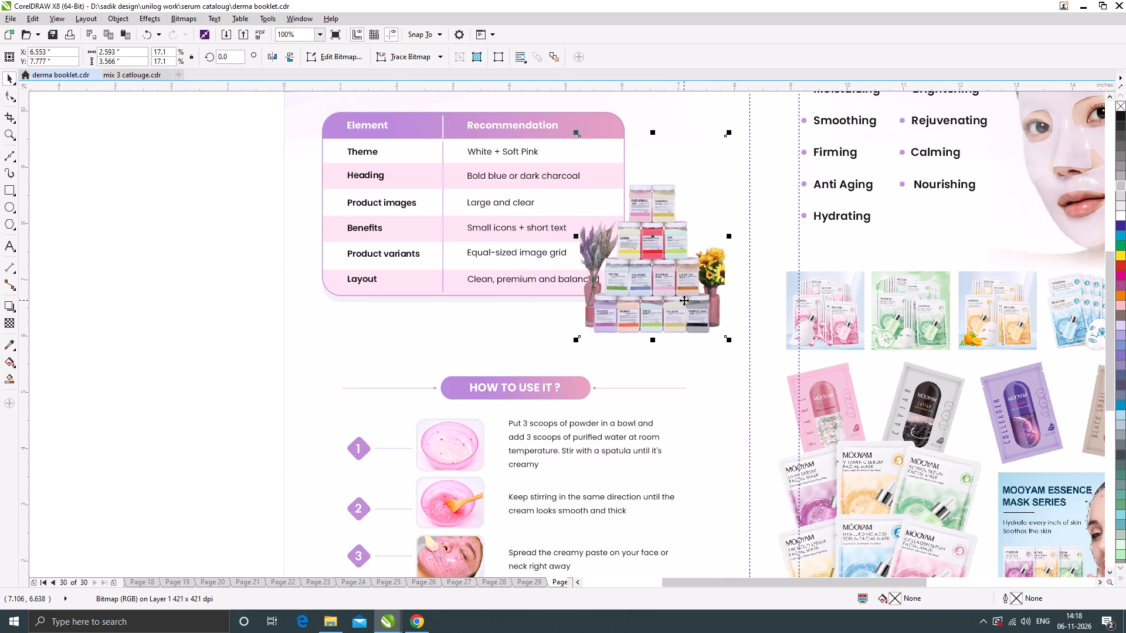
{"action": "left_click_drag", "start_coordinate": [684, 300], "coordinate": [693, 325]}
Enlarge the jar cutout to about 3.37 × 4.64 in and shift it up and right toward the page fold.
{"action": "scroll", "coordinate": [622, 288], "scroll_direction": "down", "scroll_amount": 1}
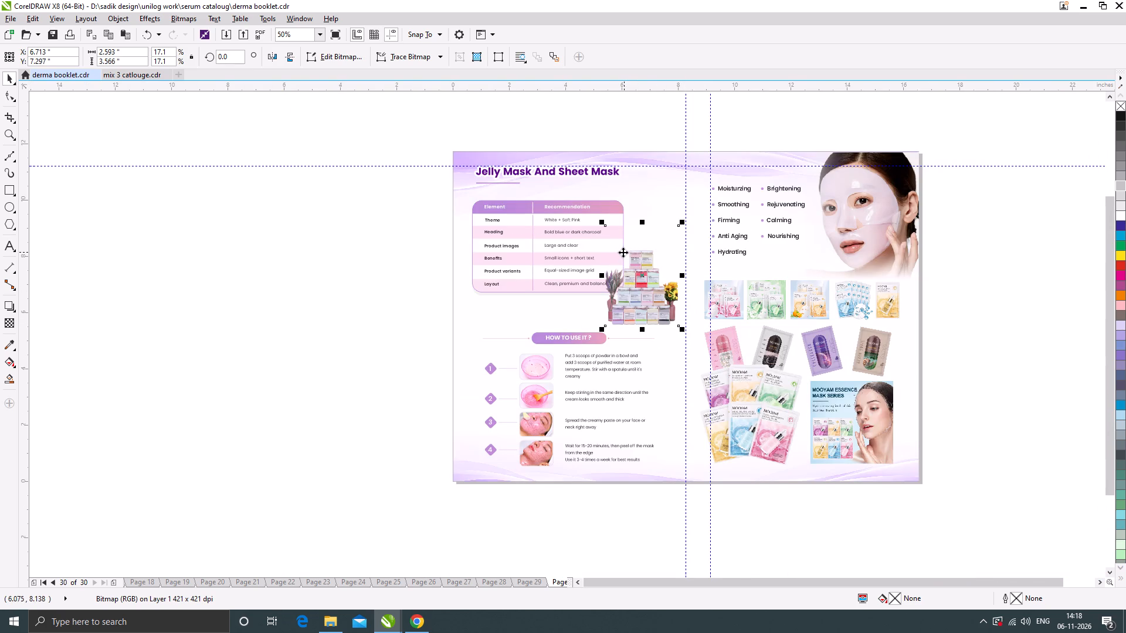
{"action": "scroll", "coordinate": [624, 259], "scroll_direction": "up", "scroll_amount": 1}
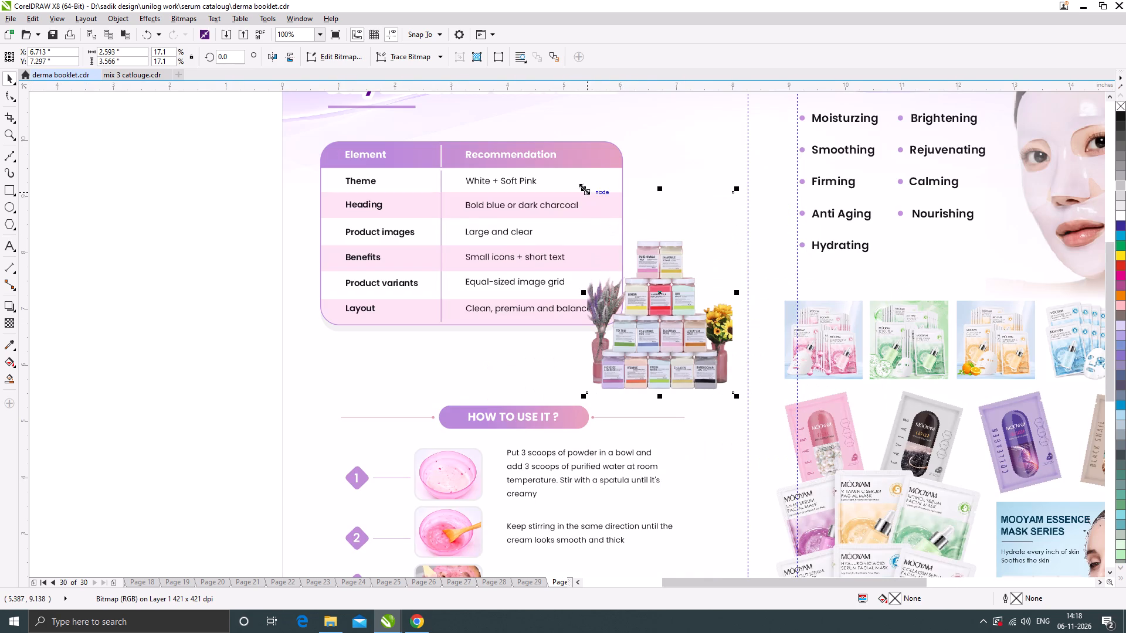
{"action": "left_click_drag", "start_coordinate": [584, 188], "coordinate": [489, 128]}
{"action": "scroll", "coordinate": [620, 263], "scroll_direction": "down", "scroll_amount": 1}
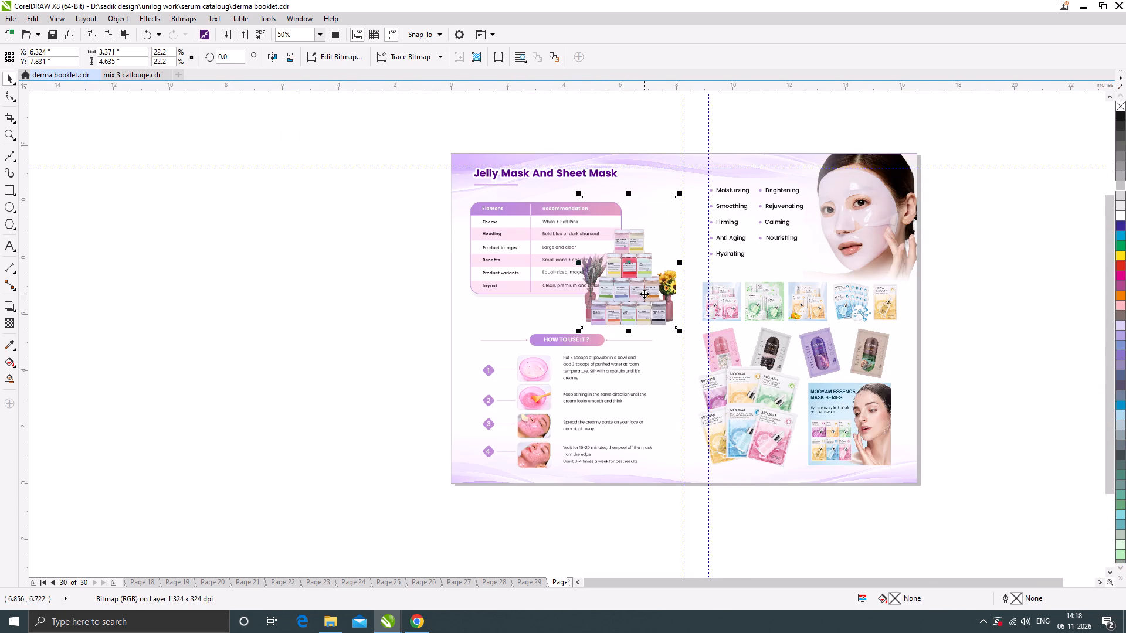
{"action": "left_click_drag", "start_coordinate": [645, 293], "coordinate": [647, 280]}
{"action": "scroll", "coordinate": [649, 276], "scroll_direction": "up", "scroll_amount": 1}
{"action": "left_click_drag", "start_coordinate": [649, 276], "coordinate": [663, 276]}
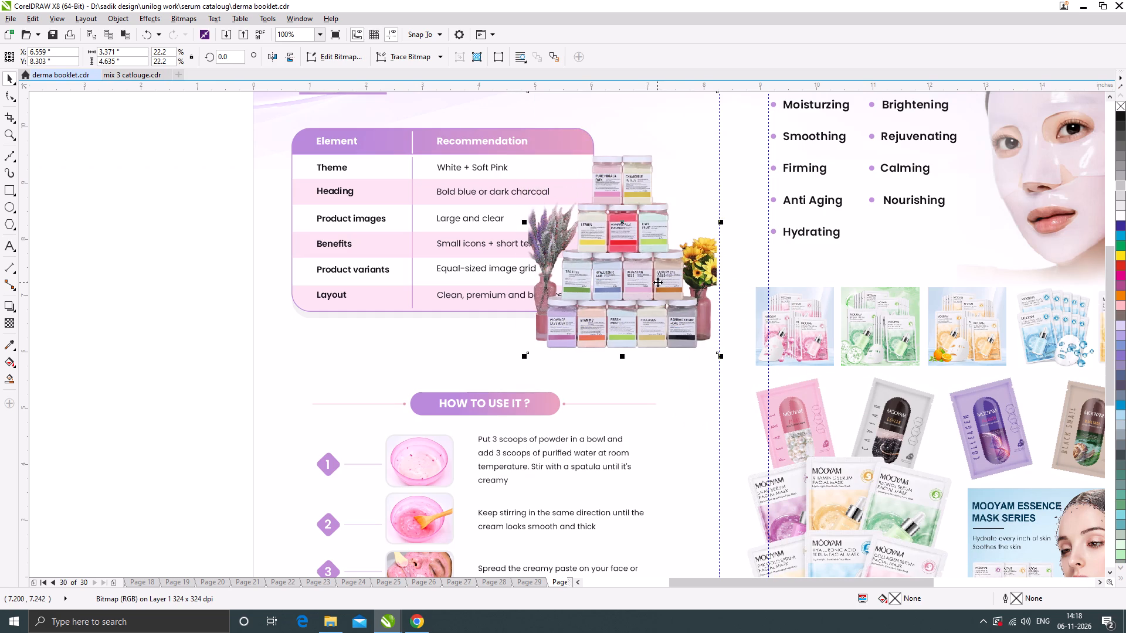
{"action": "left_click_drag", "start_coordinate": [657, 282], "coordinate": [669, 283]}
Enlarge the jar cutout further to about 4.16 × 5.71 in, nudge it toward the fold and check its fit beside the table.
{"action": "scroll", "coordinate": [640, 296], "scroll_direction": "down", "scroll_amount": 1}
{"action": "scroll", "coordinate": [599, 319], "scroll_direction": "up", "scroll_amount": 1}
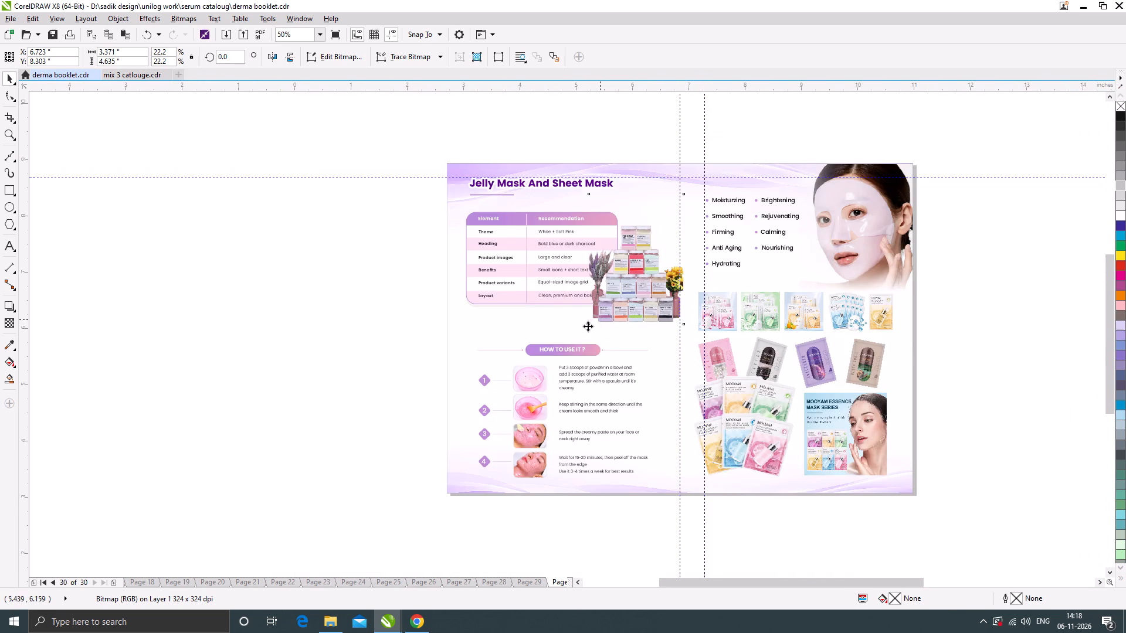
{"action": "left_click_drag", "start_coordinate": [574, 333], "coordinate": [544, 355]}
{"action": "scroll", "coordinate": [635, 302], "scroll_direction": "down", "scroll_amount": 1}
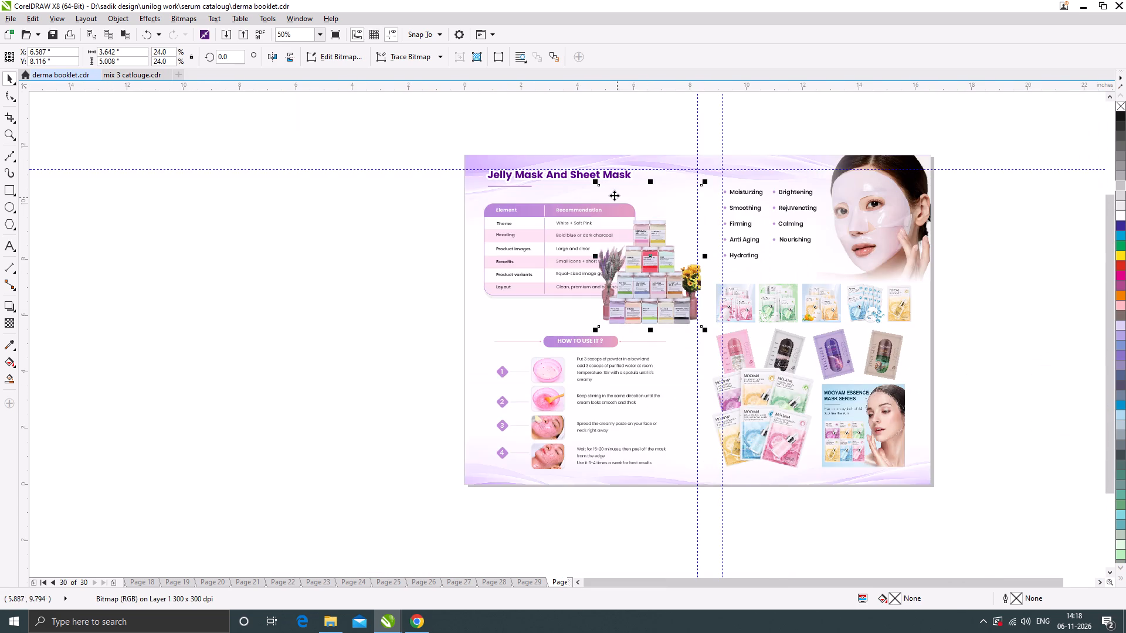
{"action": "scroll", "coordinate": [598, 187], "scroll_direction": "up", "scroll_amount": 1}
{"action": "left_click_drag", "start_coordinate": [597, 182], "coordinate": [556, 142]}
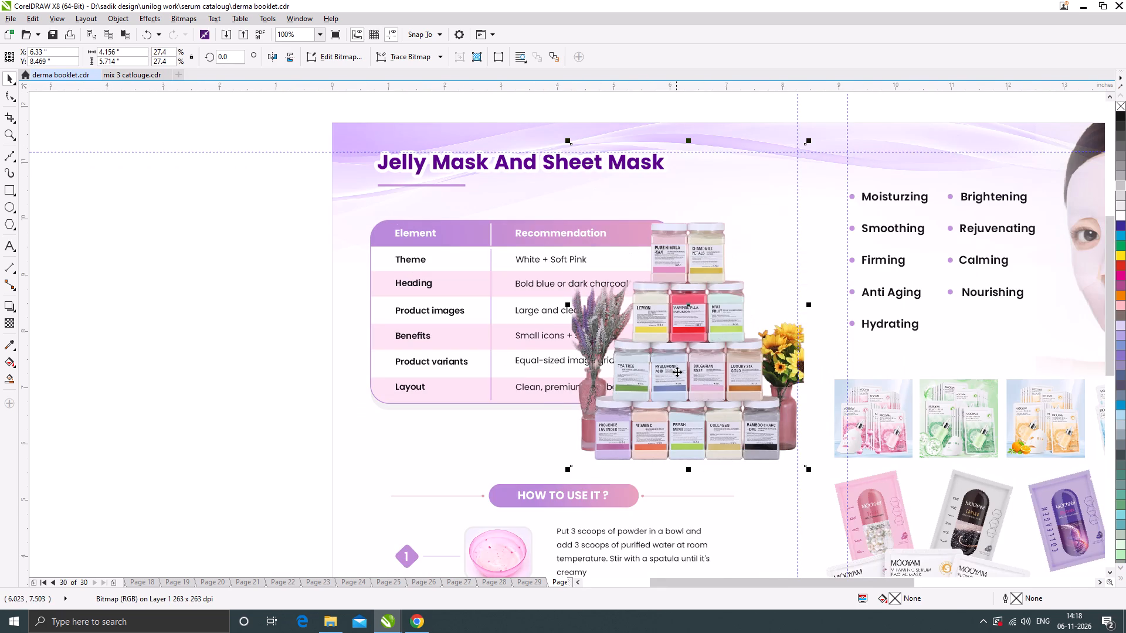
{"action": "left_click_drag", "start_coordinate": [677, 372], "coordinate": [689, 373]}
{"action": "scroll", "coordinate": [718, 388], "scroll_direction": "up", "scroll_amount": 1}
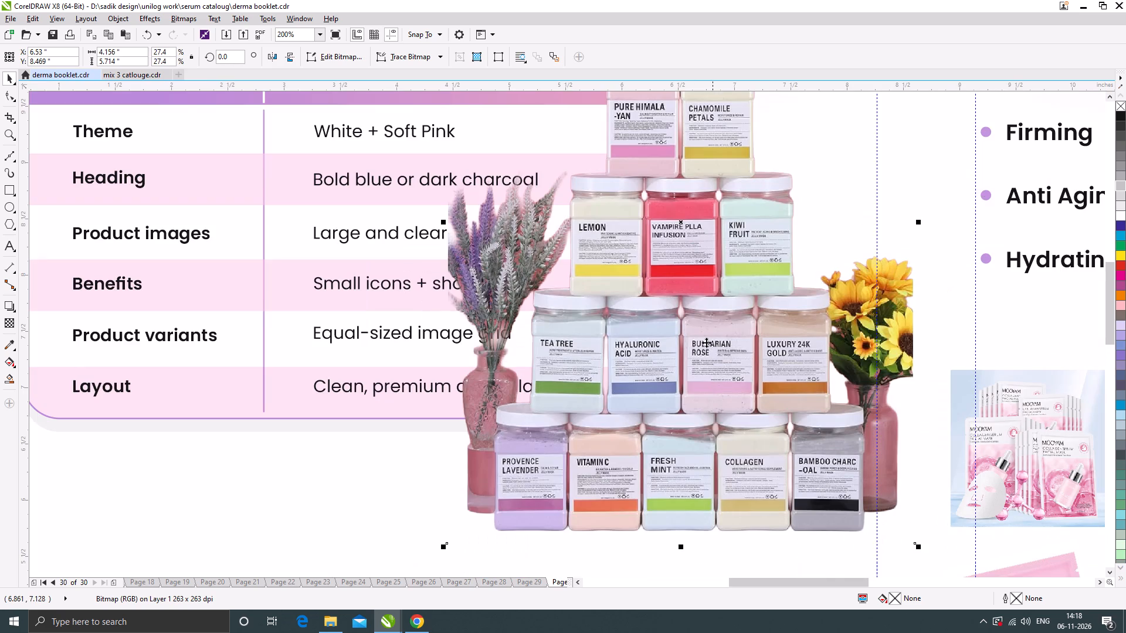
{"action": "scroll", "coordinate": [633, 337], "scroll_direction": "down", "scroll_amount": 1}
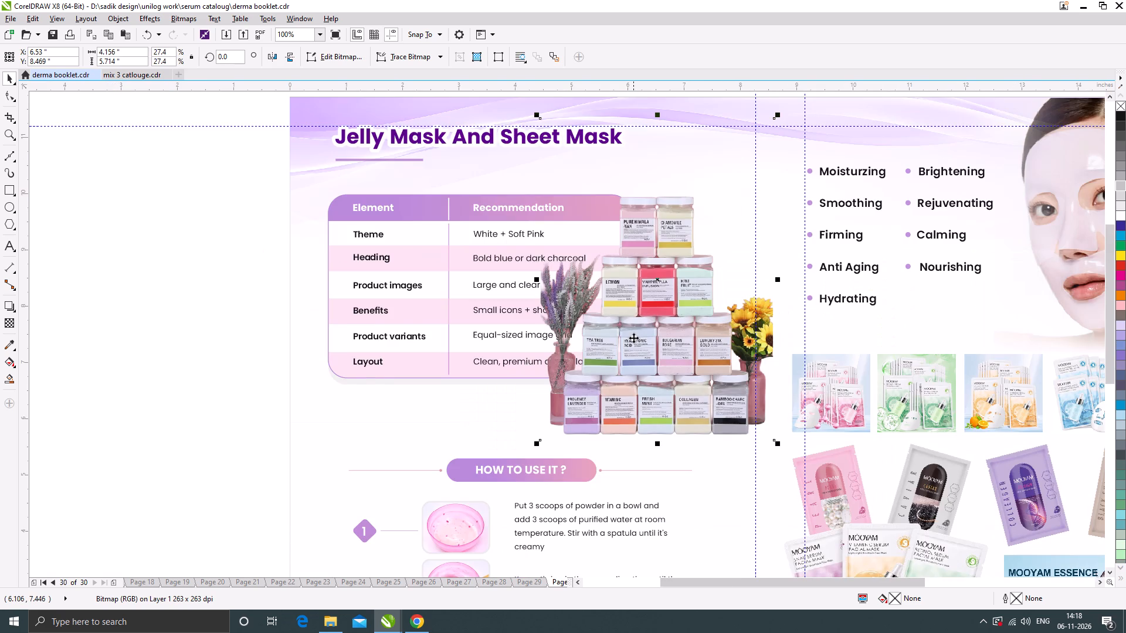
{"action": "scroll", "coordinate": [633, 338], "scroll_direction": "up", "scroll_amount": 1}
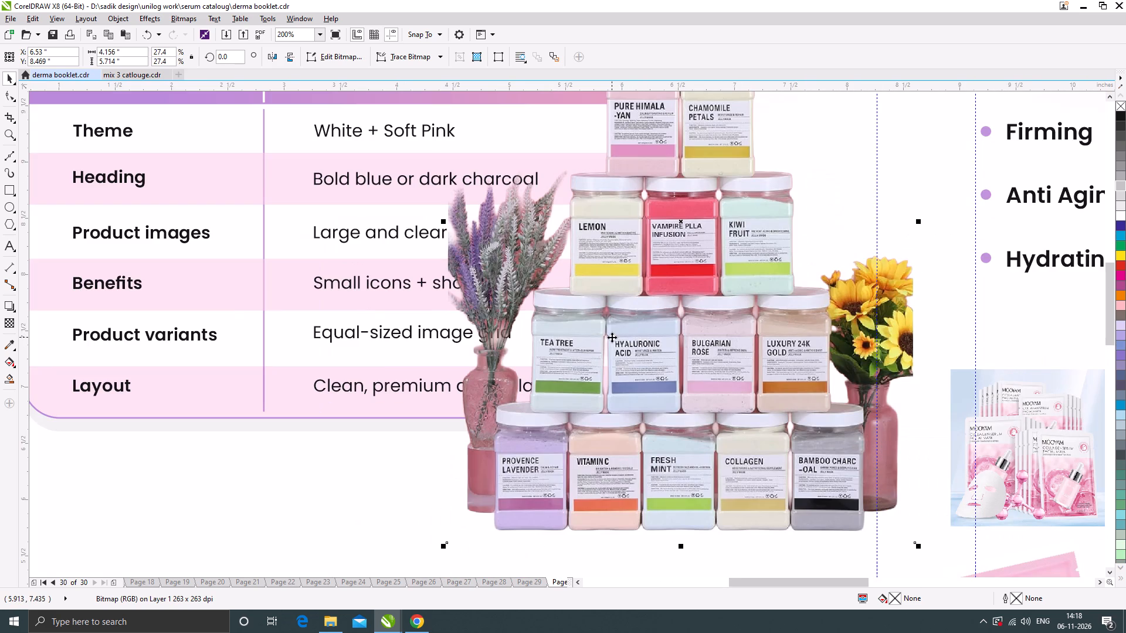
{"action": "scroll", "coordinate": [611, 338], "scroll_direction": "down", "scroll_amount": 1}
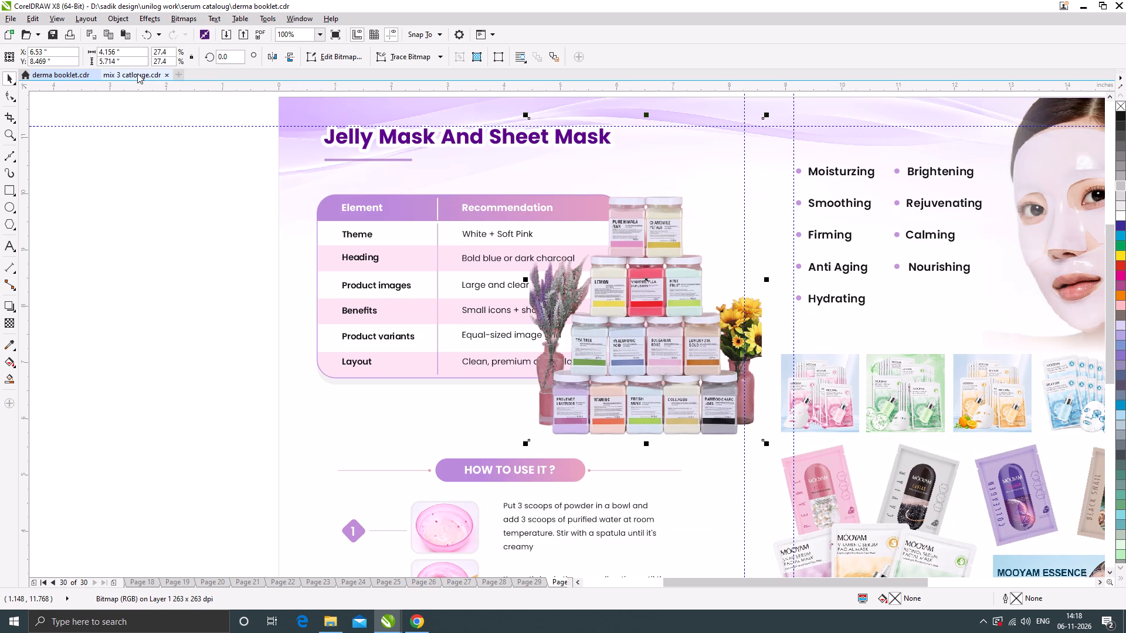
Switch to mix 3 catlouge.cdr and examine page 32's jar photo, HOW TO USE IT block and jelly mask product panels.
{"action": "left_click", "coordinate": [137, 73]}
{"action": "scroll", "coordinate": [624, 259], "scroll_direction": "up", "scroll_amount": 2}
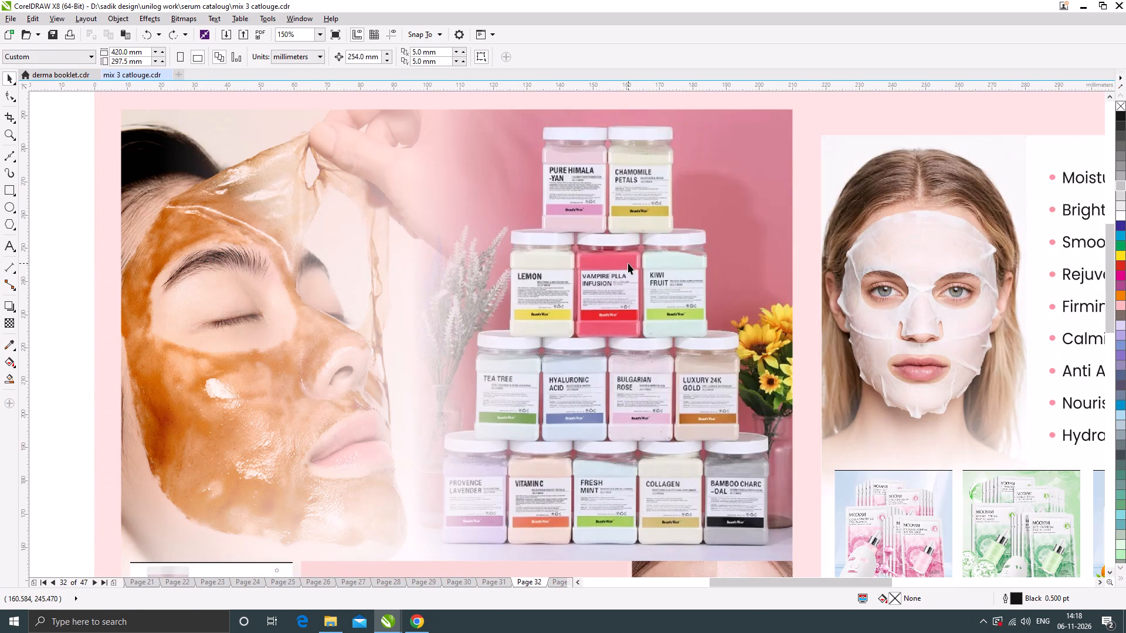
{"action": "scroll", "coordinate": [629, 263], "scroll_direction": "down", "scroll_amount": 1}
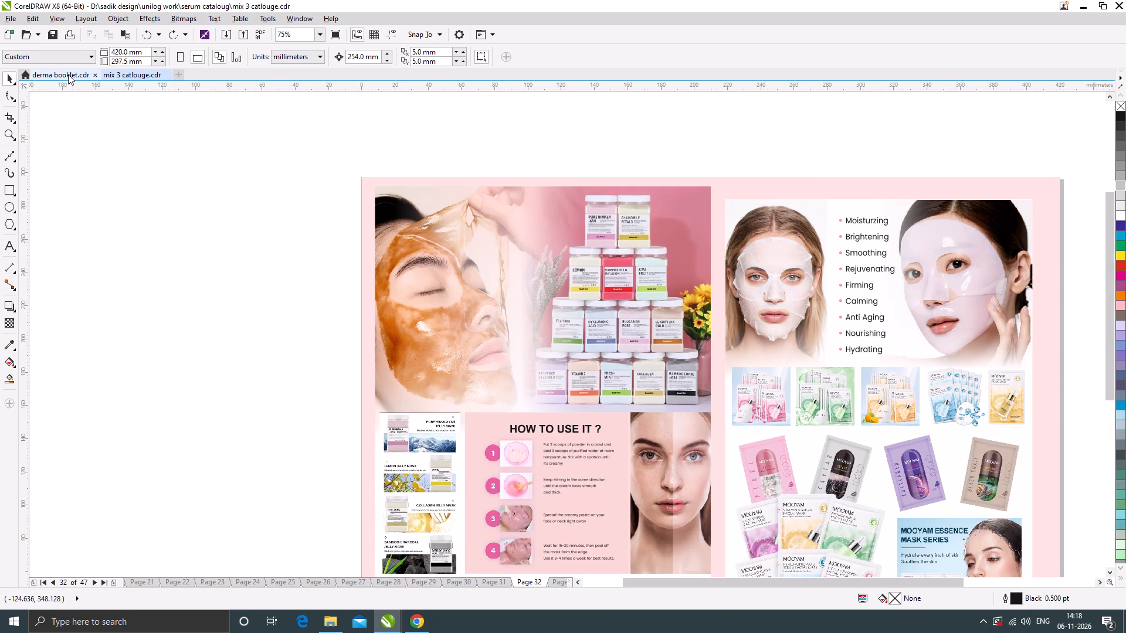
{"action": "scroll", "coordinate": [492, 206], "scroll_direction": "down", "scroll_amount": 1}
{"action": "scroll", "coordinate": [456, 381], "scroll_direction": "up", "scroll_amount": 1}
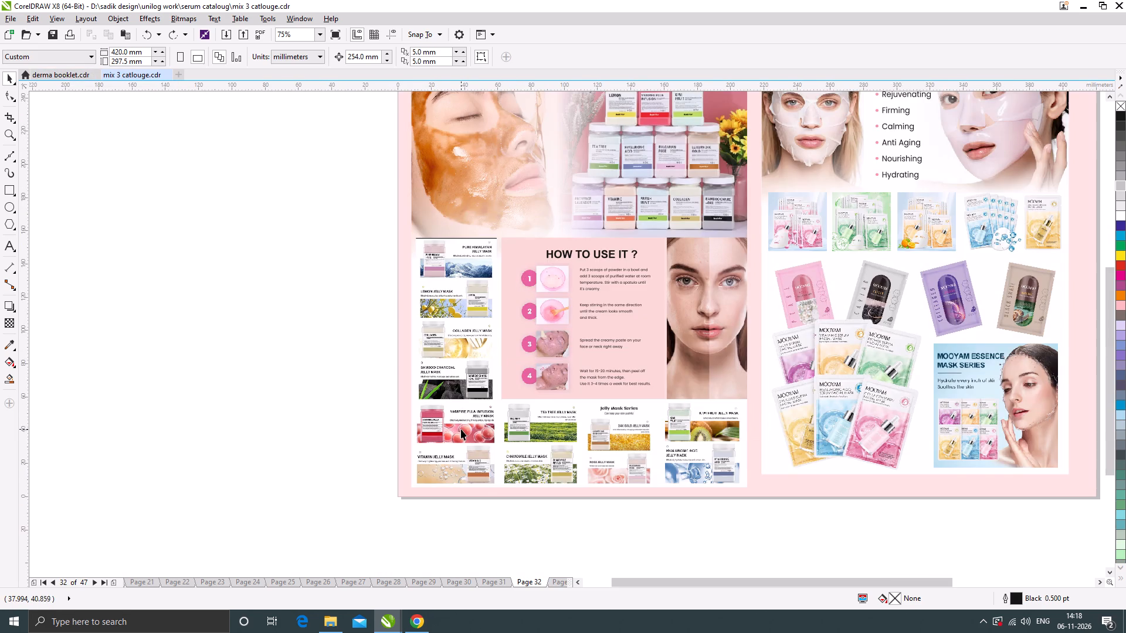
{"action": "scroll", "coordinate": [461, 429], "scroll_direction": "up", "scroll_amount": 1}
{"action": "scroll", "coordinate": [612, 393], "scroll_direction": "down", "scroll_amount": 1}
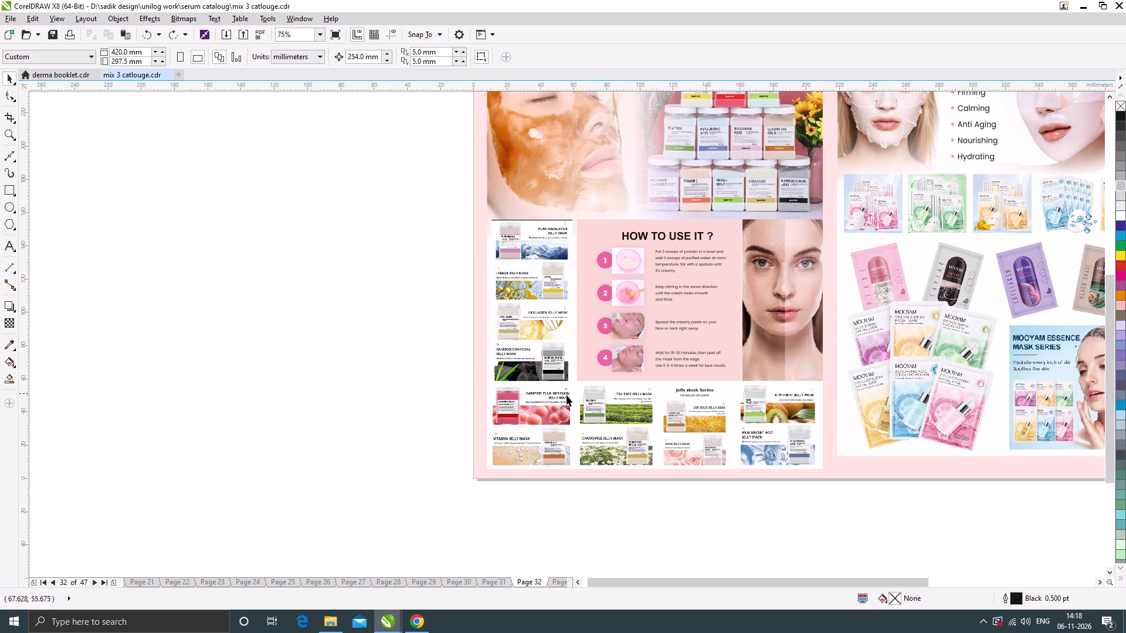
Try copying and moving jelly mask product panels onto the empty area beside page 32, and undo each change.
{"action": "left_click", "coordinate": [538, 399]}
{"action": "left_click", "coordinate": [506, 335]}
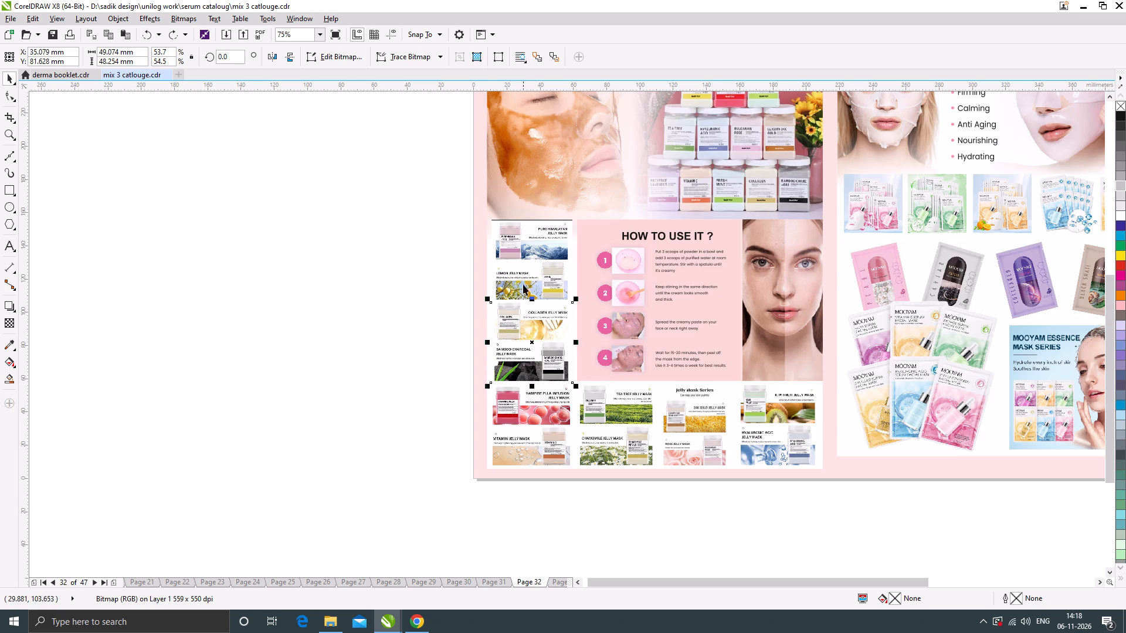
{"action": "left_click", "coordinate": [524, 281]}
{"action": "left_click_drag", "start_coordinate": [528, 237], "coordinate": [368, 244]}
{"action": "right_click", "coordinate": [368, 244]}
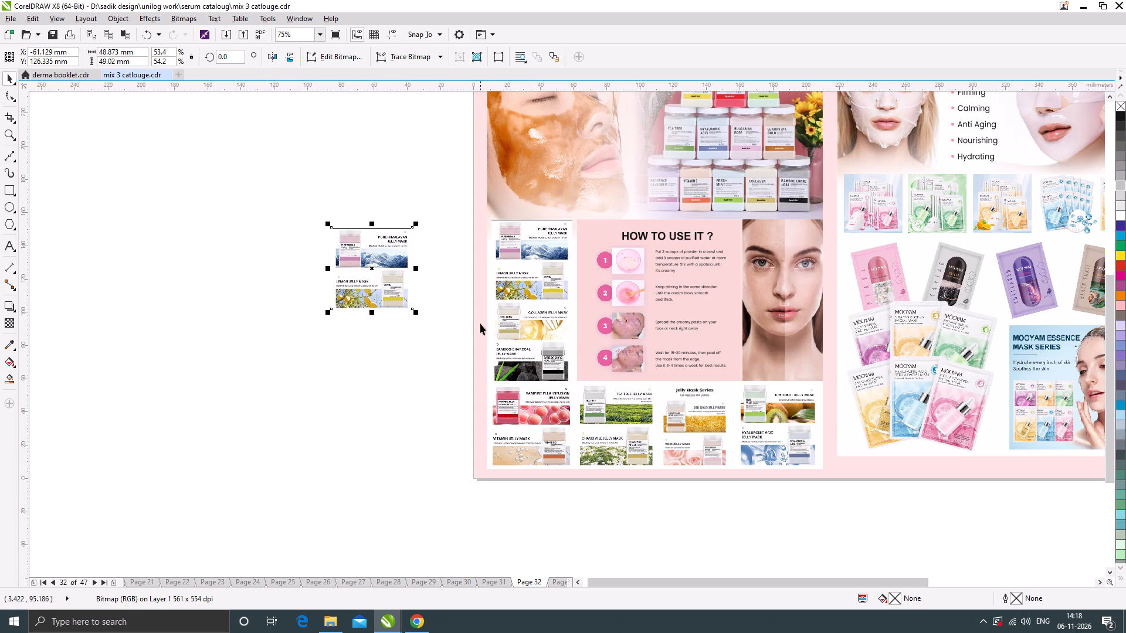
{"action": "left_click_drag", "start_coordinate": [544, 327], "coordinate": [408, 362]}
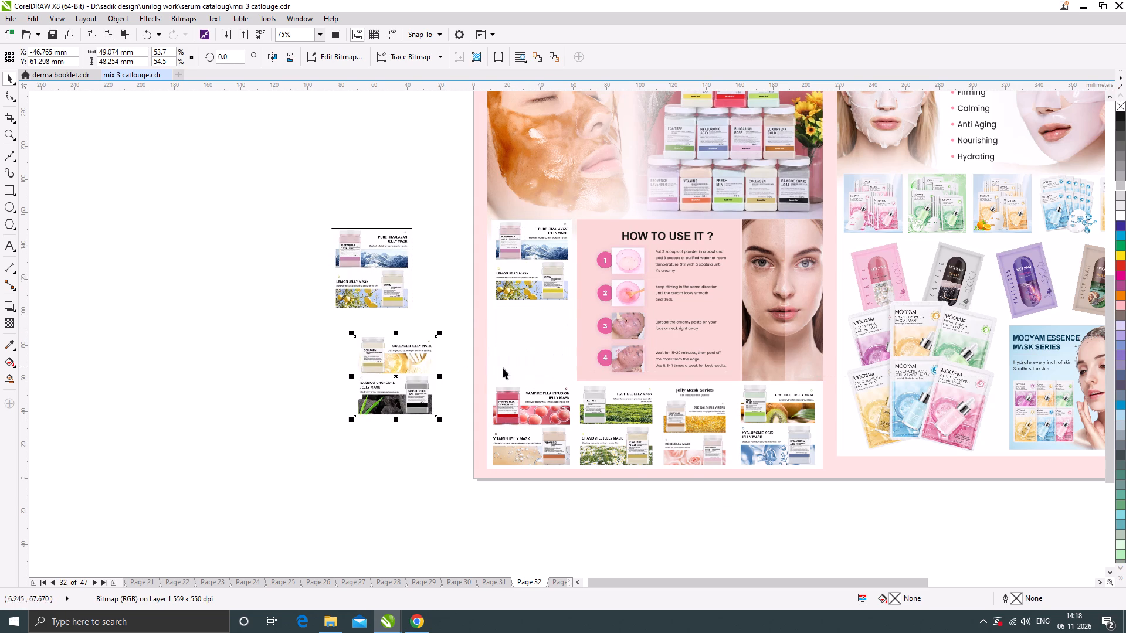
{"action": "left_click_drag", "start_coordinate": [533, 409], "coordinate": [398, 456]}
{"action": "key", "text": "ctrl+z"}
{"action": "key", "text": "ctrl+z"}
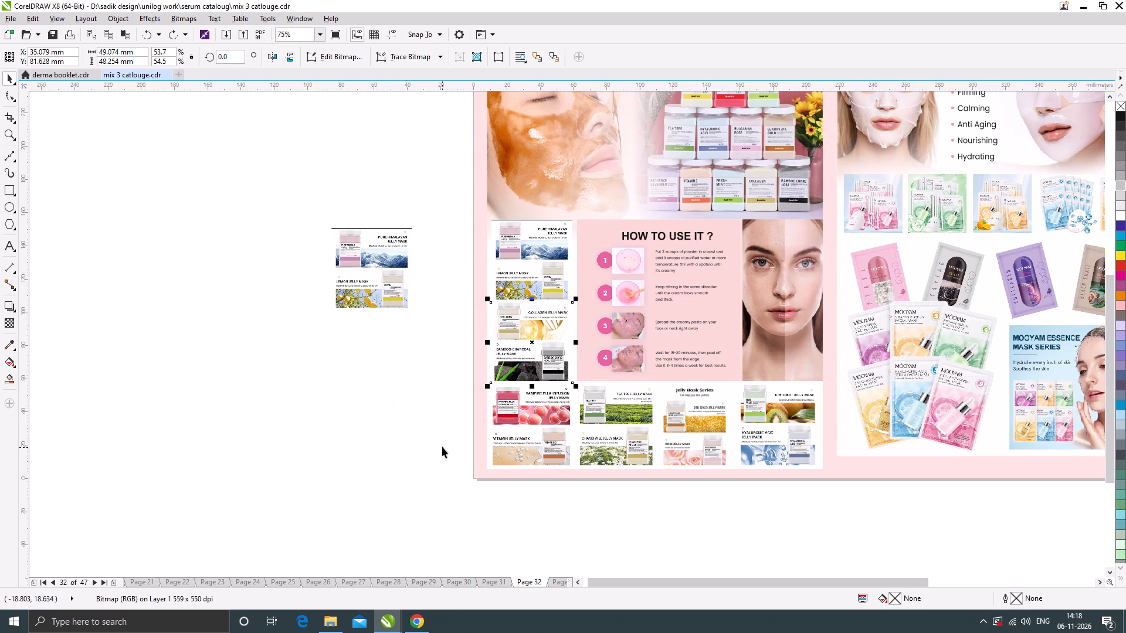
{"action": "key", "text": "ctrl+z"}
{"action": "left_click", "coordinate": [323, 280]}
Back in derma booklet.cdr, shift the whole HOW TO USE IT section toward the fold and shrink it to about 5.69 × 4.44 in.
{"action": "left_click", "coordinate": [60, 75]}
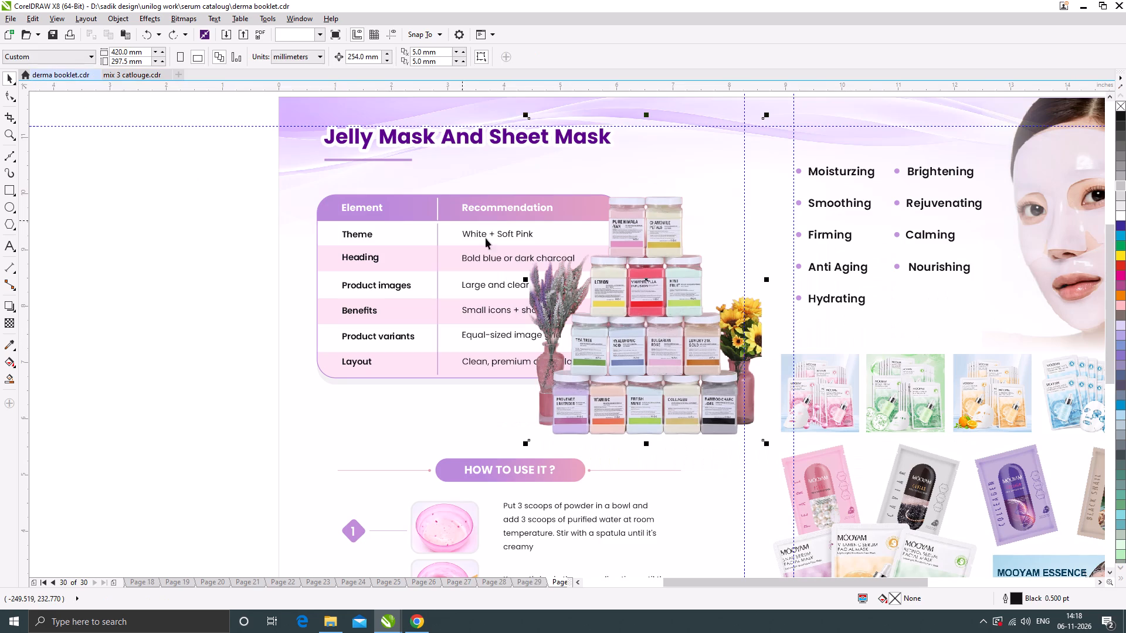
{"action": "scroll", "coordinate": [677, 309], "scroll_direction": "down", "scroll_amount": 1}
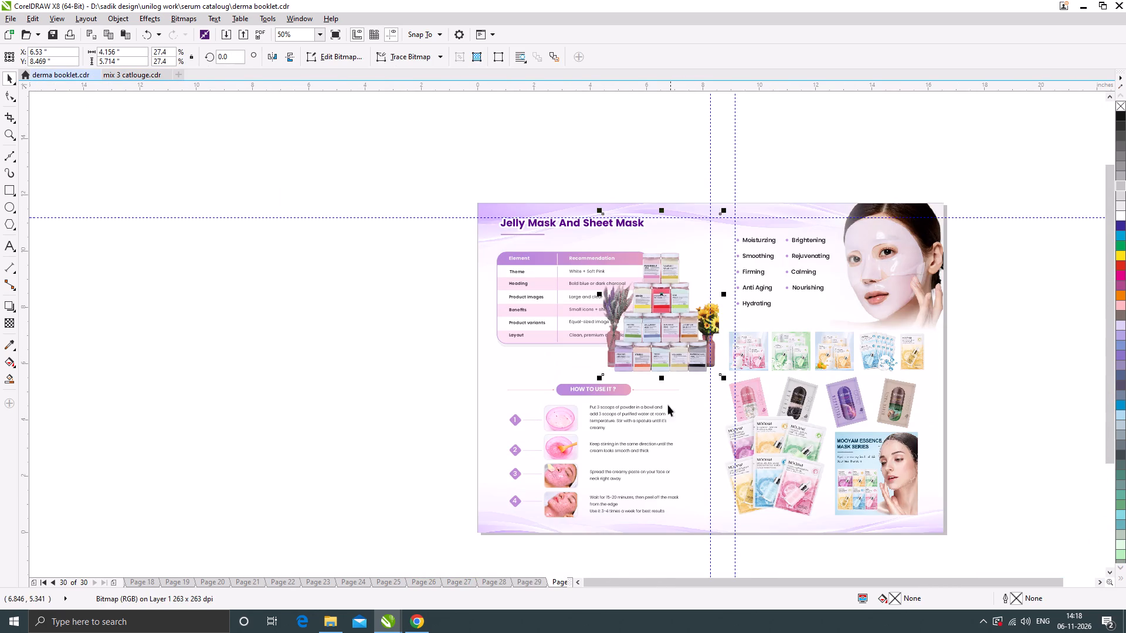
{"action": "left_click_drag", "start_coordinate": [449, 365], "coordinate": [701, 525]}
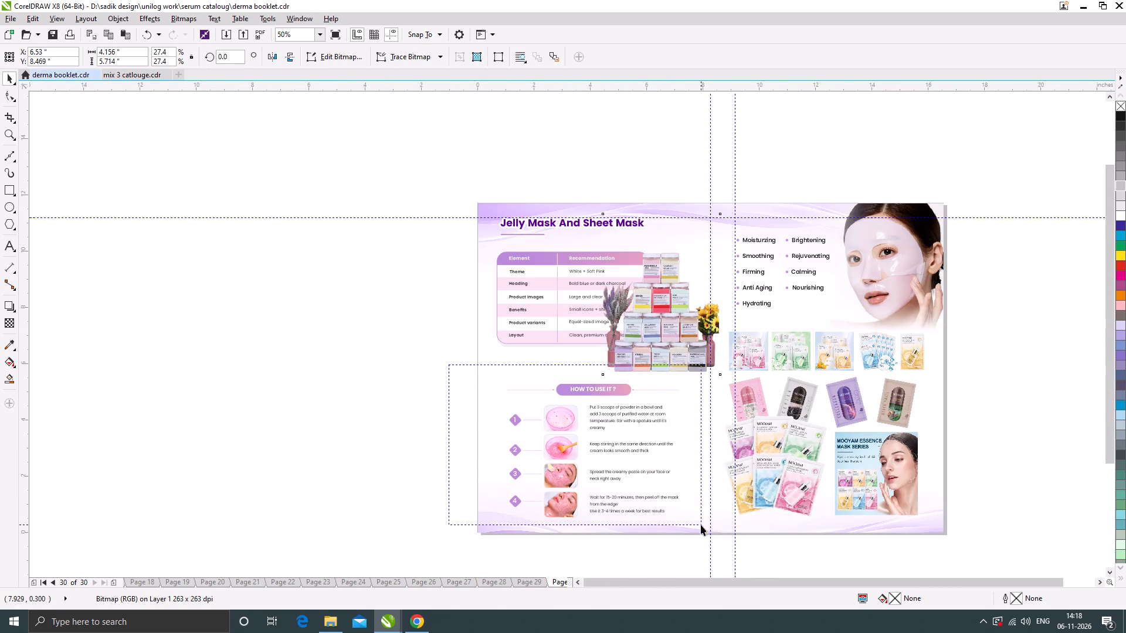
{"action": "left_click_drag", "start_coordinate": [701, 525], "coordinate": [704, 529]}
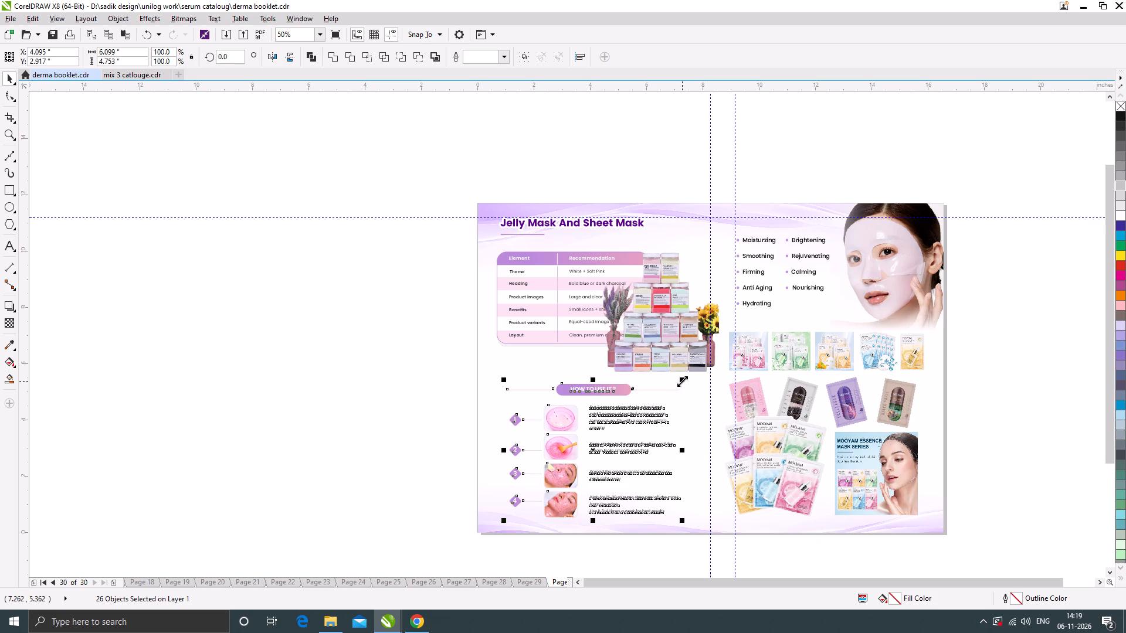
{"action": "left_click_drag", "start_coordinate": [601, 421], "coordinate": [604, 421]}
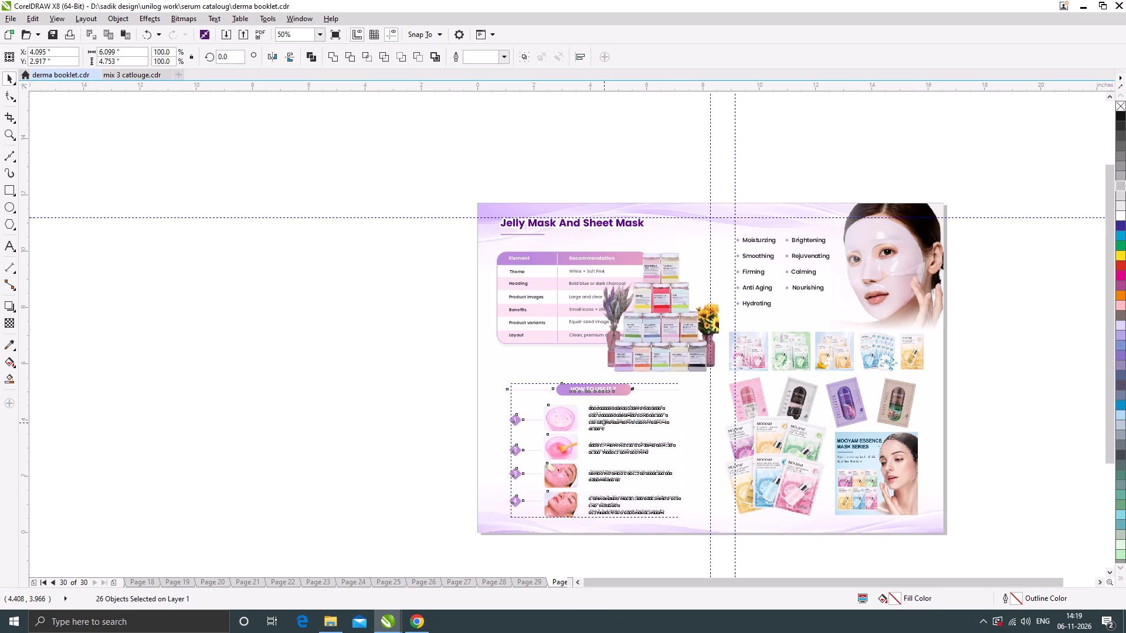
{"action": "left_click_drag", "start_coordinate": [604, 421], "coordinate": [626, 423]}
{"action": "scroll", "coordinate": [664, 427], "scroll_direction": "up", "scroll_amount": 1}
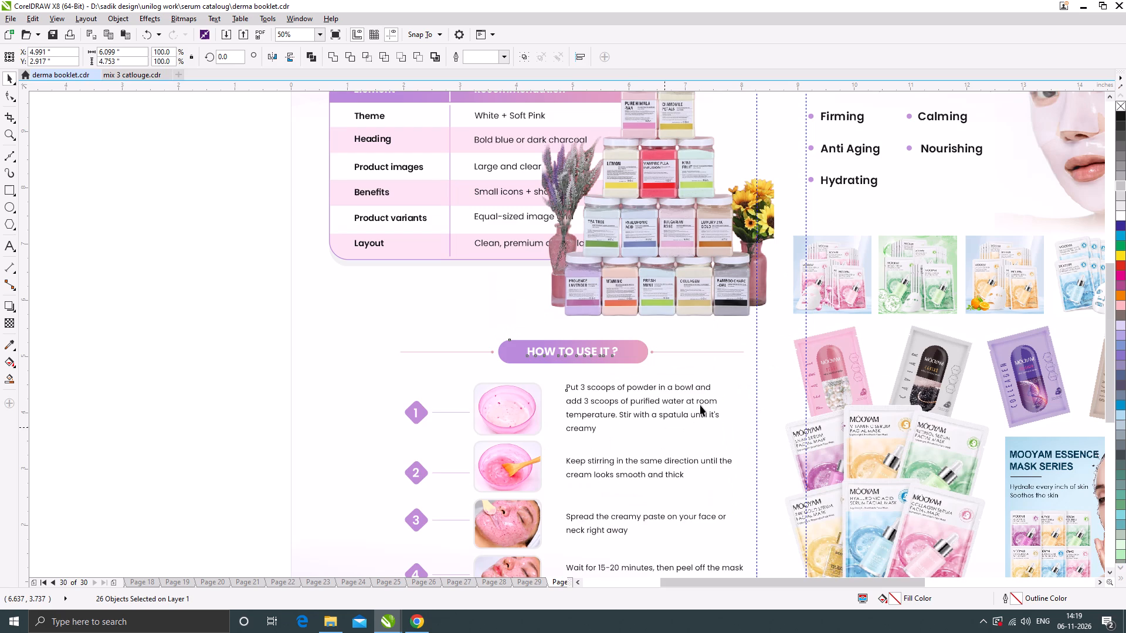
{"action": "left_click_drag", "start_coordinate": [747, 337], "coordinate": [736, 340]}
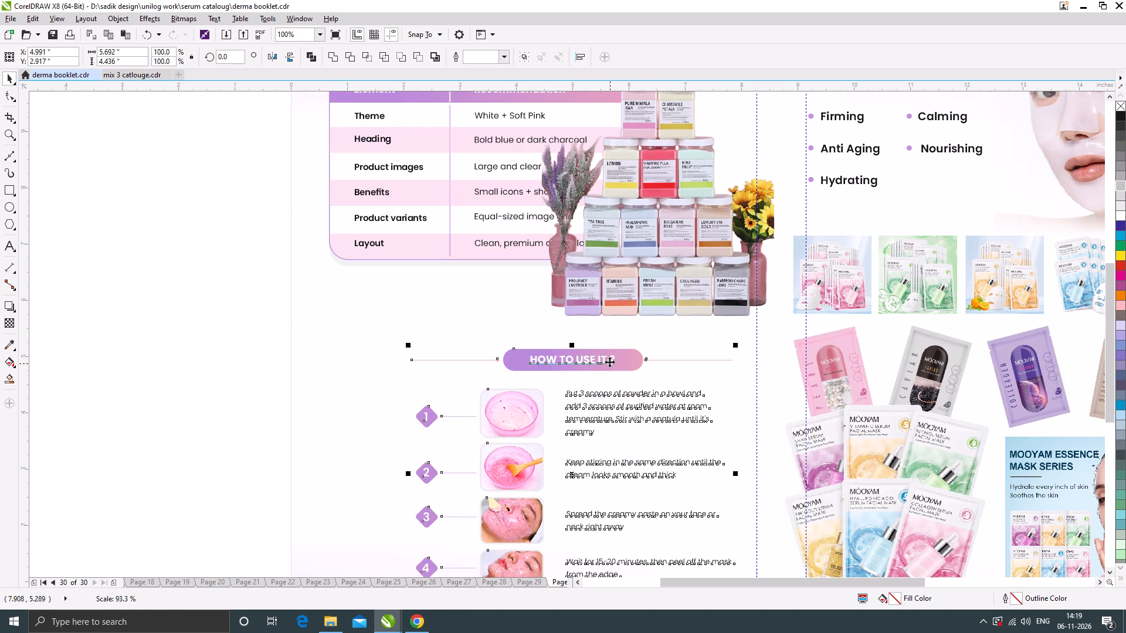
{"action": "left_click", "coordinate": [609, 361]}
{"action": "scroll", "coordinate": [559, 343], "scroll_direction": "down", "scroll_amount": 1}
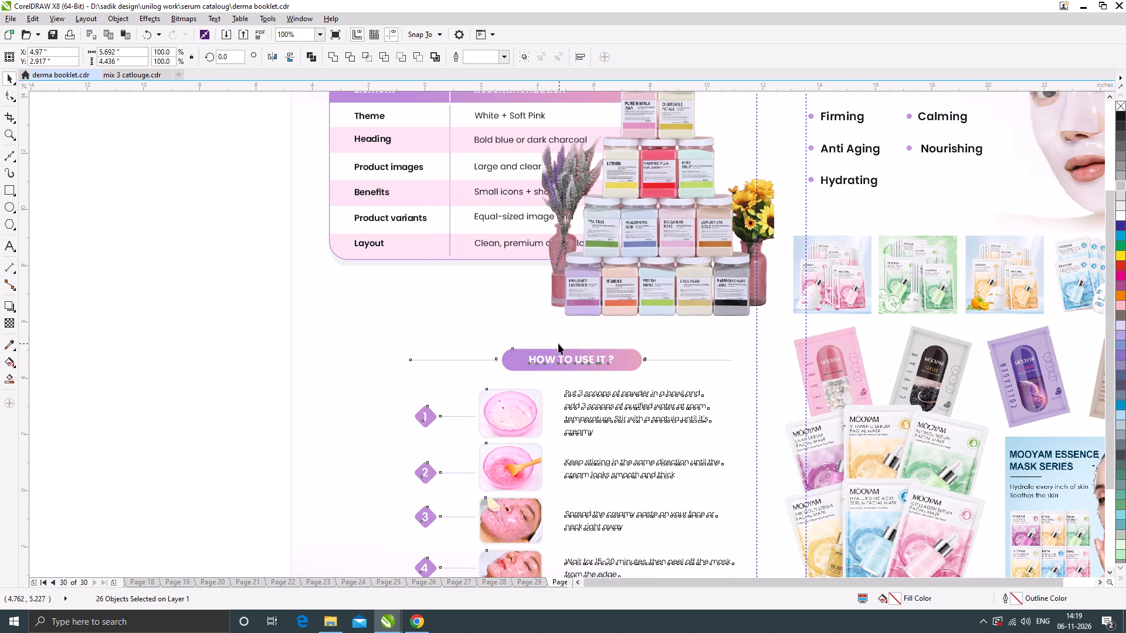
{"action": "left_click", "coordinate": [578, 519]}
Move the entire Element/Recommendation table off the spread onto the empty area left of the page.
{"action": "scroll", "coordinate": [590, 251], "scroll_direction": "up", "scroll_amount": 1}
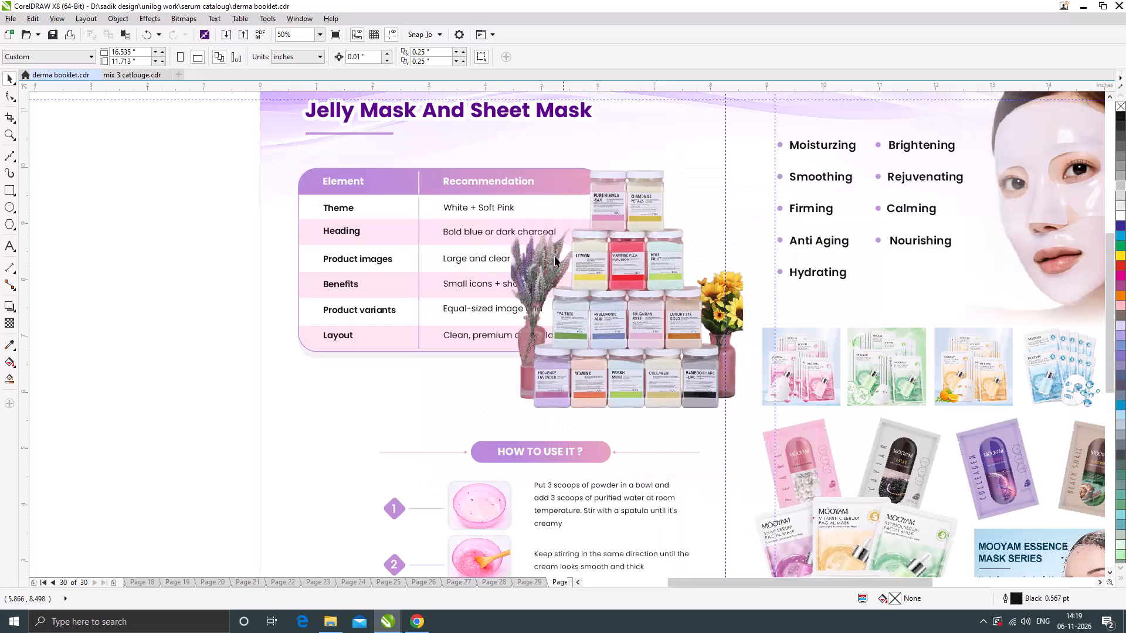
{"action": "left_click_drag", "start_coordinate": [207, 158], "coordinate": [678, 379]}
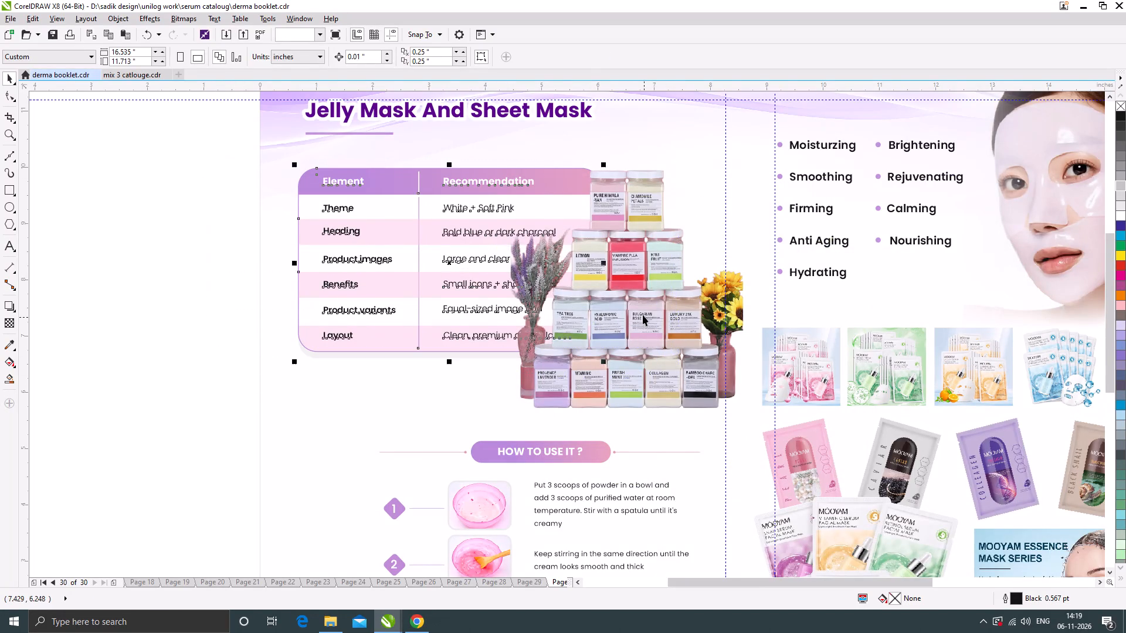
{"action": "scroll", "coordinate": [637, 307], "scroll_direction": "down", "scroll_amount": 1}
{"action": "left_click_drag", "start_coordinate": [551, 253], "coordinate": [337, 254]}
{"action": "left_click", "coordinate": [283, 369]}
Narrow the table's rounded frame from its right edge to just past the Recommendation heading, keeping the left edge in place.
{"action": "scroll", "coordinate": [254, 263], "scroll_direction": "up", "scroll_amount": 1}
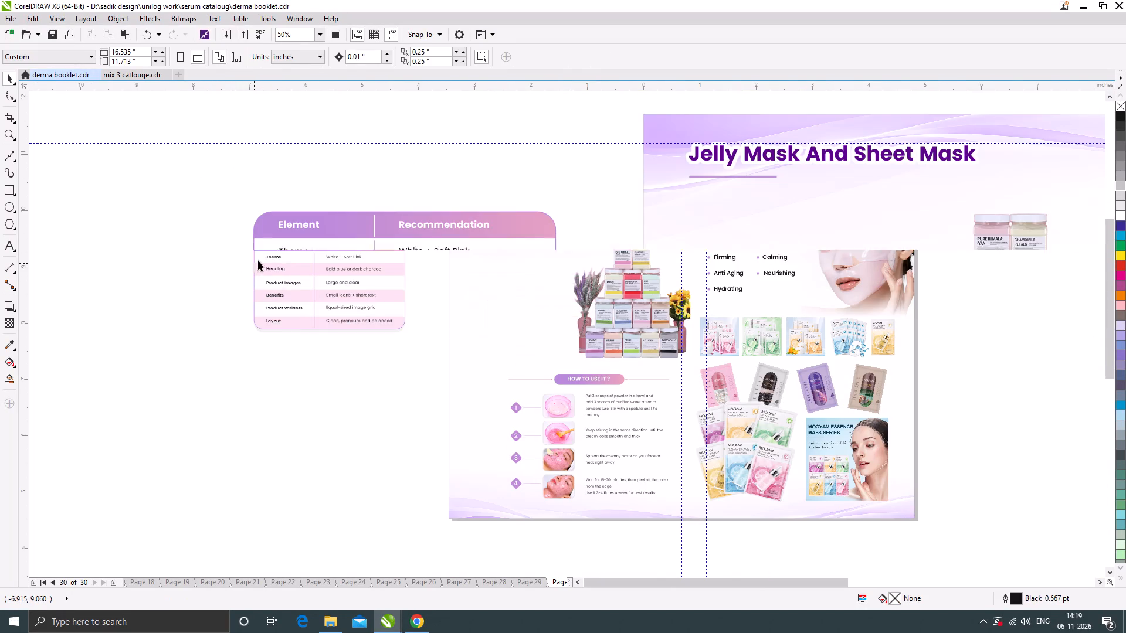
{"action": "left_click", "coordinate": [347, 224]}
{"action": "left_click_drag", "start_coordinate": [562, 305], "coordinate": [555, 304]}
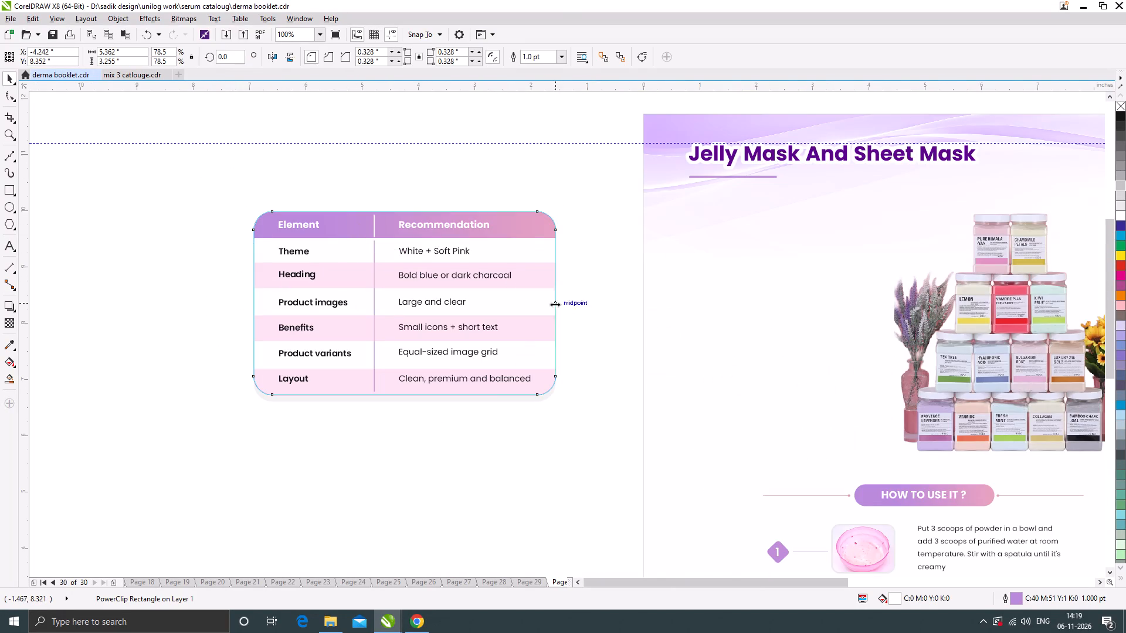
{"action": "left_click_drag", "start_coordinate": [555, 304], "coordinate": [516, 304]}
{"action": "left_click", "coordinate": [580, 387]}
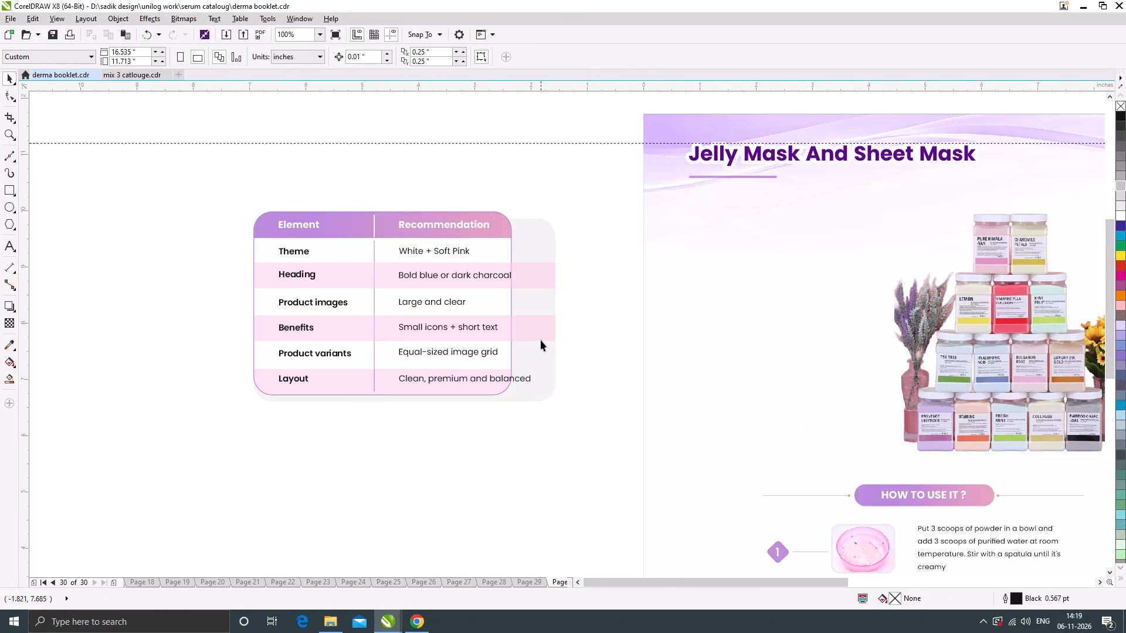
Shorten the pink Benefits and Heading row stripes to match the narrowed frame's right edge.
{"action": "left_click", "coordinate": [537, 328]}
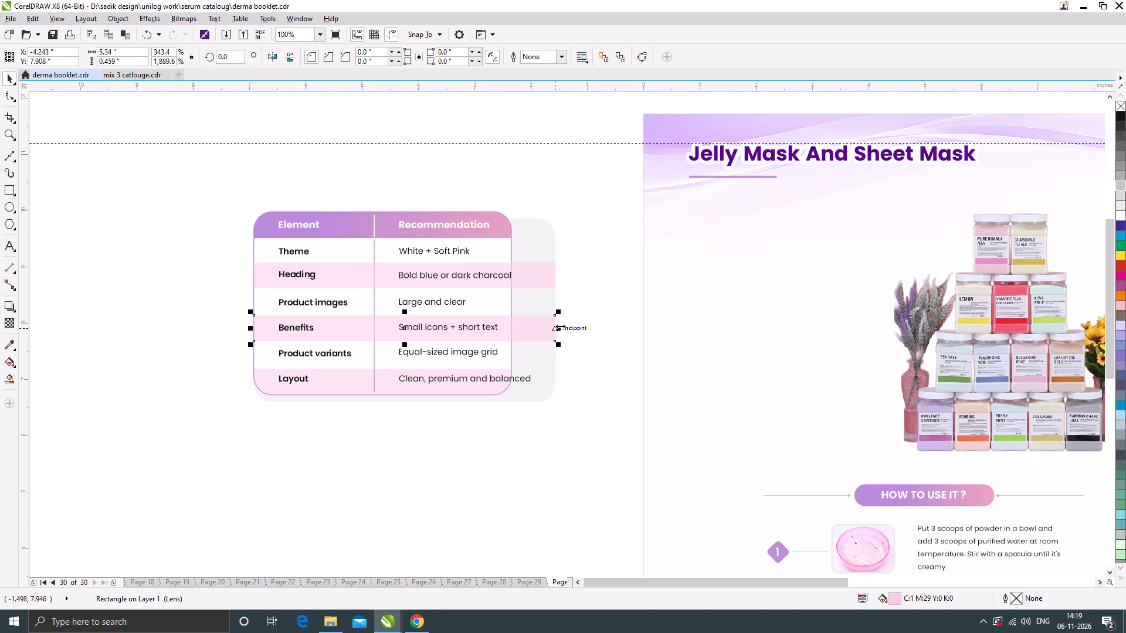
{"action": "left_click_drag", "start_coordinate": [560, 326], "coordinate": [518, 339]}
{"action": "left_click", "coordinate": [532, 283]}
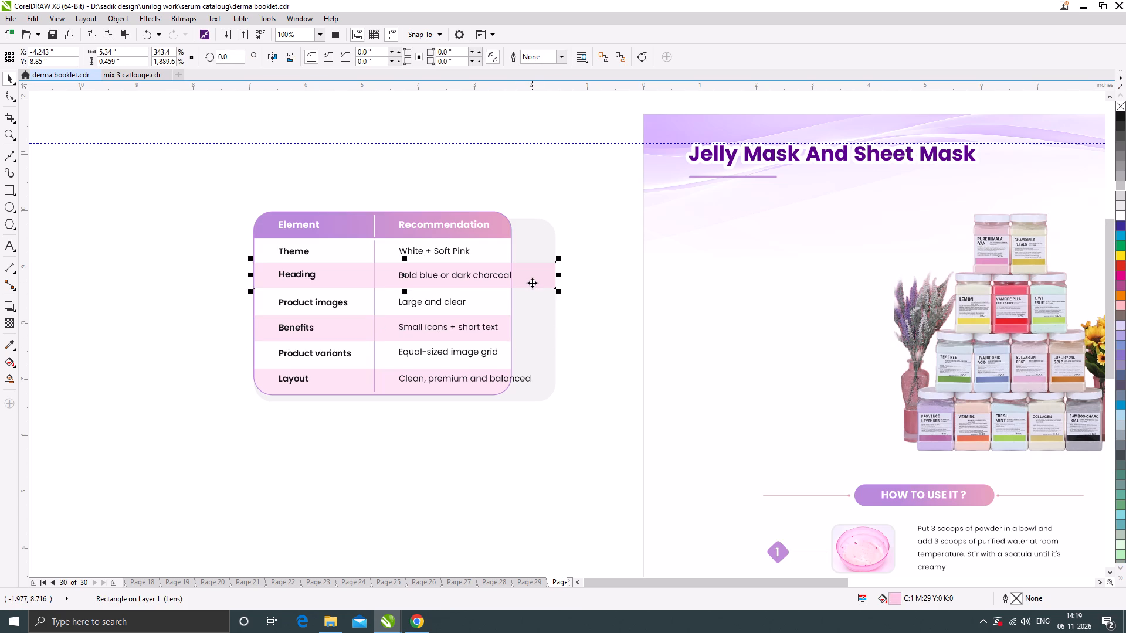
{"action": "key", "text": "ctrl+r"}
{"action": "left_click", "coordinate": [575, 311]}
Move all Recommendation column texts left, close to the column divider and inside the frame, at about X -3.53 in.
{"action": "left_click_drag", "start_coordinate": [574, 407], "coordinate": [390, 207]}
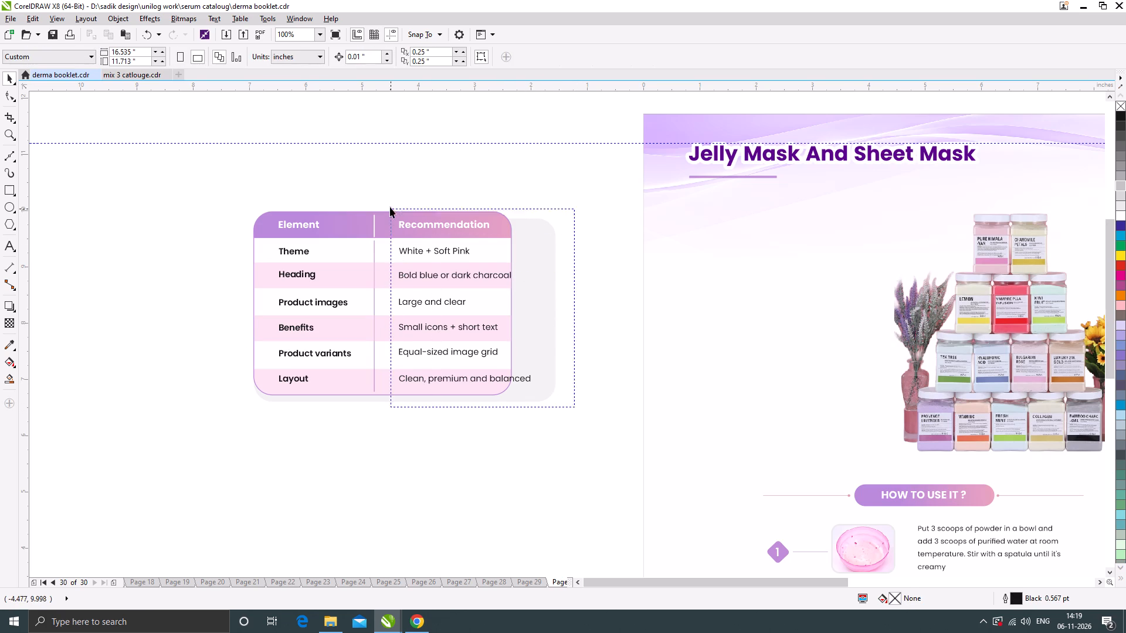
{"action": "left_click_drag", "start_coordinate": [390, 207], "coordinate": [389, 204]}
{"action": "scroll", "coordinate": [416, 227], "scroll_direction": "up", "scroll_amount": 1}
{"action": "left_click_drag", "start_coordinate": [422, 223], "coordinate": [381, 223]}
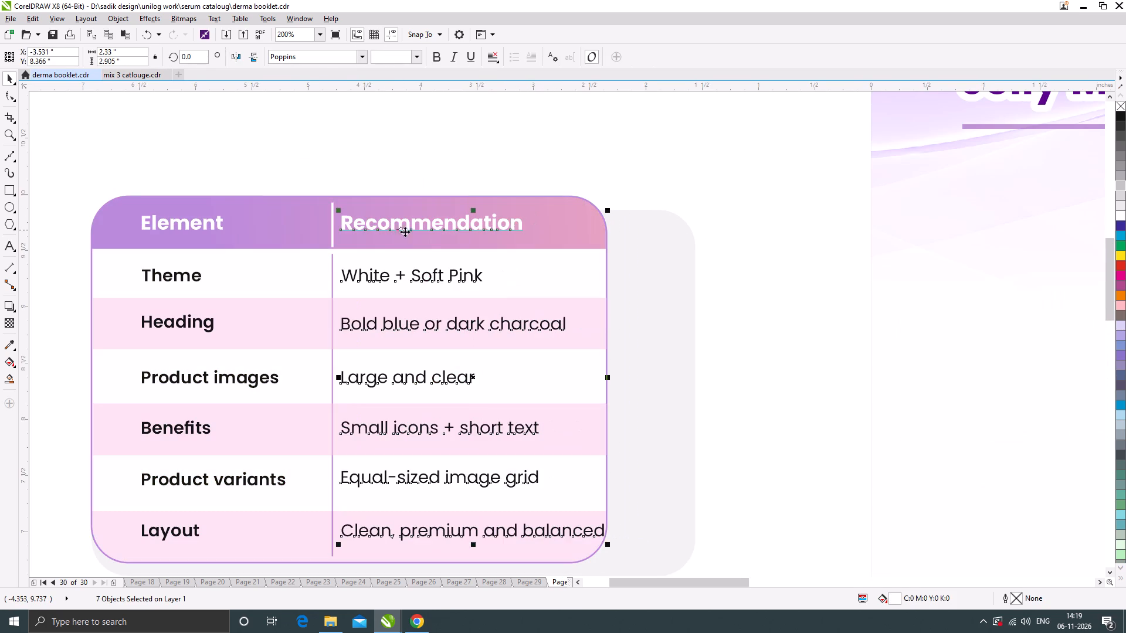
{"action": "scroll", "coordinate": [503, 298], "scroll_direction": "down", "scroll_amount": 1}
{"action": "left_click", "coordinate": [630, 413]}
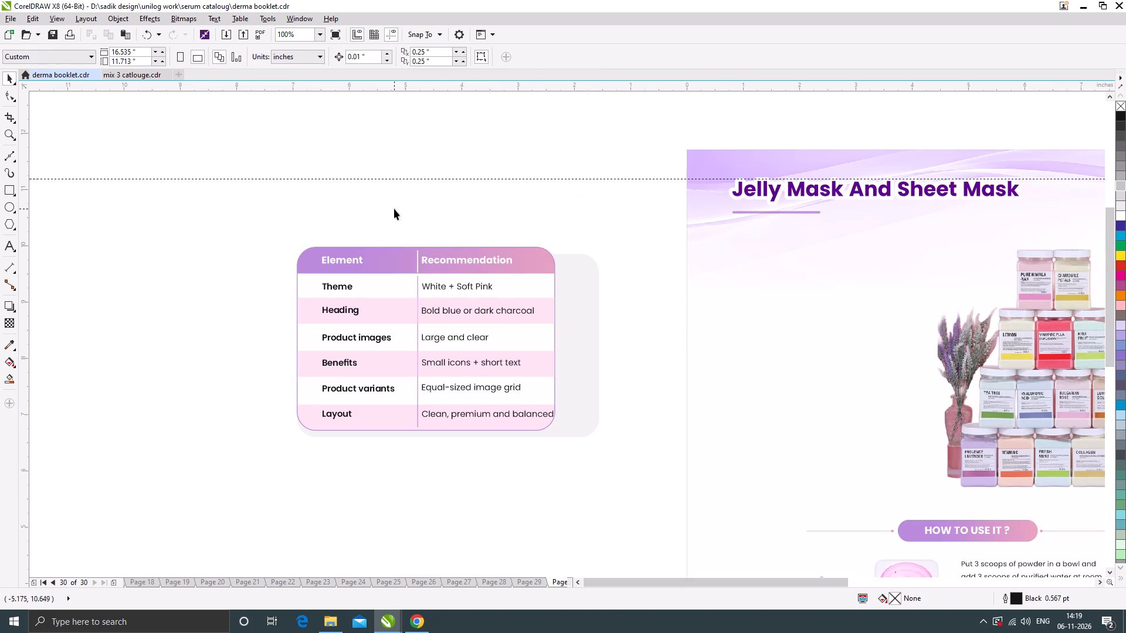
Move both vertical column divider lines left to about X -5.11 in, near the Product variants label.
{"action": "left_click_drag", "start_coordinate": [396, 214], "coordinate": [425, 458]}
{"action": "scroll", "coordinate": [418, 305], "scroll_direction": "up", "scroll_amount": 1}
{"action": "left_click_drag", "start_coordinate": [418, 298], "coordinate": [411, 297]}
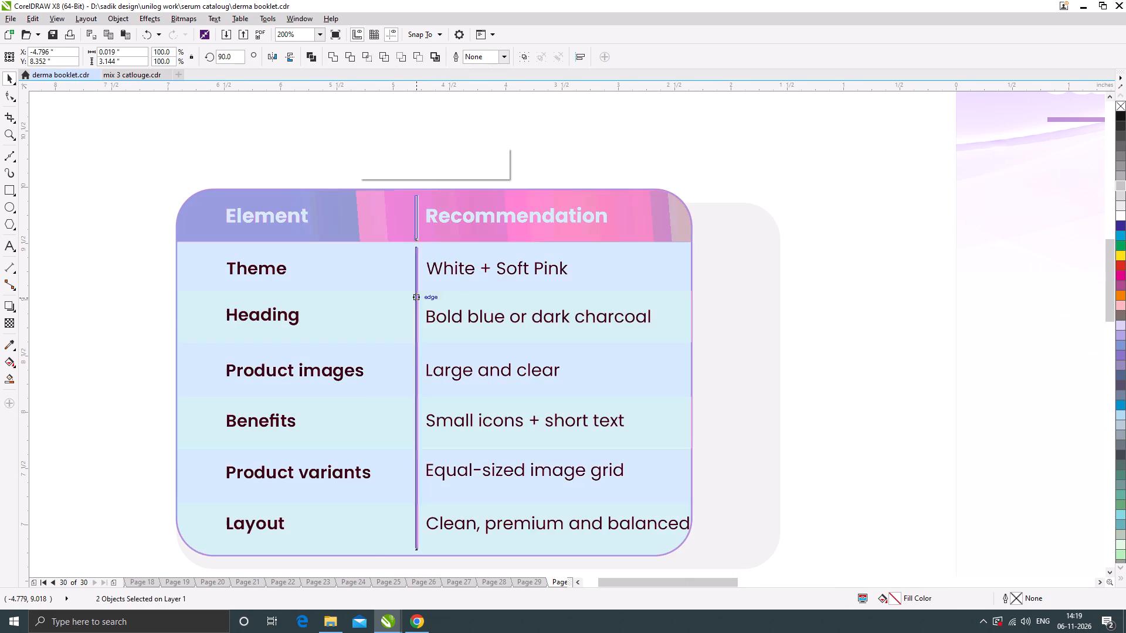
{"action": "left_click_drag", "start_coordinate": [411, 297], "coordinate": [381, 297]}
{"action": "scroll", "coordinate": [413, 307], "scroll_direction": "down", "scroll_amount": 1}
Move all Element column labels left toward the frame's edge, to about X -6.02 in.
{"action": "left_click_drag", "start_coordinate": [259, 233], "coordinate": [374, 396]}
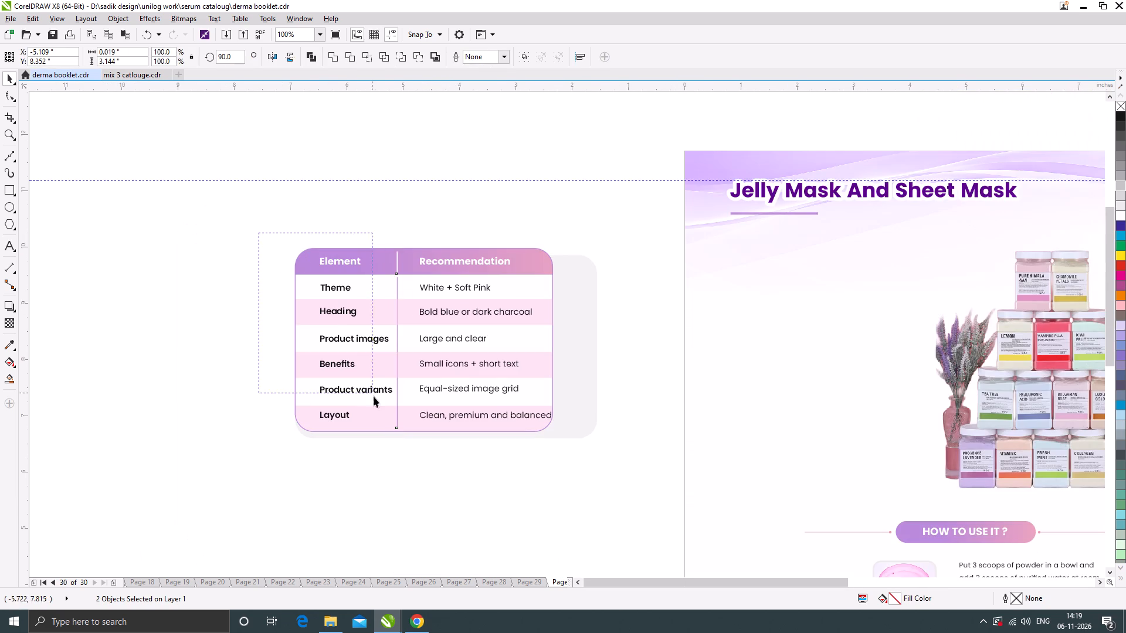
{"action": "left_click_drag", "start_coordinate": [374, 396], "coordinate": [395, 441]}
{"action": "scroll", "coordinate": [348, 255], "scroll_direction": "up", "scroll_amount": 1}
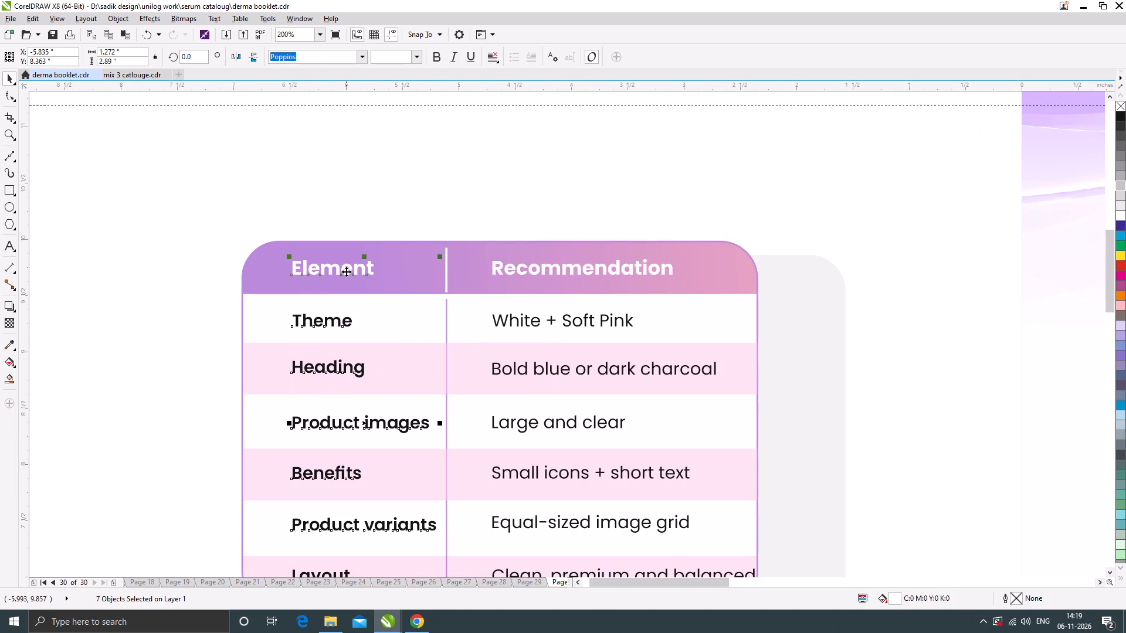
{"action": "left_click_drag", "start_coordinate": [345, 272], "coordinate": [325, 273]}
{"action": "scroll", "coordinate": [387, 283], "scroll_direction": "down", "scroll_amount": 1}
Move both column divider lines further left, closer to the Element labels, to about X -5.18 in.
{"action": "left_click_drag", "start_coordinate": [405, 232], "coordinate": [405, 355]}
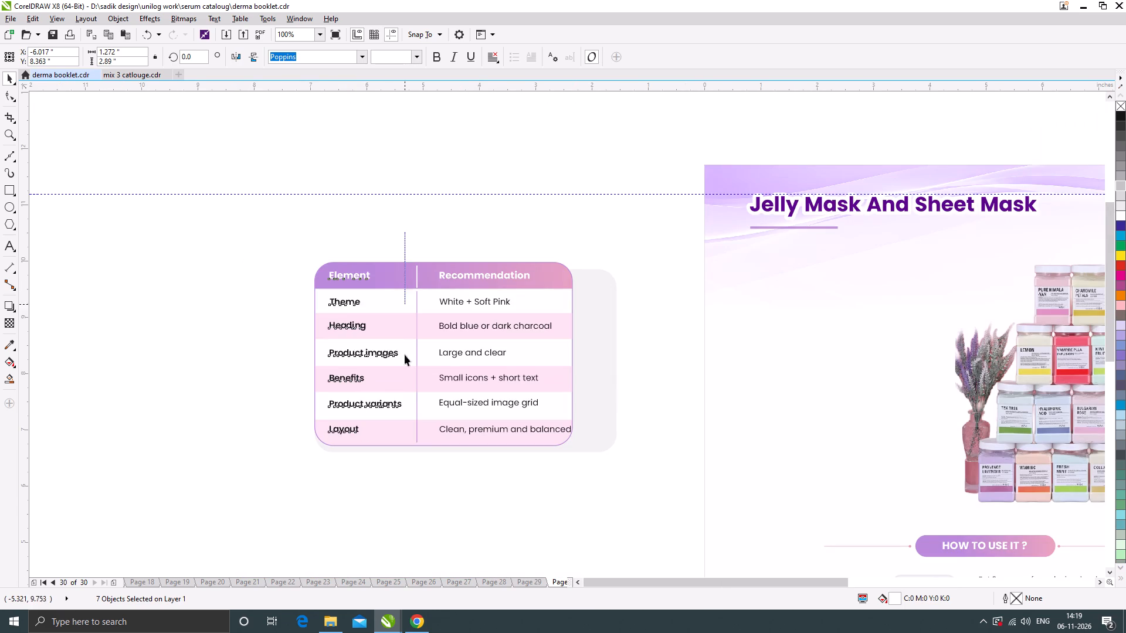
{"action": "left_click_drag", "start_coordinate": [405, 355], "coordinate": [433, 478]}
{"action": "scroll", "coordinate": [412, 284], "scroll_direction": "up", "scroll_amount": 2}
{"action": "left_click_drag", "start_coordinate": [430, 268], "coordinate": [413, 268]}
{"action": "scroll", "coordinate": [474, 255], "scroll_direction": "down", "scroll_amount": 1}
Reposition all Recommendation column texts to about X -3.75 in, leaving margin on both sides within the narrowed frame.
{"action": "left_click_drag", "start_coordinate": [487, 208], "coordinate": [623, 506]}
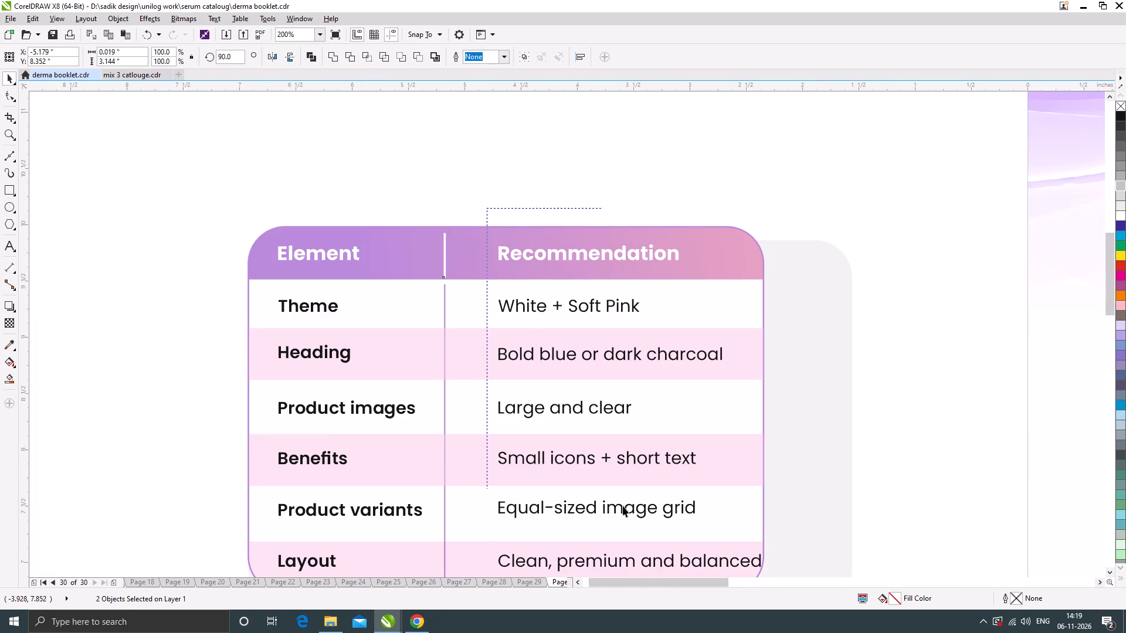
{"action": "left_click_drag", "start_coordinate": [623, 506], "coordinate": [773, 557]}
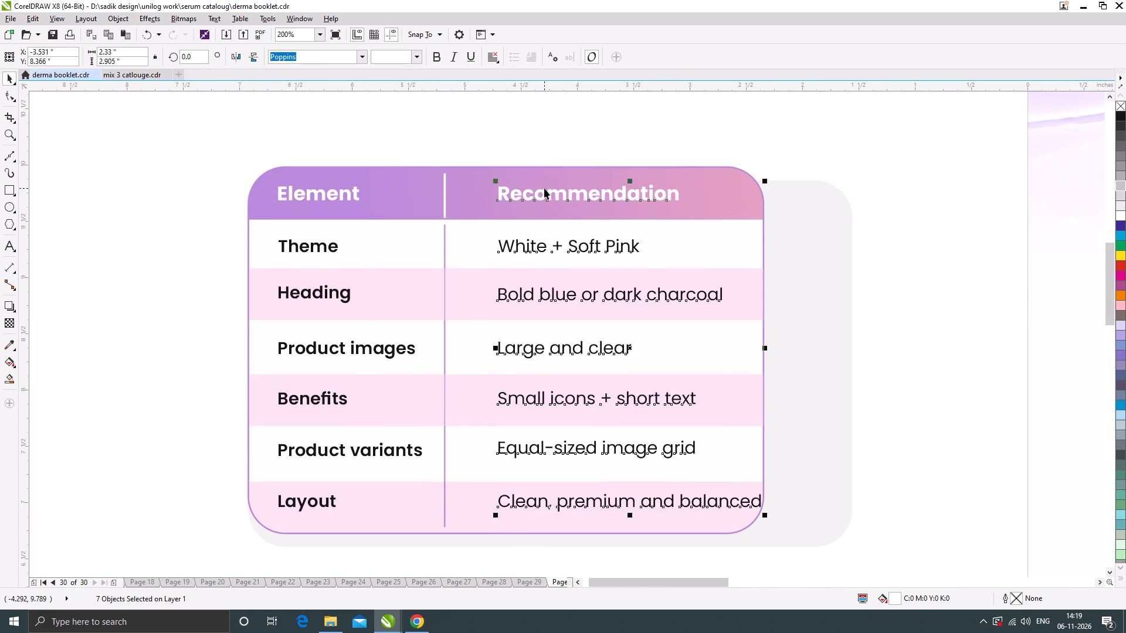
{"action": "left_click_drag", "start_coordinate": [546, 192], "coordinate": [515, 192]}
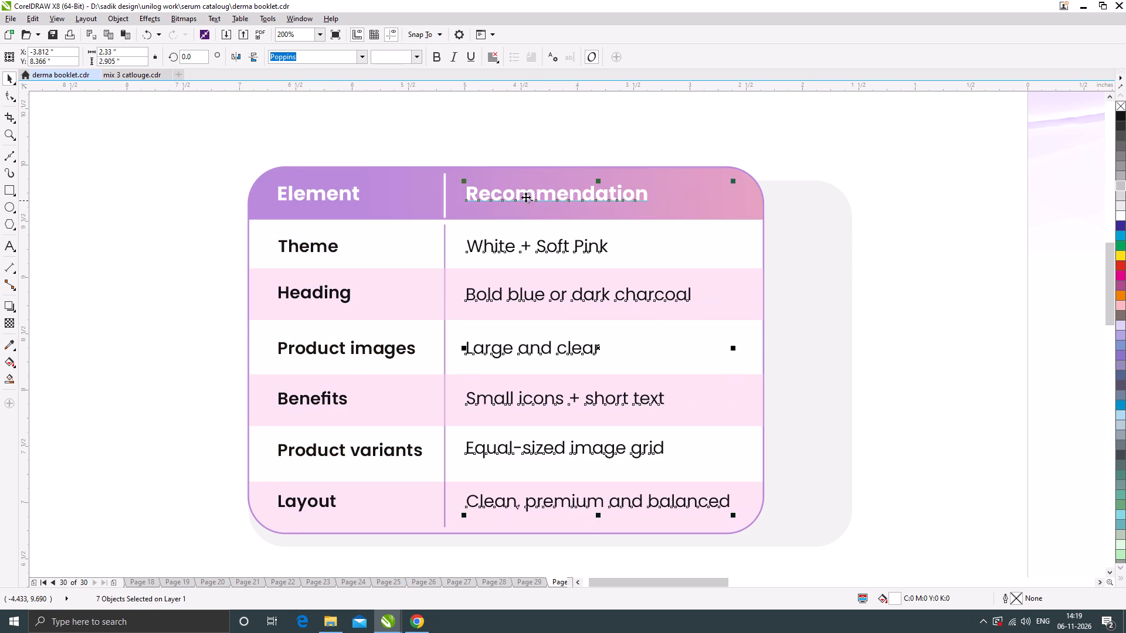
{"action": "scroll", "coordinate": [524, 196], "scroll_direction": "up", "scroll_amount": 1}
{"action": "left_click_drag", "start_coordinate": [524, 190], "coordinate": [541, 191]}
{"action": "scroll", "coordinate": [571, 227], "scroll_direction": "down", "scroll_amount": 1}
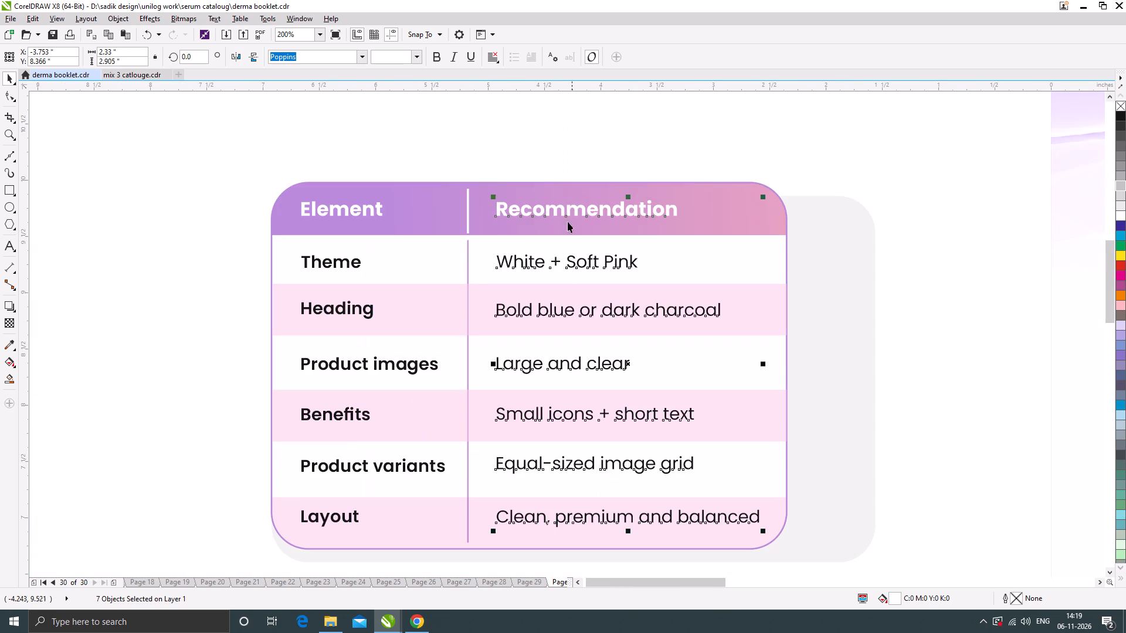
{"action": "left_click", "coordinate": [545, 164]}
Bring the Element and Recommendation header texts to the front of the stacking order, keeping their positions.
{"action": "left_click_drag", "start_coordinate": [187, 144], "coordinate": [719, 227]}
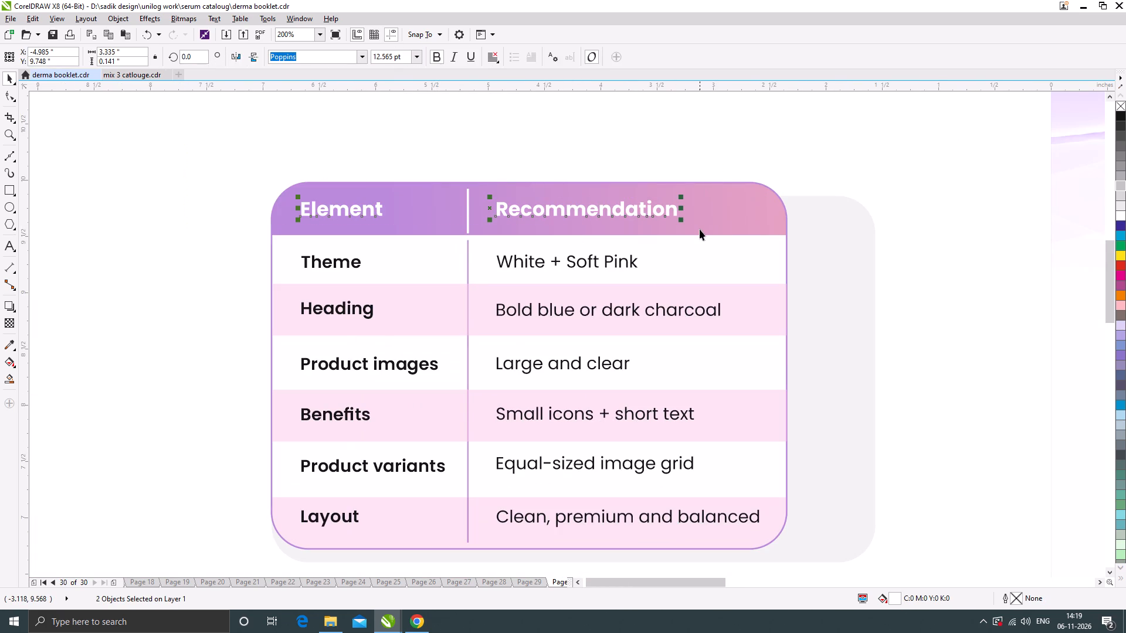
{"action": "key", "text": "ctrl+x"}
{"action": "key", "text": "ctrl+v"}
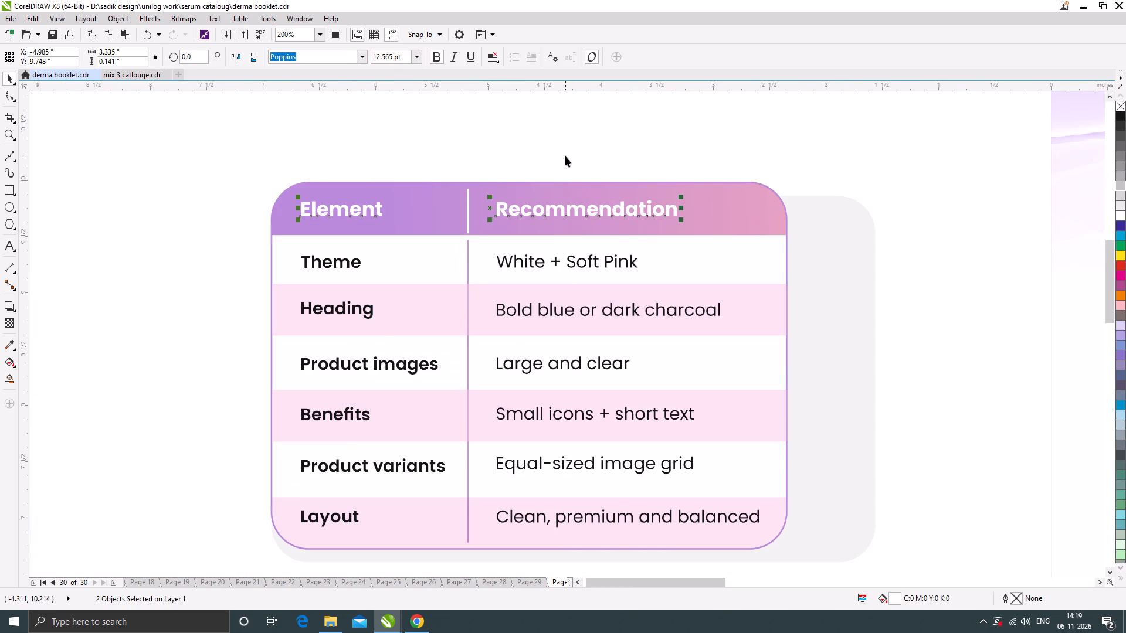
{"action": "left_click", "coordinate": [565, 156]}
Delete the grey transparent shadow rectangle behind the table.
{"action": "scroll", "coordinate": [650, 204], "scroll_direction": "down", "scroll_amount": 1}
{"action": "left_click", "coordinate": [743, 256]}
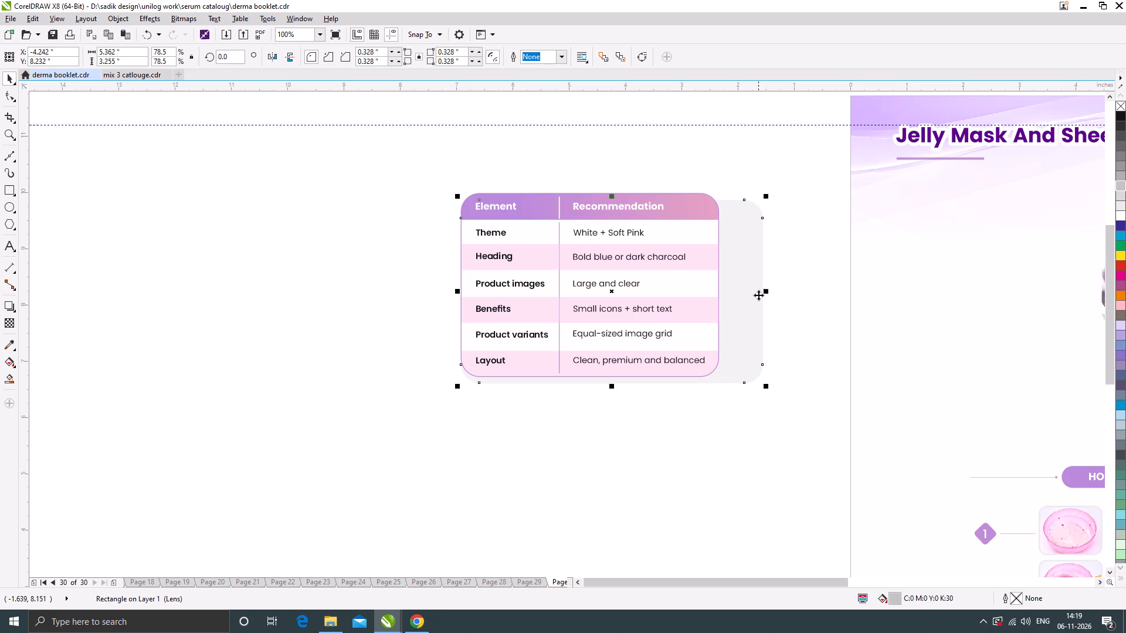
{"action": "key", "text": "Delete"}
Move the whole table onto the spread beside the jars, to about X 2.58 in, Y 8.25 in, and bring it to the front.
{"action": "left_click_drag", "start_coordinate": [760, 421], "coordinate": [436, 161]}
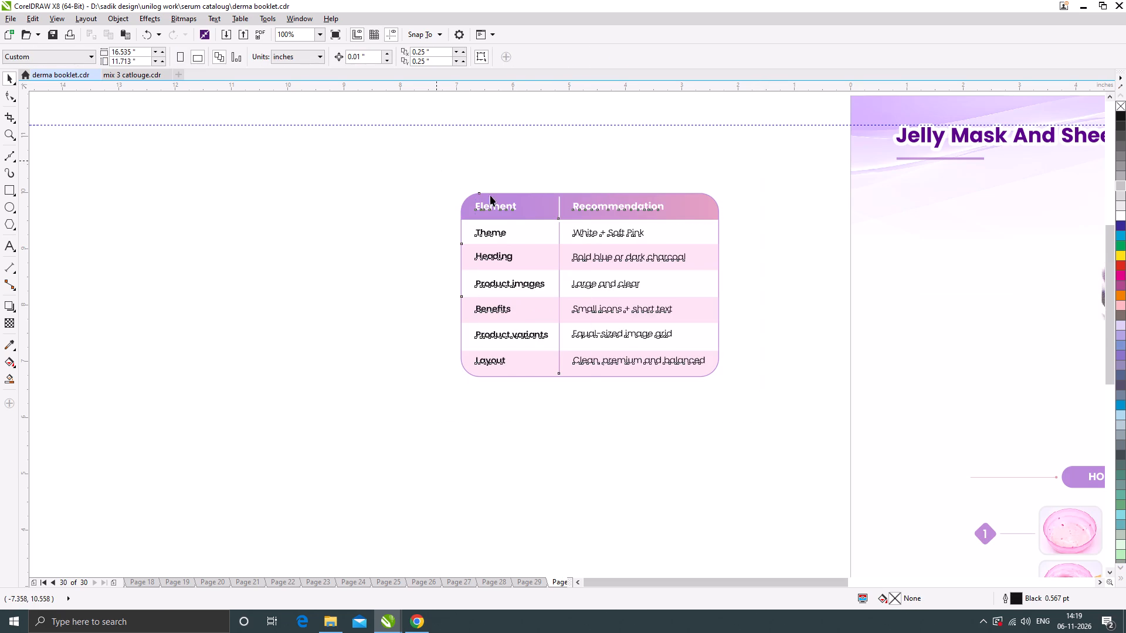
{"action": "scroll", "coordinate": [522, 254], "scroll_direction": "down", "scroll_amount": 1}
{"action": "left_click_drag", "start_coordinate": [542, 254], "coordinate": [732, 268]}
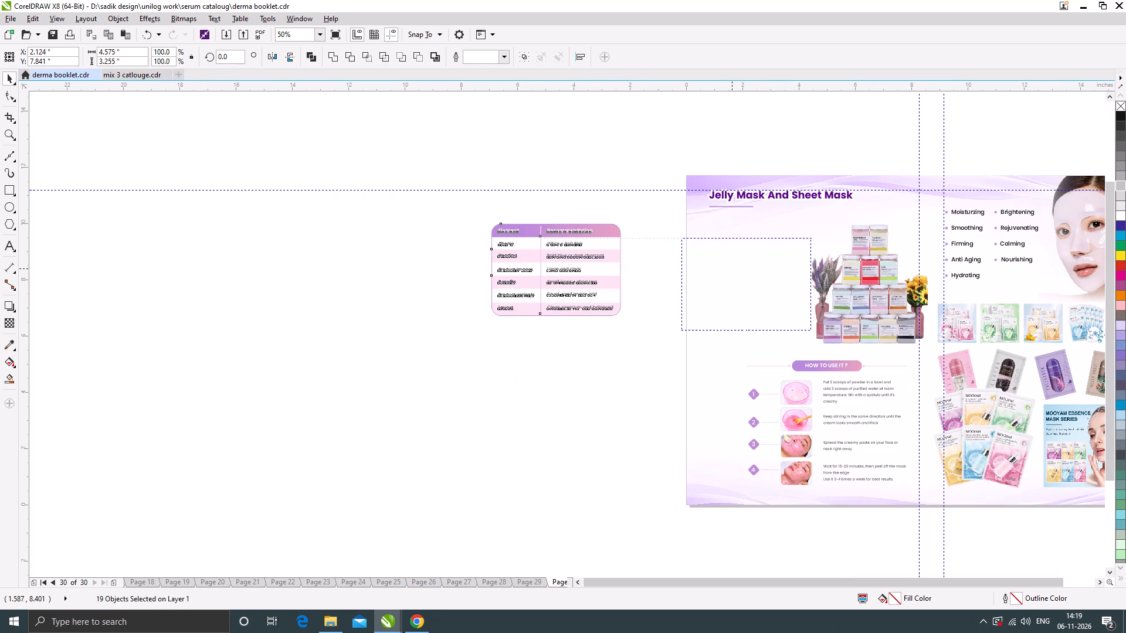
{"action": "left_click_drag", "start_coordinate": [732, 268], "coordinate": [742, 257]}
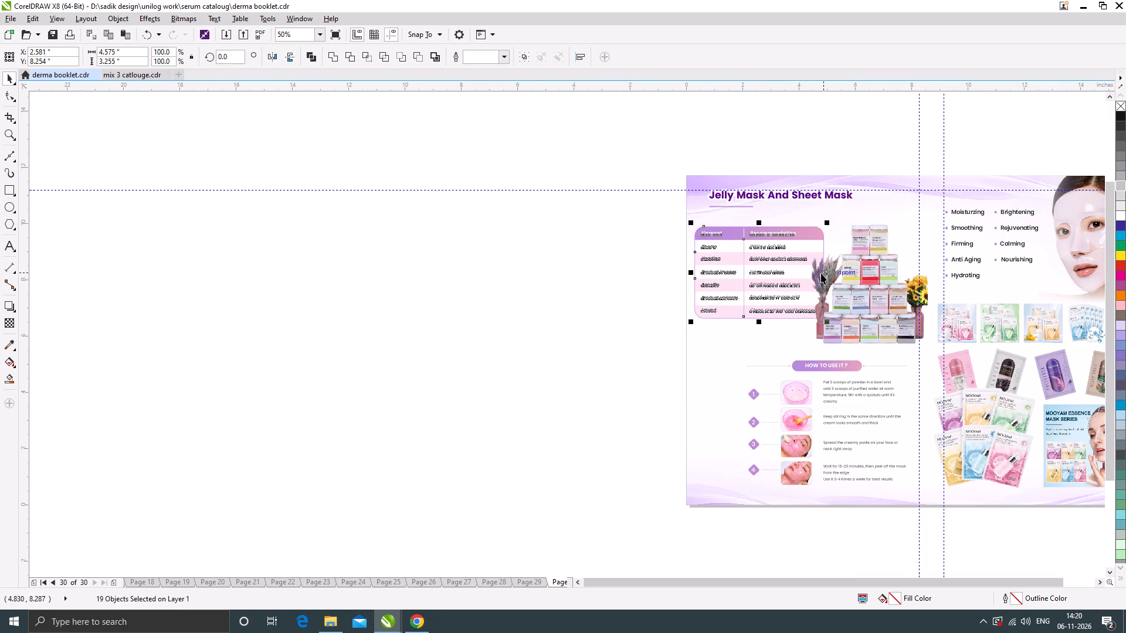
{"action": "key", "text": "ctrl+x"}
{"action": "key", "text": "ctrl+v"}
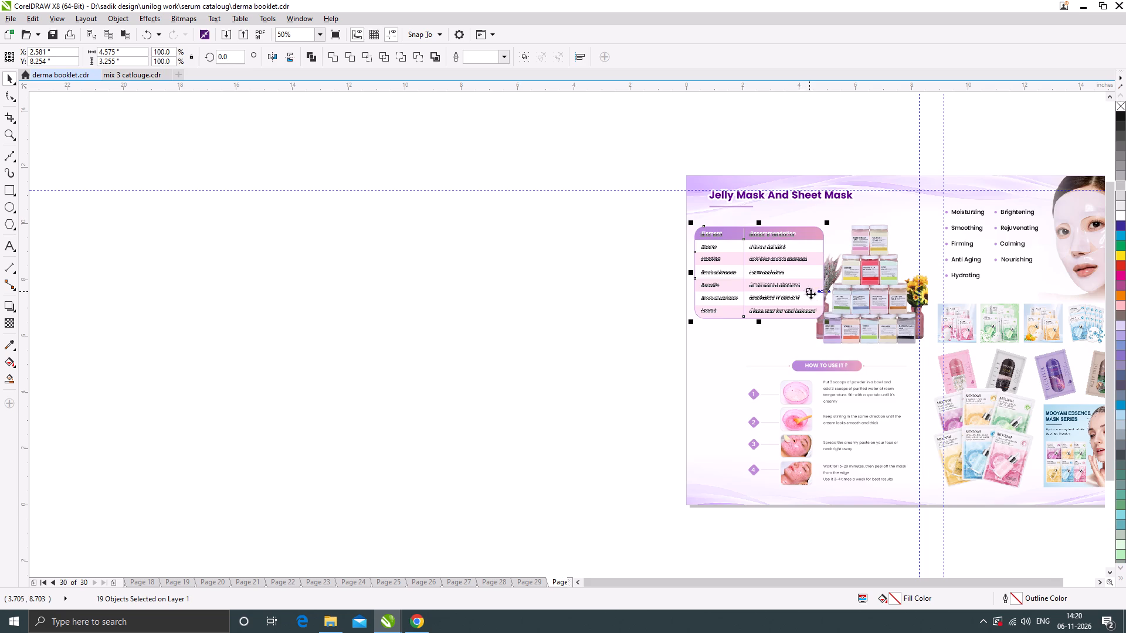
Enlarge the table proportionally to about 4.84 × 3.44 in and lower it to about Y 7.42 in beside the jars.
{"action": "scroll", "coordinate": [816, 303], "scroll_direction": "up", "scroll_amount": 1}
{"action": "left_click_drag", "start_coordinate": [812, 268], "coordinate": [812, 304]}
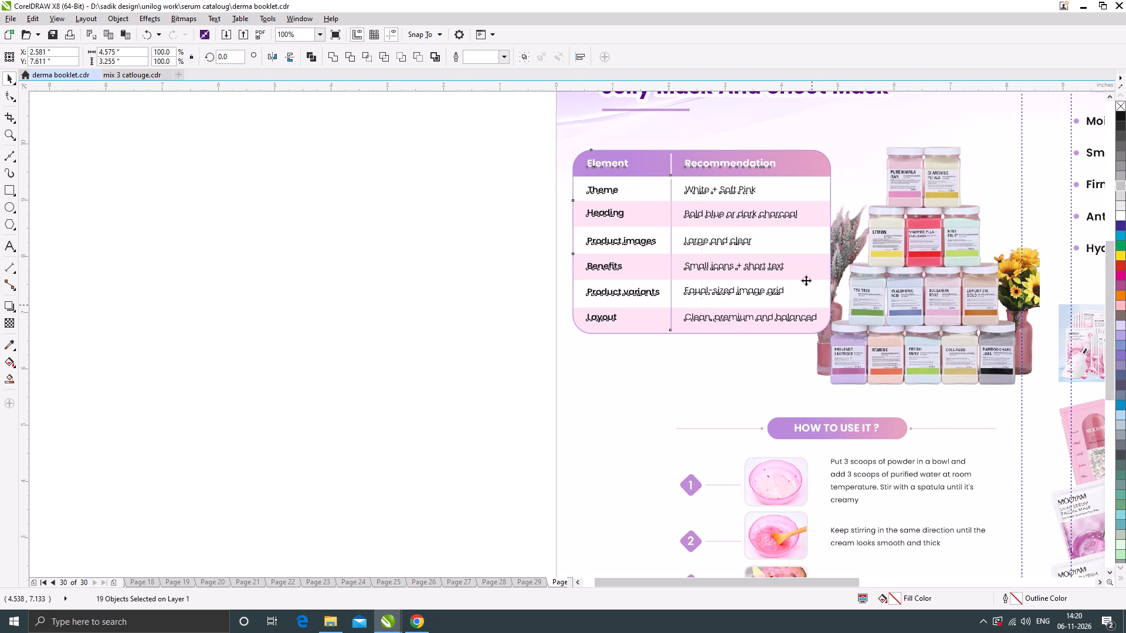
{"action": "left_click_drag", "start_coordinate": [836, 183], "coordinate": [850, 164]}
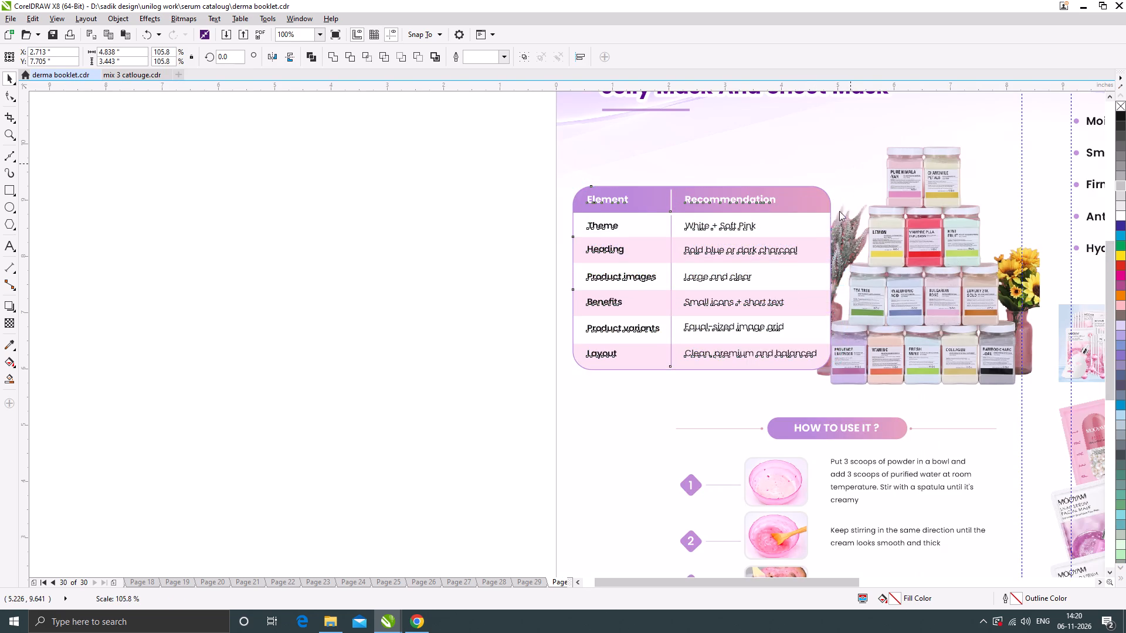
{"action": "left_click_drag", "start_coordinate": [825, 240], "coordinate": [821, 256]}
{"action": "scroll", "coordinate": [728, 193], "scroll_direction": "down", "scroll_amount": 1}
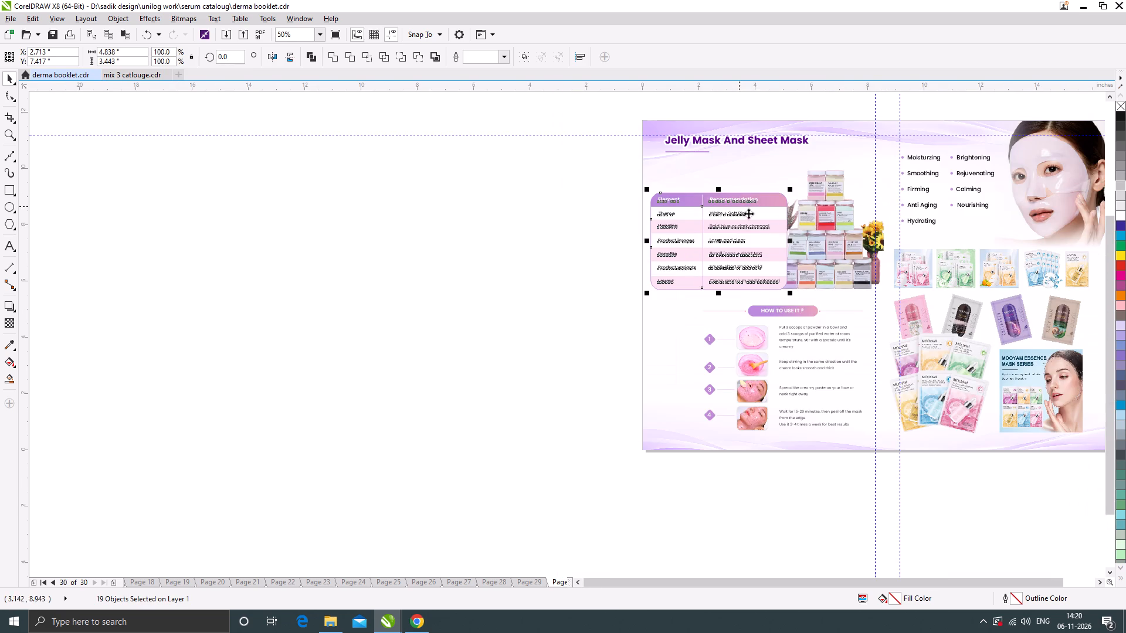
{"action": "scroll", "coordinate": [749, 202], "scroll_direction": "up", "scroll_amount": 1}
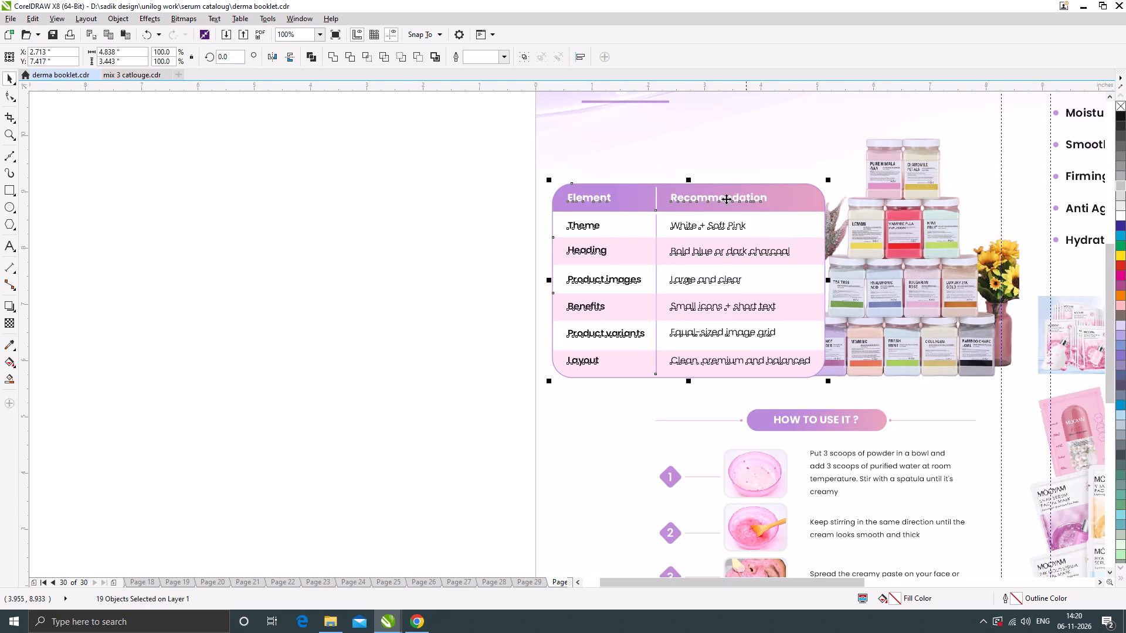
{"action": "scroll", "coordinate": [666, 200], "scroll_direction": "down", "scroll_amount": 1}
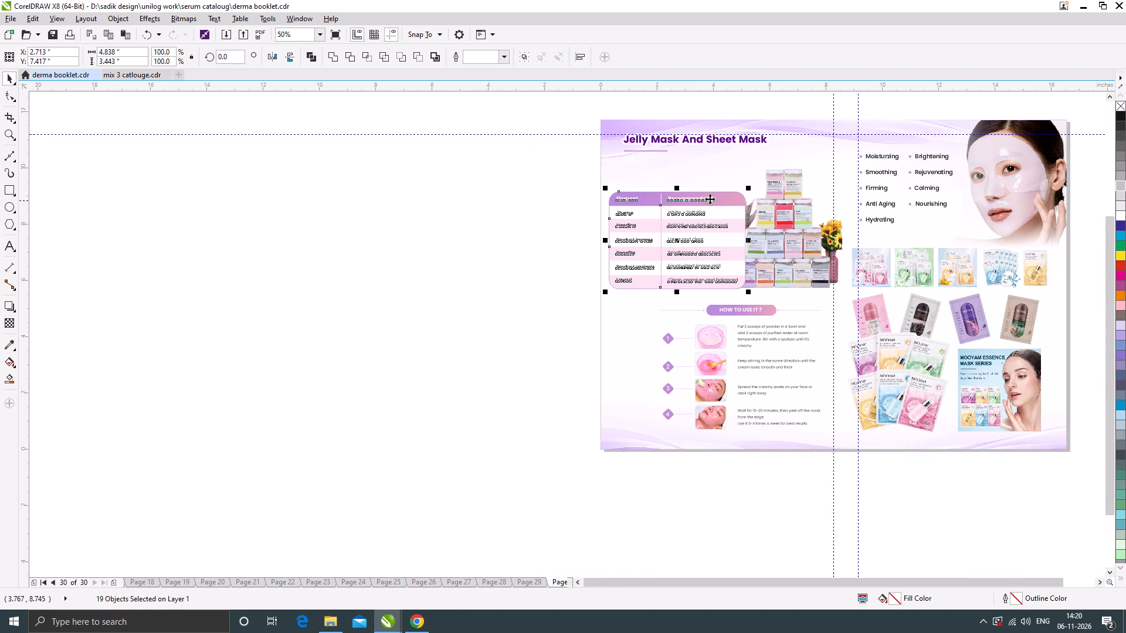
{"action": "scroll", "coordinate": [711, 193], "scroll_direction": "up", "scroll_amount": 1}
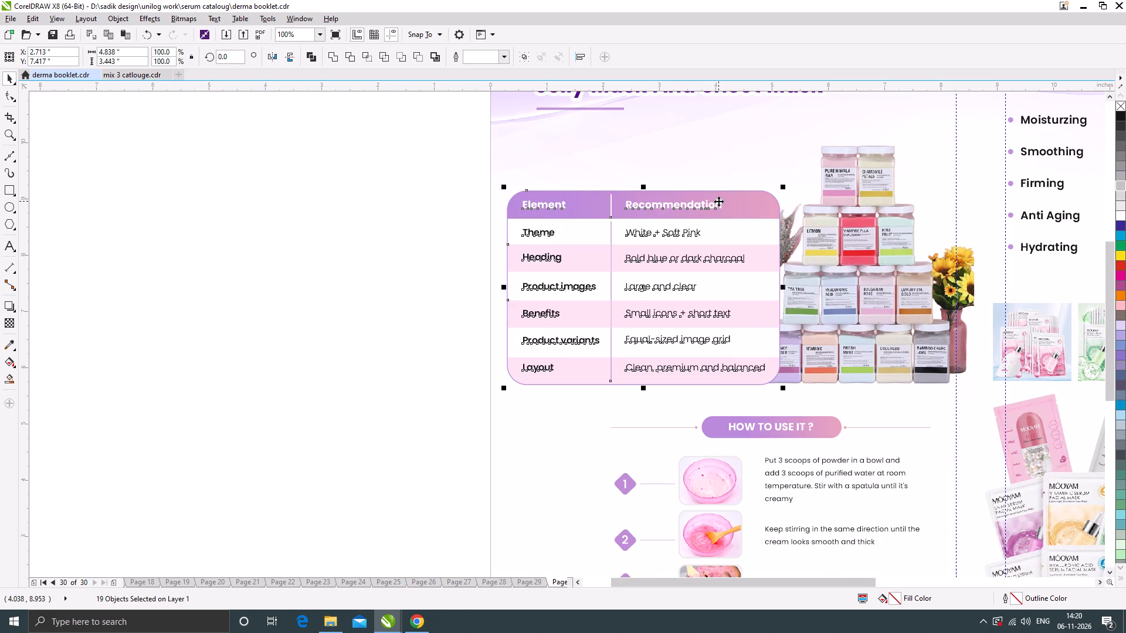
{"action": "scroll", "coordinate": [711, 203], "scroll_direction": "down", "scroll_amount": 1}
{"action": "left_click_drag", "start_coordinate": [734, 207], "coordinate": [733, 207]}
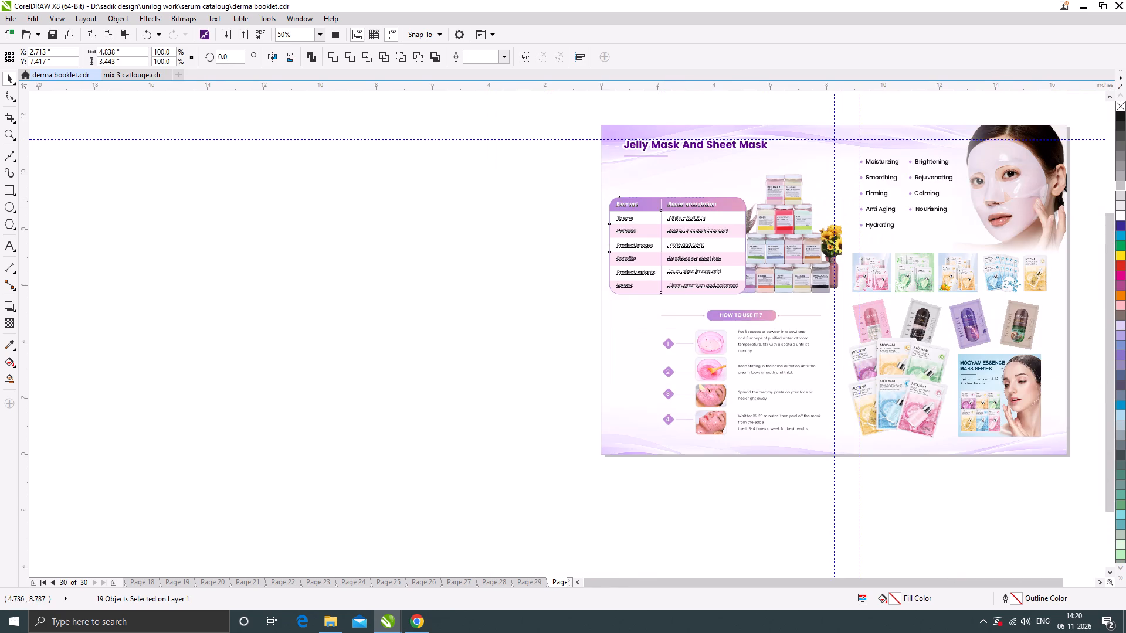
Move the whole table back off the page, to about X -4.93 in.
{"action": "left_click_drag", "start_coordinate": [733, 207], "coordinate": [519, 206]}
{"action": "left_click", "coordinate": [530, 319]}
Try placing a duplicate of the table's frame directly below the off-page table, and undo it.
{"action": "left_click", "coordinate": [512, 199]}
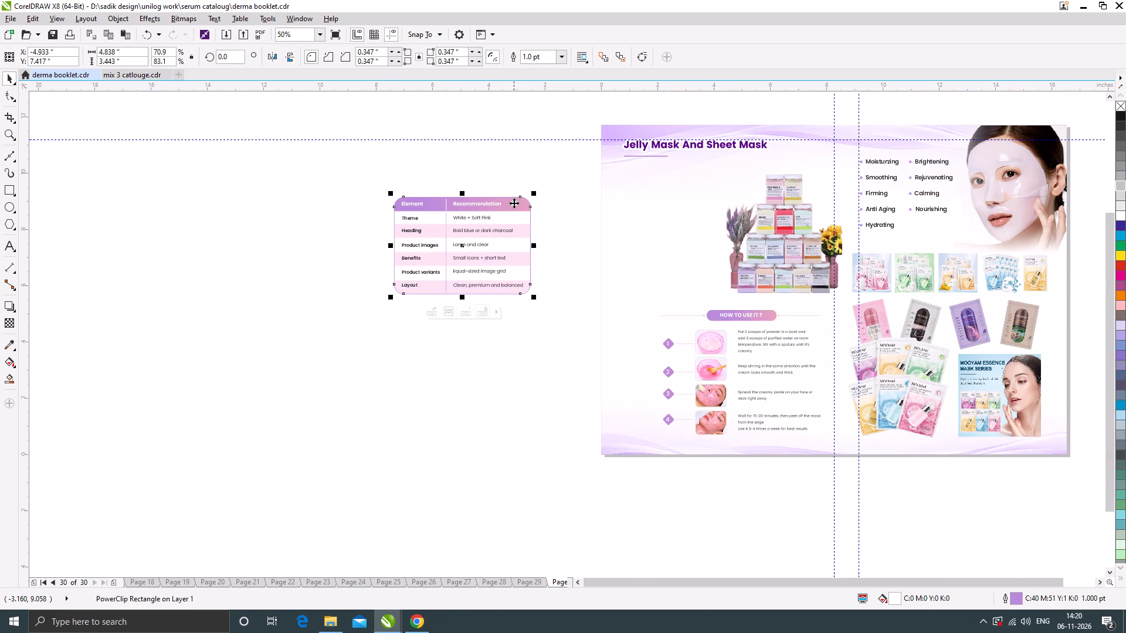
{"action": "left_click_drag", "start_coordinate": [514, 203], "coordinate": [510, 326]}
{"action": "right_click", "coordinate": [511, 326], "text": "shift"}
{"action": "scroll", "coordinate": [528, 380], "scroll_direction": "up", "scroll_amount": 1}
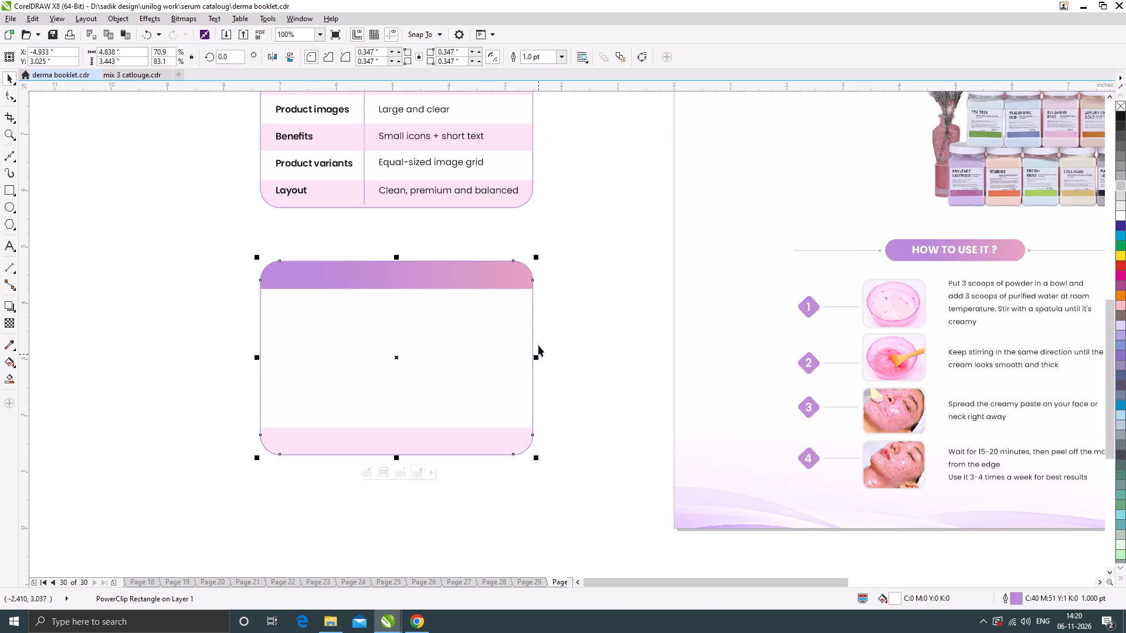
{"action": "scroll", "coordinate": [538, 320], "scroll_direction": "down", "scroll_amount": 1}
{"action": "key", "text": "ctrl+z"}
Narrow the off-page table's outer frame from its Recommendation side to about 3.81 in wide.
{"action": "scroll", "coordinate": [463, 179], "scroll_direction": "up", "scroll_amount": 1}
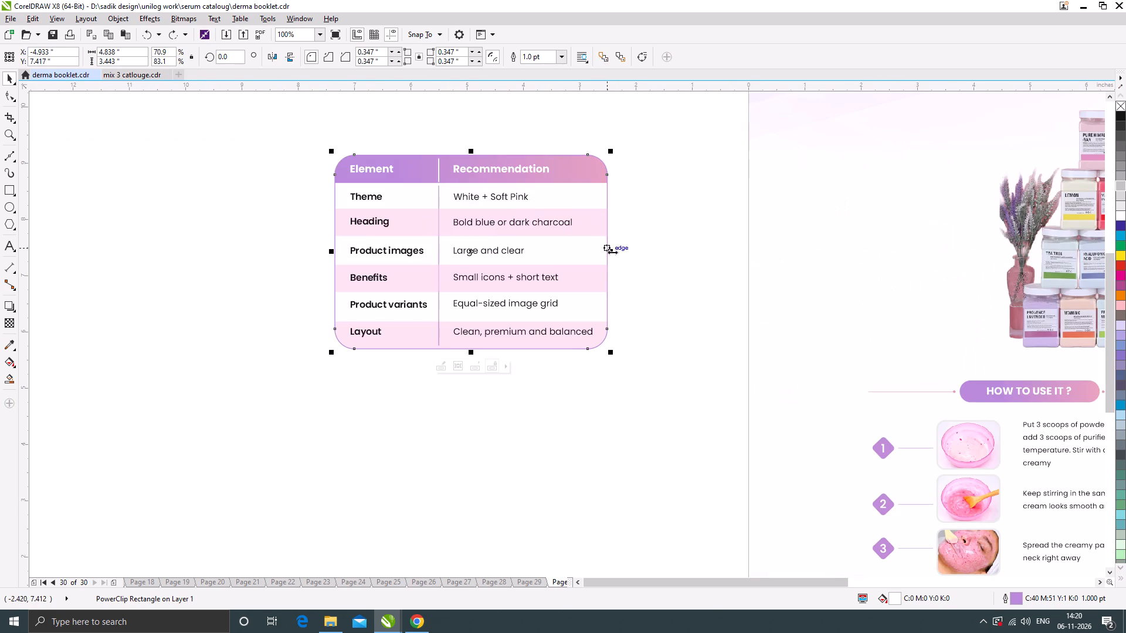
{"action": "left_click_drag", "start_coordinate": [612, 252], "coordinate": [554, 257]}
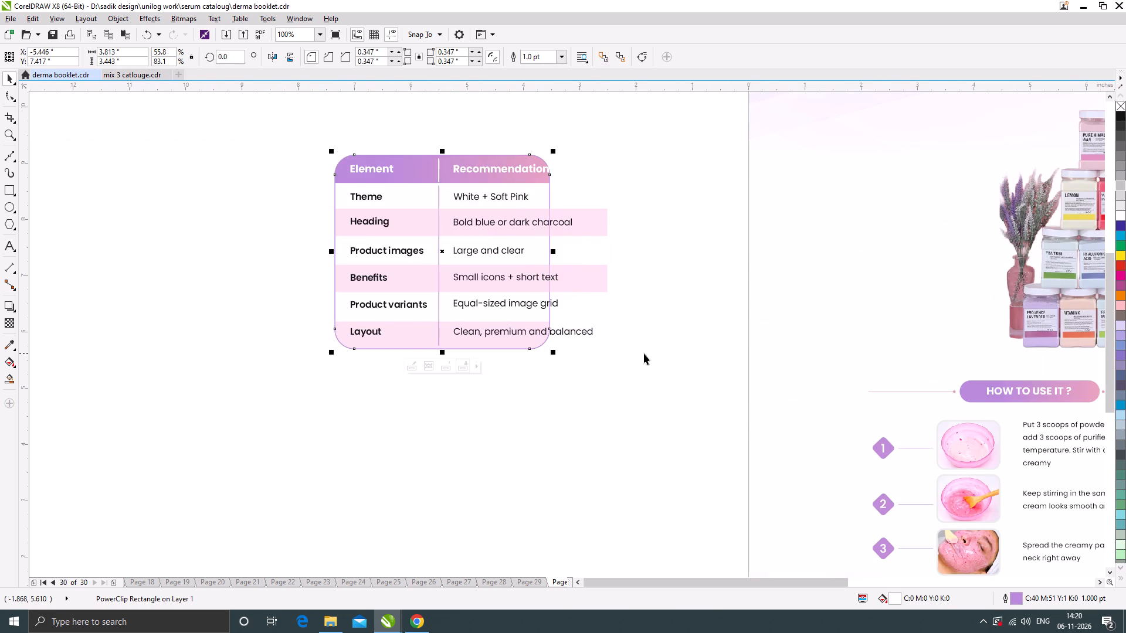
Place a duplicate of the narrowed table frame on the spread, below the Jelly Mask And Sheet Mask title.
{"action": "scroll", "coordinate": [501, 299], "scroll_direction": "down", "scroll_amount": 1}
{"action": "left_click_drag", "start_coordinate": [470, 277], "coordinate": [680, 244]}
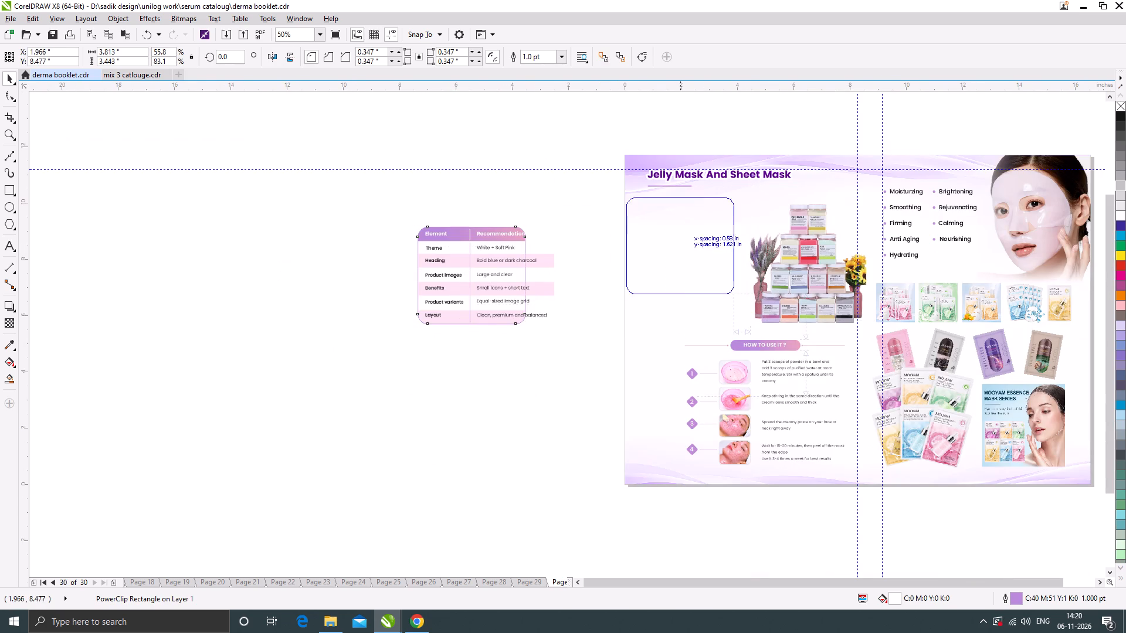
{"action": "left_click_drag", "start_coordinate": [680, 244], "coordinate": [684, 248]}
{"action": "right_click", "coordinate": [684, 248]}
Enlarge the duplicated frame beside the jars to about 4.36 in wide and 4.73 in tall.
{"action": "scroll", "coordinate": [687, 302], "scroll_direction": "up", "scroll_amount": 1}
{"action": "left_click_drag", "start_coordinate": [684, 295], "coordinate": [689, 316]}
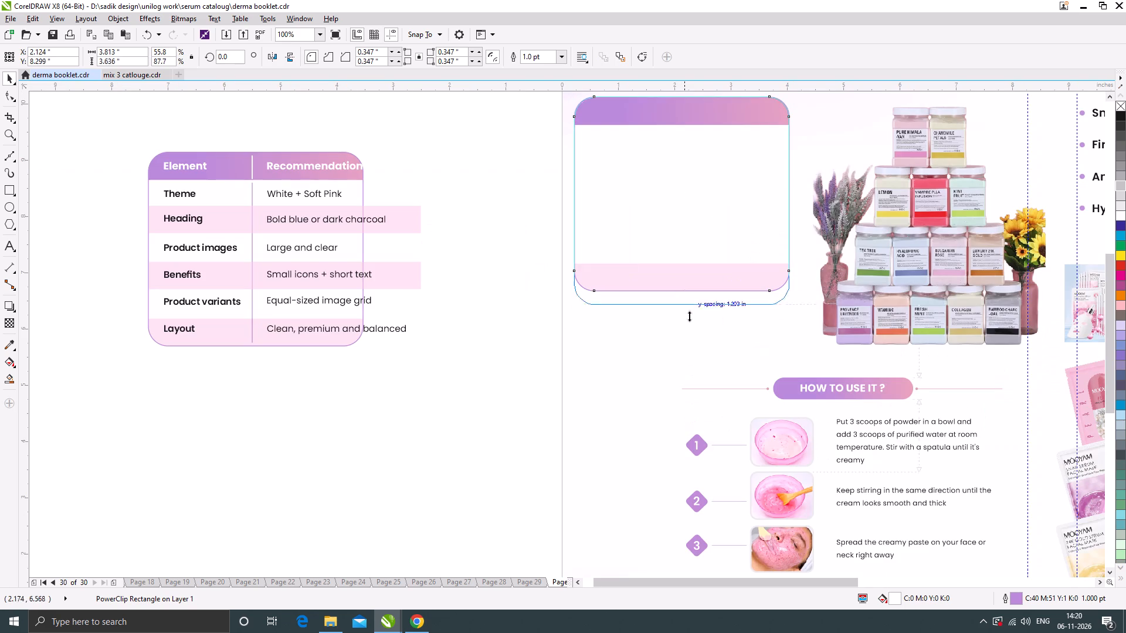
{"action": "left_click_drag", "start_coordinate": [689, 316], "coordinate": [703, 360]}
{"action": "left_click_drag", "start_coordinate": [728, 199], "coordinate": [735, 199]}
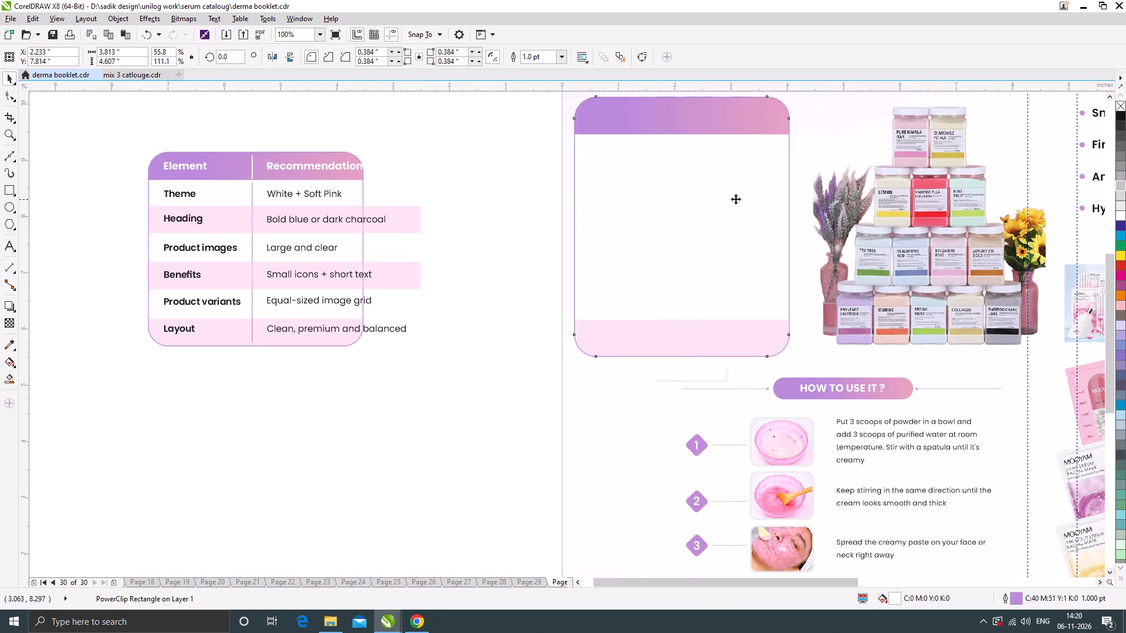
{"action": "scroll", "coordinate": [674, 238], "scroll_direction": "down", "scroll_amount": 1}
{"action": "scroll", "coordinate": [738, 166], "scroll_direction": "up", "scroll_amount": 1}
{"action": "left_click_drag", "start_coordinate": [734, 167], "coordinate": [745, 159]}
{"action": "left_click_drag", "start_coordinate": [740, 294], "coordinate": [747, 302]}
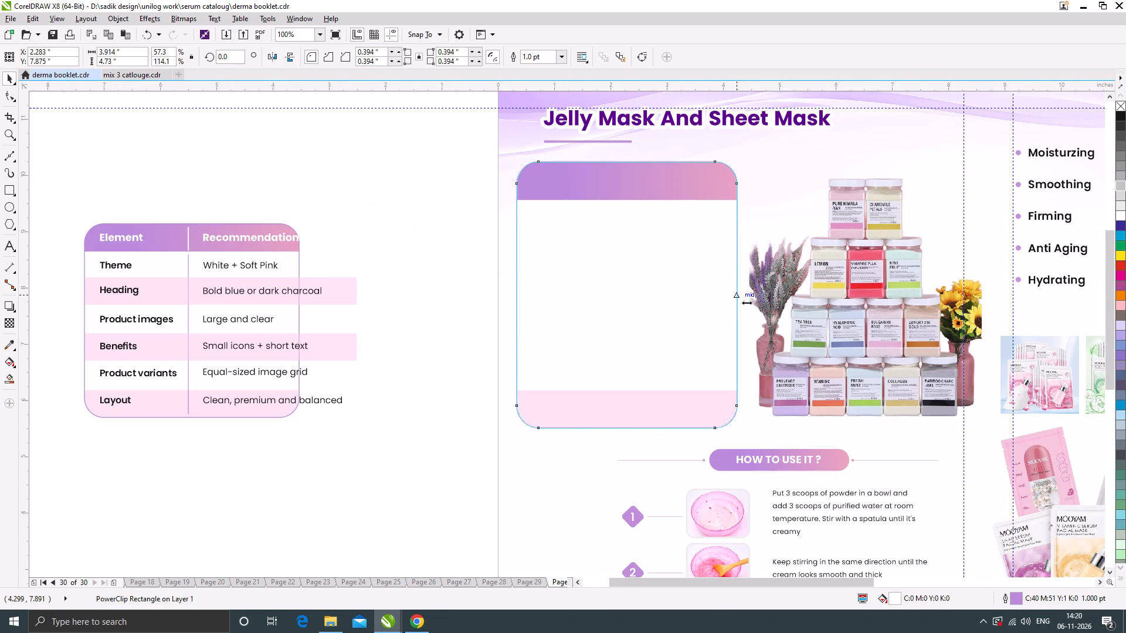
{"action": "left_click_drag", "start_coordinate": [747, 302], "coordinate": [765, 332]}
{"action": "scroll", "coordinate": [729, 299], "scroll_direction": "down", "scroll_amount": 1}
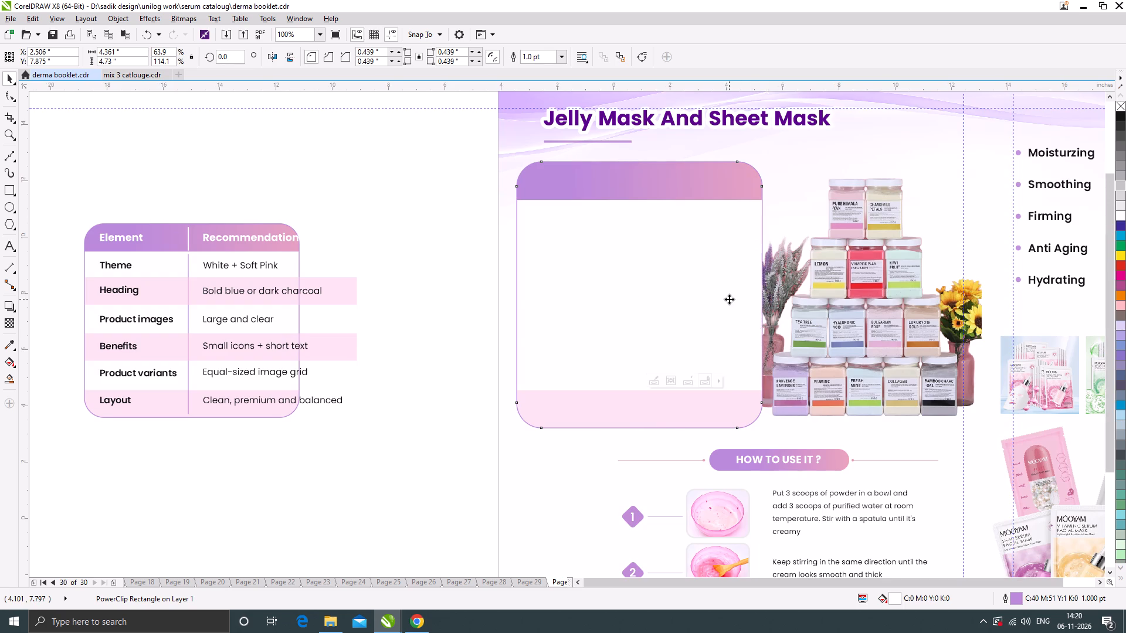
Narrow the new frame from its outer page-side edge to about 4.29 in wide.
{"action": "left_click", "coordinate": [802, 323]}
{"action": "left_click", "coordinate": [681, 299]}
{"action": "scroll", "coordinate": [639, 290], "scroll_direction": "up", "scroll_amount": 1}
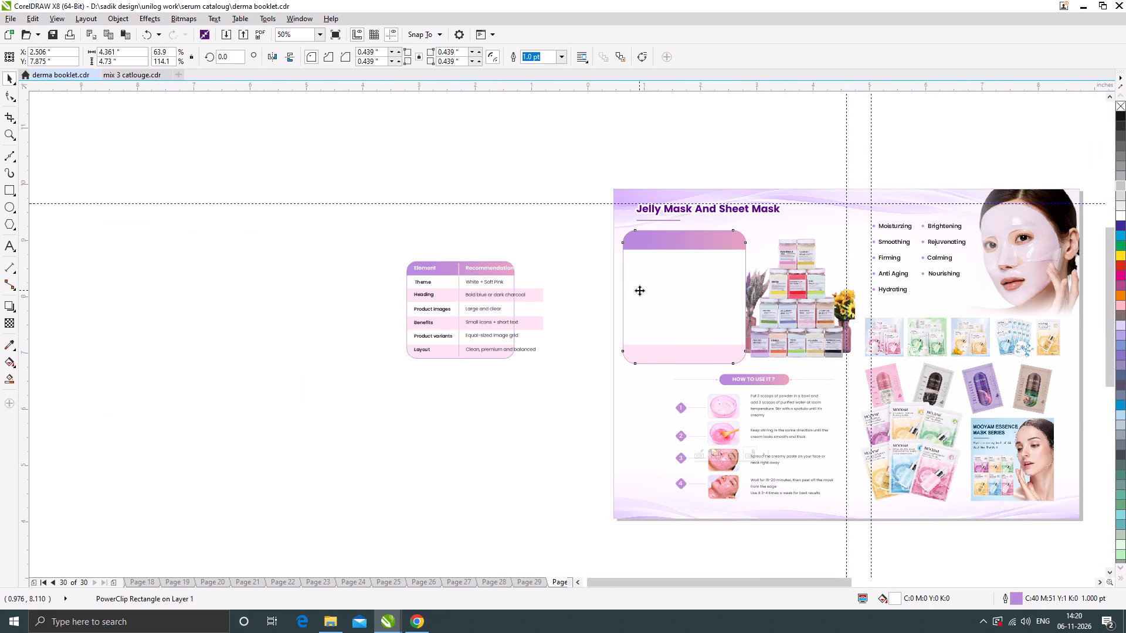
{"action": "scroll", "coordinate": [605, 307], "scroll_direction": "up", "scroll_amount": 1}
{"action": "left_click_drag", "start_coordinate": [604, 301], "coordinate": [612, 318]}
{"action": "scroll", "coordinate": [647, 284], "scroll_direction": "down", "scroll_amount": 2}
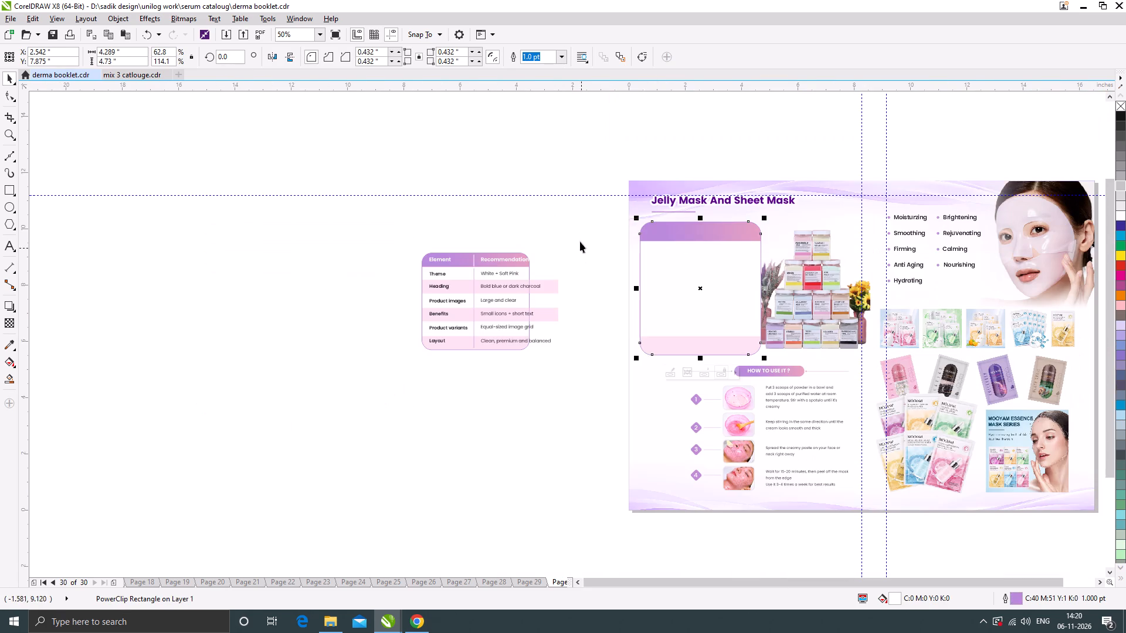
Duplicate both column divider lines from the off-page table into the new frame at about X 1.79 in.
{"action": "left_click", "coordinate": [575, 224]}
{"action": "scroll", "coordinate": [486, 252], "scroll_direction": "up", "scroll_amount": 1}
{"action": "left_click_drag", "start_coordinate": [449, 233], "coordinate": [474, 454]}
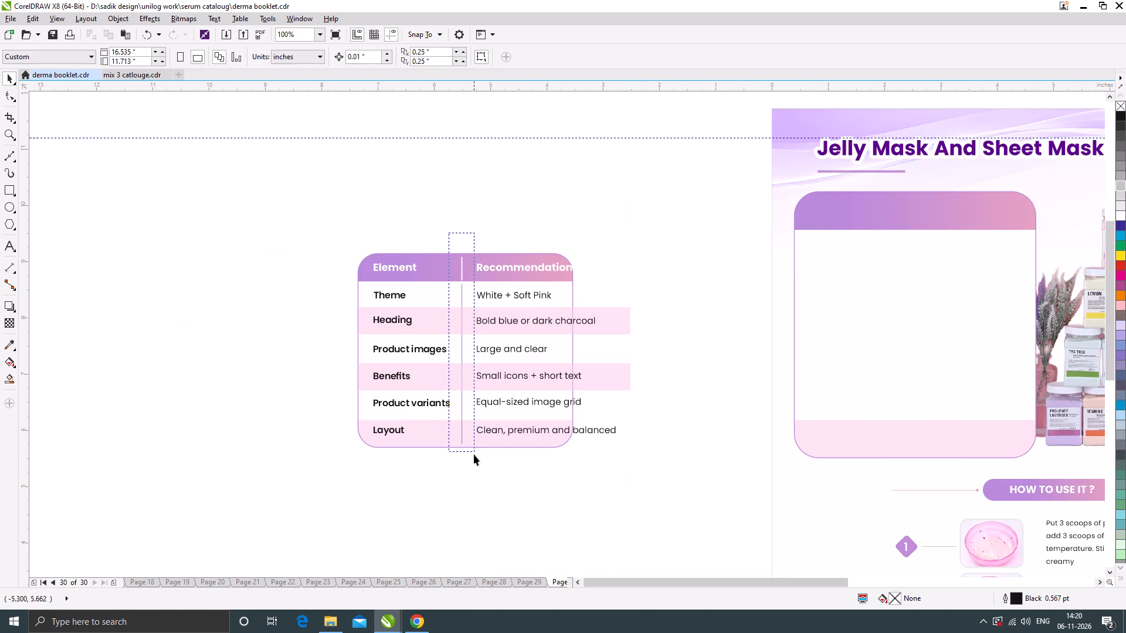
{"action": "left_click_drag", "start_coordinate": [474, 454], "coordinate": [476, 457]}
{"action": "left_click_drag", "start_coordinate": [460, 349], "coordinate": [870, 336]}
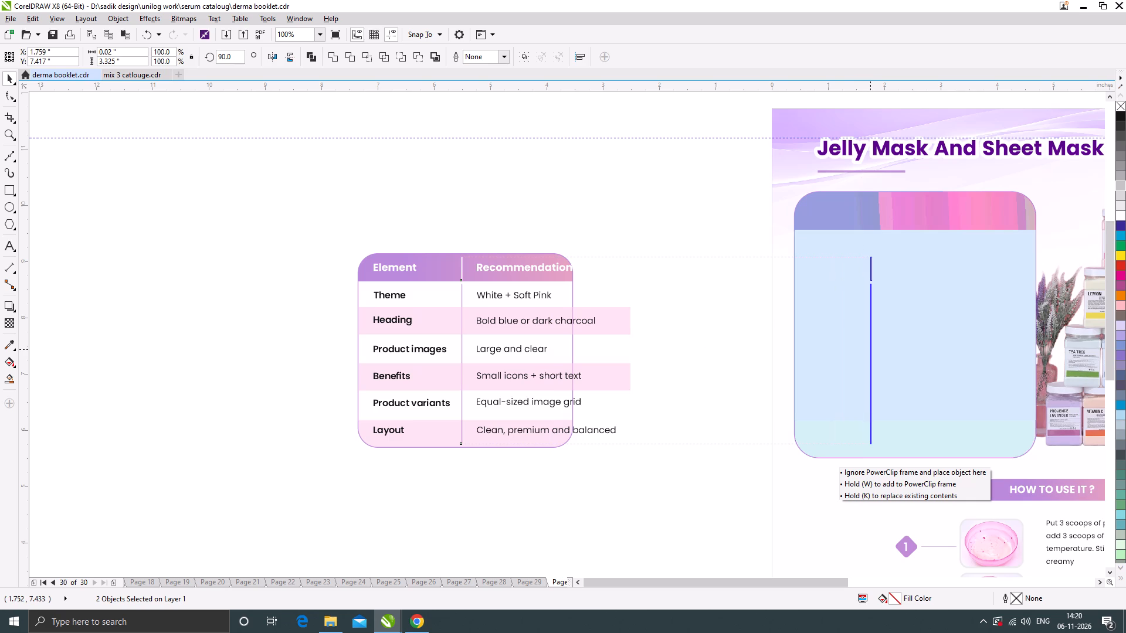
{"action": "left_click_drag", "start_coordinate": [870, 336], "coordinate": [872, 336]}
{"action": "right_click", "coordinate": [872, 336], "text": "shift"}
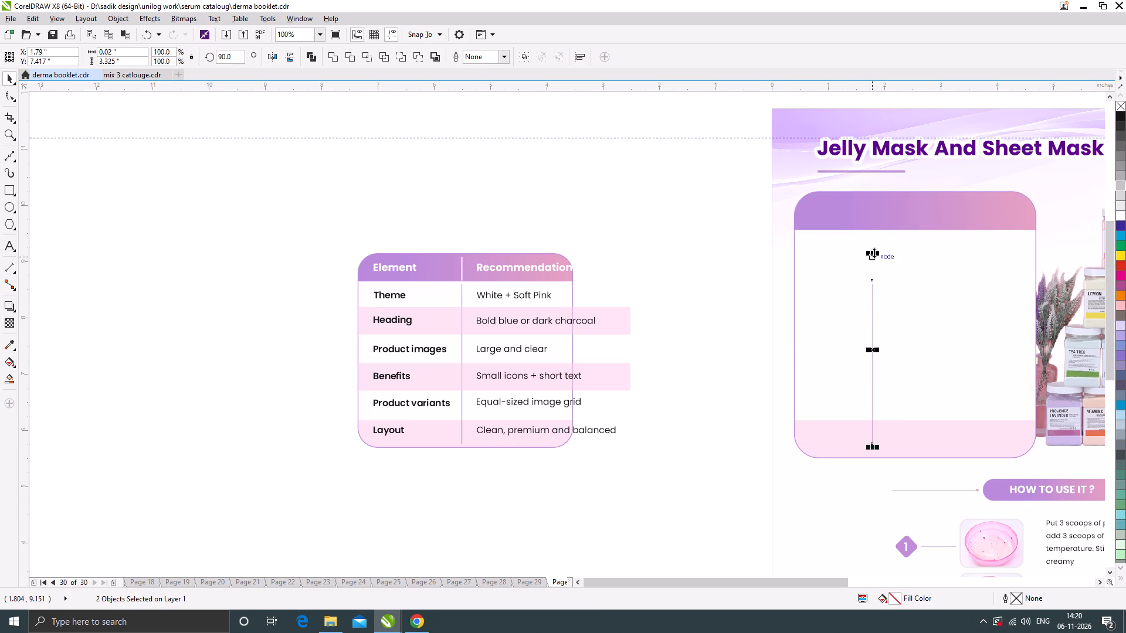
Stretch the copied divider lines to the new frame's full height, about 4.73 in.
{"action": "left_click_drag", "start_coordinate": [874, 253], "coordinate": [874, 193]}
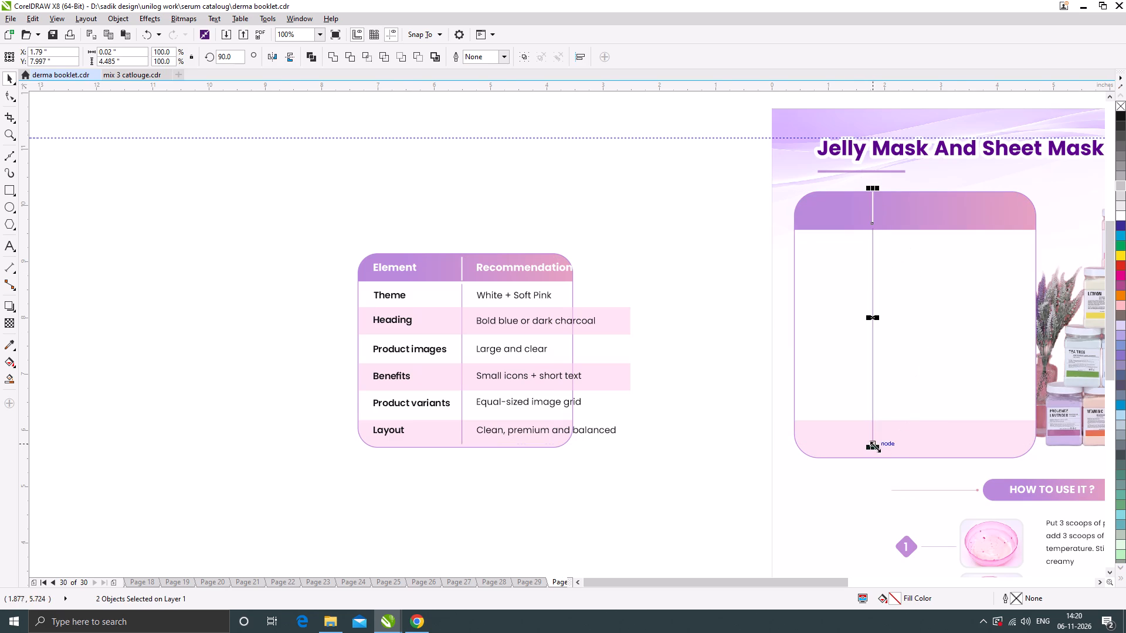
{"action": "scroll", "coordinate": [874, 447], "scroll_direction": "up", "scroll_amount": 1}
{"action": "left_click_drag", "start_coordinate": [870, 445], "coordinate": [881, 470]}
{"action": "scroll", "coordinate": [839, 370], "scroll_direction": "down", "scroll_amount": 1}
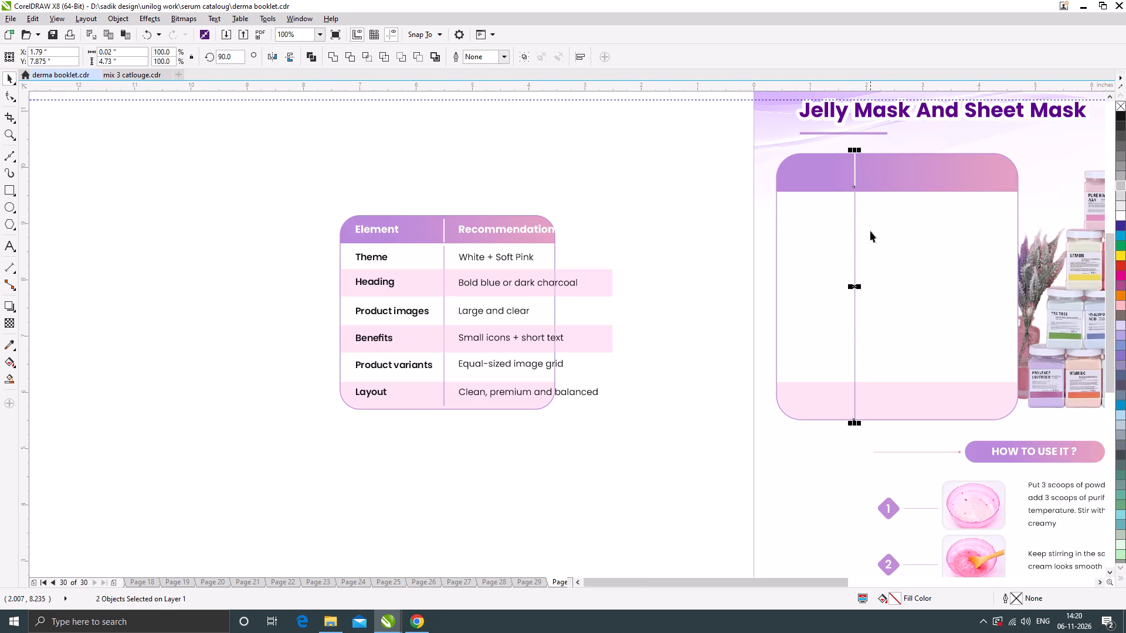
{"action": "left_click", "coordinate": [693, 215]}
Extend the white header divider down toward the header band's bottom edge, to about 0.667 in long.
{"action": "scroll", "coordinate": [860, 168], "scroll_direction": "up", "scroll_amount": 1}
{"action": "left_click", "coordinate": [849, 182]}
{"action": "scroll", "coordinate": [853, 196], "scroll_direction": "up", "scroll_amount": 2}
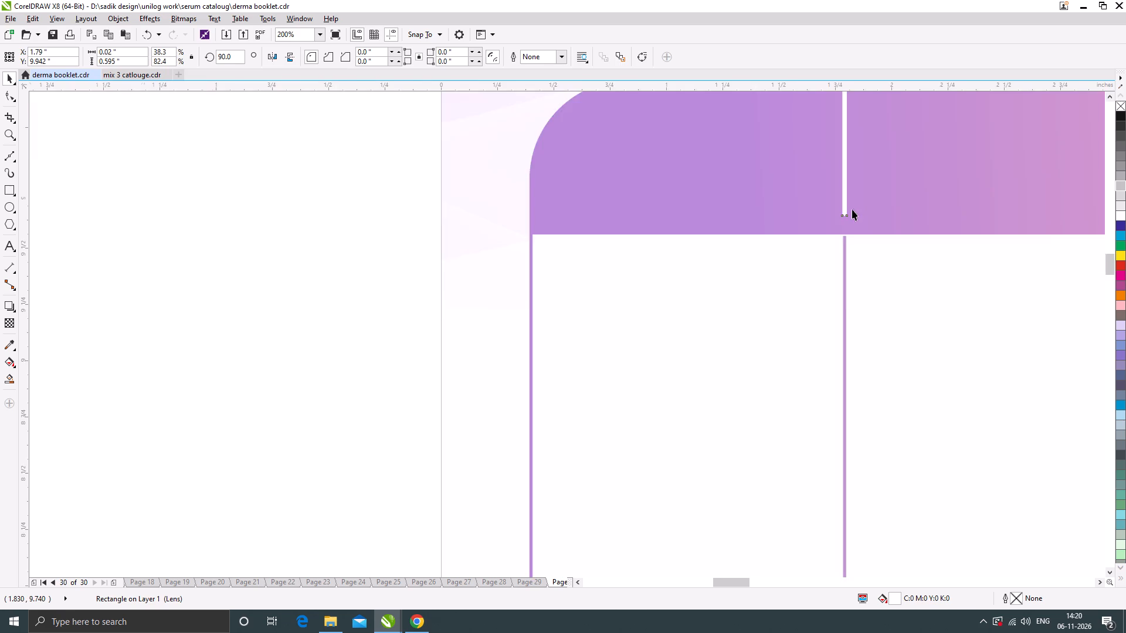
{"action": "scroll", "coordinate": [843, 218], "scroll_direction": "up", "scroll_amount": 1}
{"action": "left_click_drag", "start_coordinate": [830, 247], "coordinate": [834, 311]}
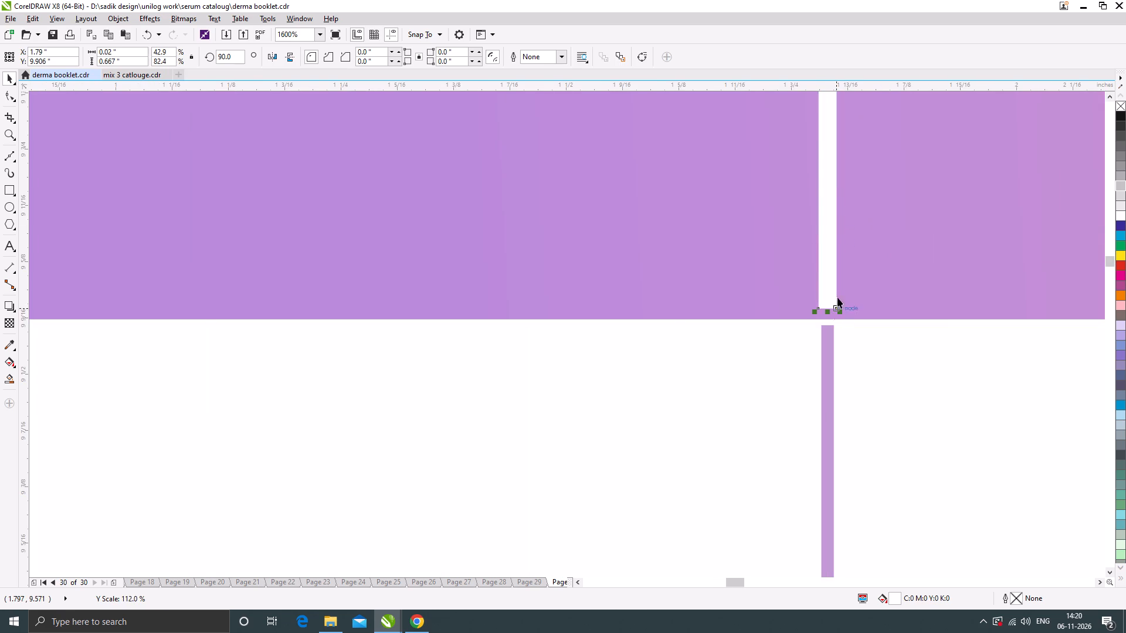
{"action": "scroll", "coordinate": [835, 223], "scroll_direction": "down", "scroll_amount": 2}
Thin the white header divider to about 0.014 in, keeping it centred over the purple divider below.
{"action": "scroll", "coordinate": [835, 167], "scroll_direction": "up", "scroll_amount": 6}
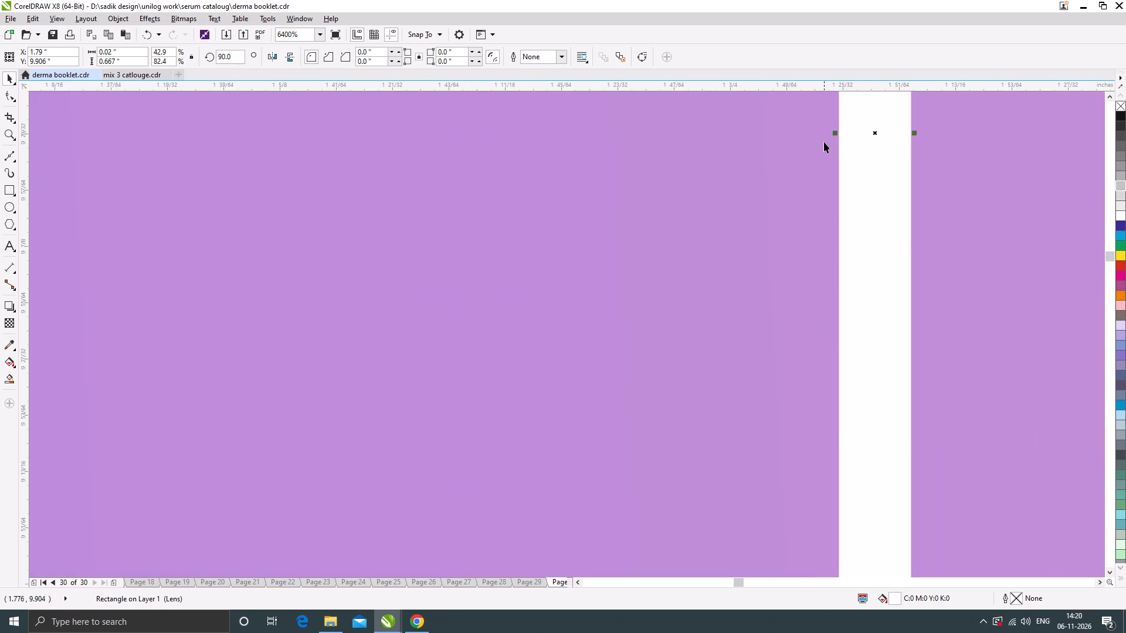
{"action": "left_click_drag", "start_coordinate": [836, 134], "coordinate": [847, 165]}
{"action": "scroll", "coordinate": [741, 233], "scroll_direction": "down", "scroll_amount": 6}
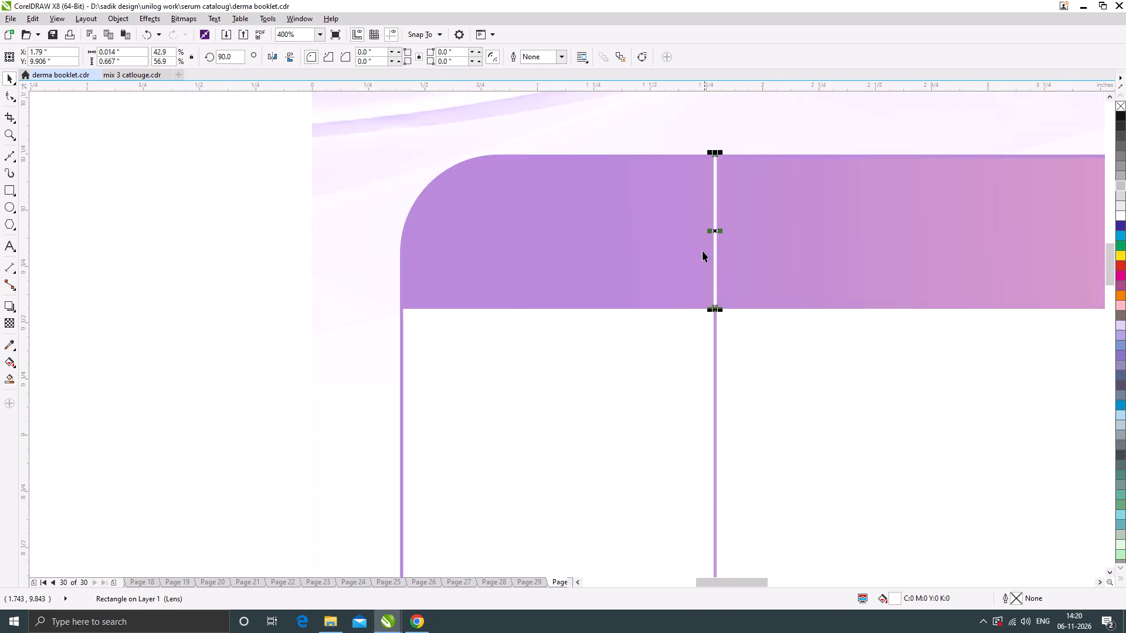
{"action": "scroll", "coordinate": [701, 256], "scroll_direction": "down", "scroll_amount": 2}
{"action": "left_click", "coordinate": [531, 236]}
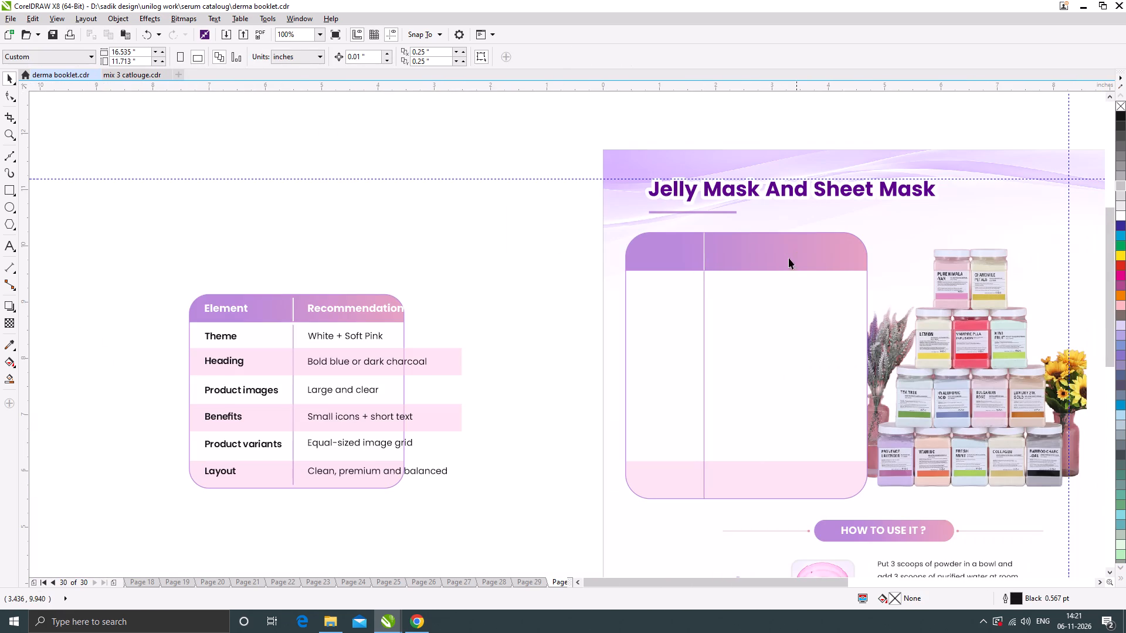
Lighten the new frame's outline colour to the soft purple C27 M37 Y0 K0, keeping its 1.0 pt width.
{"action": "left_click", "coordinate": [664, 295]}
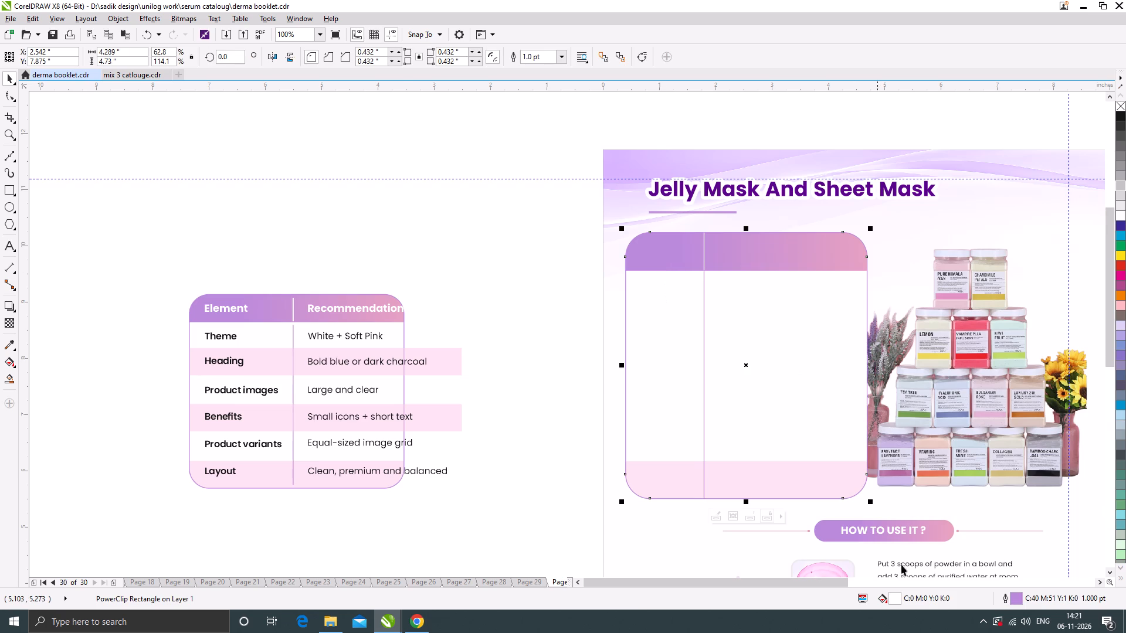
{"action": "double_click", "coordinate": [1015, 600]}
{"action": "left_click", "coordinate": [493, 204]}
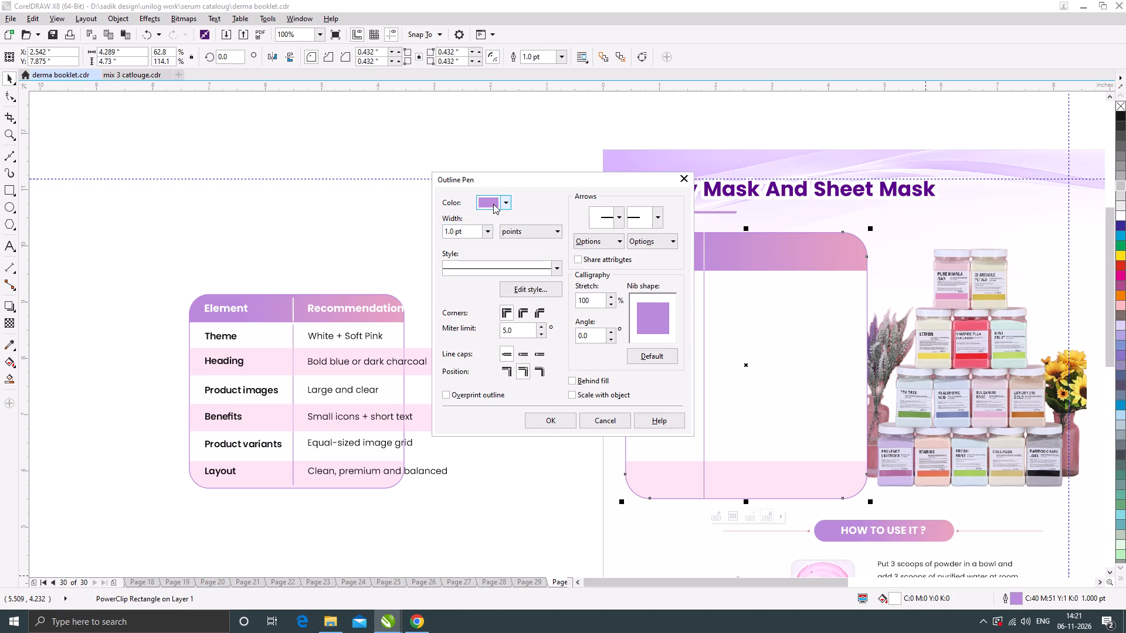
{"action": "left_click", "coordinate": [499, 271]}
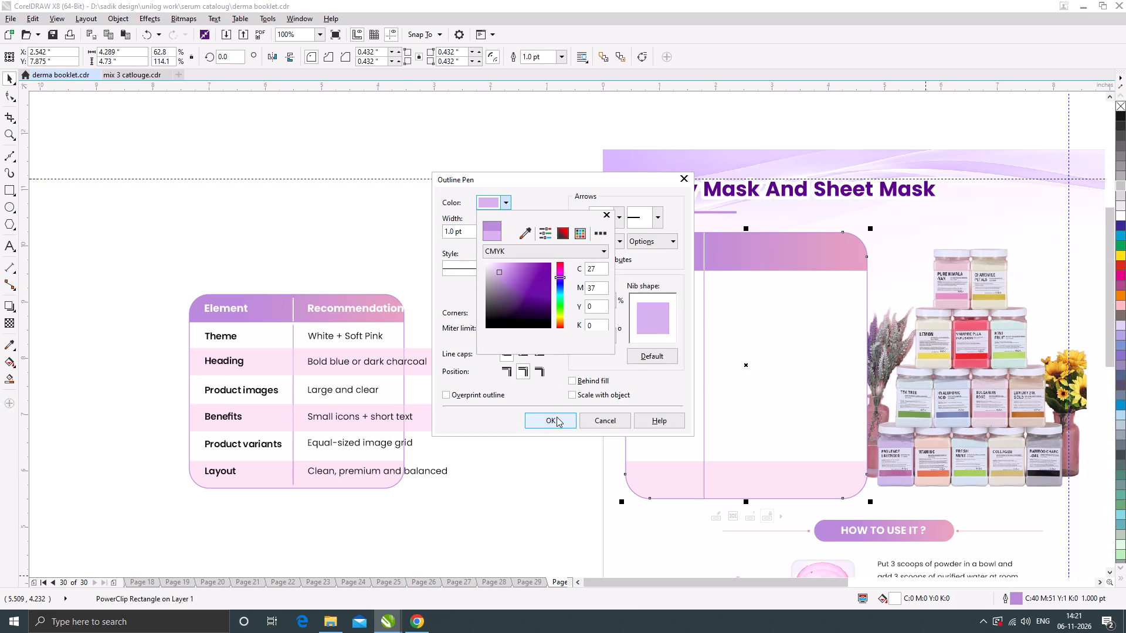
{"action": "left_click", "coordinate": [557, 417]}
{"action": "left_click", "coordinate": [558, 422]}
{"action": "left_click", "coordinate": [513, 192]}
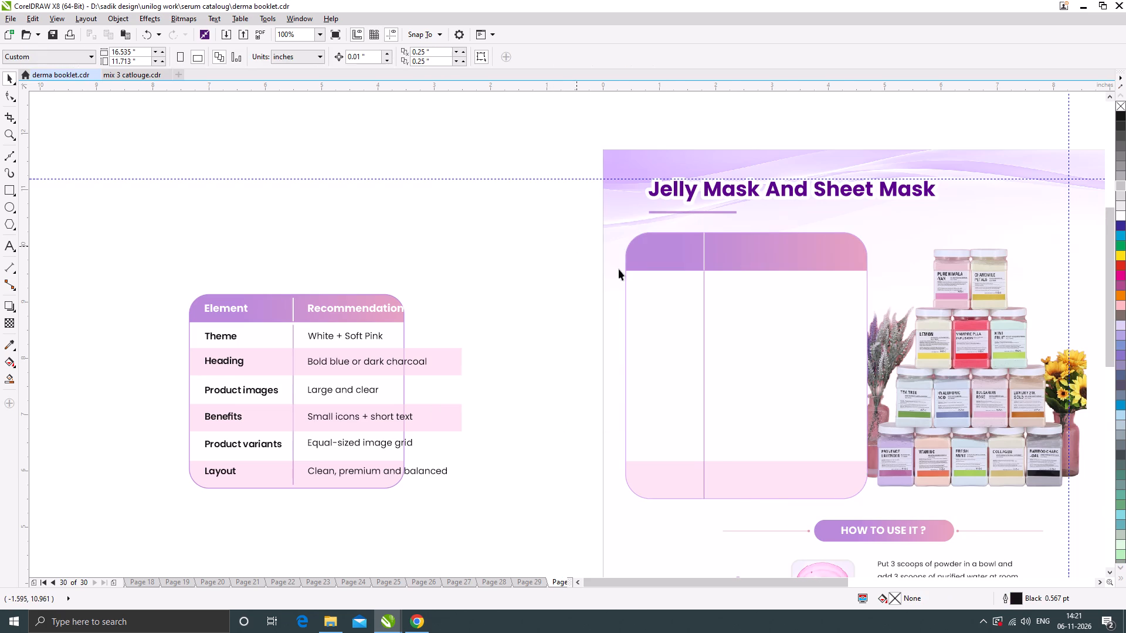
Duplicate the Element and Recommendation header labels from the off-page table into the new frame's header band.
{"action": "scroll", "coordinate": [633, 270], "scroll_direction": "down", "scroll_amount": 1}
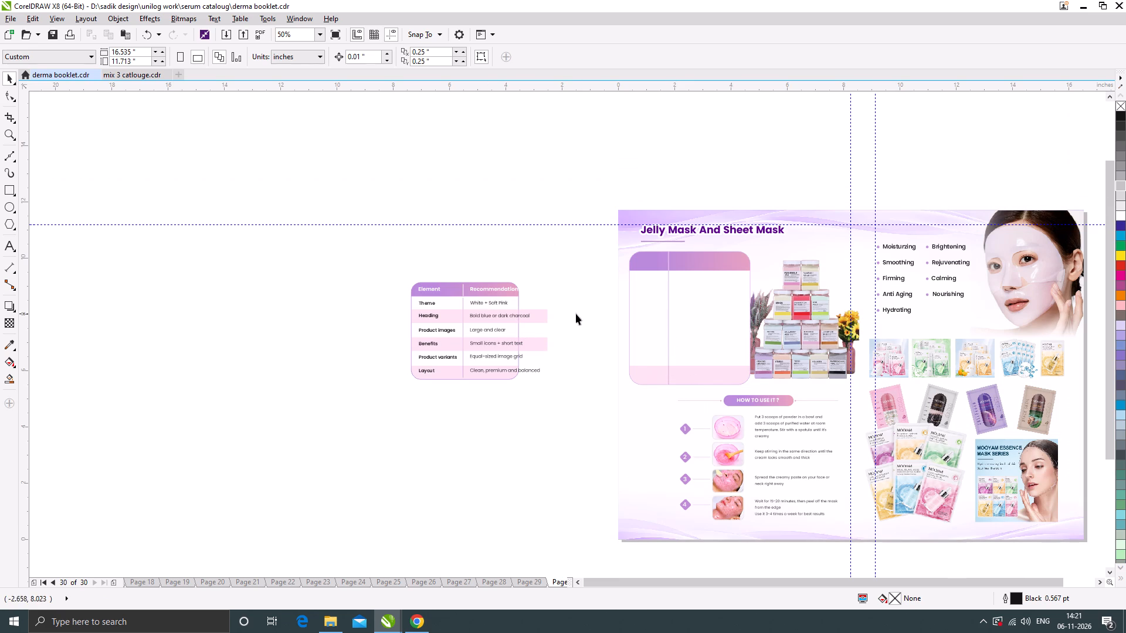
{"action": "left_click", "coordinate": [567, 304]}
{"action": "scroll", "coordinate": [487, 298], "scroll_direction": "up", "scroll_amount": 1}
{"action": "left_click_drag", "start_coordinate": [323, 268], "coordinate": [584, 290]}
{"action": "scroll", "coordinate": [449, 273], "scroll_direction": "down", "scroll_amount": 1}
{"action": "left_click_drag", "start_coordinate": [457, 278], "coordinate": [677, 253]}
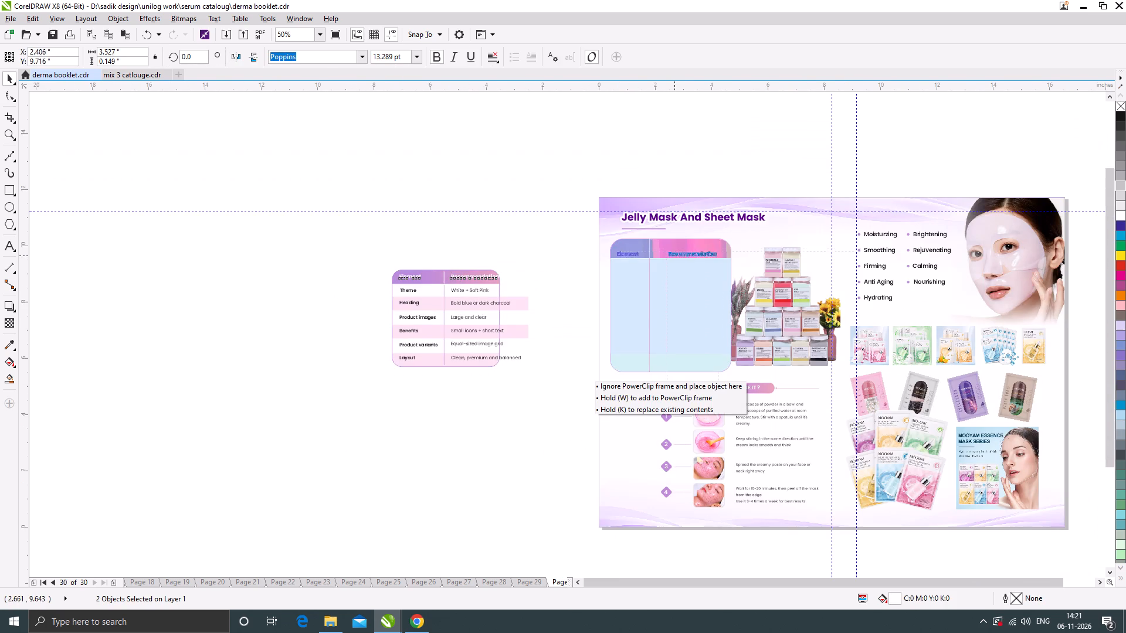
{"action": "left_click_drag", "start_coordinate": [677, 253], "coordinate": [678, 251]}
{"action": "right_click", "coordinate": [678, 251]}
Shift the copied labels within their header cells, Recommendation to about X 3.12 in and Element to about X 1.05 in.
{"action": "scroll", "coordinate": [681, 250], "scroll_direction": "up", "scroll_amount": 2}
{"action": "left_click", "coordinate": [230, 246]}
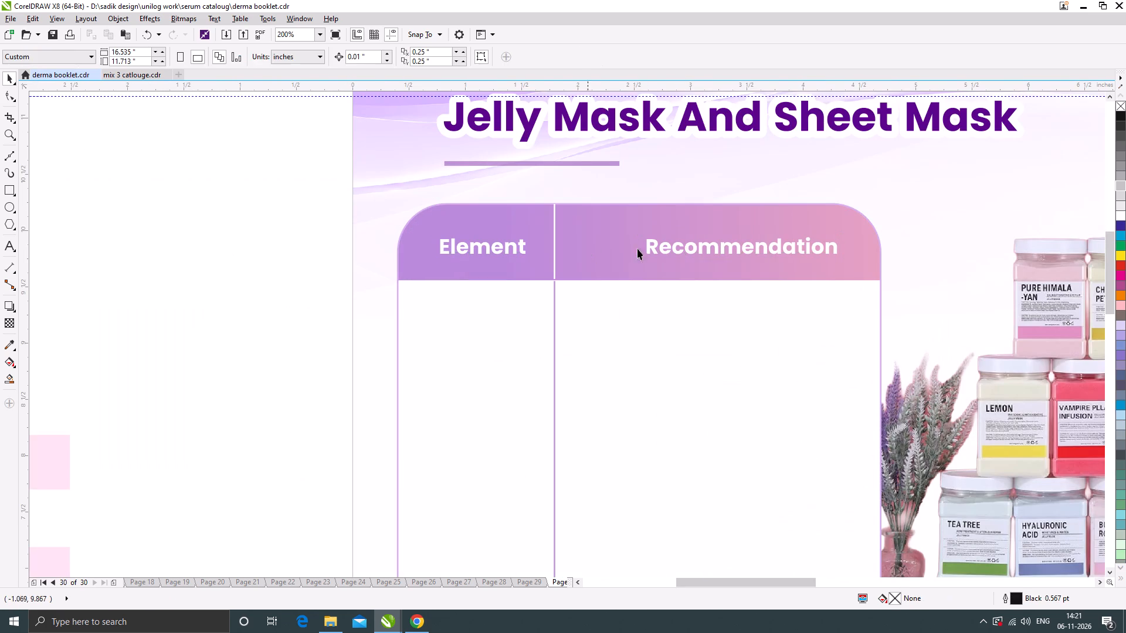
{"action": "left_click_drag", "start_coordinate": [654, 248], "coordinate": [613, 251]}
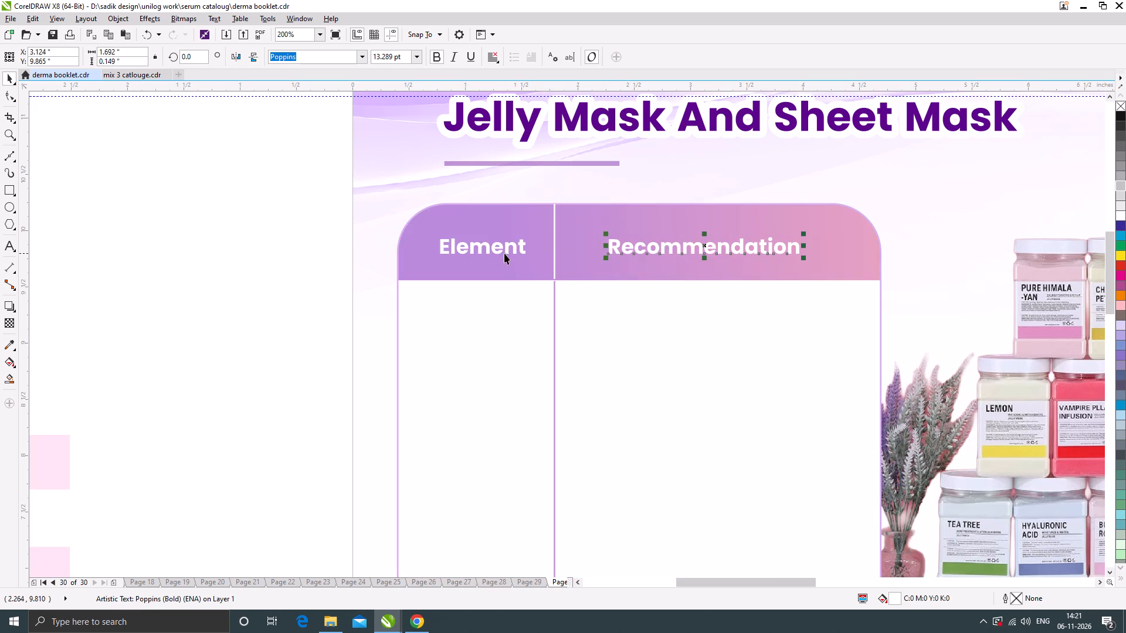
{"action": "left_click_drag", "start_coordinate": [510, 244], "coordinate": [498, 245]}
Lower the new frame's top edge, shortening the frame to about 4.57 in high.
{"action": "scroll", "coordinate": [548, 246], "scroll_direction": "down", "scroll_amount": 1}
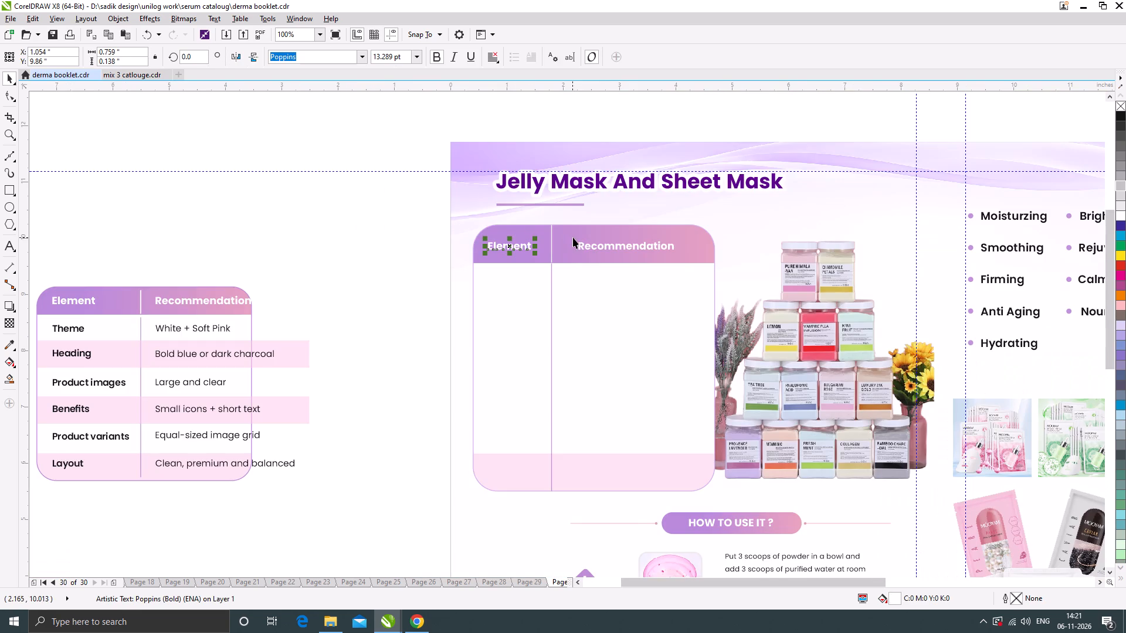
{"action": "left_click", "coordinate": [572, 231]}
{"action": "left_click_drag", "start_coordinate": [592, 219], "coordinate": [599, 225]}
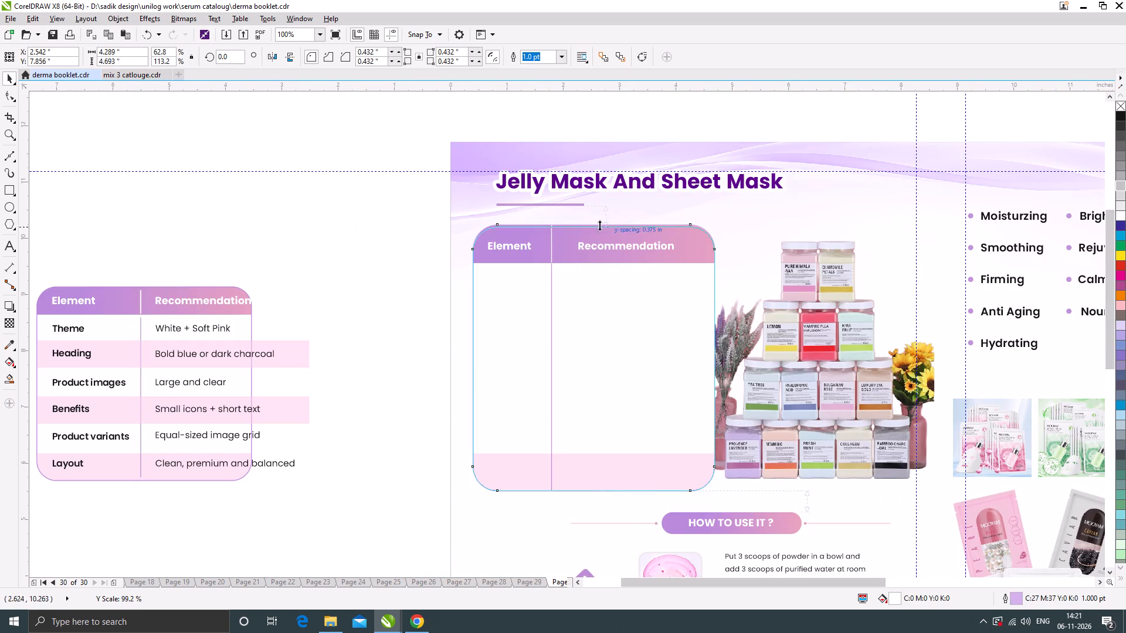
{"action": "left_click_drag", "start_coordinate": [599, 225], "coordinate": [600, 226]}
{"action": "left_click", "coordinate": [376, 252]}
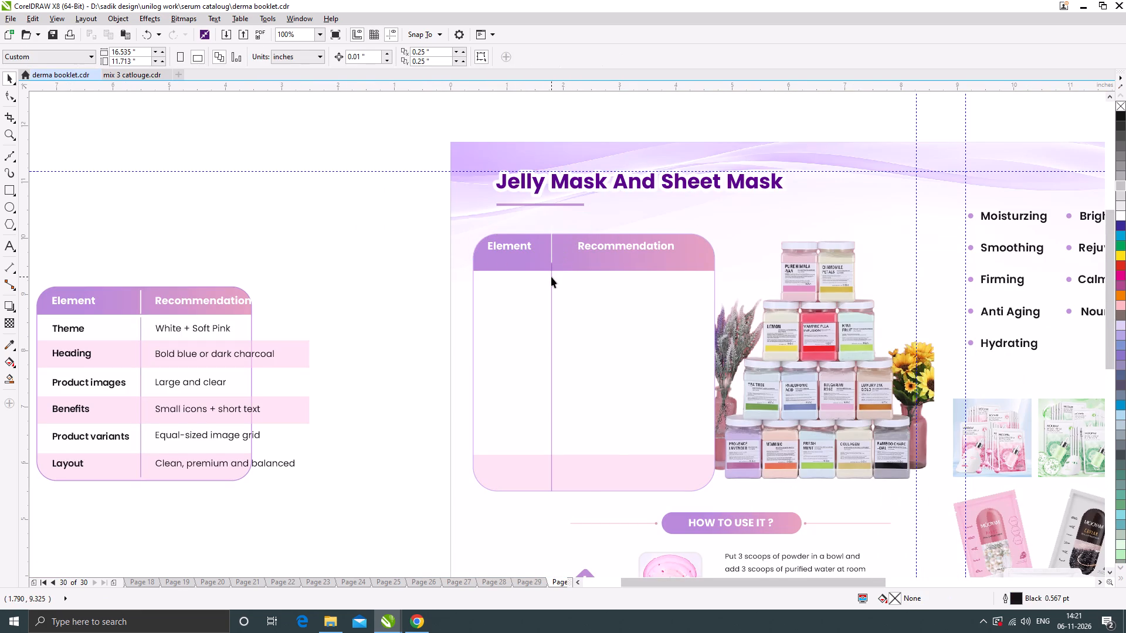
Shorten the purple column divider from its top end so it starts just below the lowered header band.
{"action": "left_click", "coordinate": [551, 277]}
{"action": "scroll", "coordinate": [552, 262], "scroll_direction": "up", "scroll_amount": 2}
{"action": "left_click_drag", "start_coordinate": [550, 263], "coordinate": [561, 297]}
Refit the white header divider between the lowered header band's top and bottom edges, about 0.62 in long.
{"action": "left_click", "coordinate": [551, 260]}
{"action": "scroll", "coordinate": [547, 270], "scroll_direction": "up", "scroll_amount": 1}
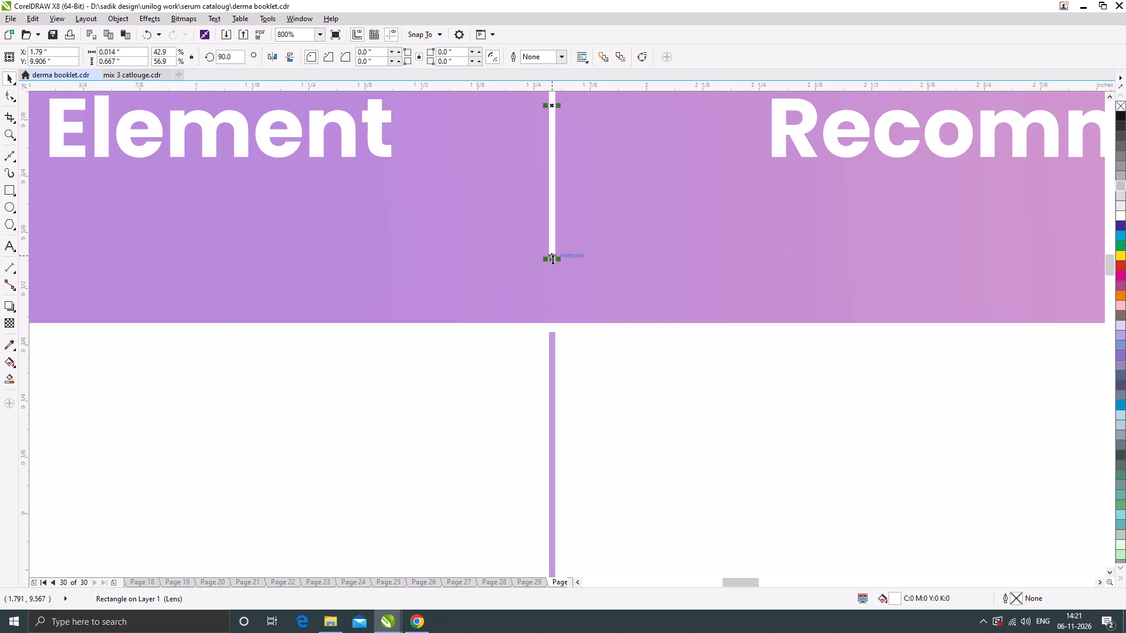
{"action": "left_click_drag", "start_coordinate": [552, 263], "coordinate": [563, 323]}
{"action": "scroll", "coordinate": [563, 322], "scroll_direction": "down", "scroll_amount": 2}
{"action": "scroll", "coordinate": [563, 213], "scroll_direction": "up", "scroll_amount": 1}
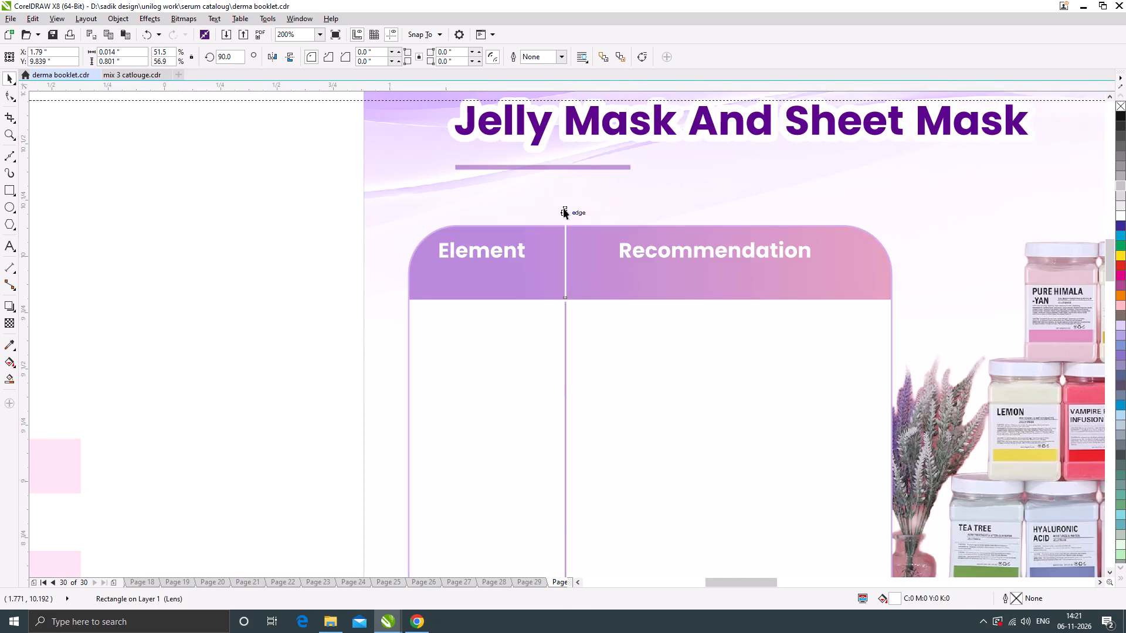
{"action": "left_click_drag", "start_coordinate": [569, 199], "coordinate": [578, 240]}
{"action": "scroll", "coordinate": [573, 238], "scroll_direction": "up", "scroll_amount": 2}
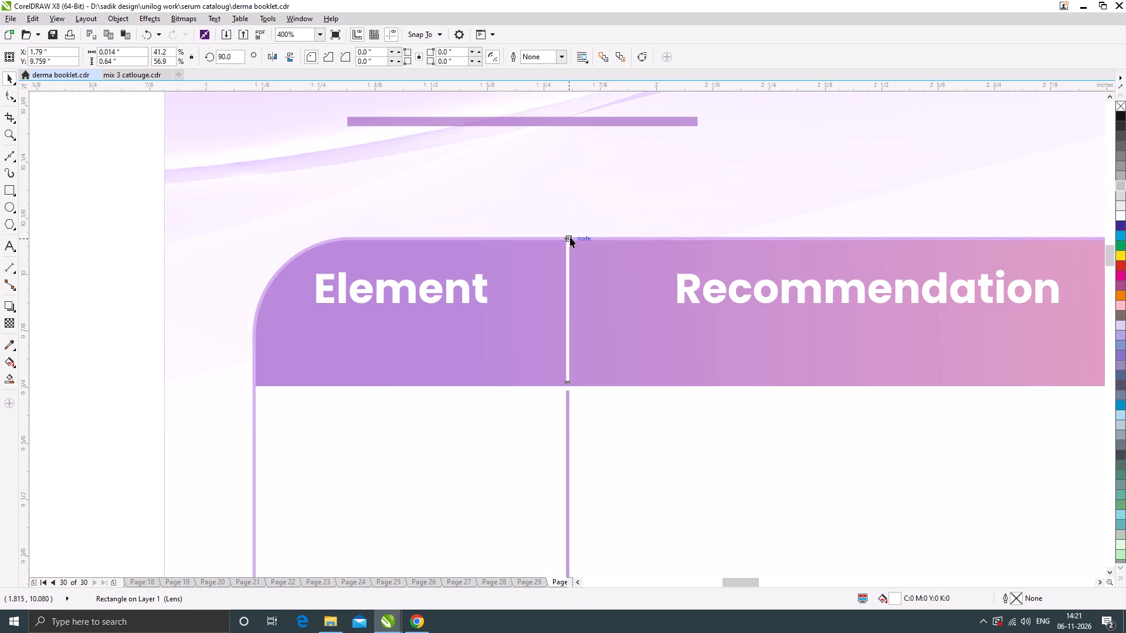
{"action": "left_click_drag", "start_coordinate": [559, 238], "coordinate": [565, 256]}
Move the Element and Recommendation labels down together to the header band's mid-height, at about Y 9.75 in.
{"action": "scroll", "coordinate": [571, 254], "scroll_direction": "down", "scroll_amount": 7}
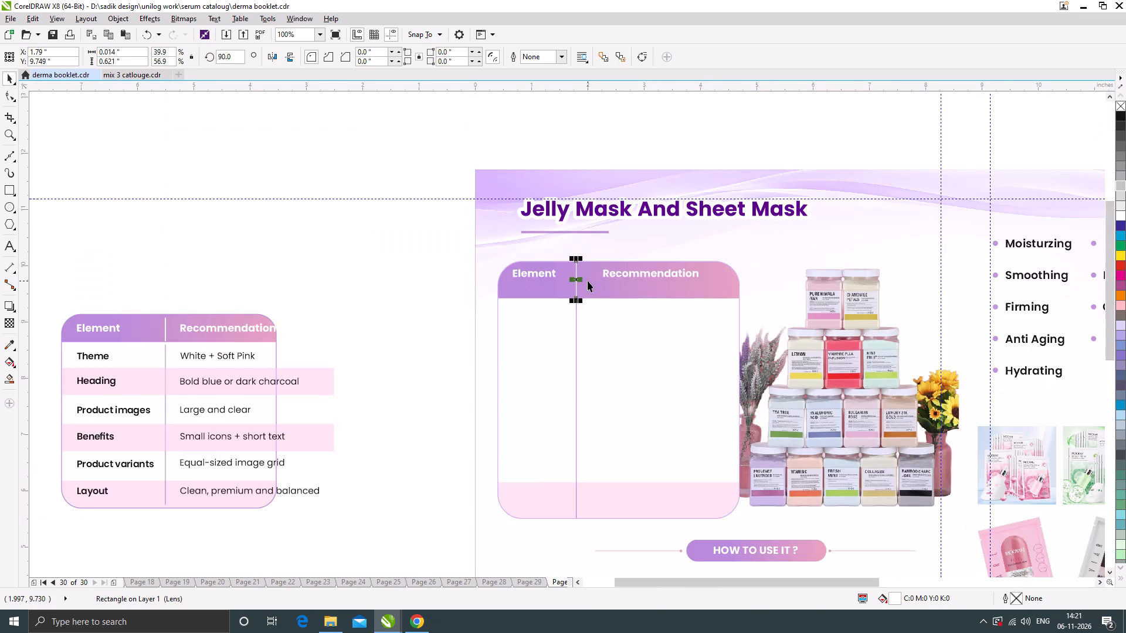
{"action": "scroll", "coordinate": [588, 281], "scroll_direction": "down", "scroll_amount": 1}
{"action": "left_click", "coordinate": [486, 303]}
{"action": "scroll", "coordinate": [593, 267], "scroll_direction": "up", "scroll_amount": 1}
{"action": "left_click_drag", "start_coordinate": [345, 256], "coordinate": [735, 305]}
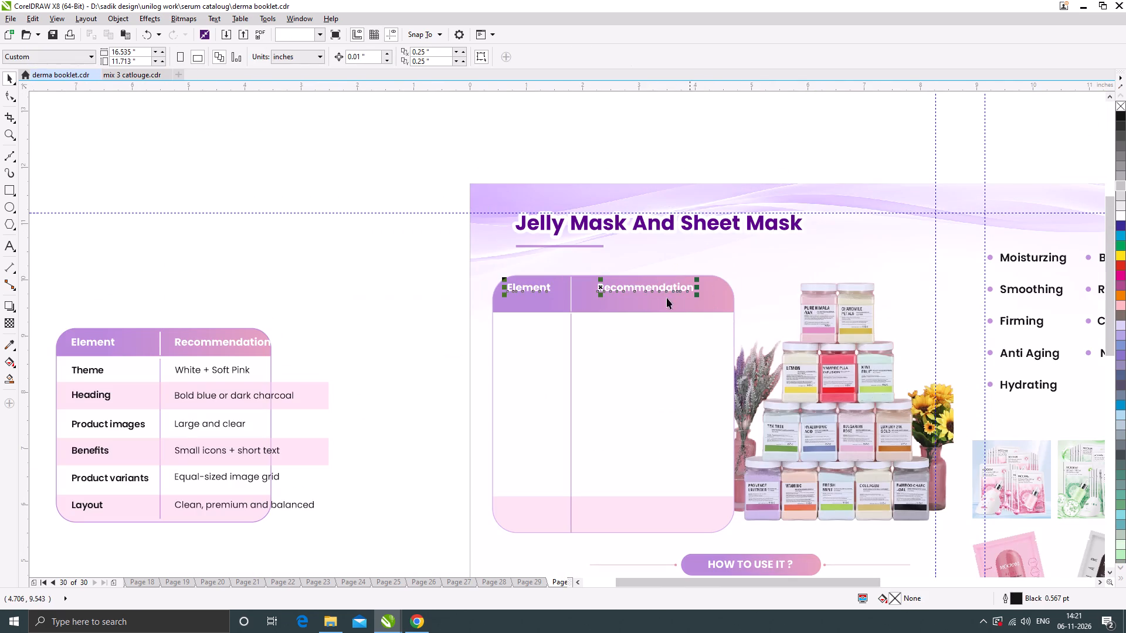
{"action": "scroll", "coordinate": [628, 287], "scroll_direction": "up", "scroll_amount": 2}
{"action": "left_click_drag", "start_coordinate": [622, 290], "coordinate": [623, 312]}
{"action": "scroll", "coordinate": [609, 248], "scroll_direction": "down", "scroll_amount": 2}
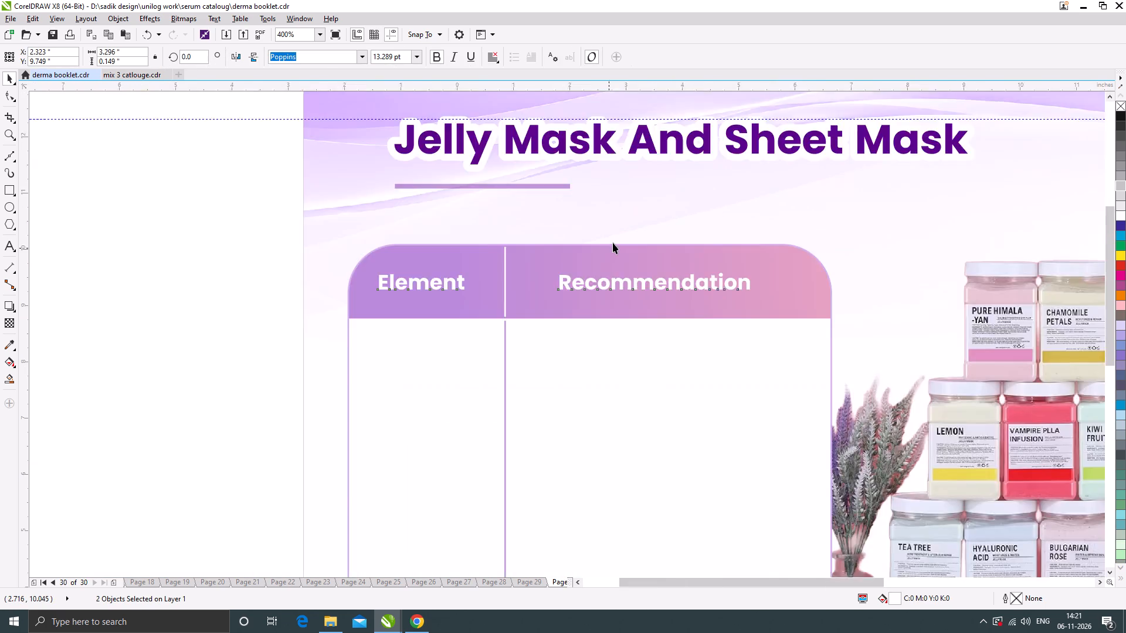
Delete the header labels and white header divider from the off-page table.
{"action": "scroll", "coordinate": [613, 243], "scroll_direction": "down", "scroll_amount": 1}
{"action": "left_click", "coordinate": [463, 246]}
{"action": "scroll", "coordinate": [371, 281], "scroll_direction": "up", "scroll_amount": 1}
{"action": "left_click_drag", "start_coordinate": [242, 253], "coordinate": [542, 288]}
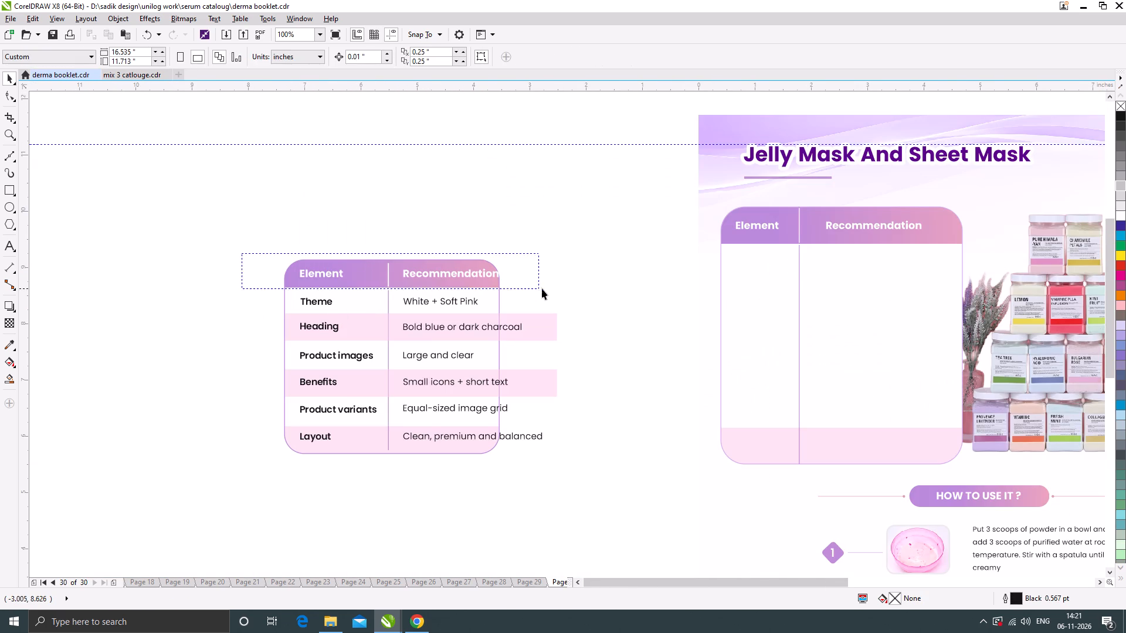
{"action": "left_click_drag", "start_coordinate": [542, 288], "coordinate": [544, 287]}
{"action": "key", "text": "Delete"}
Duplicate the six row labels, Theme through Layout, from the off-page table into the new frame's Element column.
{"action": "left_click_drag", "start_coordinate": [248, 286], "coordinate": [370, 424]}
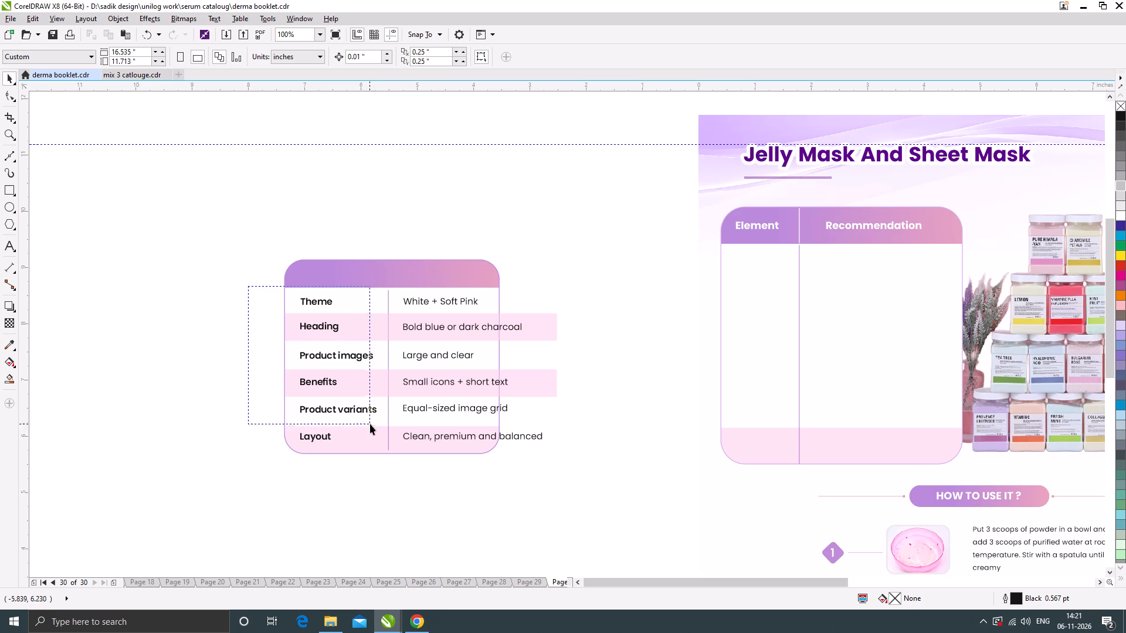
{"action": "left_click_drag", "start_coordinate": [370, 424], "coordinate": [384, 446]}
{"action": "left_click_drag", "start_coordinate": [339, 356], "coordinate": [681, 354]}
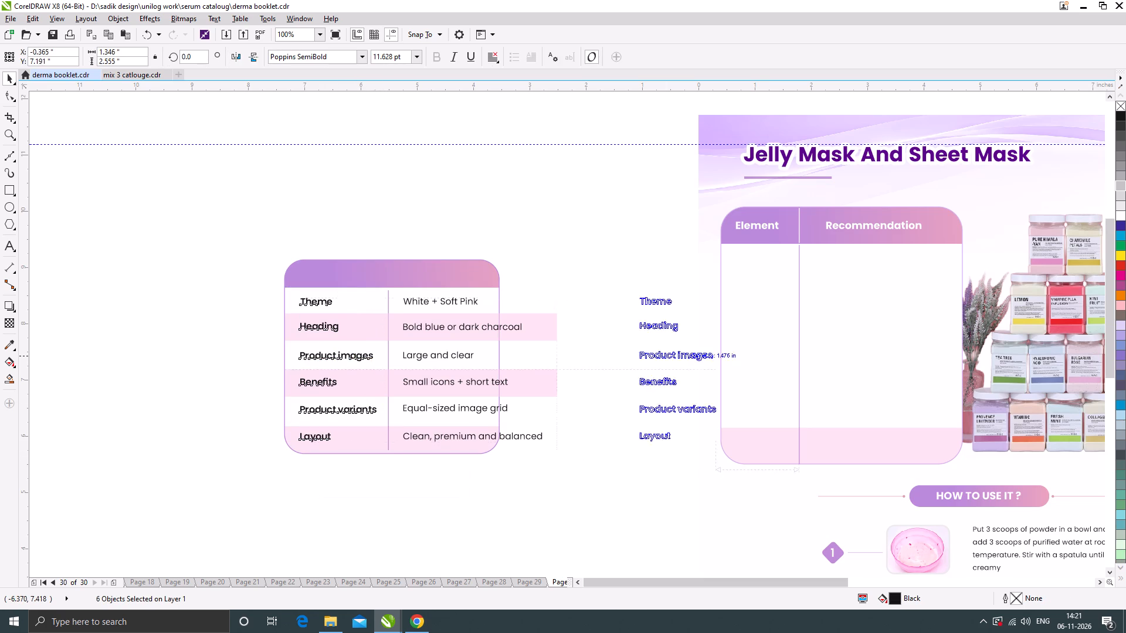
{"action": "left_click_drag", "start_coordinate": [681, 354], "coordinate": [773, 313]}
{"action": "right_click", "coordinate": [773, 313]}
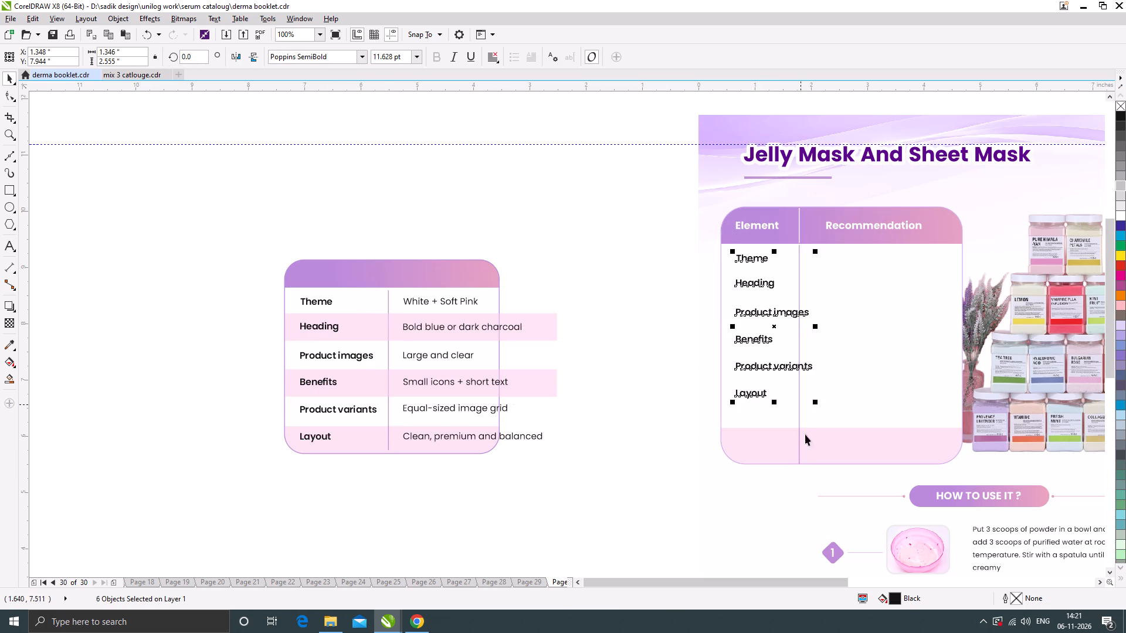
{"action": "left_click", "coordinate": [674, 453]}
Spread the copied row labels down the Element column, placing Layout on the pink bottom band and leaving Theme in place.
{"action": "left_click", "coordinate": [834, 441]}
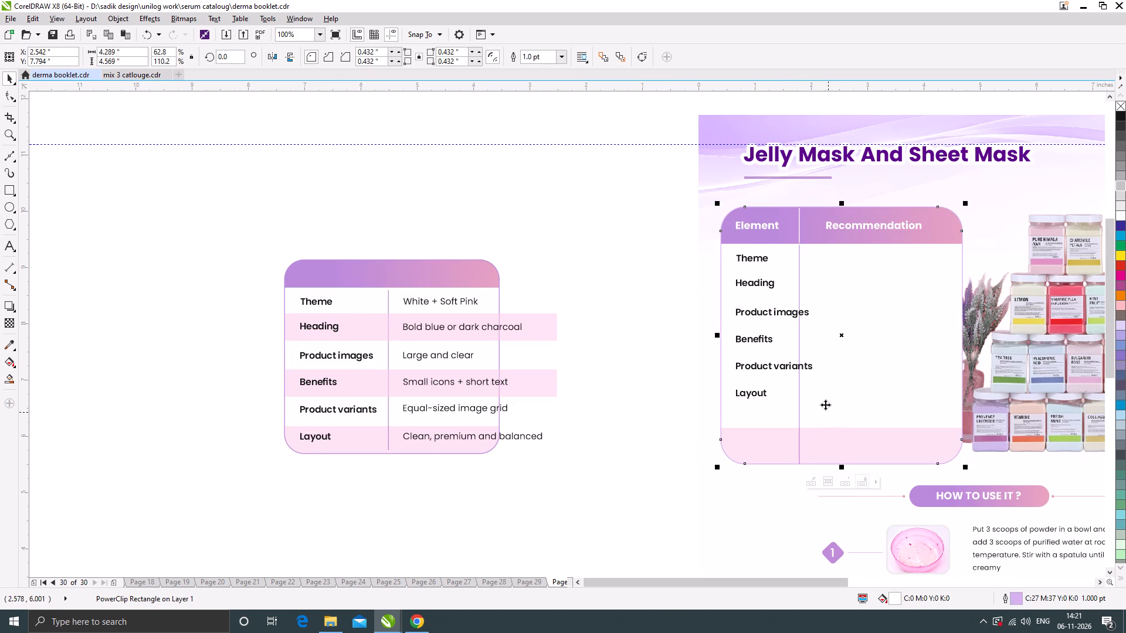
{"action": "left_click_drag", "start_coordinate": [761, 395], "coordinate": [764, 433]}
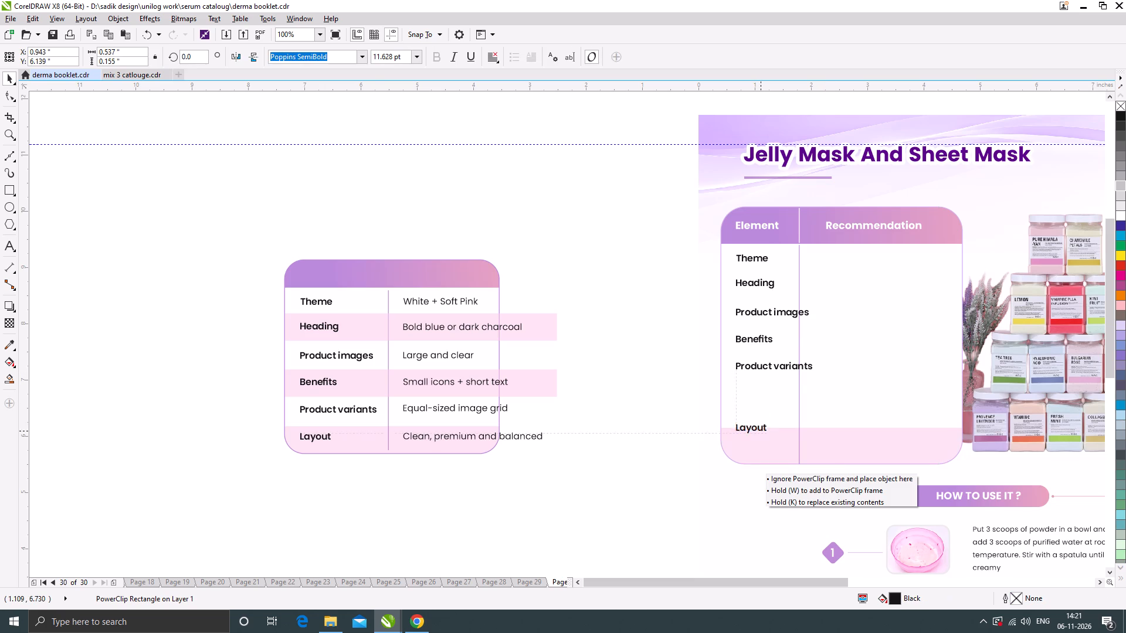
{"action": "left_click_drag", "start_coordinate": [764, 433], "coordinate": [765, 444]}
{"action": "left_click_drag", "start_coordinate": [758, 367], "coordinate": [760, 400]}
{"action": "left_click_drag", "start_coordinate": [762, 340], "coordinate": [768, 365]}
{"action": "scroll", "coordinate": [757, 312], "scroll_direction": "up", "scroll_amount": 1}
{"action": "left_click_drag", "start_coordinate": [754, 314], "coordinate": [757, 335]}
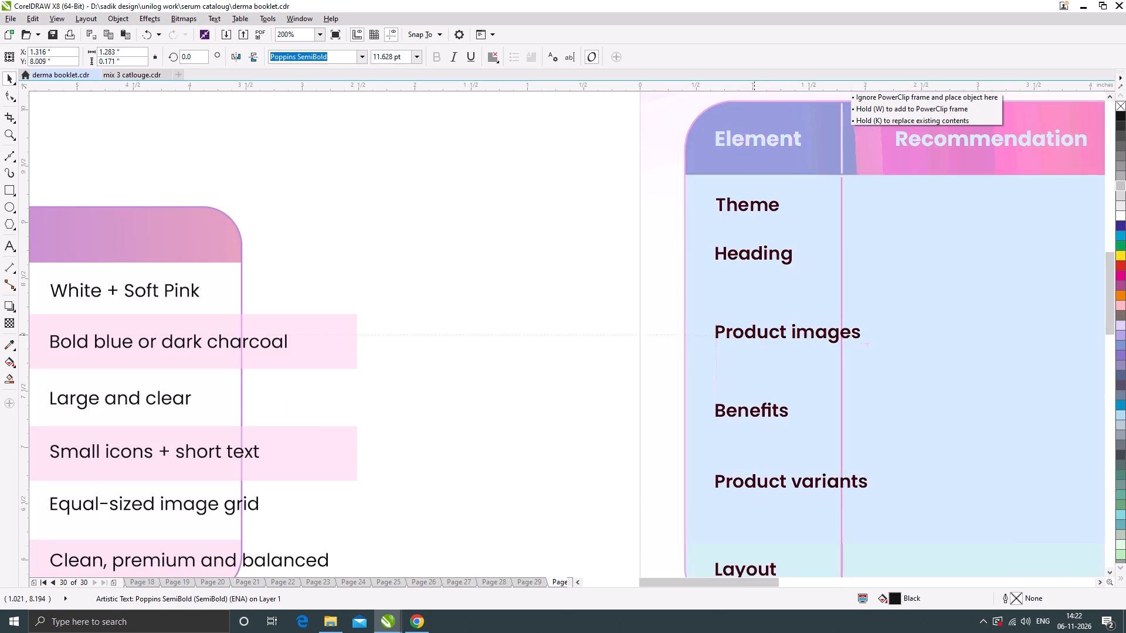
{"action": "left_click_drag", "start_coordinate": [757, 335], "coordinate": [758, 343]}
{"action": "left_click_drag", "start_coordinate": [748, 257], "coordinate": [751, 276]}
Left-align the six row labels in the new frame's Element column.
{"action": "scroll", "coordinate": [703, 223], "scroll_direction": "down", "scroll_amount": 1}
{"action": "left_click_drag", "start_coordinate": [625, 198], "coordinate": [808, 399]}
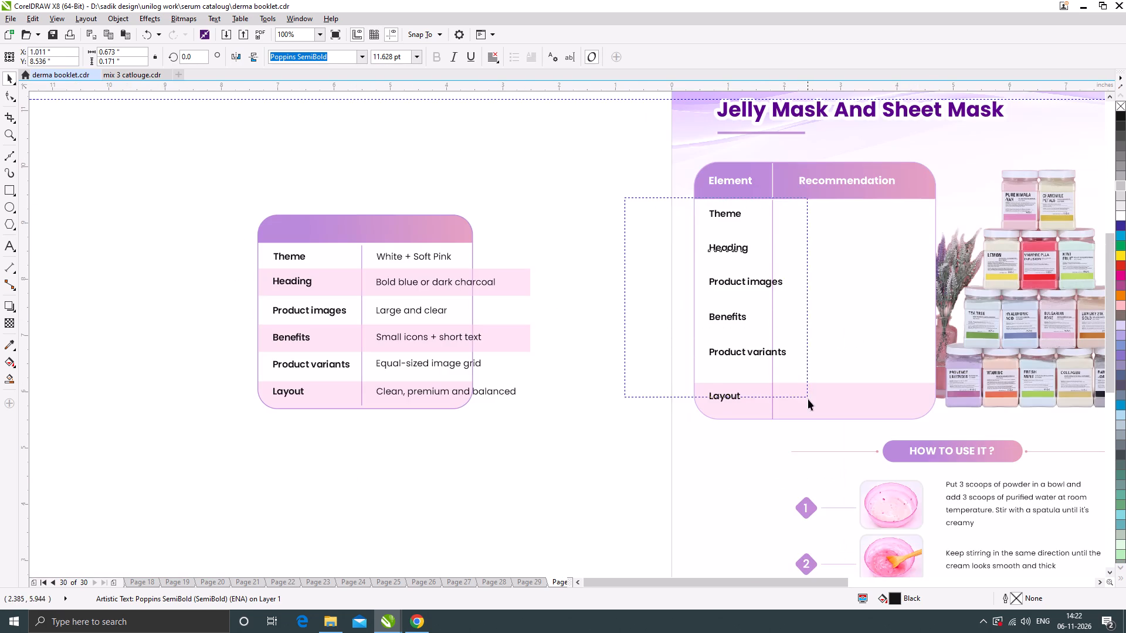
{"action": "left_click_drag", "start_coordinate": [808, 399], "coordinate": [813, 413]}
{"action": "key", "text": "l"}
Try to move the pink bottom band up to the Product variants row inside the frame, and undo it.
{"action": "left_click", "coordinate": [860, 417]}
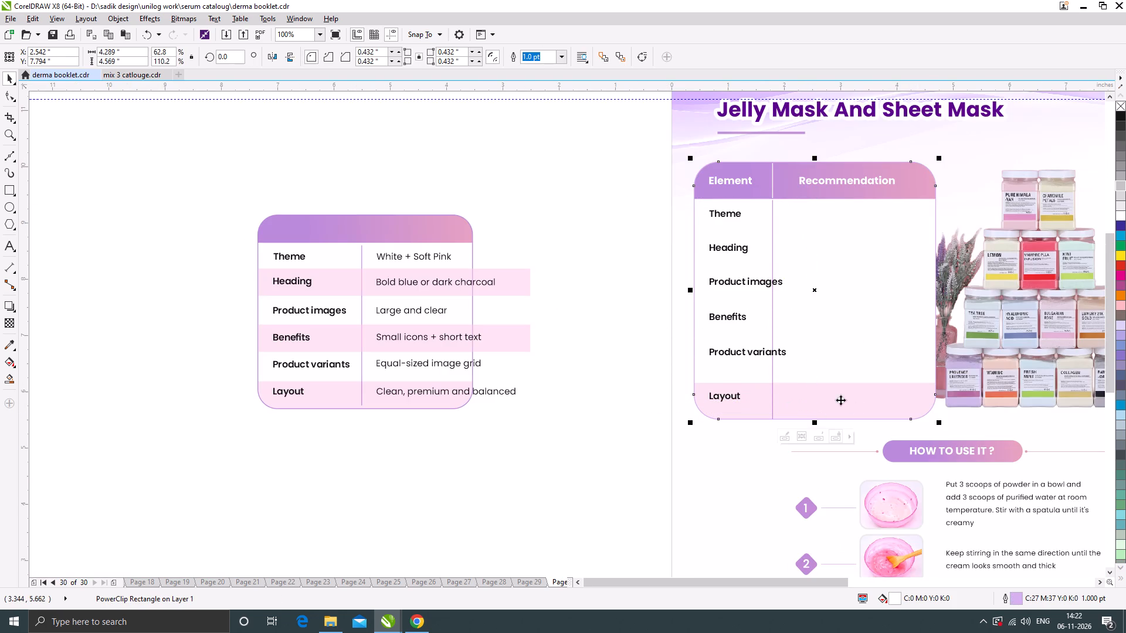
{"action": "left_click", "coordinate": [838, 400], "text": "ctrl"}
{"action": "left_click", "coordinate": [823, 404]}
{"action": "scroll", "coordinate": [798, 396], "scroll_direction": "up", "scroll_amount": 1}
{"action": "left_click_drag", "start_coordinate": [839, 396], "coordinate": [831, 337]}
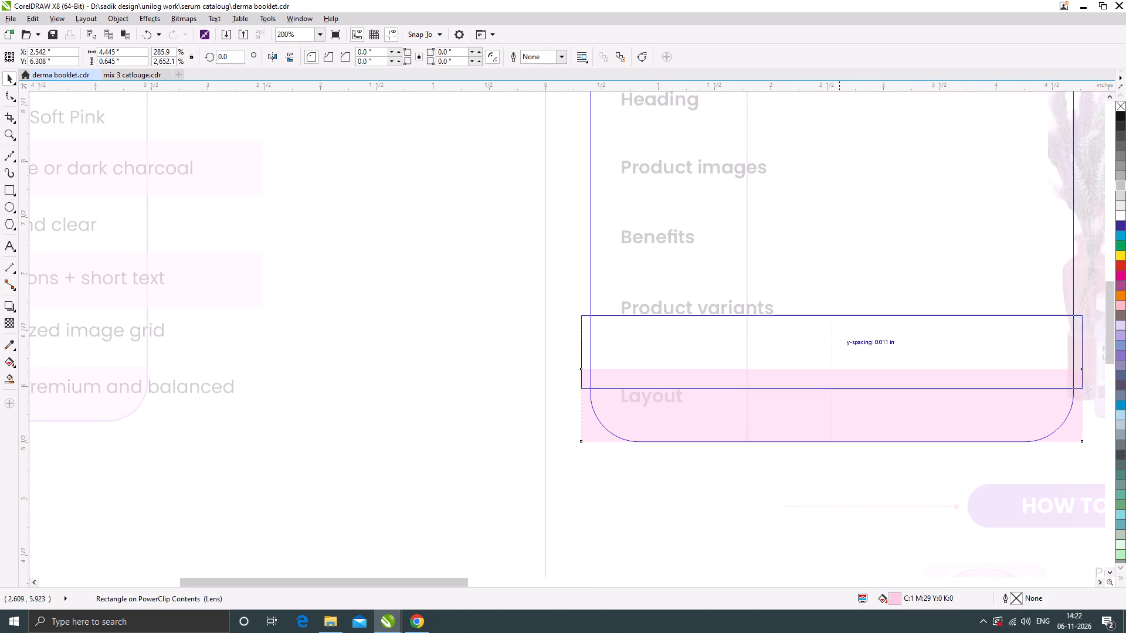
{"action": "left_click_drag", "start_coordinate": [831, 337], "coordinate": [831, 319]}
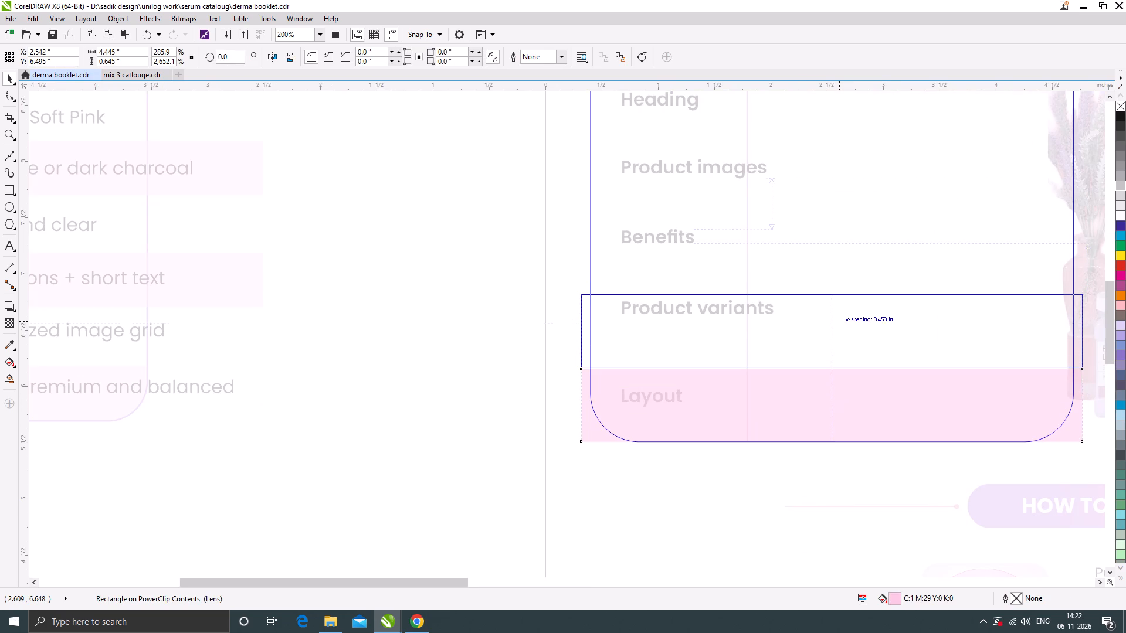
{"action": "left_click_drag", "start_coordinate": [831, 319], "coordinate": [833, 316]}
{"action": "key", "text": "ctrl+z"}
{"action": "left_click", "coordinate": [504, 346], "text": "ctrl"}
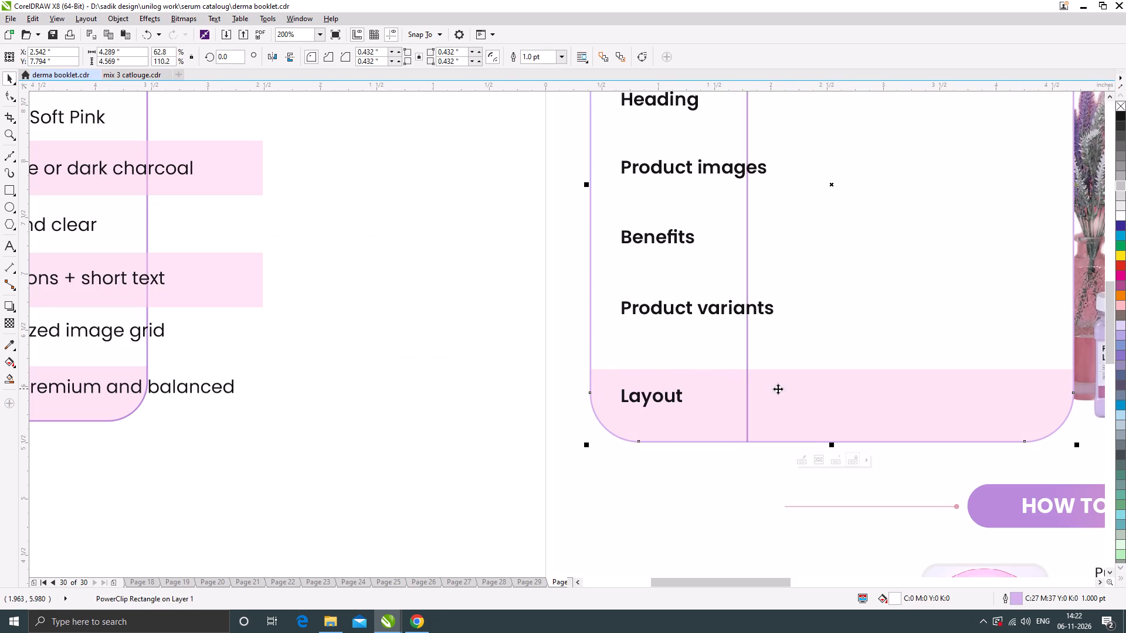
Move the white and purple column dividers right together, clear of the Product variants label, to about X 2.13 in.
{"action": "scroll", "coordinate": [720, 387], "scroll_direction": "down", "scroll_amount": 1}
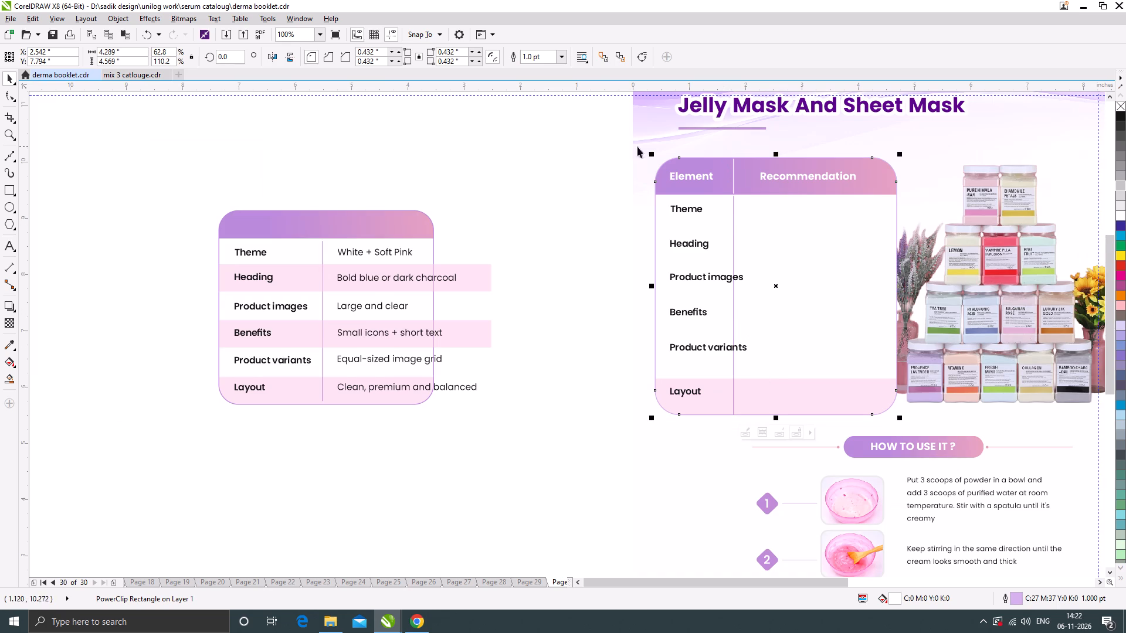
{"action": "left_click_drag", "start_coordinate": [616, 145], "coordinate": [762, 423]}
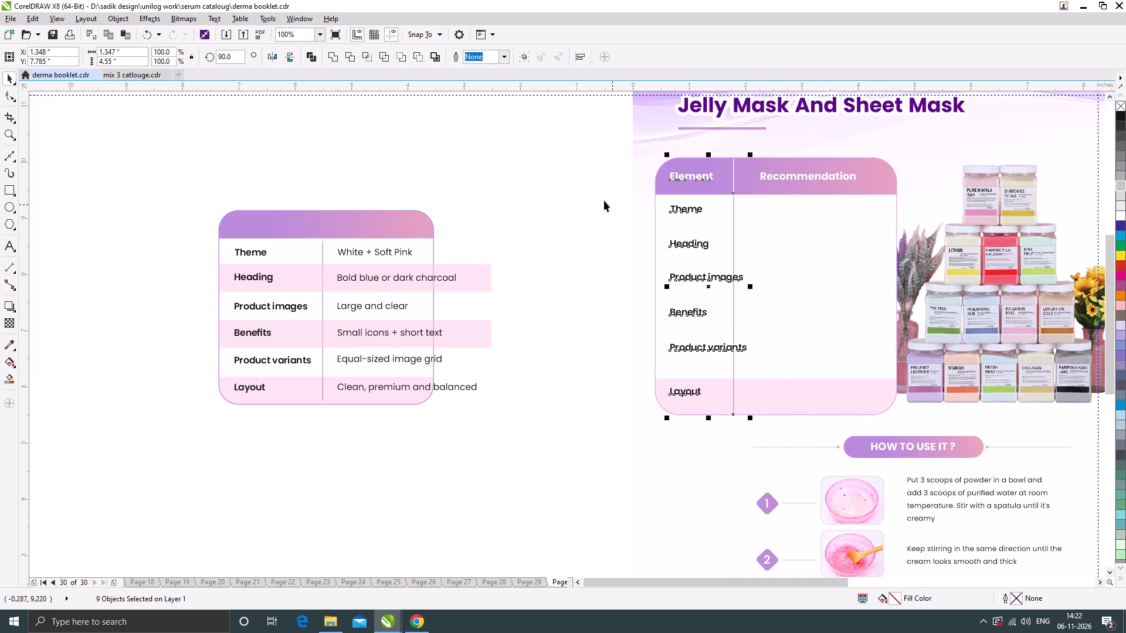
{"action": "left_click_drag", "start_coordinate": [599, 196], "coordinate": [774, 402], "text": "shift"}
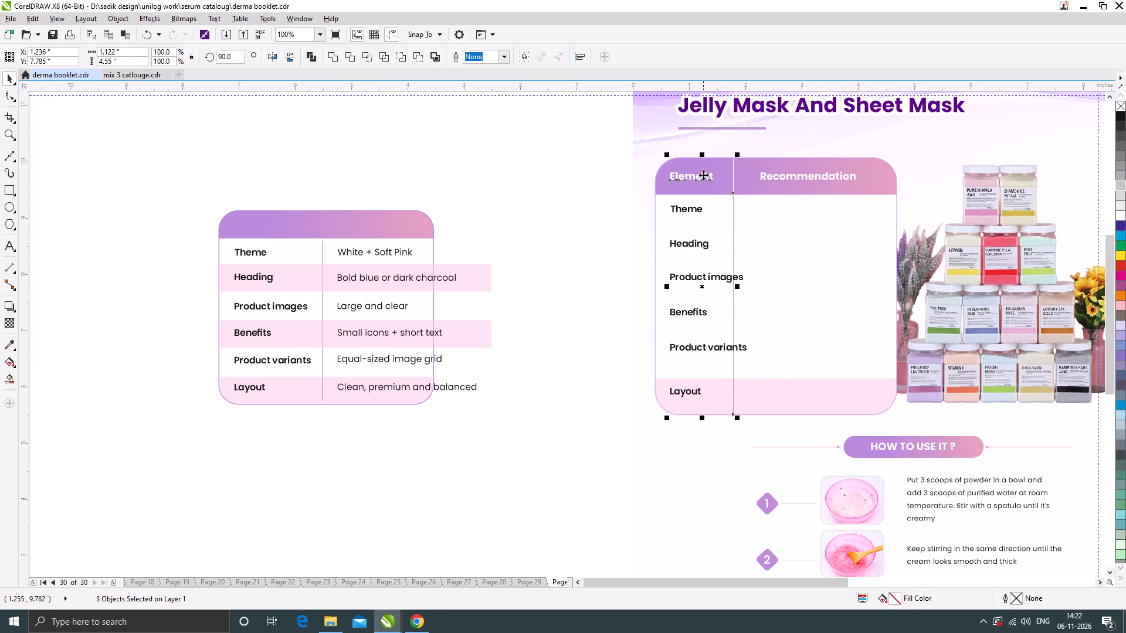
{"action": "left_click", "coordinate": [703, 175], "text": "shift"}
{"action": "scroll", "coordinate": [733, 216], "scroll_direction": "up", "scroll_amount": 1}
{"action": "left_click_drag", "start_coordinate": [733, 216], "coordinate": [771, 217]}
{"action": "scroll", "coordinate": [706, 246], "scroll_direction": "down", "scroll_amount": 1}
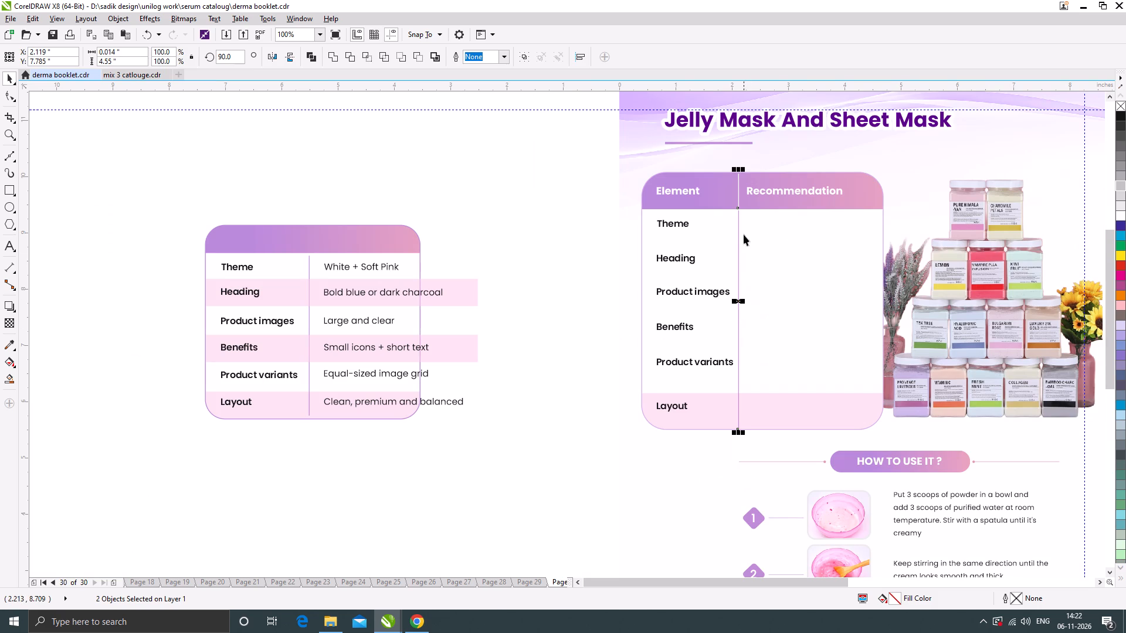
{"action": "scroll", "coordinate": [738, 214], "scroll_direction": "up", "scroll_amount": 2}
{"action": "left_click_drag", "start_coordinate": [738, 214], "coordinate": [747, 215]}
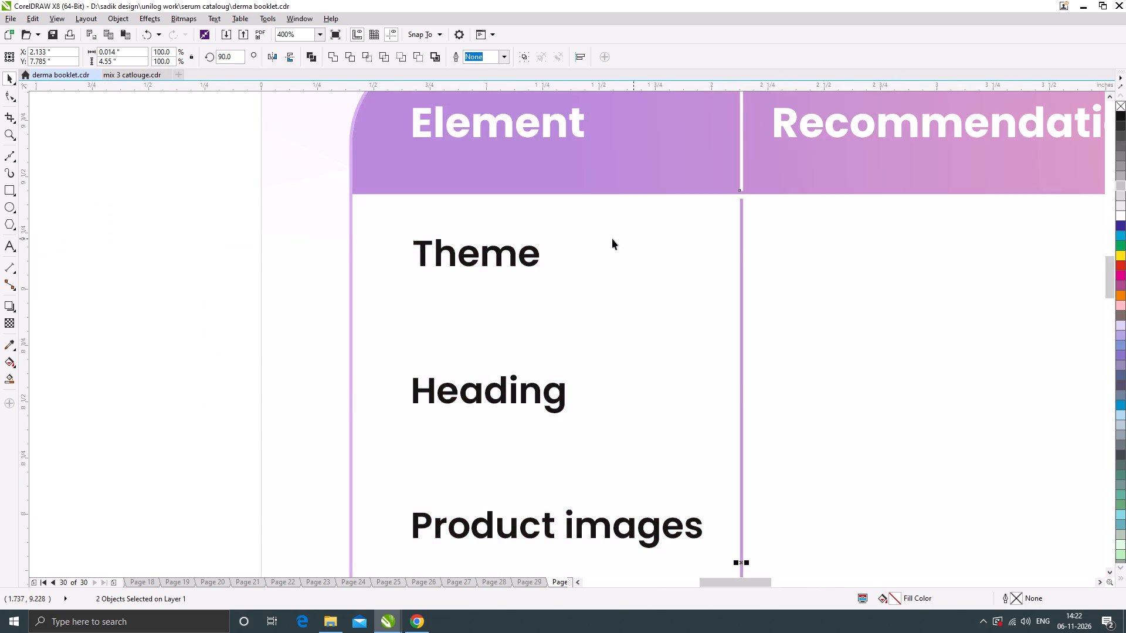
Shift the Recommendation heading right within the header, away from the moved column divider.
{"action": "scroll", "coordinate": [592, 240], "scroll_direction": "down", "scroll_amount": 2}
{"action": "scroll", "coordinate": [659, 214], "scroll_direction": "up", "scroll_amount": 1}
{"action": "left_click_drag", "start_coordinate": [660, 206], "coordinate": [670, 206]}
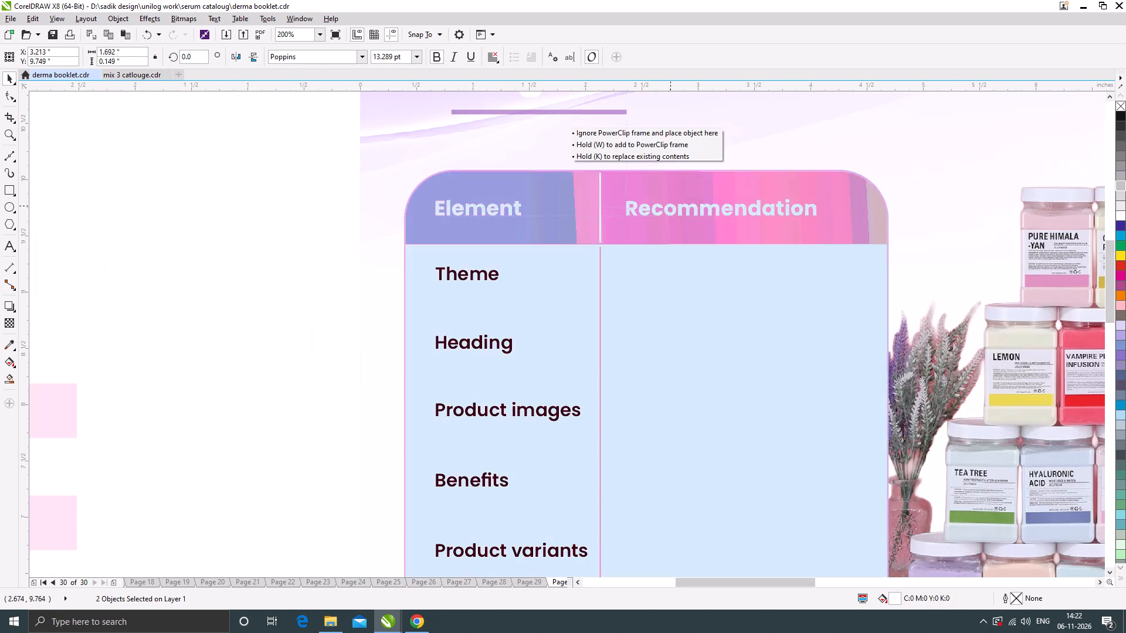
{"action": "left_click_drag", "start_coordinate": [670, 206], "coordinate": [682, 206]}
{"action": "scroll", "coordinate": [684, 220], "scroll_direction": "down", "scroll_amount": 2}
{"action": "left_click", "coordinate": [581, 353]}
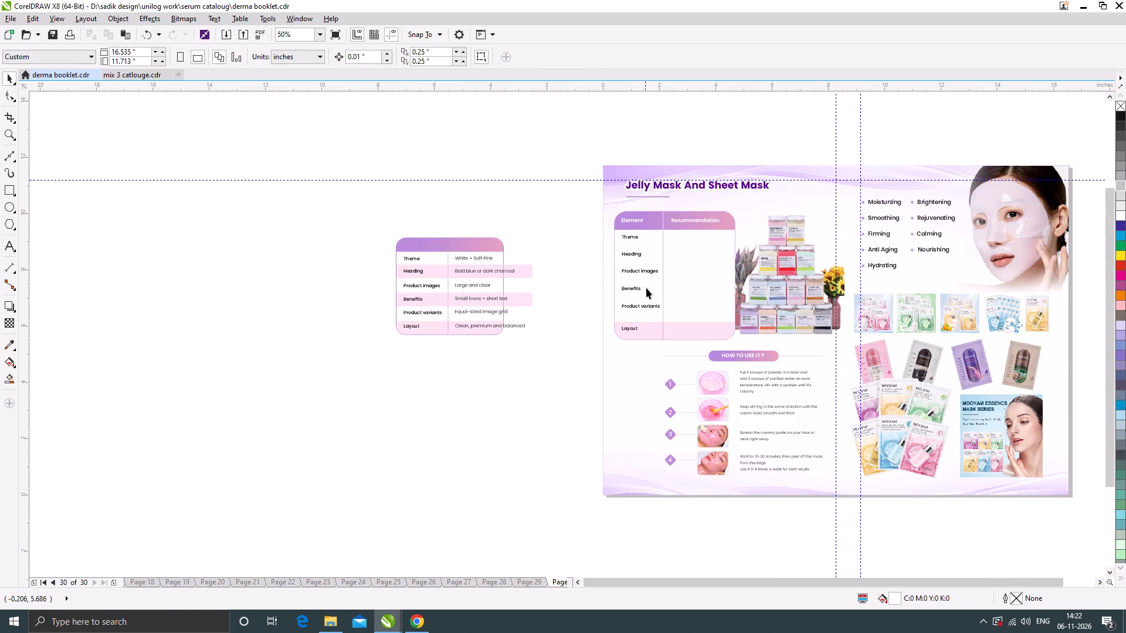
Copy the pink bottom band out of the table frame and place copies behind the Benefits and Heading rows.
{"action": "scroll", "coordinate": [650, 284], "scroll_direction": "up", "scroll_amount": 1}
{"action": "left_click", "coordinate": [659, 372]}
{"action": "left_click", "coordinate": [524, 170]}
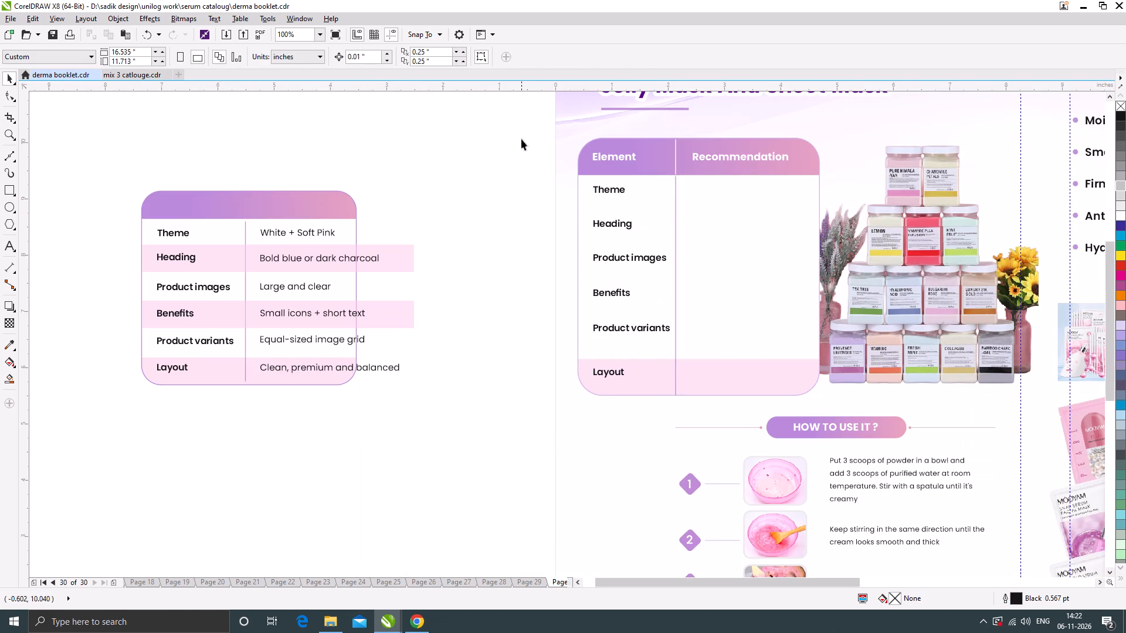
{"action": "scroll", "coordinate": [623, 328], "scroll_direction": "down", "scroll_amount": 1}
{"action": "scroll", "coordinate": [666, 268], "scroll_direction": "up", "scroll_amount": 1}
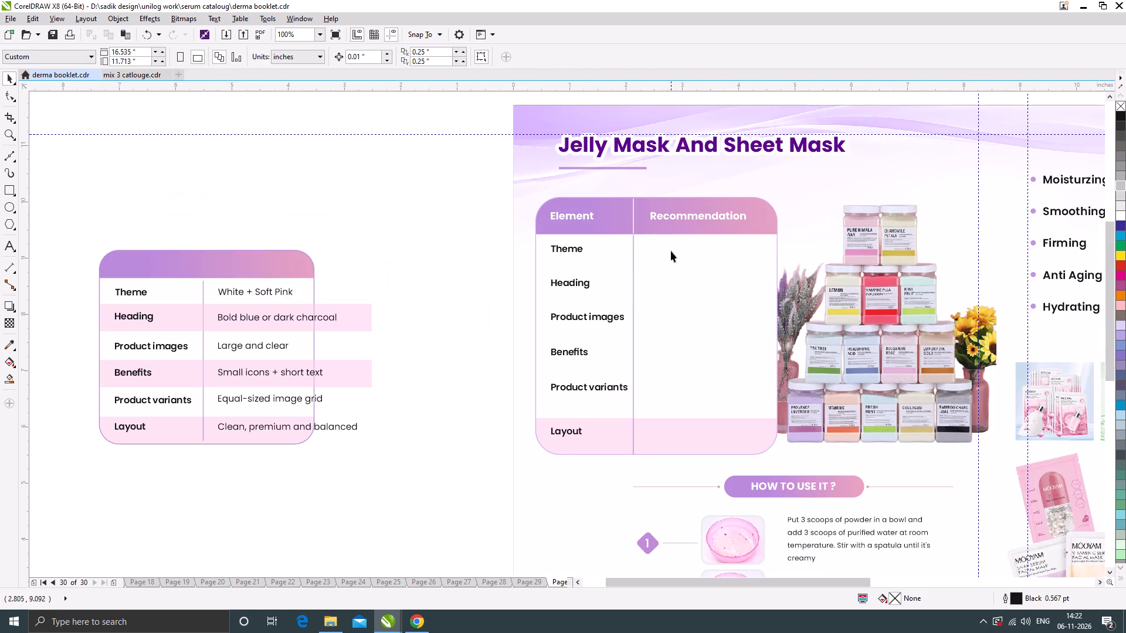
{"action": "left_click", "coordinate": [655, 434]}
{"action": "double_click", "coordinate": [668, 438], "text": "ctrl"}
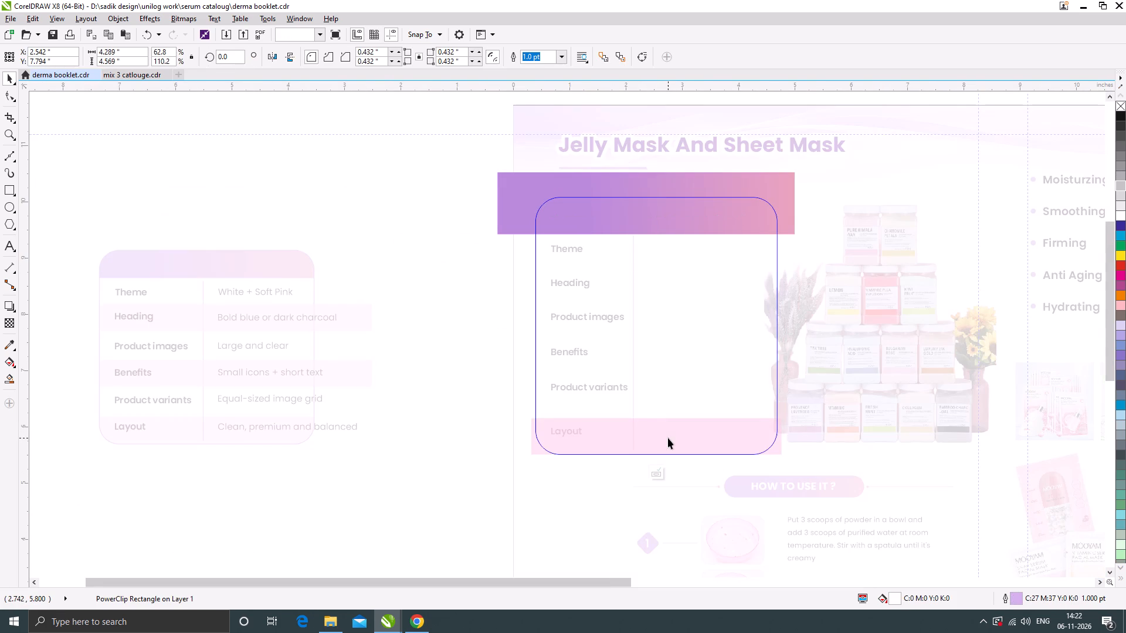
{"action": "key", "text": "ctrl+c"}
{"action": "double_click", "coordinate": [451, 367], "text": "ctrl"}
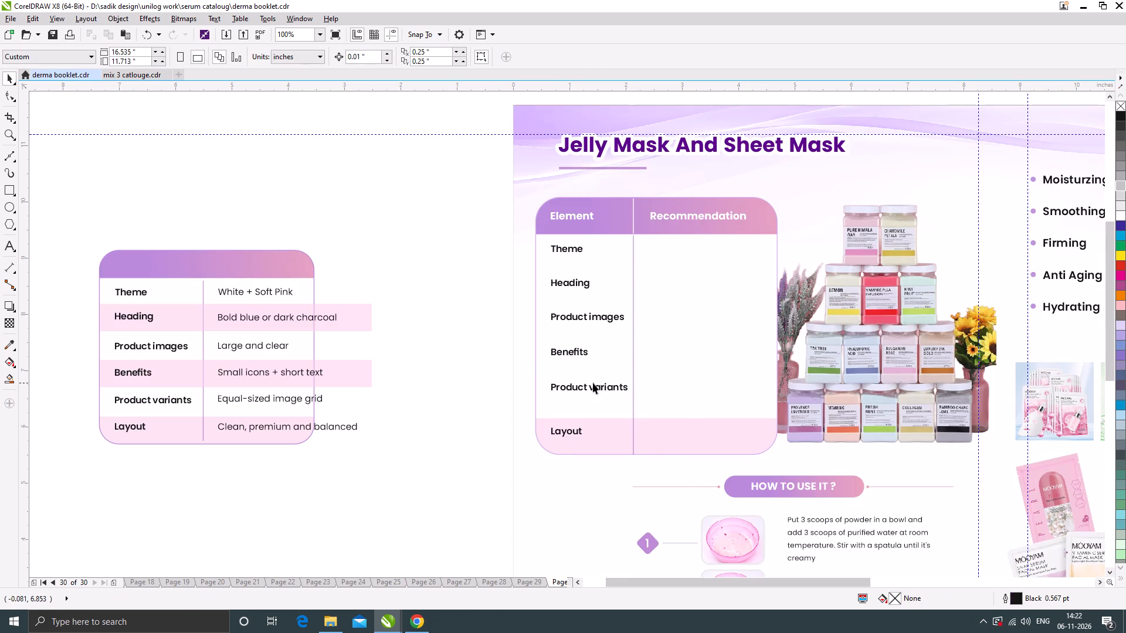
{"action": "key", "text": "ctrl+v"}
{"action": "left_click_drag", "start_coordinate": [687, 430], "coordinate": [699, 348]}
{"action": "left_click_drag", "start_coordinate": [687, 352], "coordinate": [682, 281]}
{"action": "right_click", "coordinate": [682, 281], "text": "shift"}
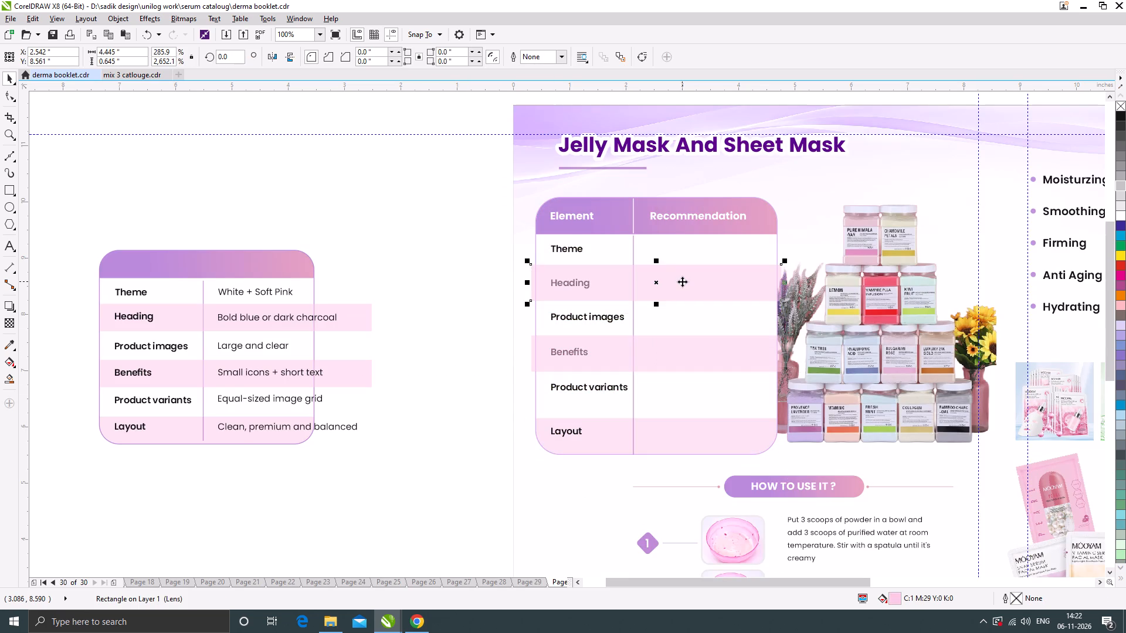
PowerClip the two new pink bands inside the new table's rounded frame.
{"action": "left_click", "coordinate": [666, 353], "text": "shift"}
{"action": "right_click", "coordinate": [666, 353]}
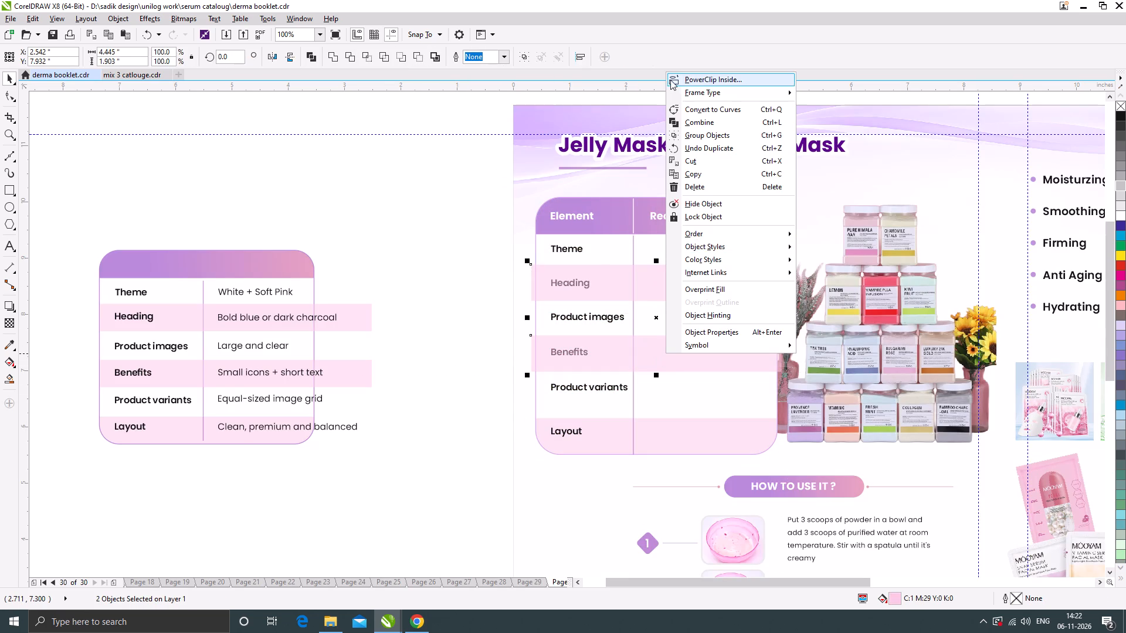
{"action": "left_click", "coordinate": [677, 79]}
{"action": "left_click", "coordinate": [671, 246]}
{"action": "left_click", "coordinate": [462, 370]}
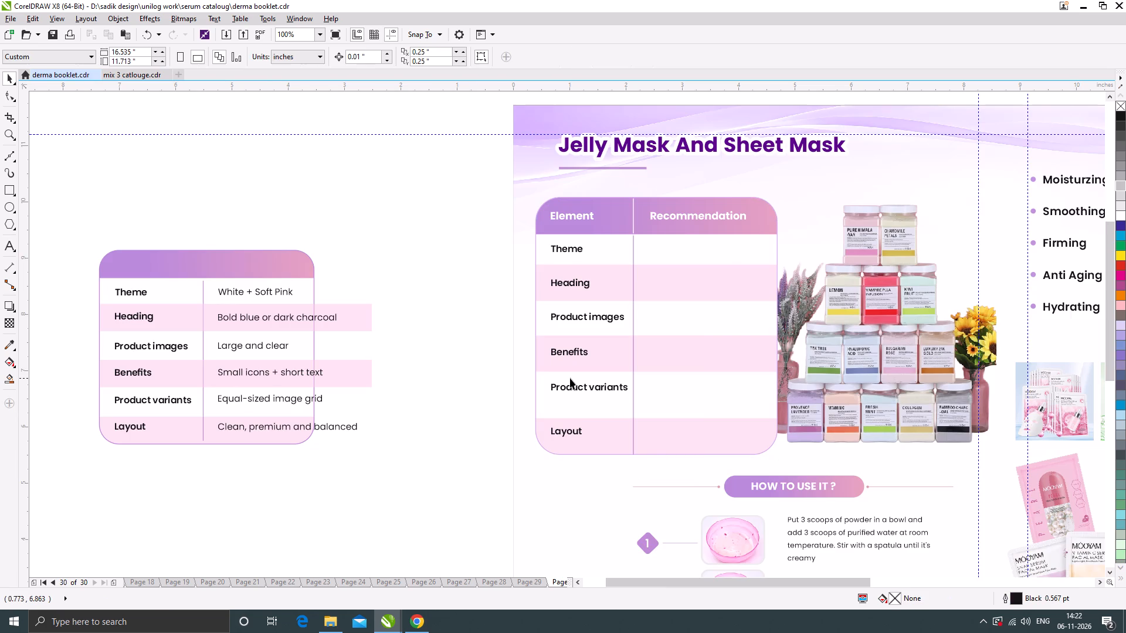
Lower the Product variants label to about Y 6.56 in and the Benefits label to about Y 7.31 in.
{"action": "scroll", "coordinate": [571, 378], "scroll_direction": "up", "scroll_amount": 1}
{"action": "left_click_drag", "start_coordinate": [569, 399], "coordinate": [569, 413]}
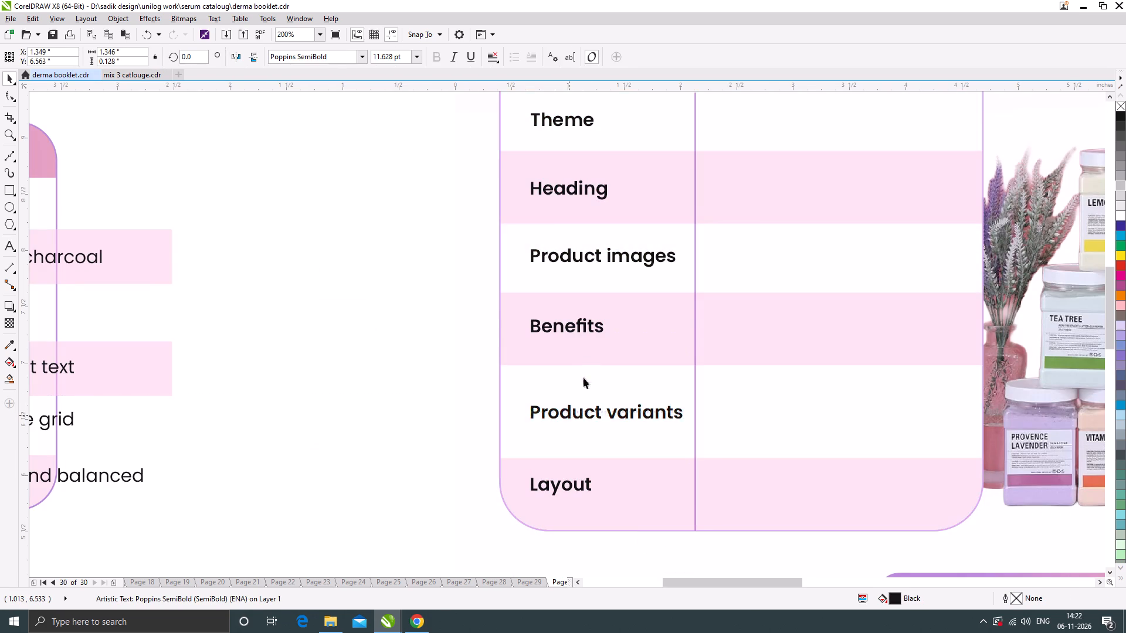
{"action": "scroll", "coordinate": [571, 329], "scroll_direction": "up", "scroll_amount": 1}
{"action": "left_click_drag", "start_coordinate": [575, 325], "coordinate": [575, 331]}
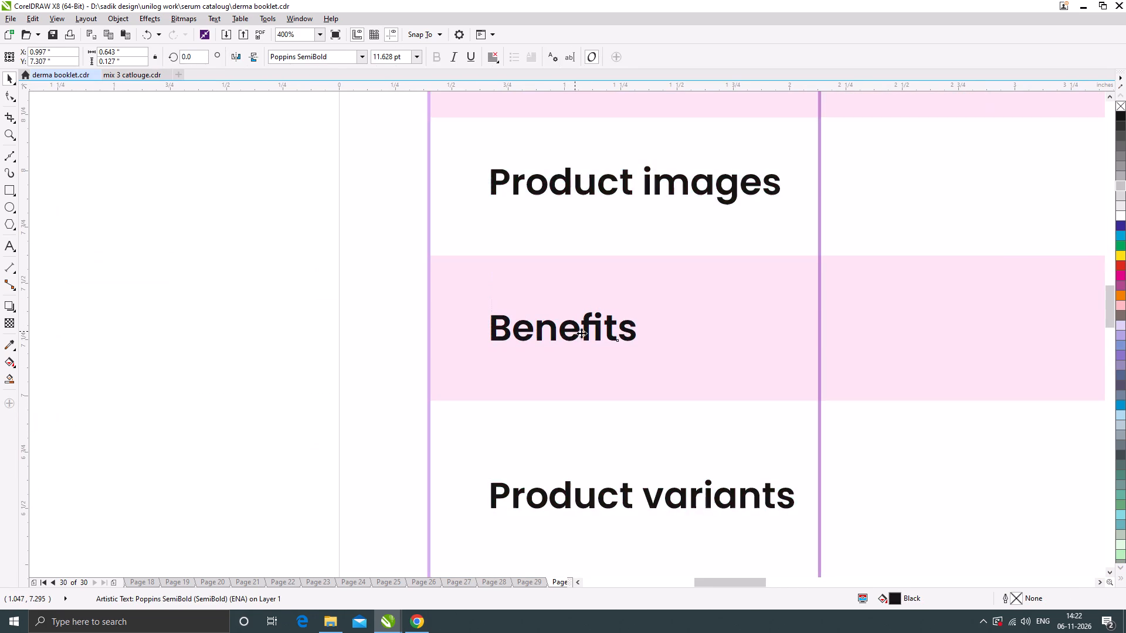
{"action": "scroll", "coordinate": [589, 340], "scroll_direction": "down", "scroll_amount": 1}
{"action": "scroll", "coordinate": [586, 273], "scroll_direction": "down", "scroll_amount": 1}
{"action": "left_click", "coordinate": [483, 315]}
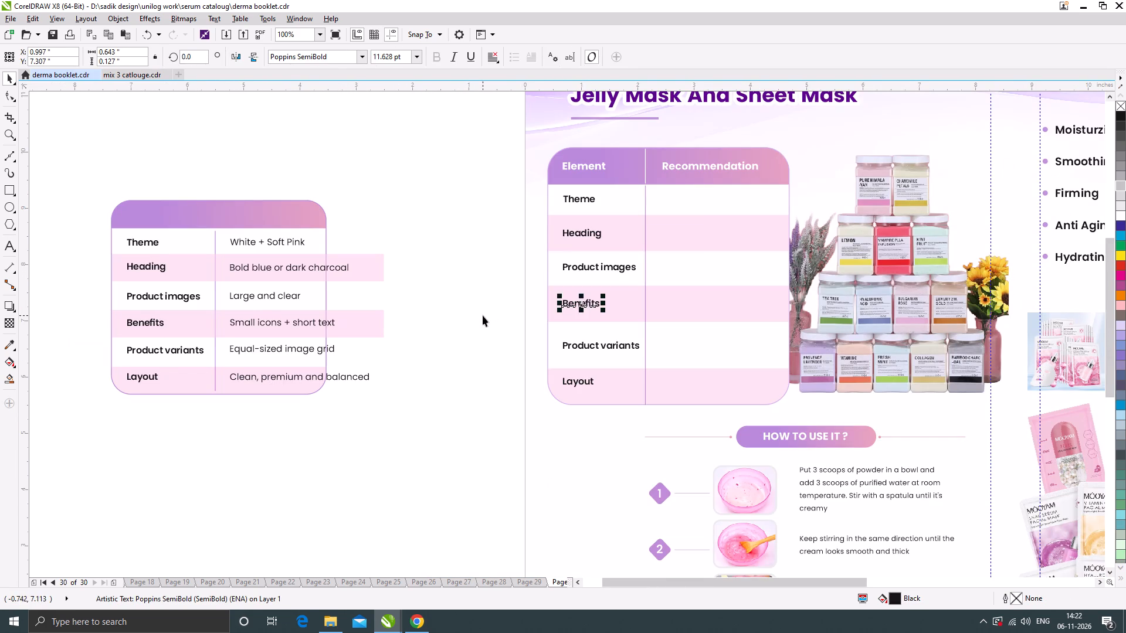
Move the six recommendation texts from the old table into the new Recommendation column, in front of the frame.
{"action": "left_click_drag", "start_coordinate": [398, 409], "coordinate": [219, 228]}
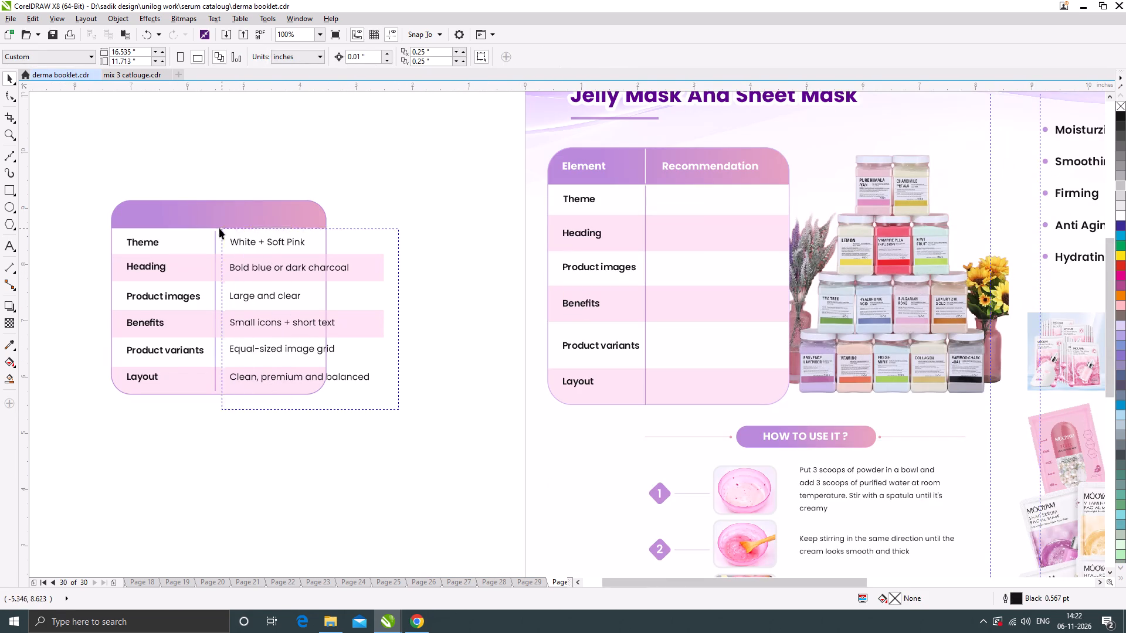
{"action": "left_click_drag", "start_coordinate": [219, 228], "coordinate": [221, 228]}
{"action": "left_click_drag", "start_coordinate": [271, 241], "coordinate": [610, 229]}
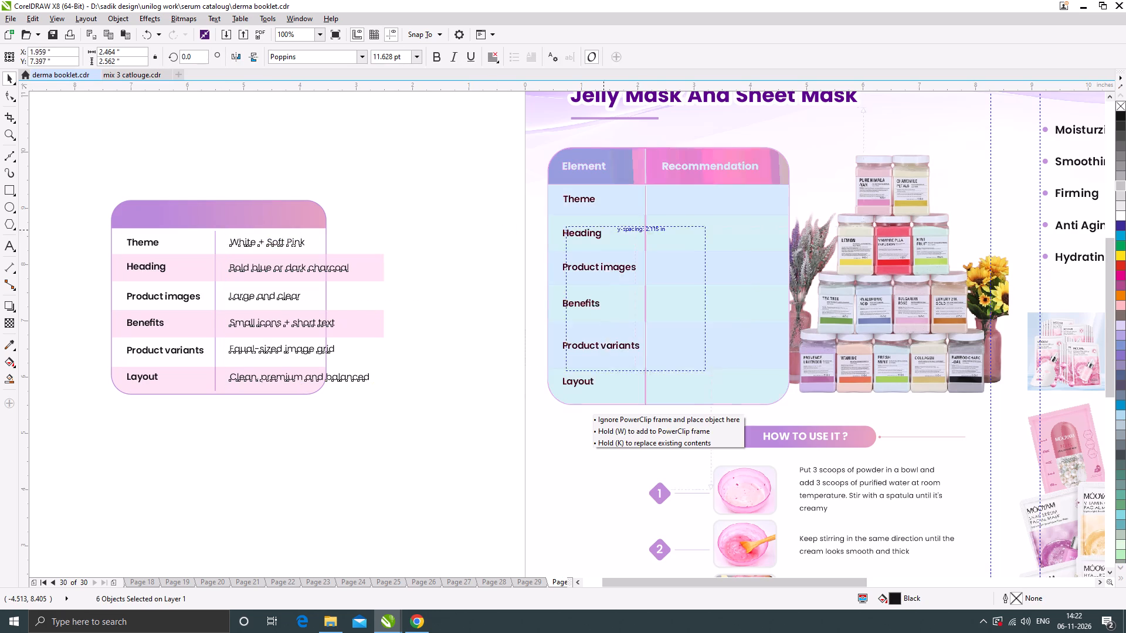
{"action": "left_click_drag", "start_coordinate": [610, 229], "coordinate": [692, 195]}
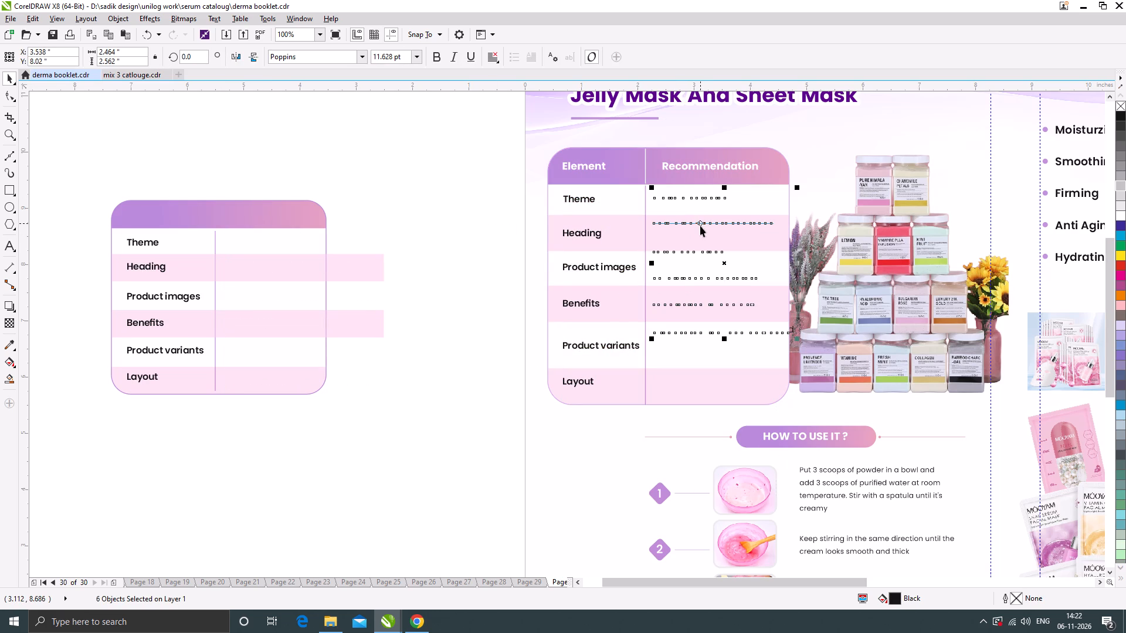
{"action": "key", "text": "ctrl+x"}
{"action": "key", "text": "ctrl+v"}
{"action": "left_click", "coordinate": [457, 291]}
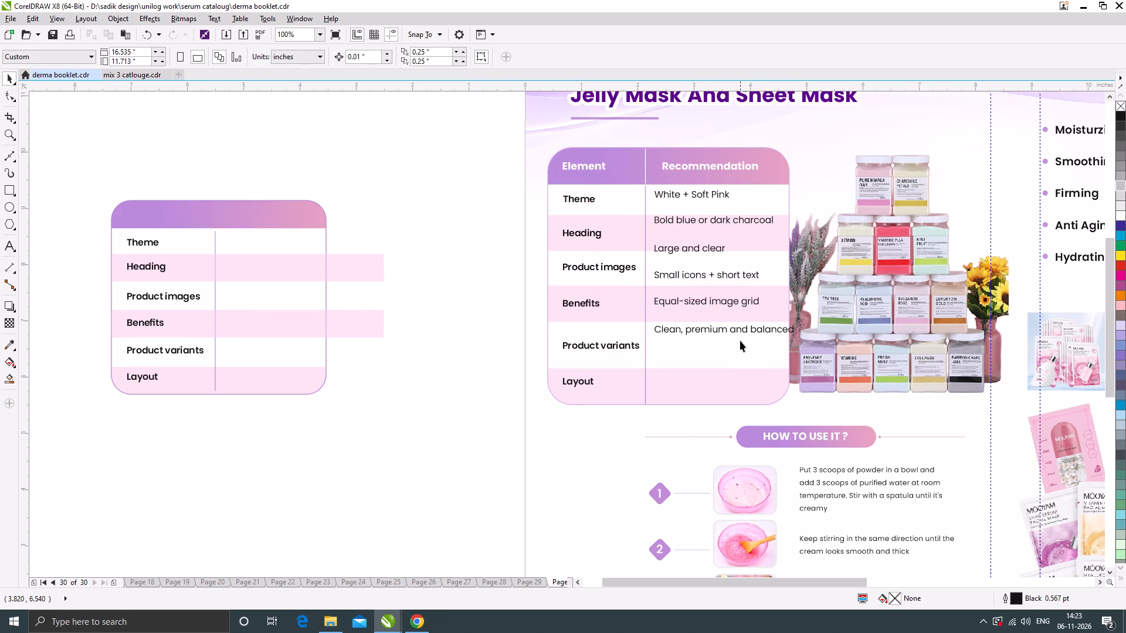
Move the Clean, premium and balanced text down to the Layout row and break the line before balanced.
{"action": "scroll", "coordinate": [740, 340], "scroll_direction": "up", "scroll_amount": 1}
{"action": "left_click_drag", "start_coordinate": [740, 321], "coordinate": [745, 423]}
{"action": "double_click", "coordinate": [762, 427]}
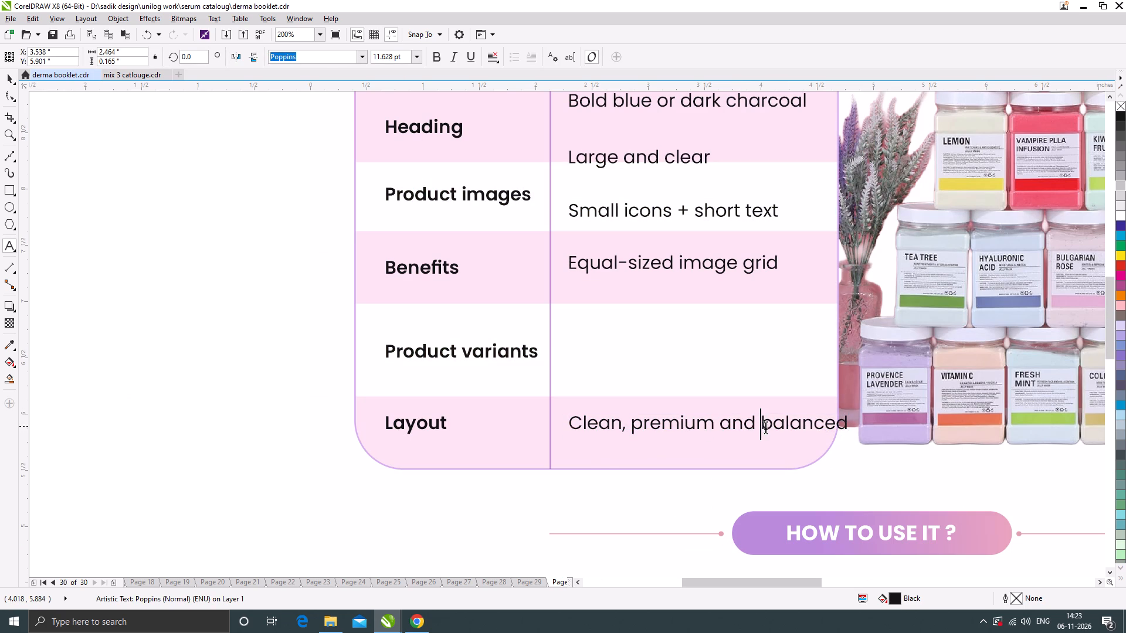
{"action": "key", "text": "Return"}
Tighten the line spacing of the two-line Layout recommendation so it fits within the bottom pink band.
{"action": "left_click", "coordinate": [13, 93]}
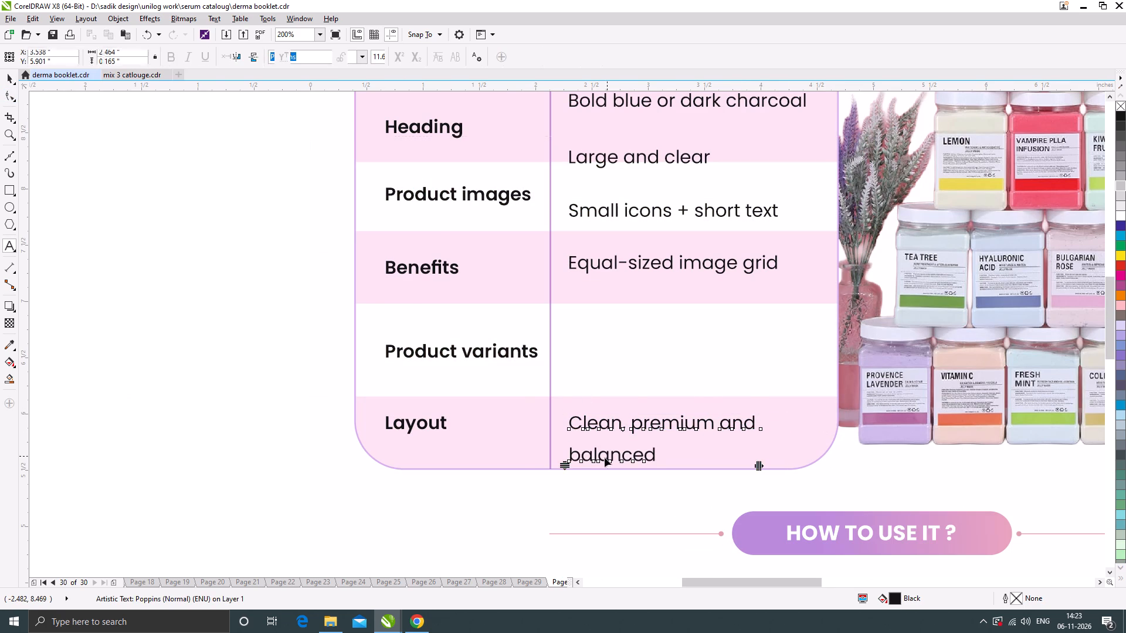
{"action": "scroll", "coordinate": [577, 466], "scroll_direction": "up", "scroll_amount": 1}
{"action": "left_click_drag", "start_coordinate": [559, 460], "coordinate": [570, 431]}
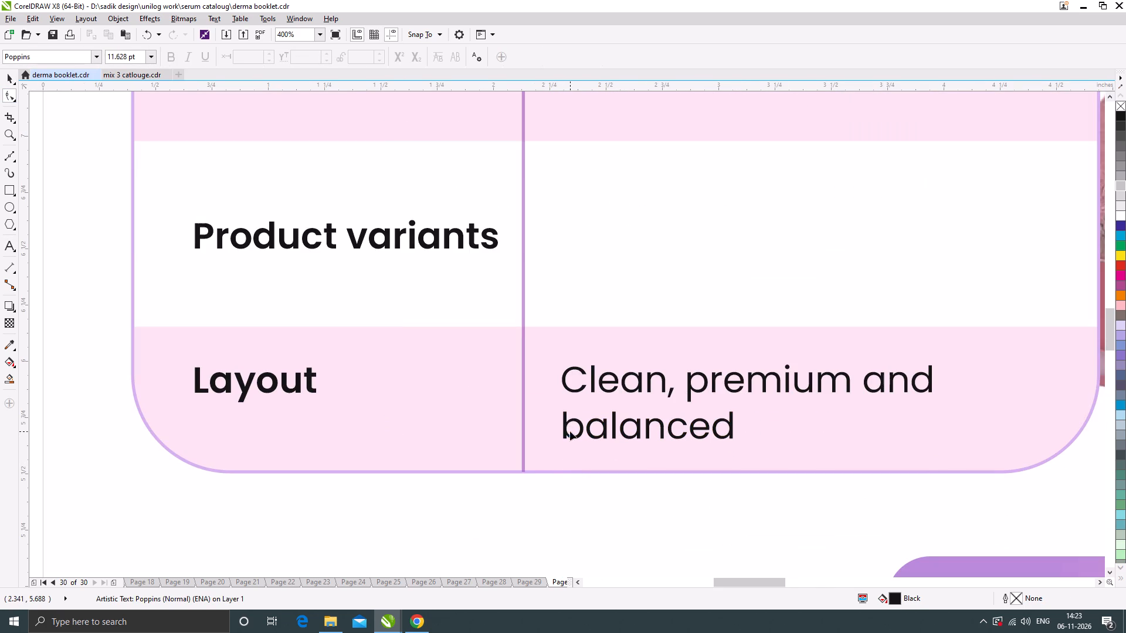
{"action": "left_click", "coordinate": [10, 76]}
Move Equal-sized image grid down to the Product variants row and Small icons + short text to the Benefits row.
{"action": "scroll", "coordinate": [689, 386], "scroll_direction": "down", "scroll_amount": 2}
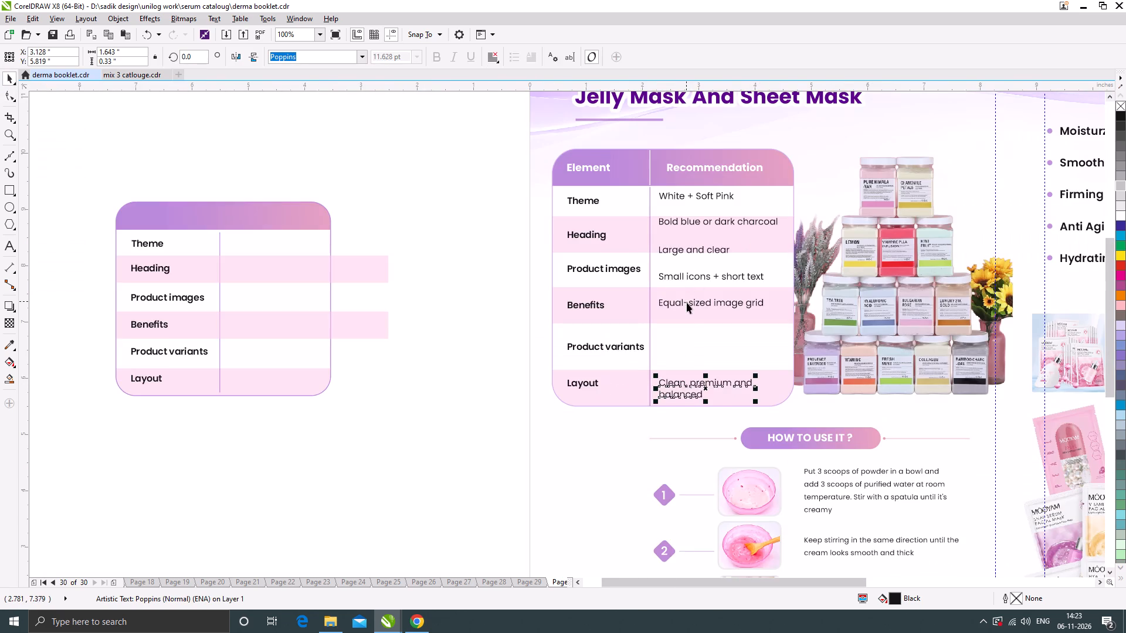
{"action": "scroll", "coordinate": [687, 302], "scroll_direction": "up", "scroll_amount": 1}
{"action": "left_click_drag", "start_coordinate": [694, 303], "coordinate": [698, 391]}
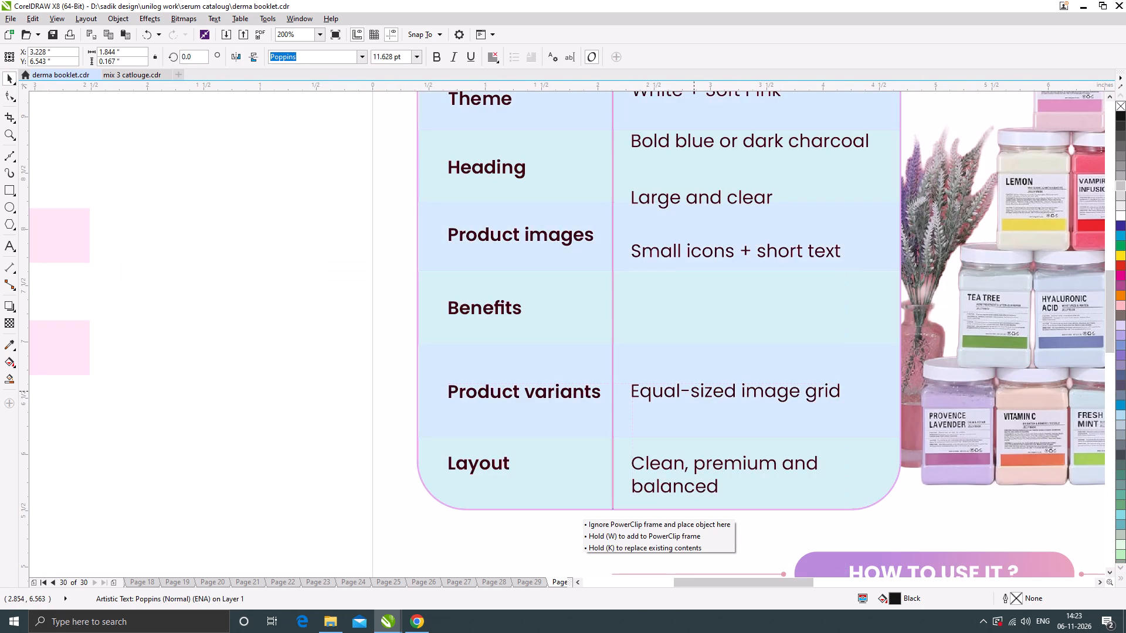
{"action": "left_click_drag", "start_coordinate": [698, 391], "coordinate": [698, 392]}
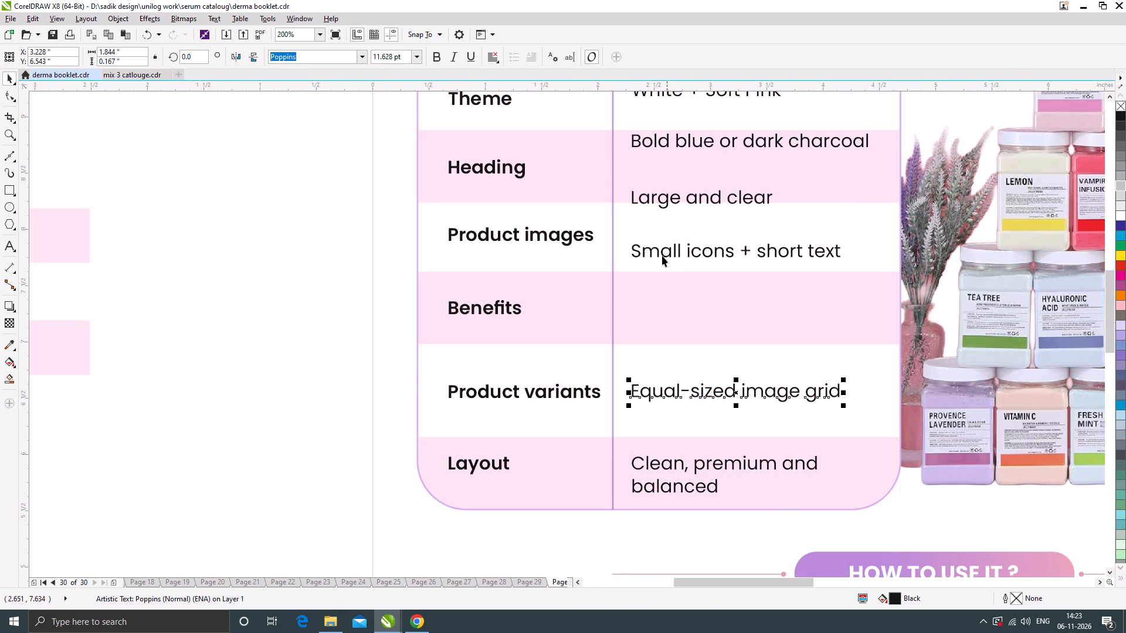
{"action": "scroll", "coordinate": [660, 253], "scroll_direction": "up", "scroll_amount": 1}
{"action": "left_click_drag", "start_coordinate": [656, 250], "coordinate": [664, 355]}
{"action": "scroll", "coordinate": [640, 349], "scroll_direction": "up", "scroll_amount": 3}
{"action": "left_click_drag", "start_coordinate": [638, 351], "coordinate": [637, 365]}
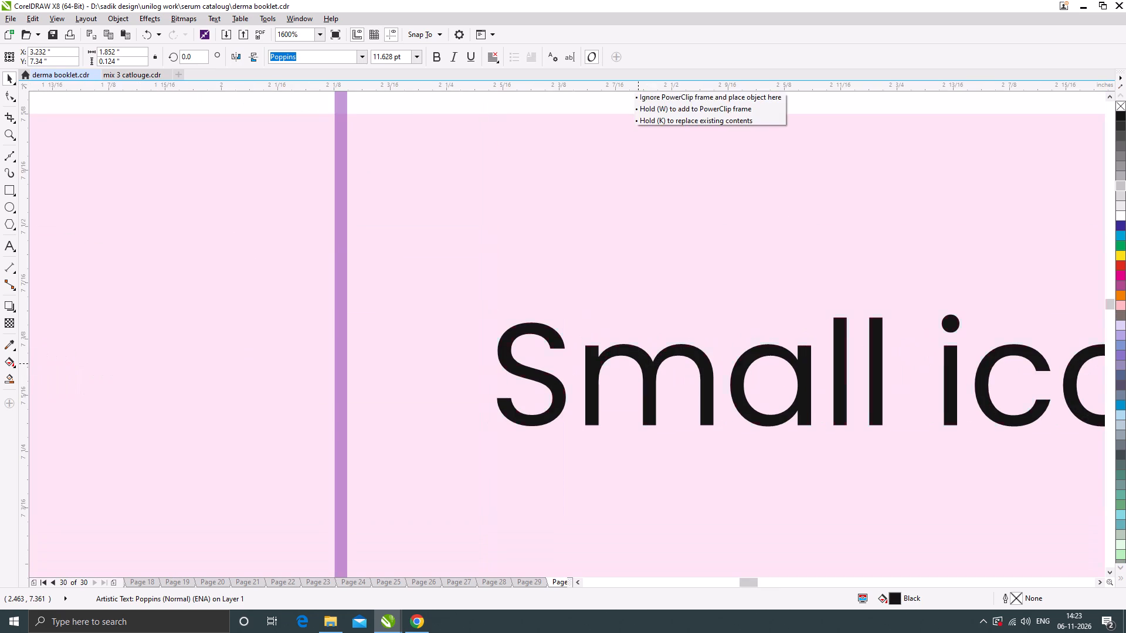
{"action": "left_click_drag", "start_coordinate": [637, 365], "coordinate": [637, 365]}
Line up Large and clear, Bold blue or dark charcoal, and White + Soft Pink with the Product images, Heading and Theme labels.
{"action": "scroll", "coordinate": [649, 358], "scroll_direction": "down", "scroll_amount": 4}
{"action": "scroll", "coordinate": [667, 263], "scroll_direction": "up", "scroll_amount": 1}
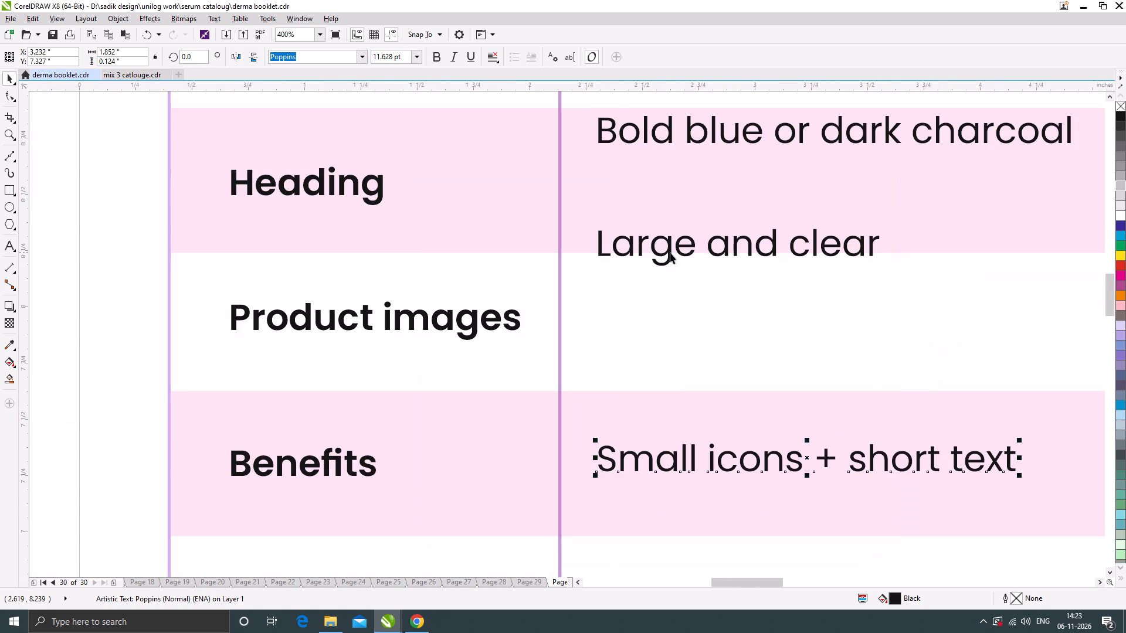
{"action": "left_click_drag", "start_coordinate": [670, 253], "coordinate": [676, 325]}
{"action": "scroll", "coordinate": [680, 333], "scroll_direction": "down", "scroll_amount": 1}
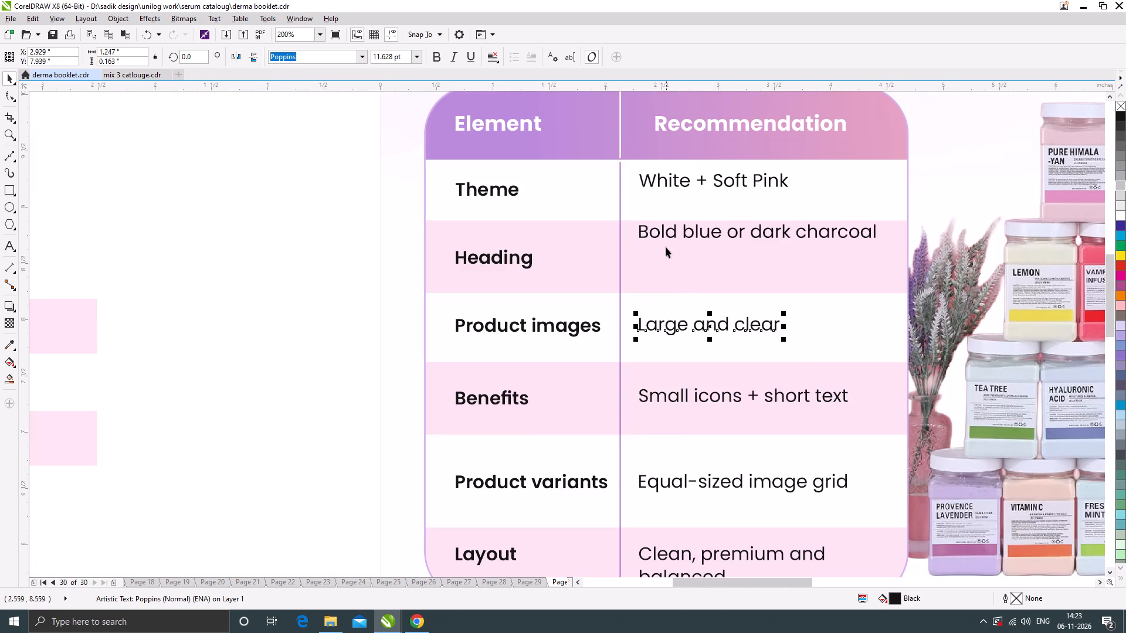
{"action": "scroll", "coordinate": [666, 237], "scroll_direction": "up", "scroll_amount": 1}
{"action": "left_click_drag", "start_coordinate": [661, 232], "coordinate": [666, 281]}
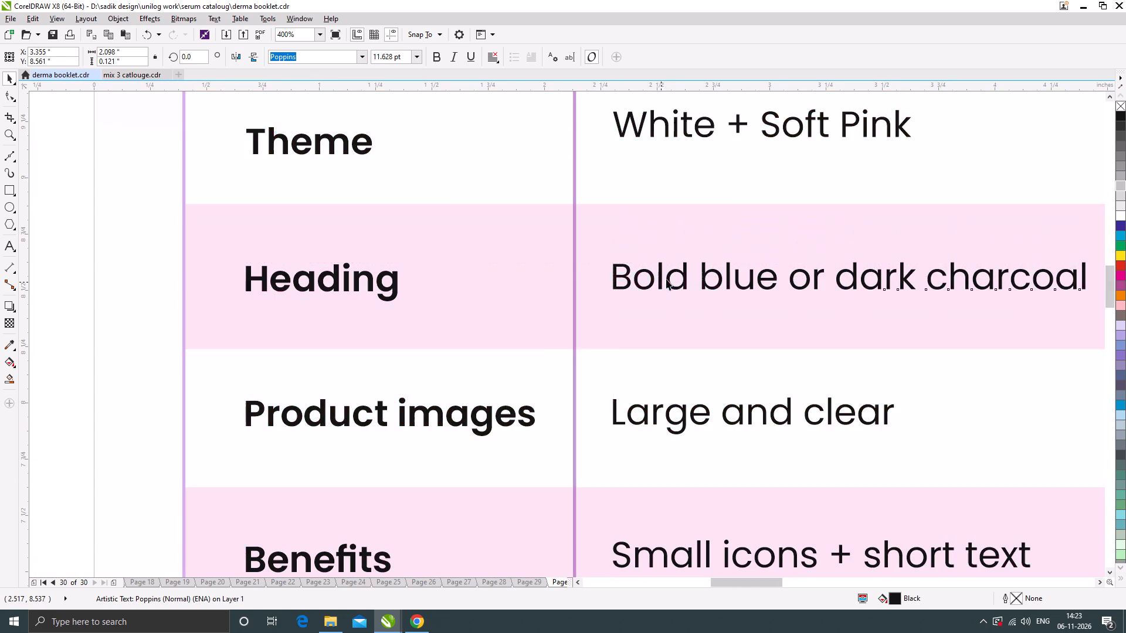
{"action": "scroll", "coordinate": [661, 283], "scroll_direction": "down", "scroll_amount": 2}
{"action": "scroll", "coordinate": [666, 228], "scroll_direction": "up", "scroll_amount": 2}
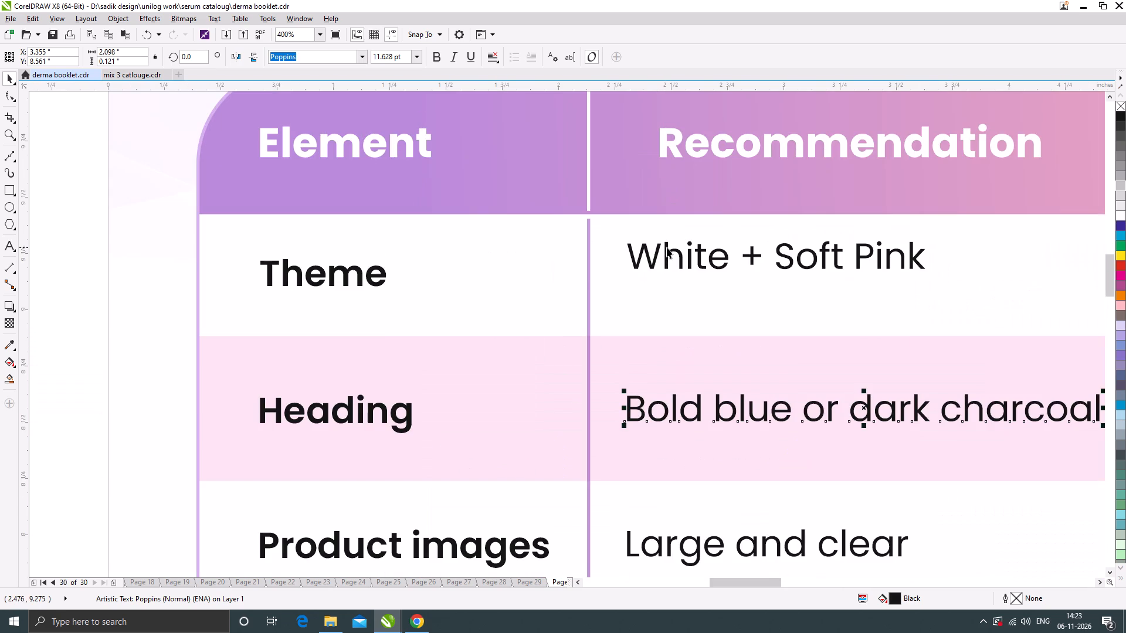
{"action": "left_click_drag", "start_coordinate": [667, 248], "coordinate": [669, 263]}
Move the Recommendation heading left to about X 3.15 in, lining up with the texts below it.
{"action": "scroll", "coordinate": [670, 258], "scroll_direction": "down", "scroll_amount": 1}
{"action": "scroll", "coordinate": [679, 200], "scroll_direction": "up", "scroll_amount": 1}
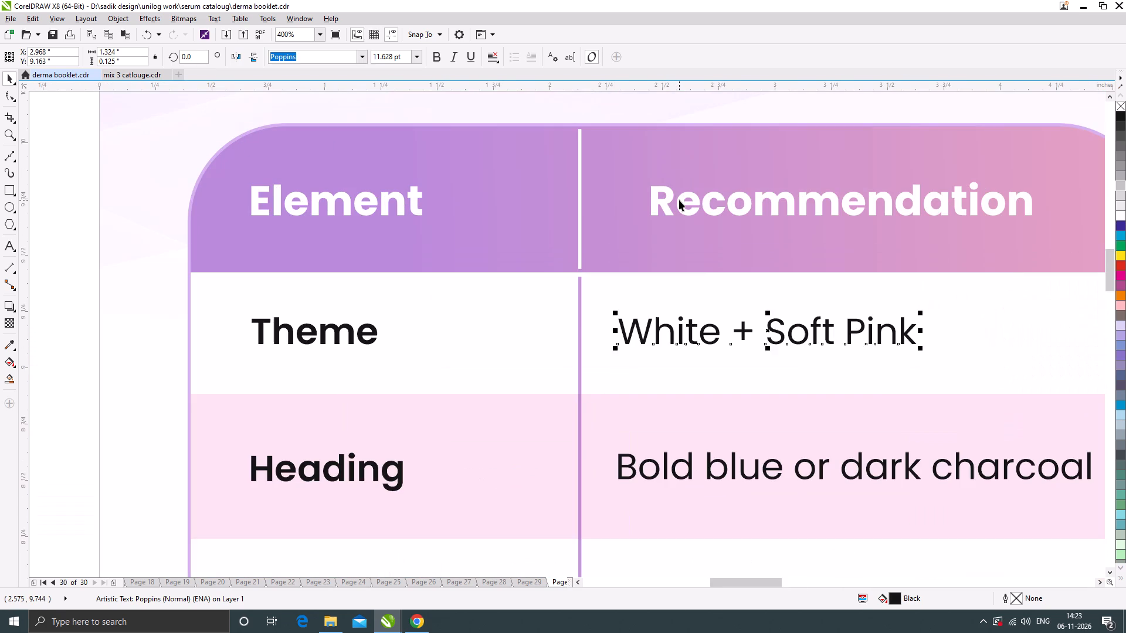
{"action": "left_click_drag", "start_coordinate": [679, 200], "coordinate": [650, 202]}
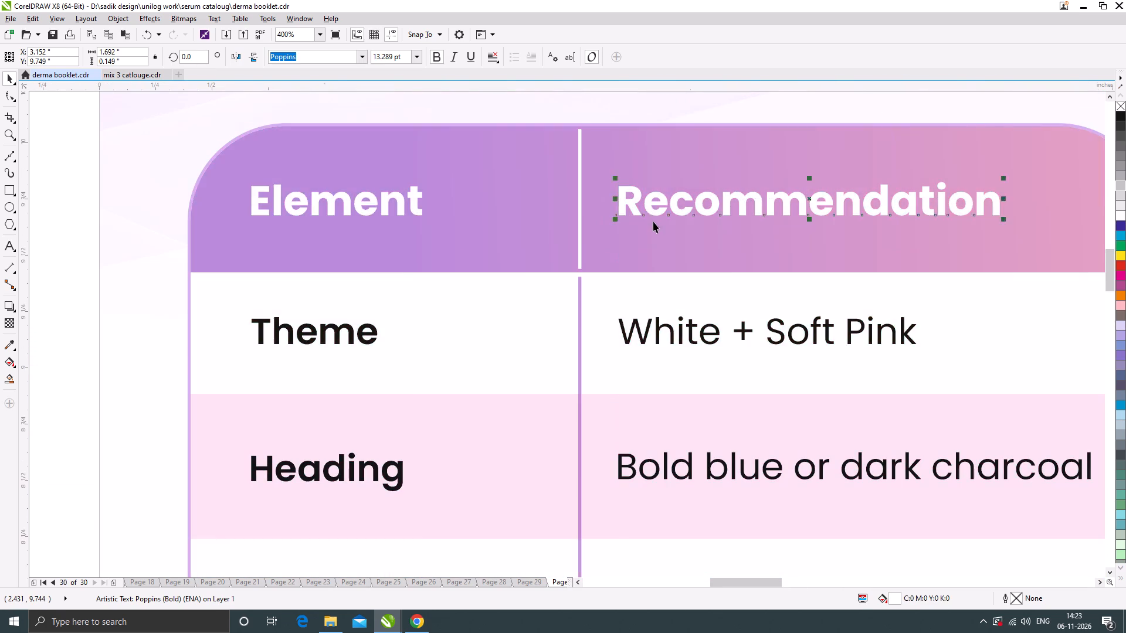
{"action": "scroll", "coordinate": [653, 227], "scroll_direction": "down", "scroll_amount": 2}
{"action": "left_click", "coordinate": [491, 269]}
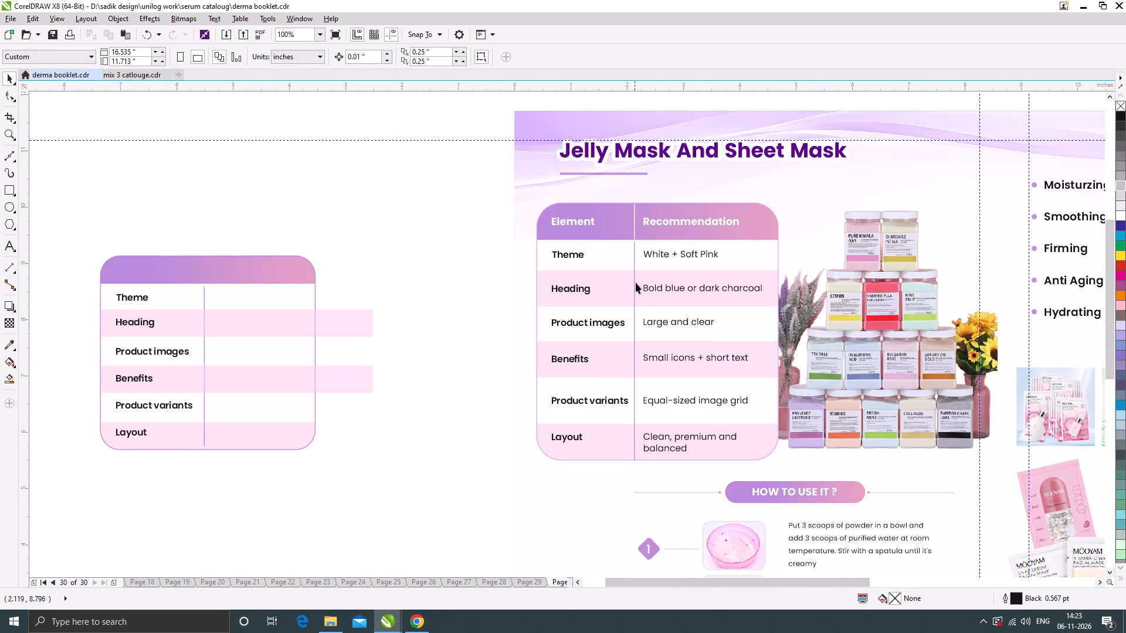
Nudge the white header divider and the purple column divider slightly left together.
{"action": "left_click", "coordinate": [635, 311]}
{"action": "scroll", "coordinate": [635, 228], "scroll_direction": "up", "scroll_amount": 2}
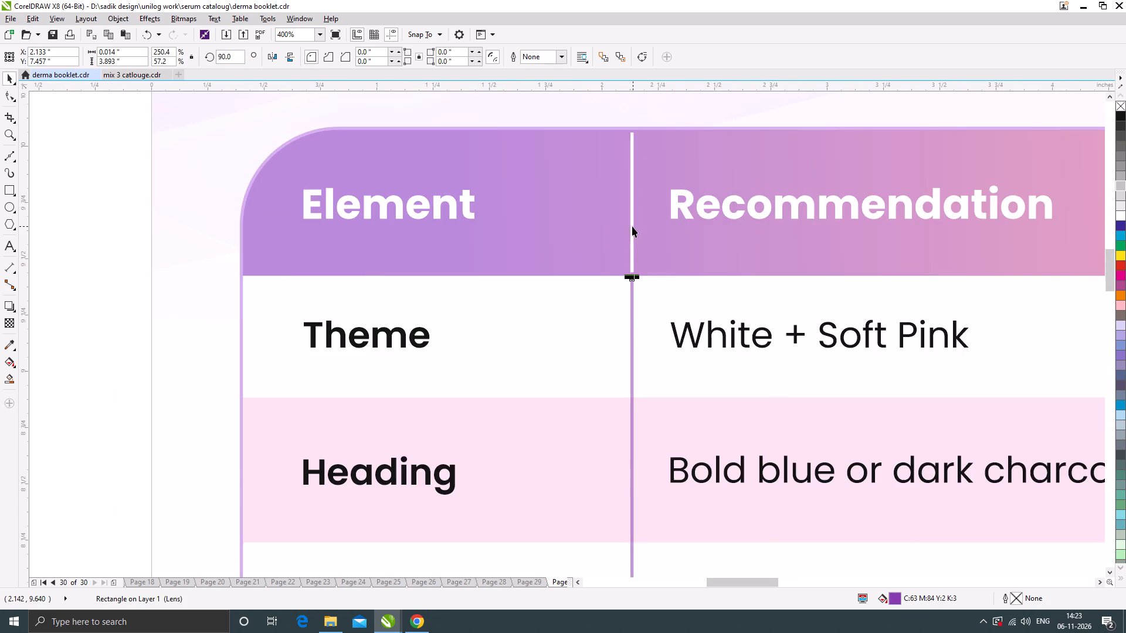
{"action": "left_click", "coordinate": [632, 226], "text": "shift"}
{"action": "scroll", "coordinate": [631, 224], "scroll_direction": "down", "scroll_amount": 2}
{"action": "scroll", "coordinate": [640, 350], "scroll_direction": "up", "scroll_amount": 3}
{"action": "scroll", "coordinate": [609, 312], "scroll_direction": "up", "scroll_amount": 3}
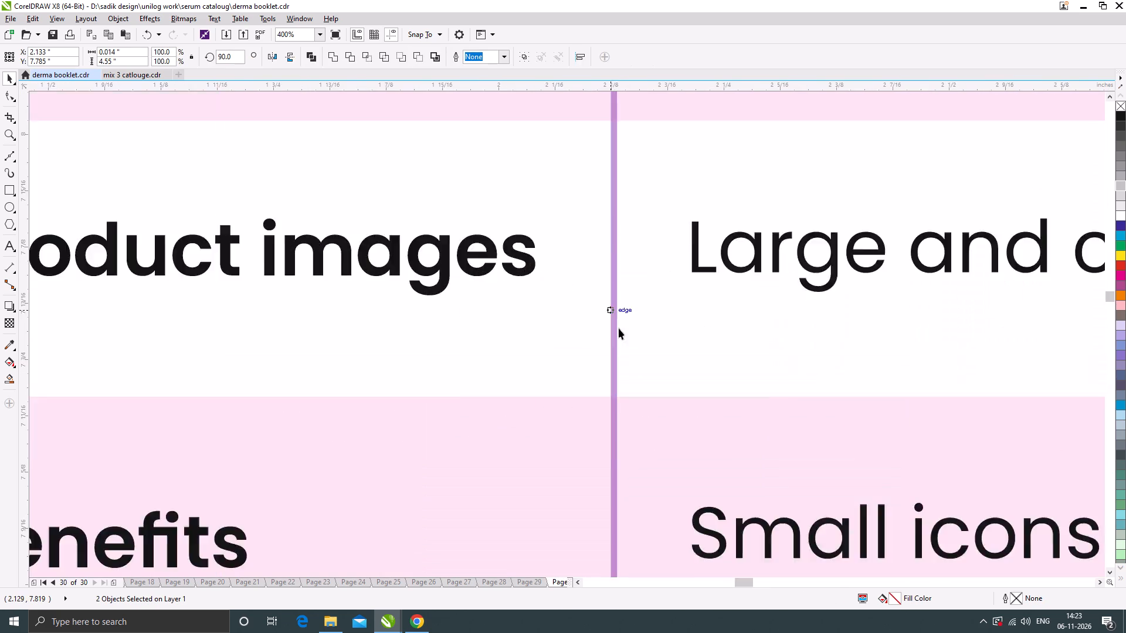
{"action": "scroll", "coordinate": [619, 328], "scroll_direction": "up", "scroll_amount": 2}
{"action": "left_click_drag", "start_coordinate": [646, 327], "coordinate": [629, 345]}
{"action": "scroll", "coordinate": [599, 284], "scroll_direction": "down", "scroll_amount": 8}
{"action": "left_click", "coordinate": [275, 309]}
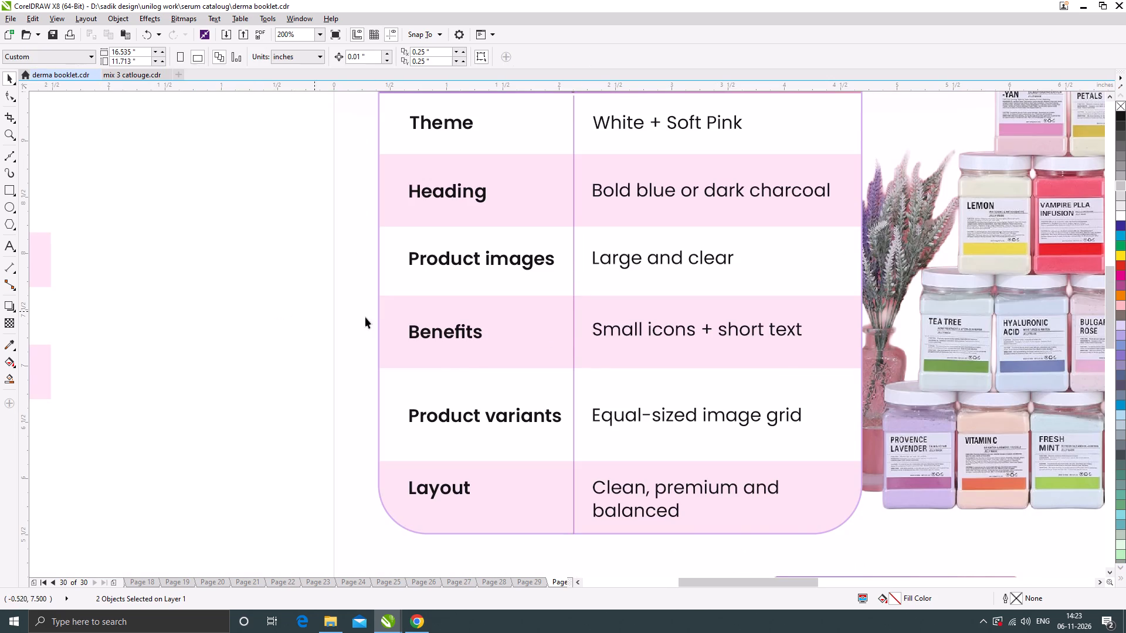
Delete the old table with its leftover labels and pink bands lying outside the page.
{"action": "scroll", "coordinate": [459, 318], "scroll_direction": "down", "scroll_amount": 1}
{"action": "left_click", "coordinate": [374, 276]}
{"action": "scroll", "coordinate": [602, 316], "scroll_direction": "down", "scroll_amount": 1}
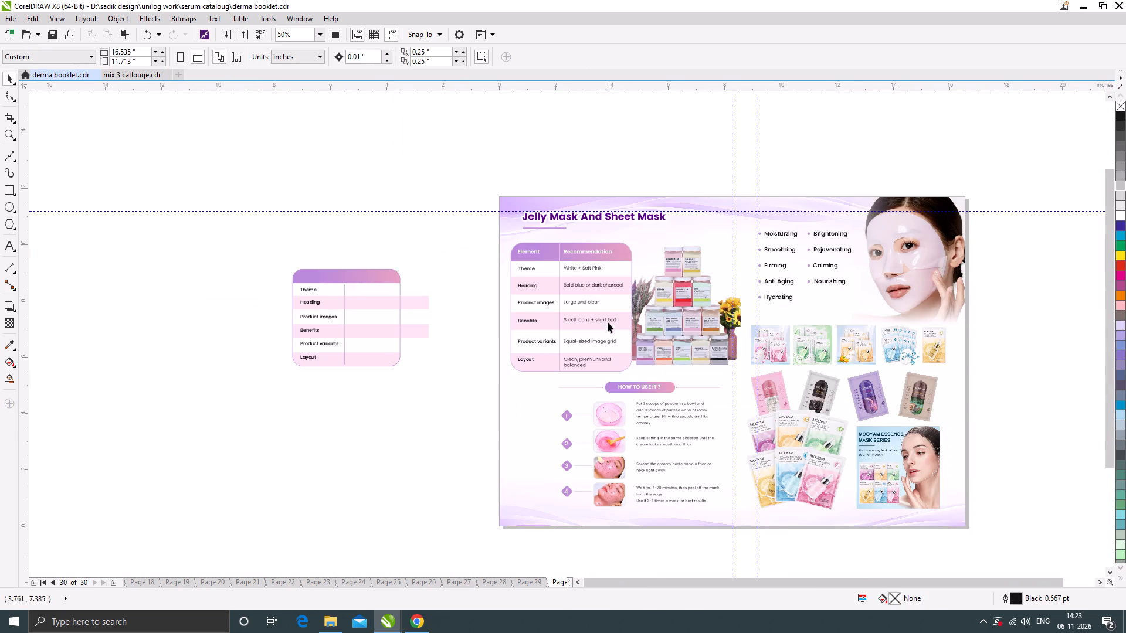
{"action": "left_click_drag", "start_coordinate": [248, 243], "coordinate": [462, 387]}
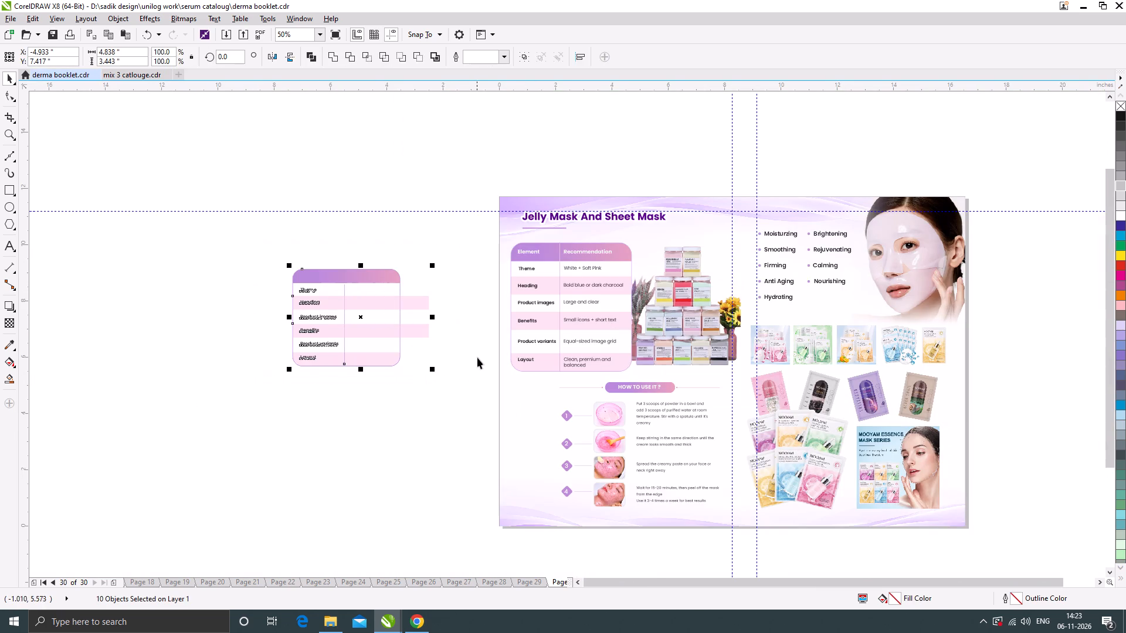
{"action": "key", "text": "Delete"}
{"action": "left_click", "coordinate": [408, 335]}
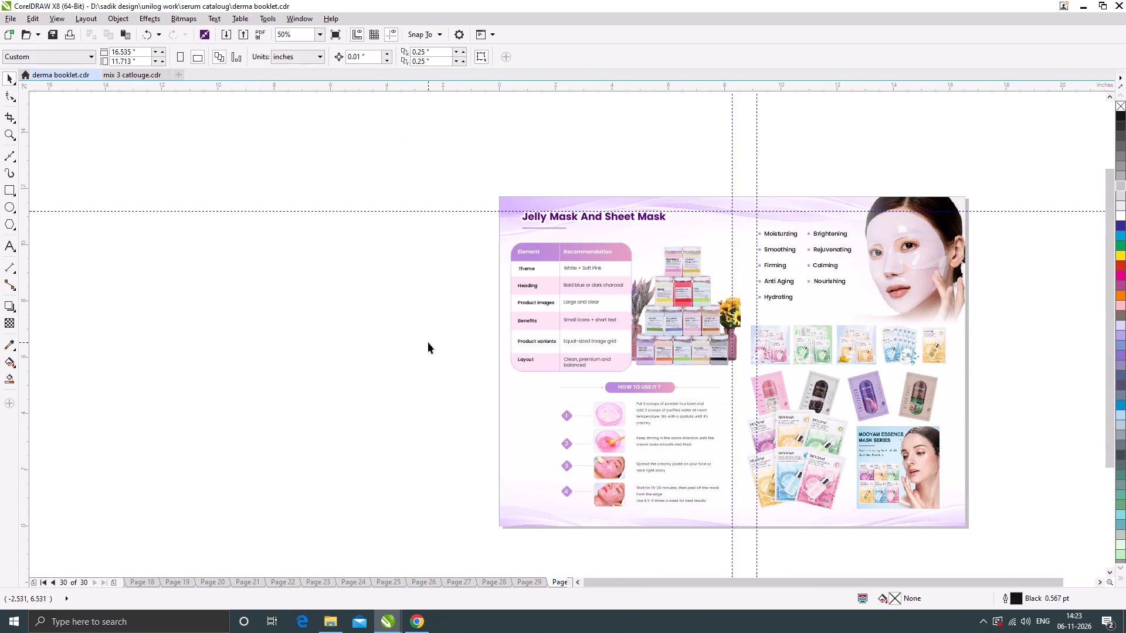
{"action": "left_click", "coordinate": [428, 342]}
Move the whole new Element/Recommendation table slightly right, to about X 2.63 in.
{"action": "left_click_drag", "start_coordinate": [466, 233], "coordinate": [666, 378]}
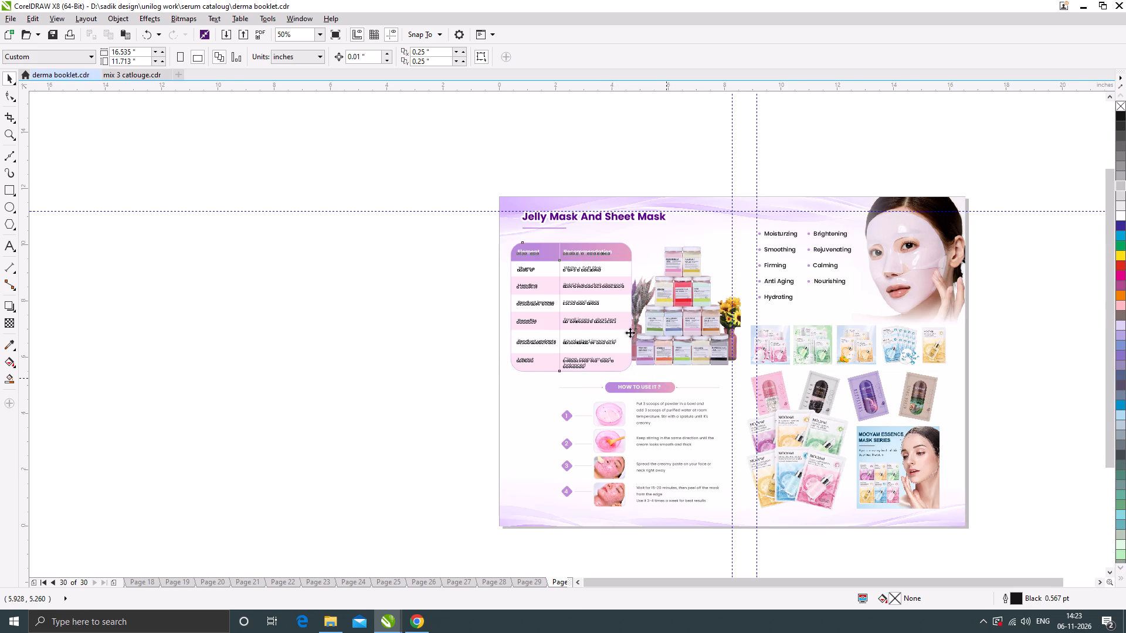
{"action": "scroll", "coordinate": [596, 300], "scroll_direction": "up", "scroll_amount": 1}
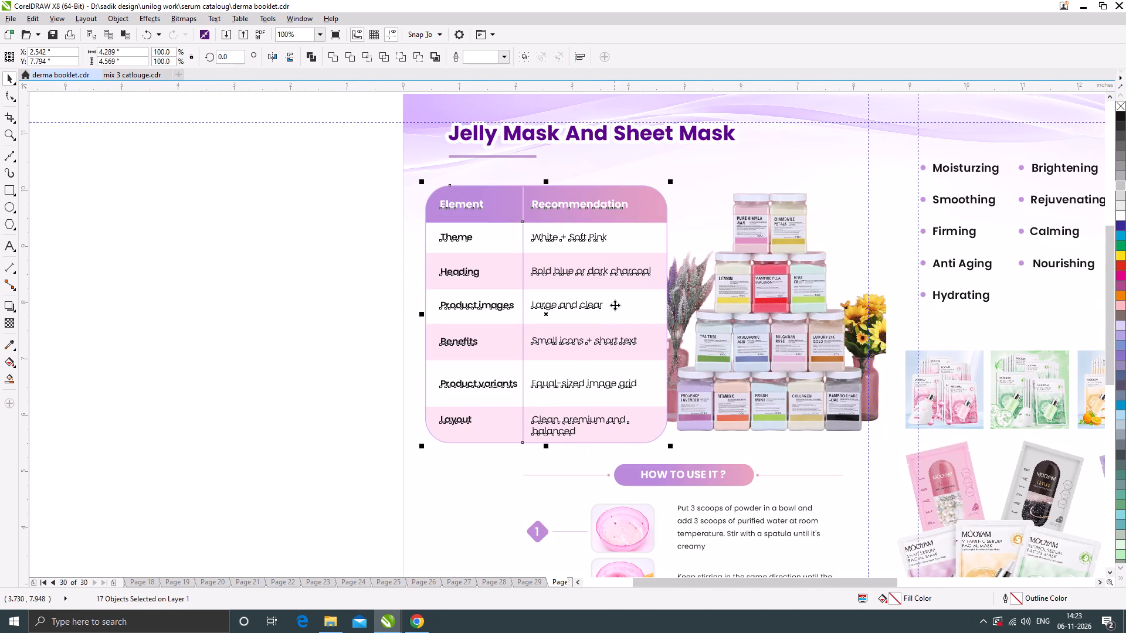
{"action": "scroll", "coordinate": [616, 304], "scroll_direction": "up", "scroll_amount": 1}
{"action": "left_click_drag", "start_coordinate": [619, 304], "coordinate": [629, 303]}
{"action": "scroll", "coordinate": [596, 274], "scroll_direction": "down", "scroll_amount": 2}
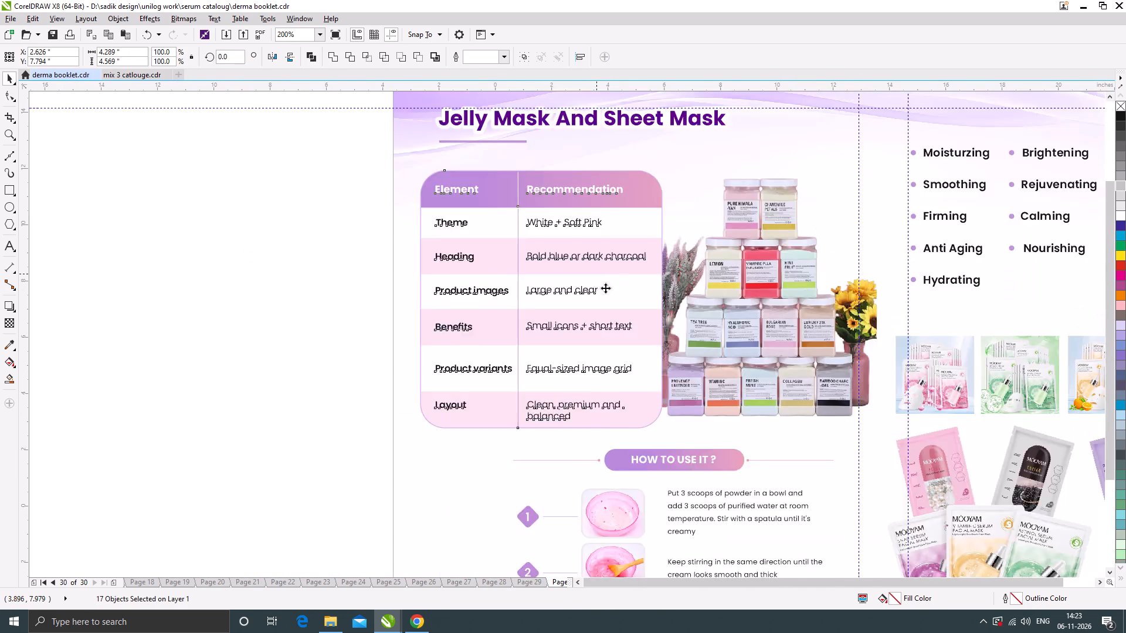
{"action": "left_click", "coordinate": [442, 373]}
Apply a linear transparency to the jelly mask jars image, fading it out toward the sunflower side.
{"action": "left_click", "coordinate": [671, 309]}
{"action": "scroll", "coordinate": [710, 278], "scroll_direction": "up", "scroll_amount": 1}
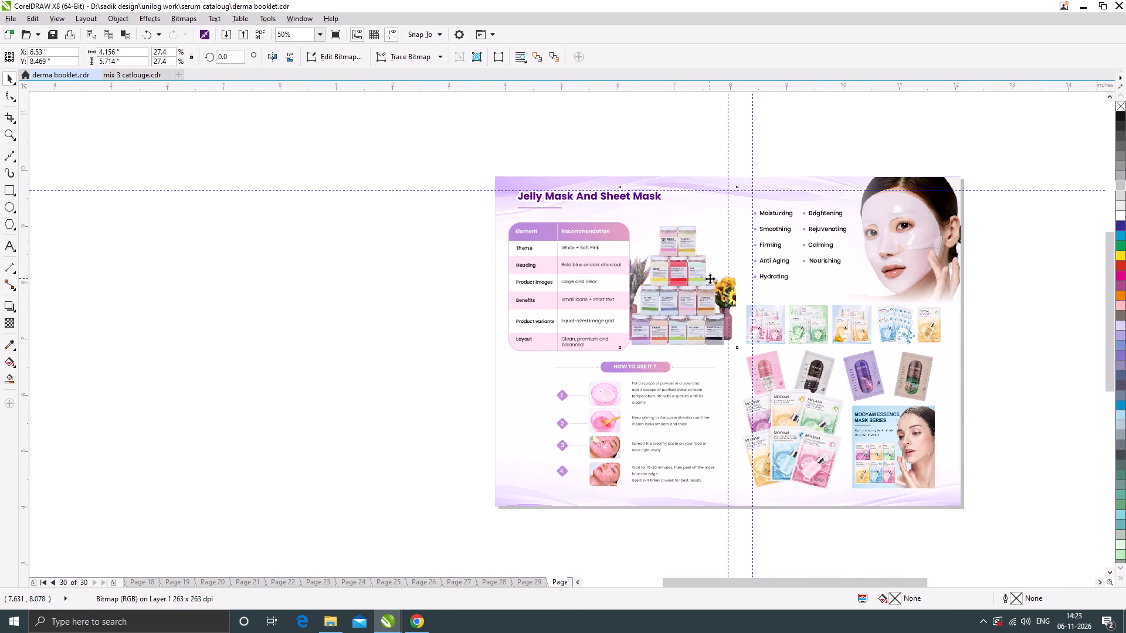
{"action": "left_click", "coordinate": [11, 321]}
{"action": "scroll", "coordinate": [698, 310], "scroll_direction": "up", "scroll_amount": 1}
{"action": "left_click_drag", "start_coordinate": [650, 316], "coordinate": [665, 316]}
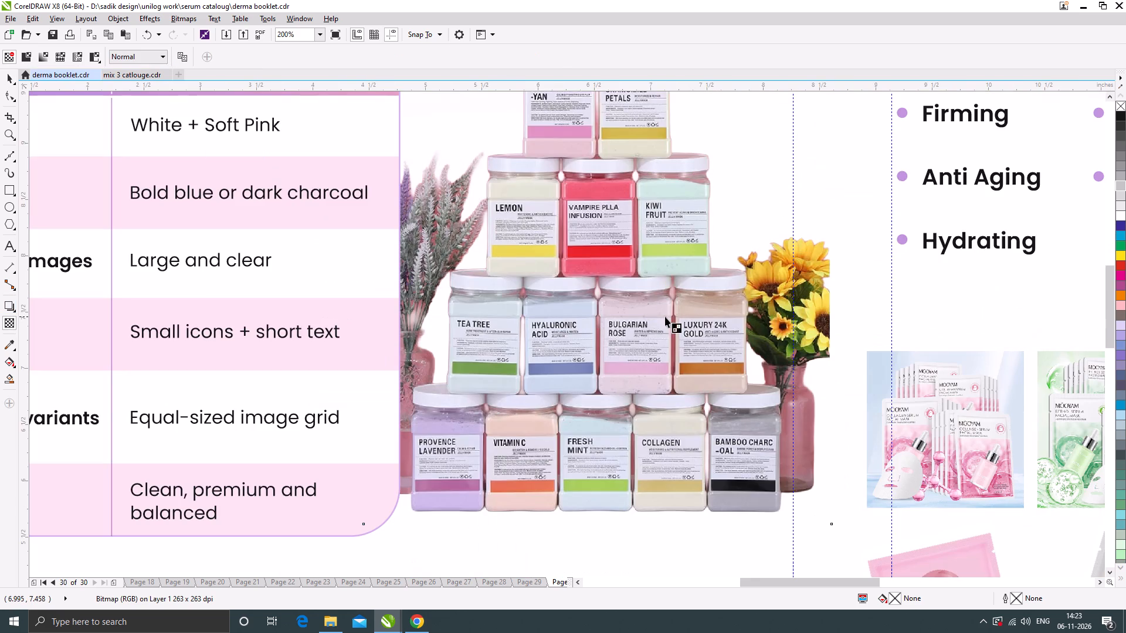
{"action": "left_click_drag", "start_coordinate": [665, 316], "coordinate": [813, 316]}
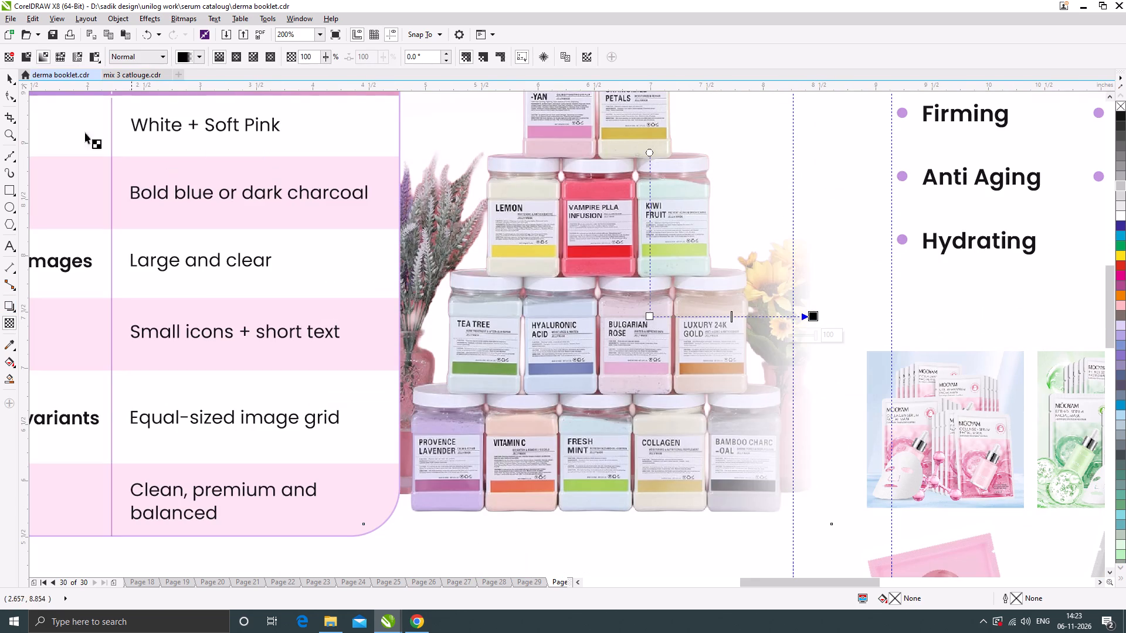
{"action": "left_click", "coordinate": [13, 79]}
Enlarge the jars image to about 4.48 by 6.16 in and place it beside the table at about X 6.44, Y 8.45 in.
{"action": "scroll", "coordinate": [718, 396], "scroll_direction": "down", "scroll_amount": 1}
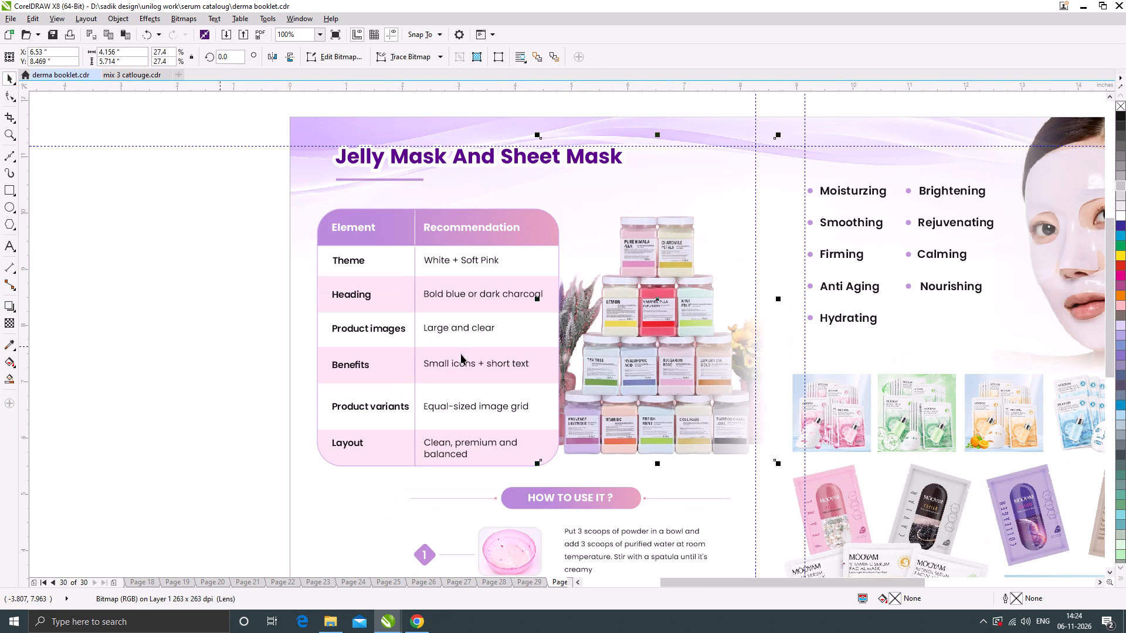
{"action": "scroll", "coordinate": [639, 307], "scroll_direction": "down", "scroll_amount": 1}
{"action": "scroll", "coordinate": [660, 314], "scroll_direction": "up", "scroll_amount": 1}
{"action": "left_click_drag", "start_coordinate": [660, 324], "coordinate": [660, 331]}
{"action": "left_click_drag", "start_coordinate": [515, 134], "coordinate": [506, 118]}
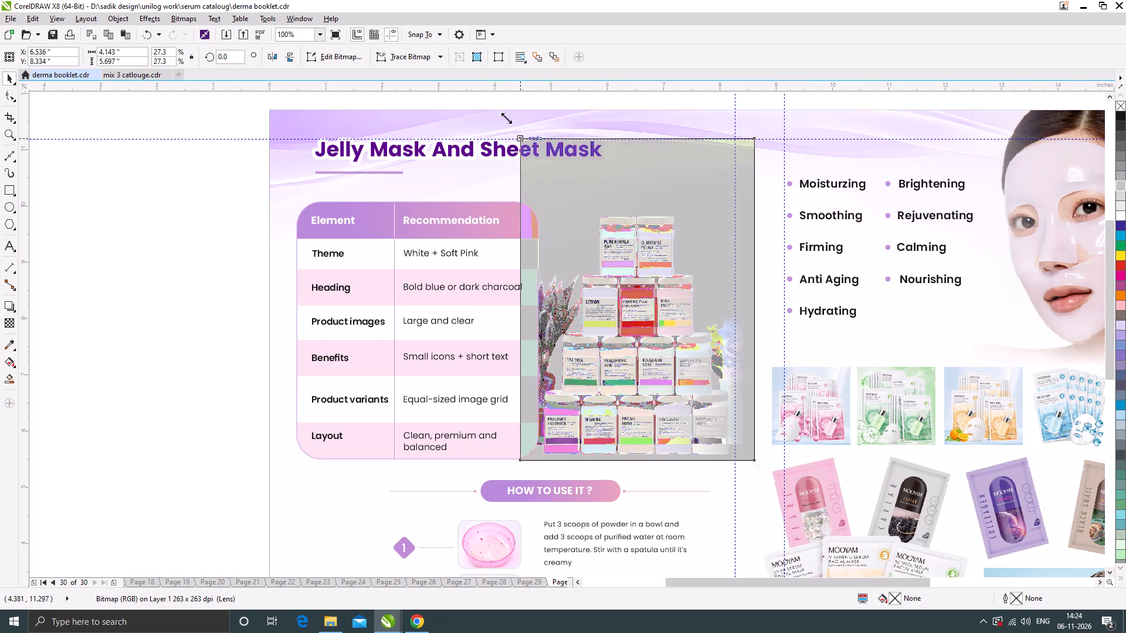
{"action": "left_click_drag", "start_coordinate": [506, 118], "coordinate": [498, 109]}
{"action": "left_click_drag", "start_coordinate": [642, 383], "coordinate": [643, 389]}
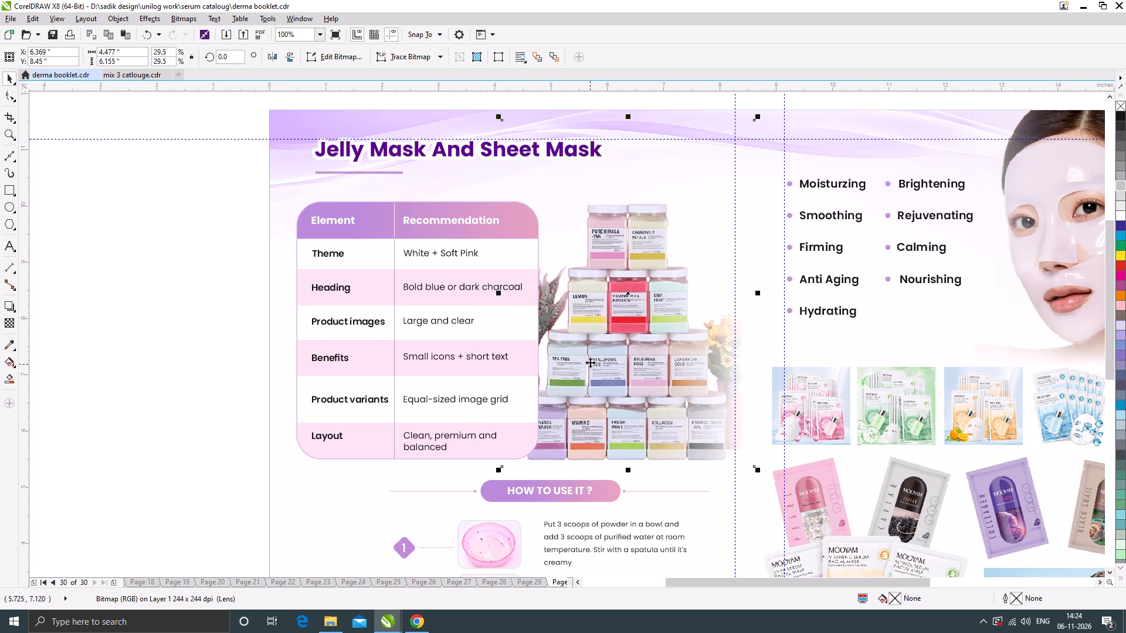
{"action": "scroll", "coordinate": [636, 391], "scroll_direction": "up", "scroll_amount": 1}
{"action": "left_click_drag", "start_coordinate": [636, 381], "coordinate": [645, 379]}
{"action": "scroll", "coordinate": [645, 379], "scroll_direction": "down", "scroll_amount": 1}
PowerClip the jars image inside the page's purple wave background.
{"action": "right_click", "coordinate": [647, 355]}
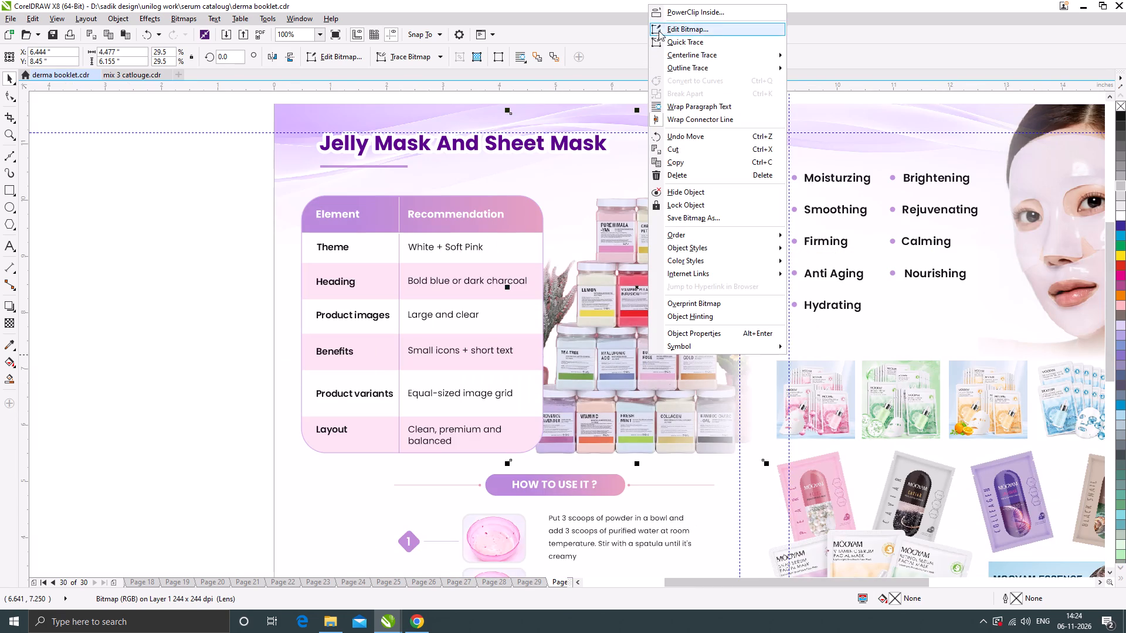
{"action": "left_click", "coordinate": [662, 13]}
{"action": "left_click", "coordinate": [299, 110]}
{"action": "scroll", "coordinate": [545, 221], "scroll_direction": "down", "scroll_amount": 1}
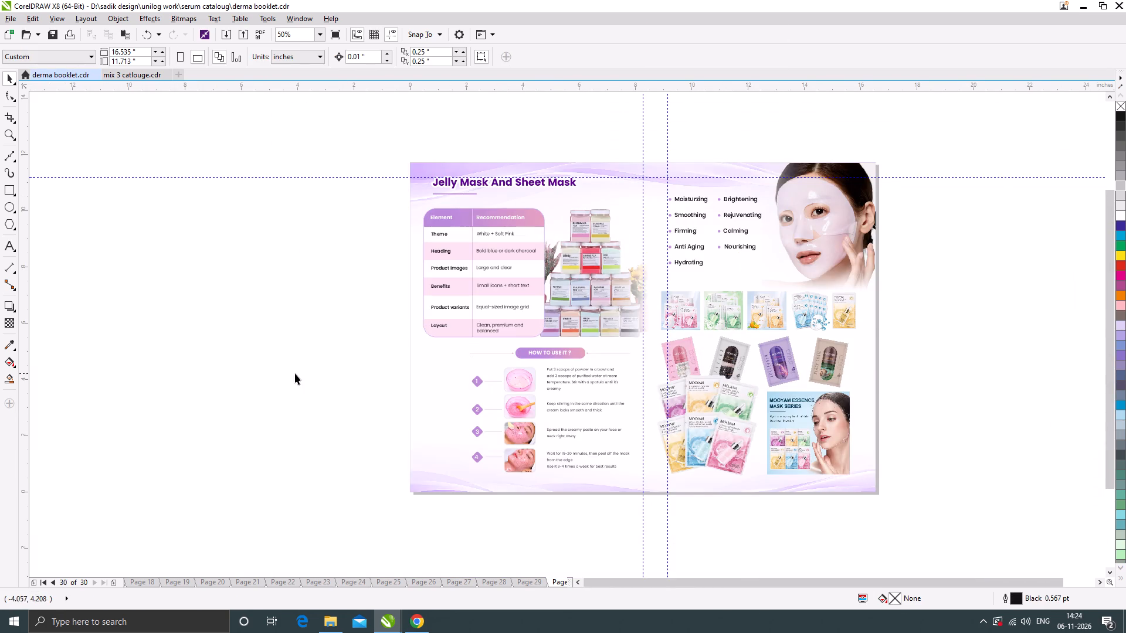
{"action": "left_click", "coordinate": [295, 373]}
{"action": "scroll", "coordinate": [477, 312], "scroll_direction": "down", "scroll_amount": 1}
{"action": "left_click", "coordinate": [391, 382]}
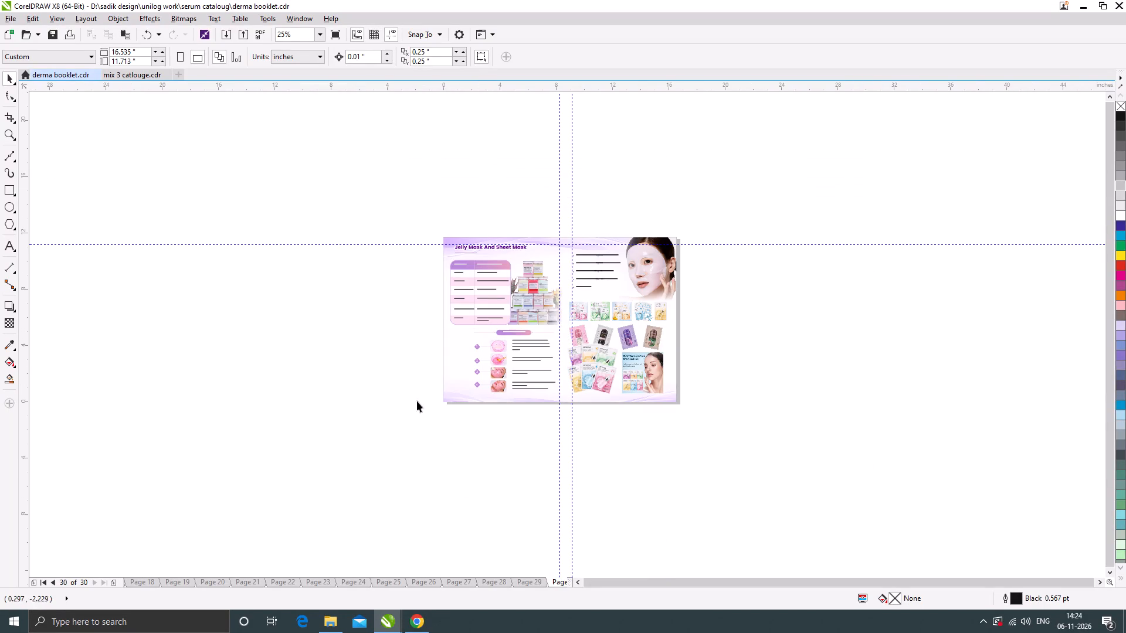
Switch to mix 3 catlouge.cdr and pull four of page 32's jelly mask banner images off the page, then cut them.
{"action": "left_click", "coordinate": [151, 75]}
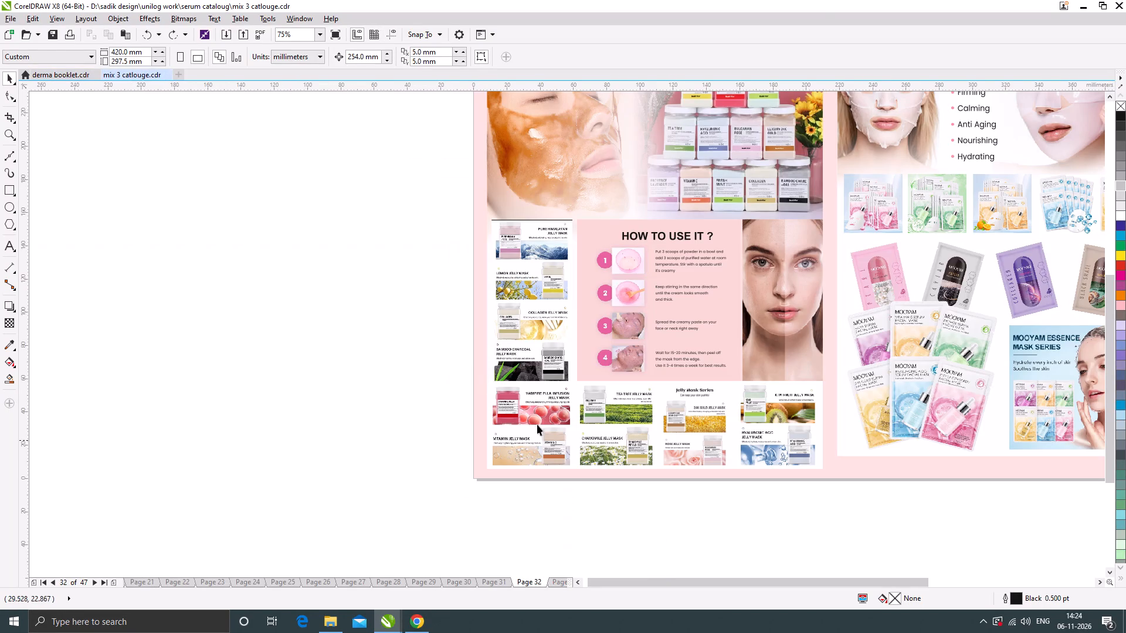
{"action": "left_click_drag", "start_coordinate": [526, 239], "coordinate": [307, 290]}
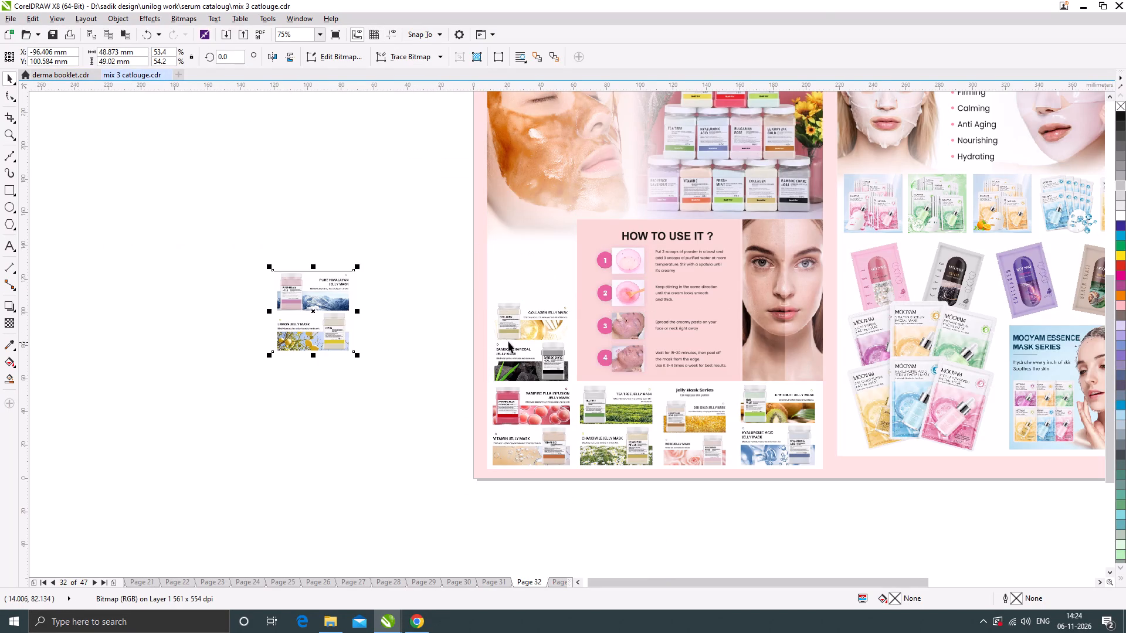
{"action": "left_click_drag", "start_coordinate": [521, 326], "coordinate": [304, 381]}
{"action": "left_click_drag", "start_coordinate": [527, 401], "coordinate": [514, 407]}
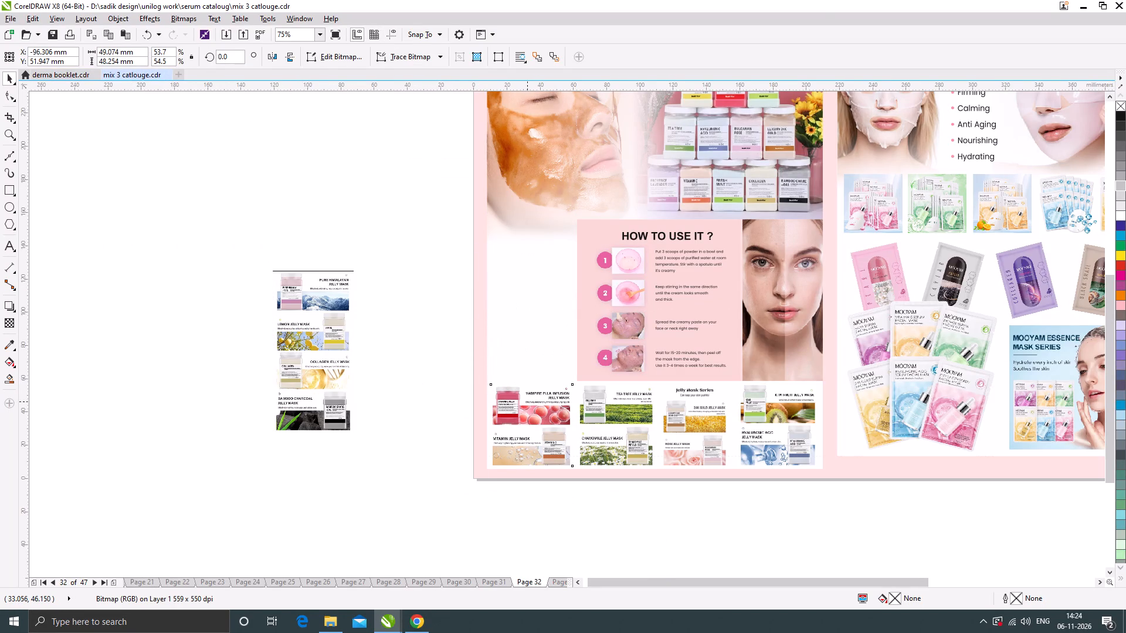
{"action": "left_click_drag", "start_coordinate": [514, 407], "coordinate": [310, 450]}
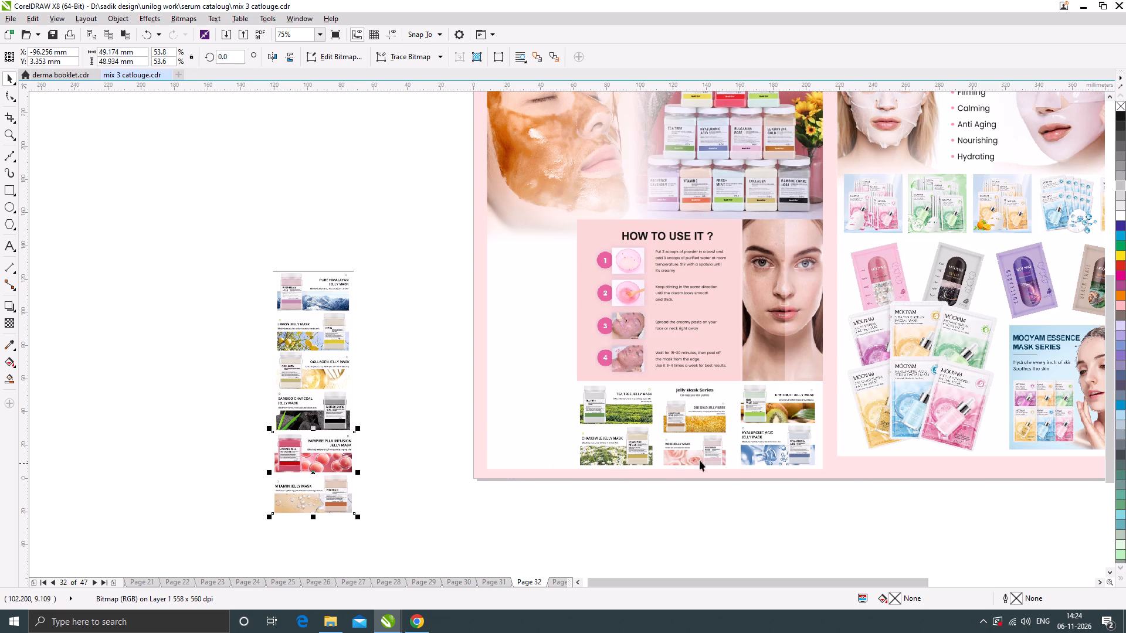
{"action": "left_click_drag", "start_coordinate": [779, 405], "coordinate": [406, 449]}
{"action": "left_click_drag", "start_coordinate": [467, 532], "coordinate": [206, 233]}
{"action": "key", "text": "ctrl+x"}
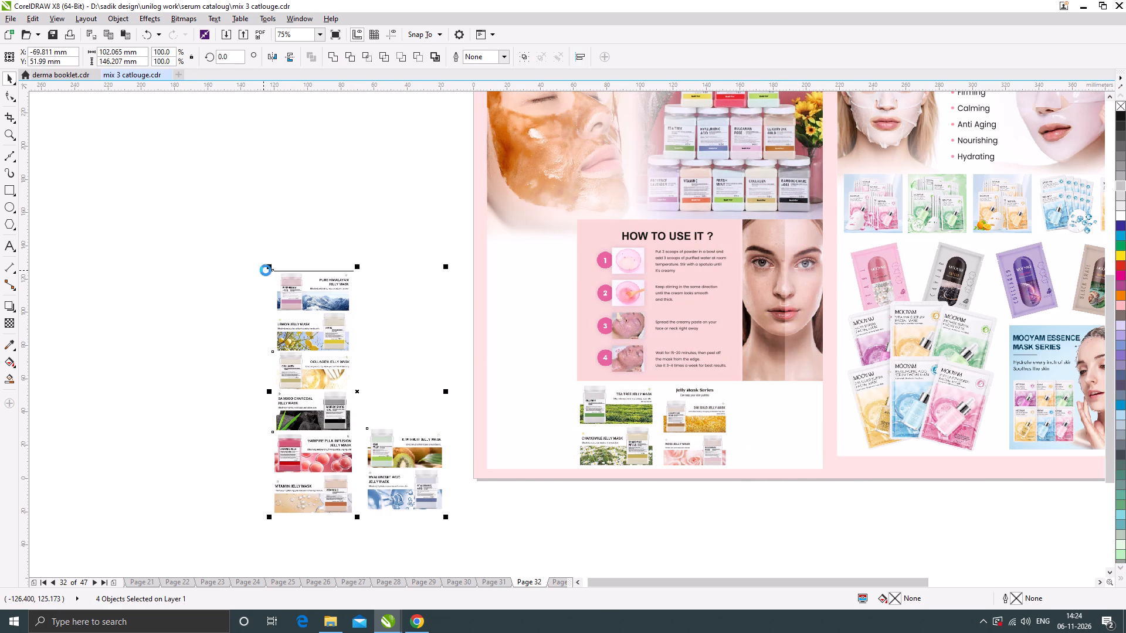
Return to derma booklet.cdr and paste the four jelly mask banner images onto page 30.
{"action": "left_click", "coordinate": [84, 73]}
{"action": "scroll", "coordinate": [631, 369], "scroll_direction": "down", "scroll_amount": 1}
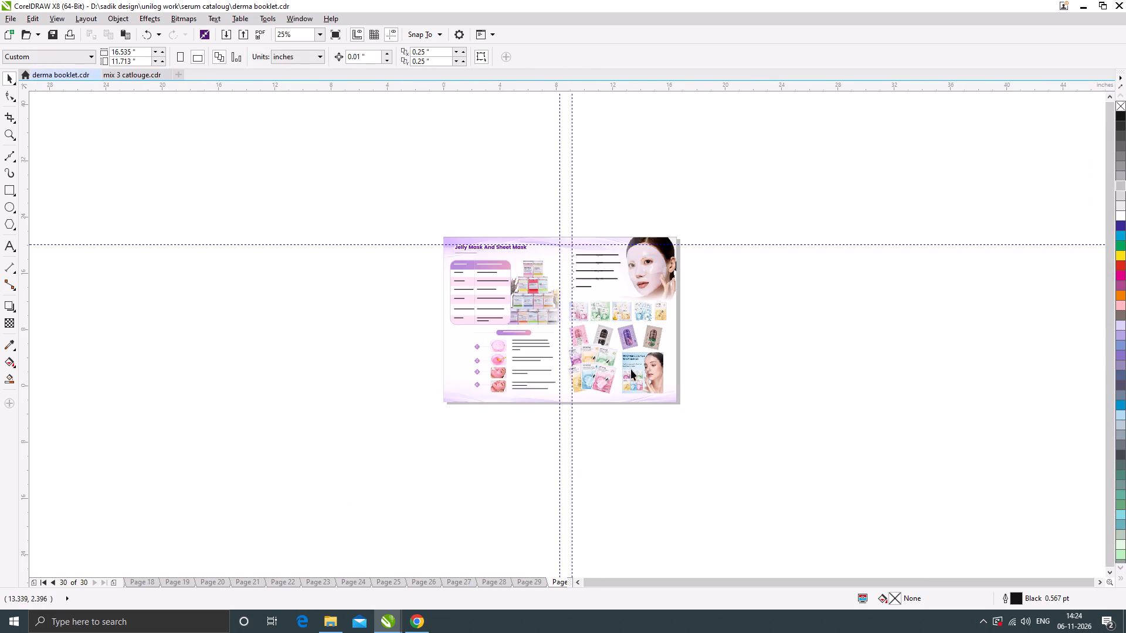
{"action": "scroll", "coordinate": [534, 363], "scroll_direction": "up", "scroll_amount": 2}
{"action": "key", "text": "ctrl+v"}
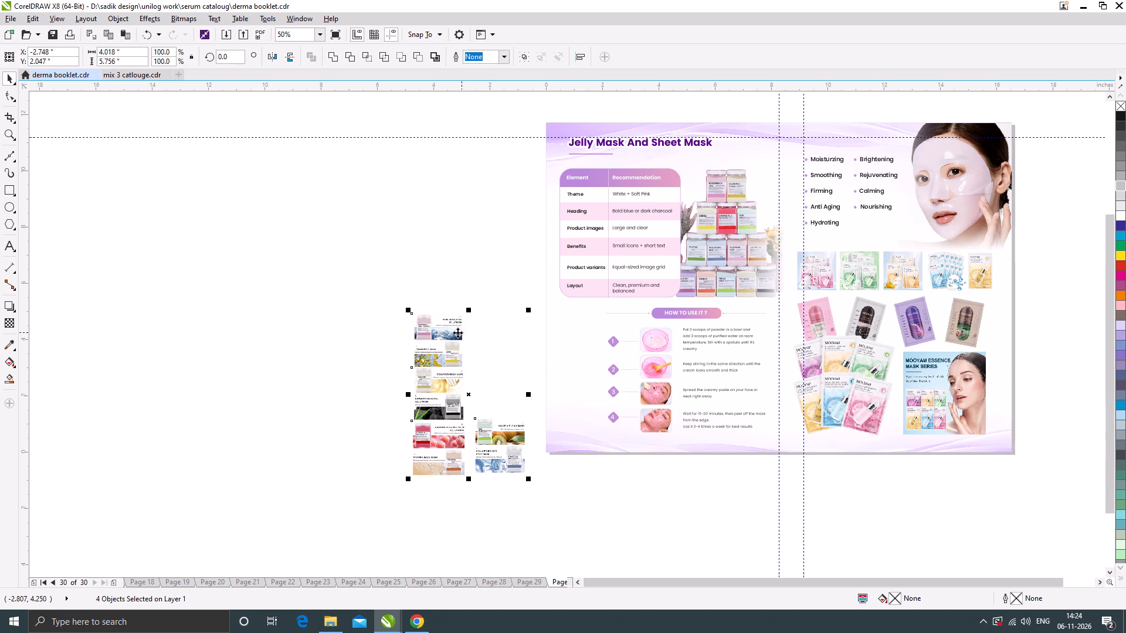
{"action": "left_click", "coordinate": [486, 290]}
Place the Pure Himalayan and Lemon banner image under the table, beside the How To Use It section.
{"action": "left_click_drag", "start_coordinate": [445, 326], "coordinate": [577, 318]}
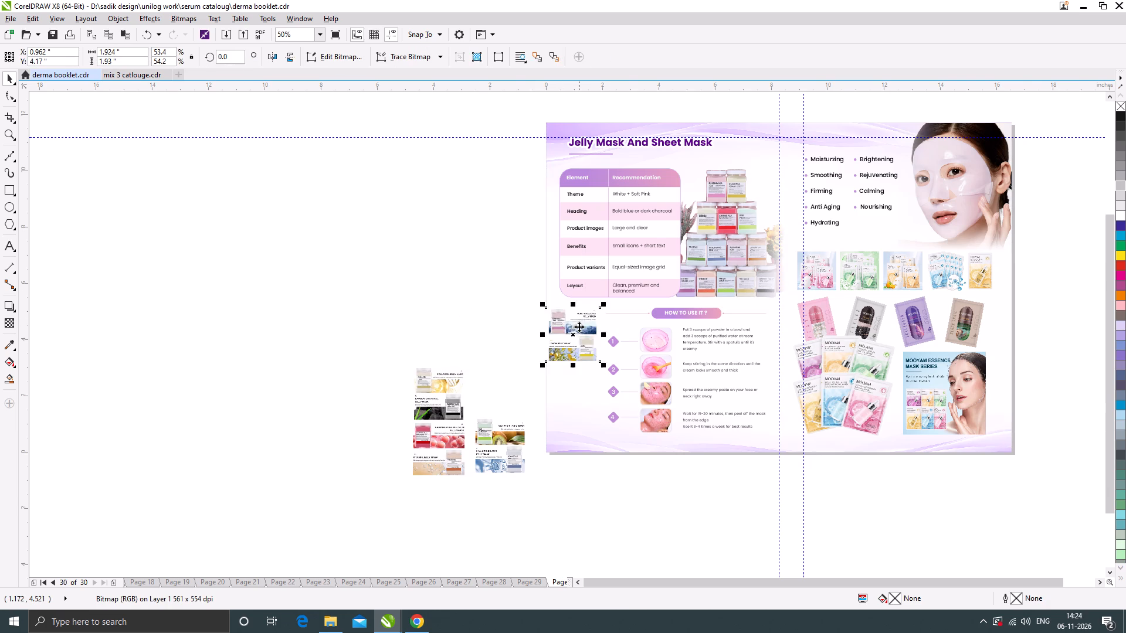
{"action": "scroll", "coordinate": [575, 328], "scroll_direction": "up", "scroll_amount": 2}
{"action": "left_click_drag", "start_coordinate": [591, 308], "coordinate": [605, 296]}
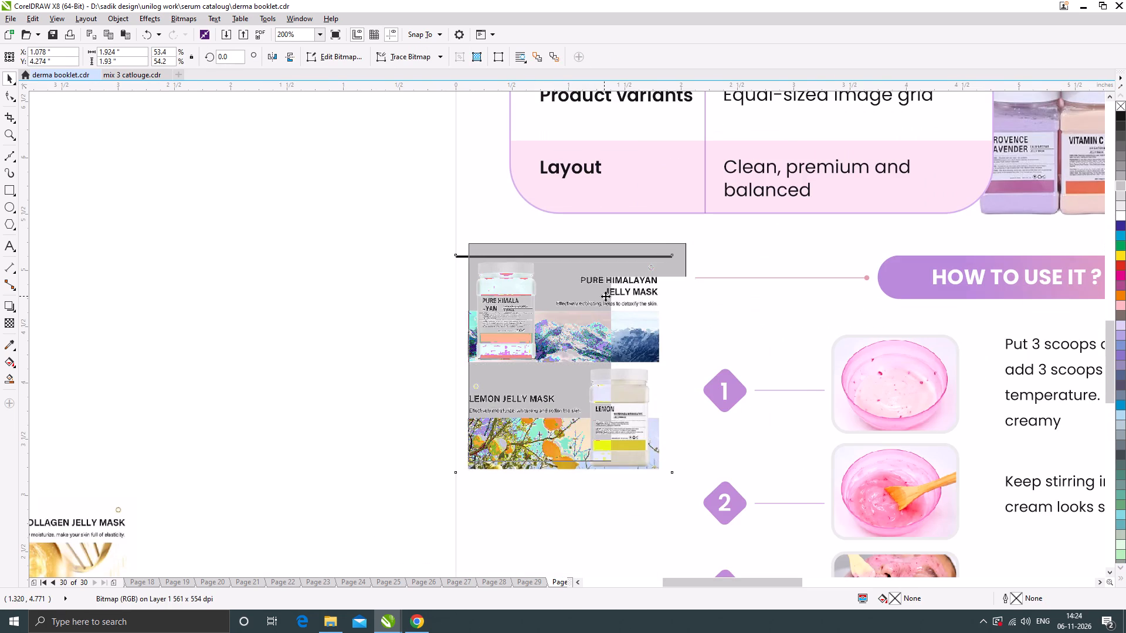
{"action": "scroll", "coordinate": [568, 299], "scroll_direction": "down", "scroll_amount": 1}
Place the Collagen and Bamboo Charcoal banner image directly below the Lemon banner, at about X 1.03, Y 2.29 in.
{"action": "left_click_drag", "start_coordinate": [312, 409], "coordinate": [581, 394]}
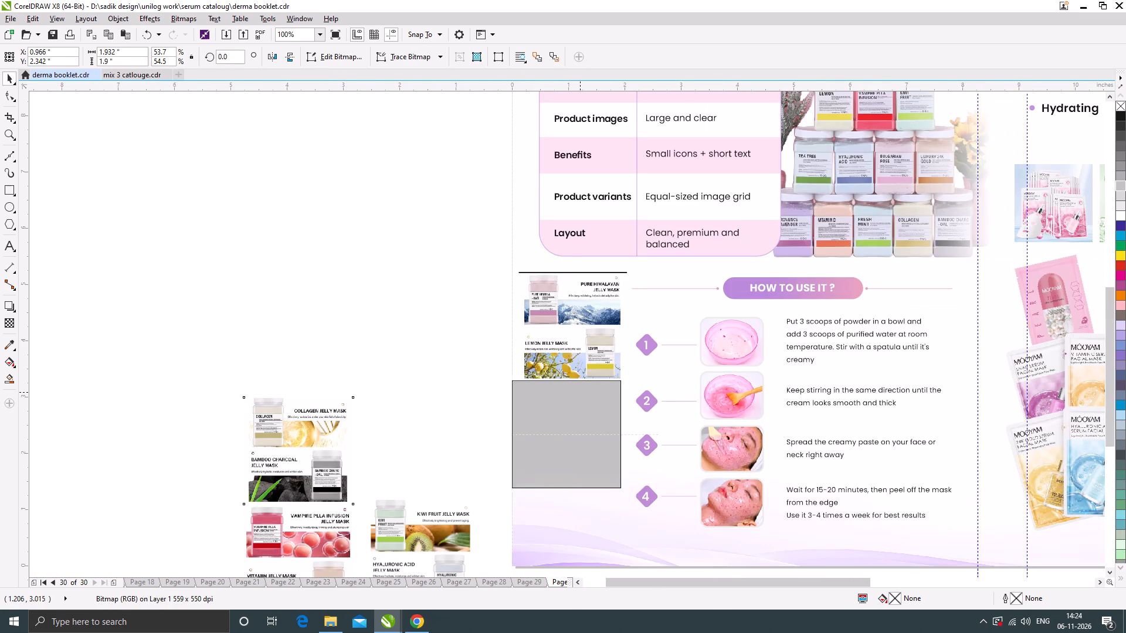
{"action": "left_click_drag", "start_coordinate": [581, 394], "coordinate": [582, 392]}
{"action": "scroll", "coordinate": [572, 397], "scroll_direction": "up", "scroll_amount": 1}
{"action": "left_click_drag", "start_coordinate": [582, 393], "coordinate": [582, 397]}
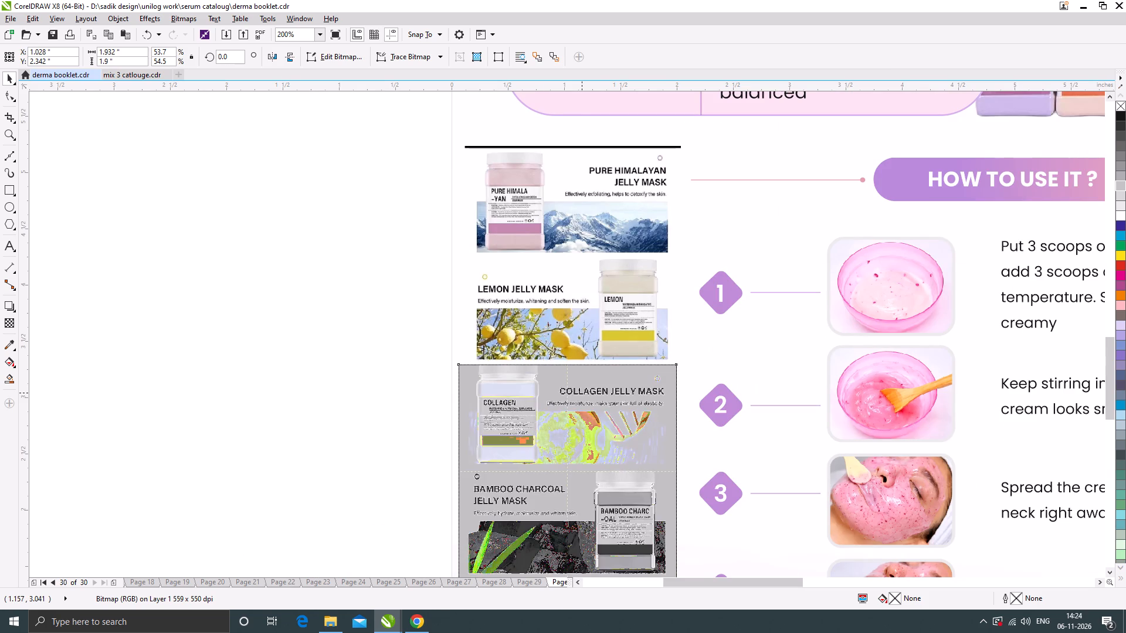
{"action": "left_click_drag", "start_coordinate": [582, 397], "coordinate": [582, 399]}
{"action": "scroll", "coordinate": [581, 389], "scroll_direction": "up", "scroll_amount": 1}
{"action": "left_click_drag", "start_coordinate": [596, 398], "coordinate": [596, 390]}
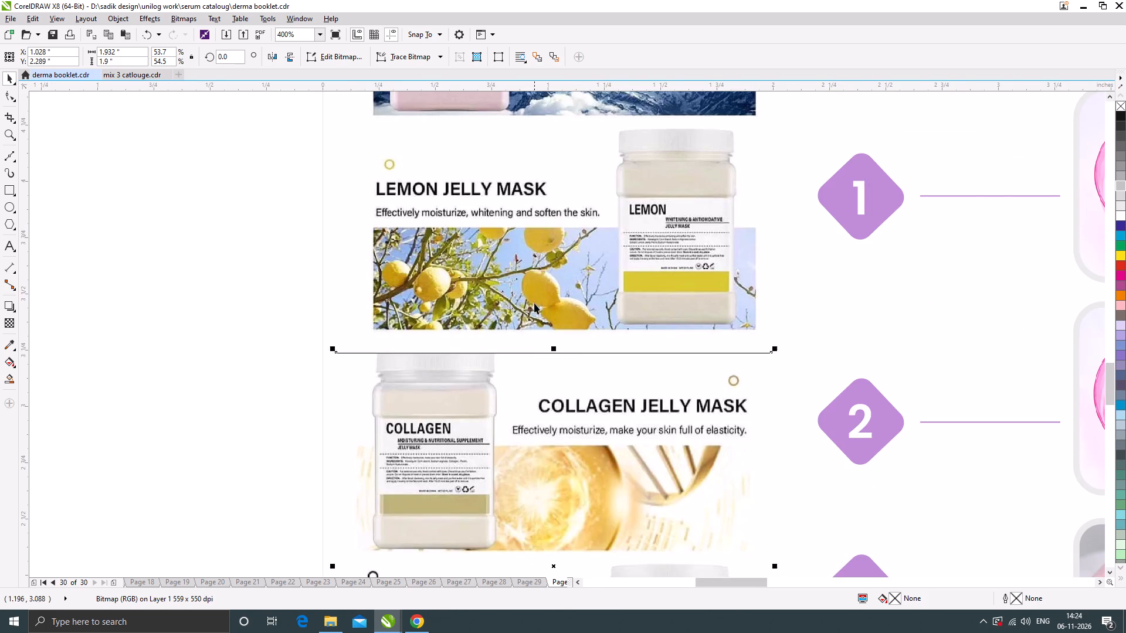
{"action": "scroll", "coordinate": [534, 302], "scroll_direction": "down", "scroll_amount": 3}
{"action": "scroll", "coordinate": [454, 401], "scroll_direction": "up", "scroll_amount": 1}
Place the Kiwi Fruit and Hyaluronic Acid banner image directly below Bamboo Charcoal, at about X 1.03, Y 0.36 in.
{"action": "left_click", "coordinate": [372, 371]}
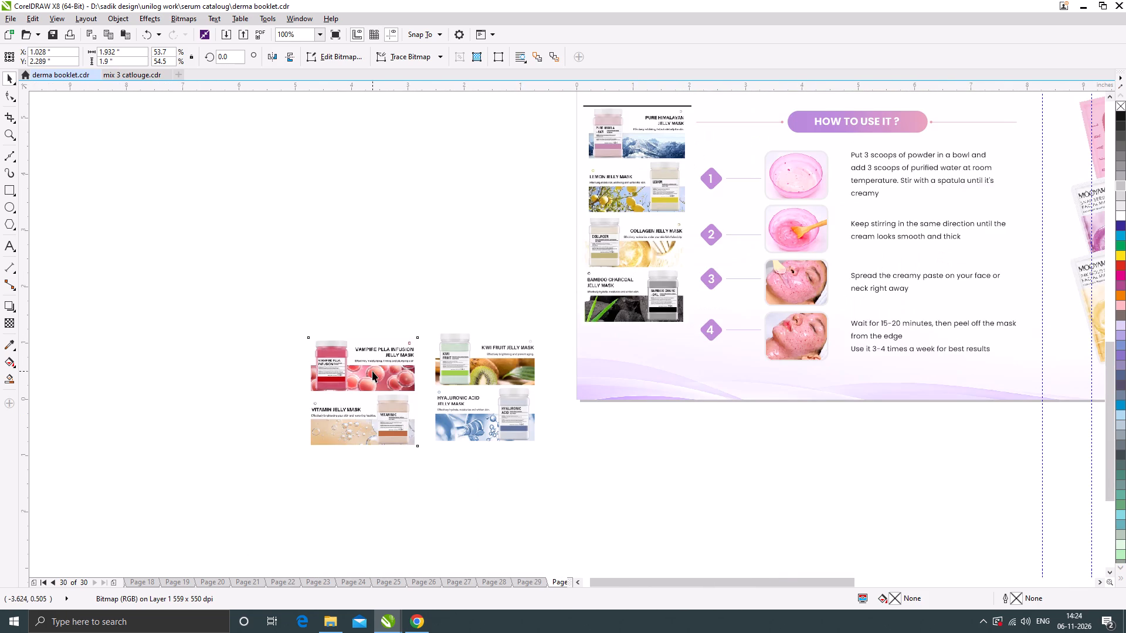
{"action": "left_click_drag", "start_coordinate": [508, 423], "coordinate": [654, 385]}
{"action": "left_click_drag", "start_coordinate": [653, 345], "coordinate": [659, 379]}
{"action": "scroll", "coordinate": [640, 348], "scroll_direction": "up", "scroll_amount": 1}
{"action": "left_click_drag", "start_coordinate": [616, 356], "coordinate": [615, 351]}
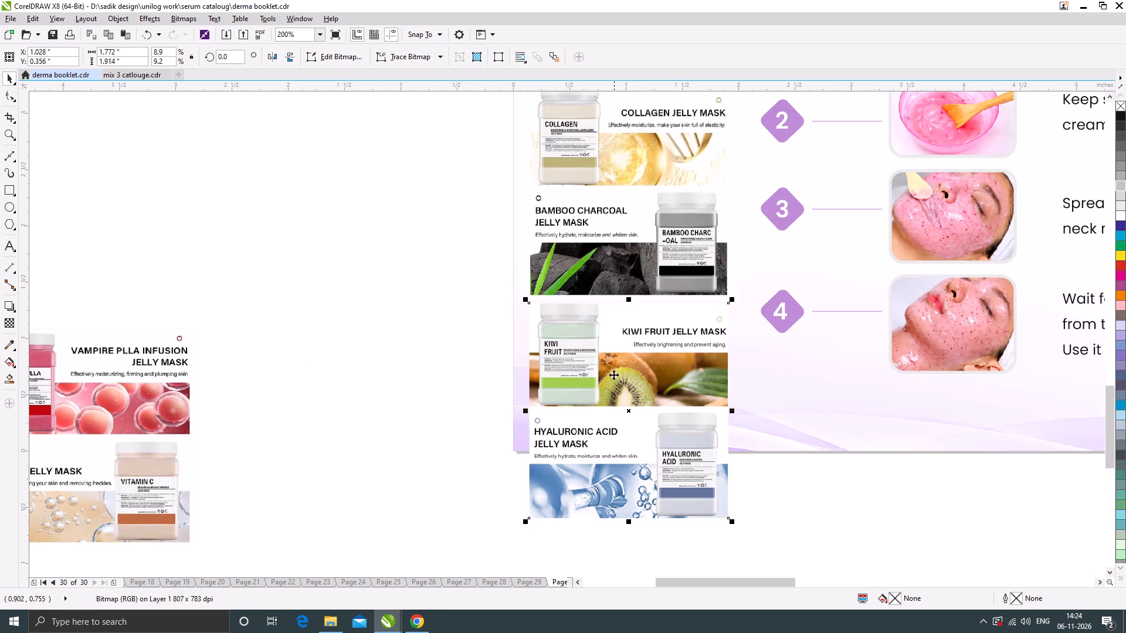
{"action": "scroll", "coordinate": [613, 387], "scroll_direction": "down", "scroll_amount": 2}
{"action": "scroll", "coordinate": [630, 352], "scroll_direction": "up", "scroll_amount": 1}
{"action": "left_click", "coordinate": [626, 357], "text": "shift"}
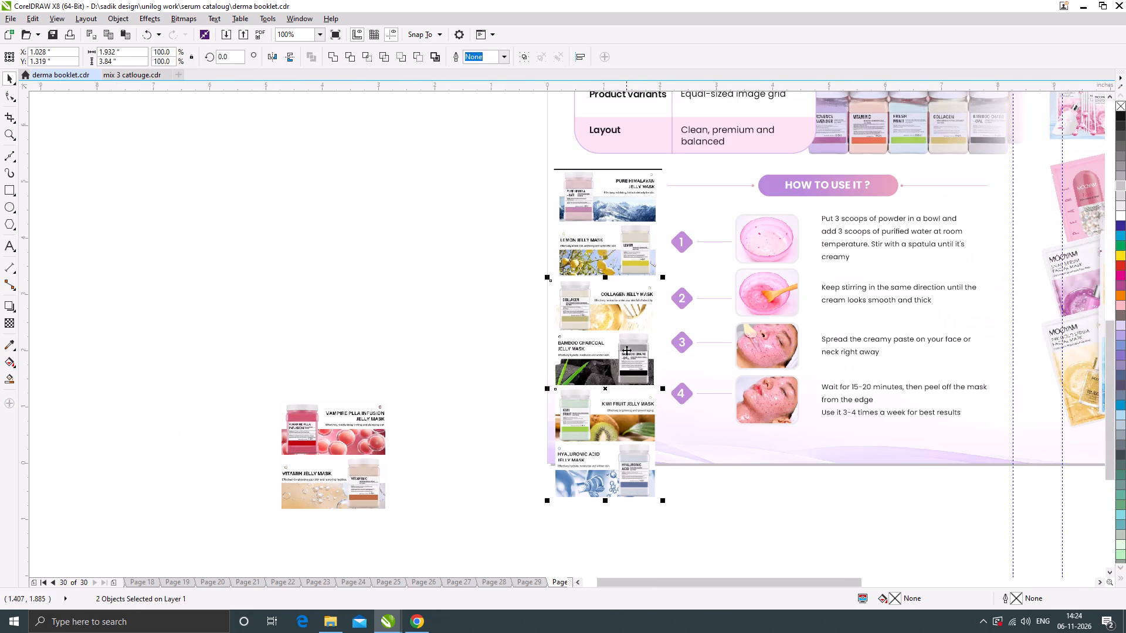
{"action": "left_click", "coordinate": [616, 304], "text": "shift"}
Scale the three stacked banner images together to about 1.73 by 5.11 in so the column fits above the page bottom.
{"action": "left_click_drag", "start_coordinate": [498, 161], "coordinate": [518, 171]}
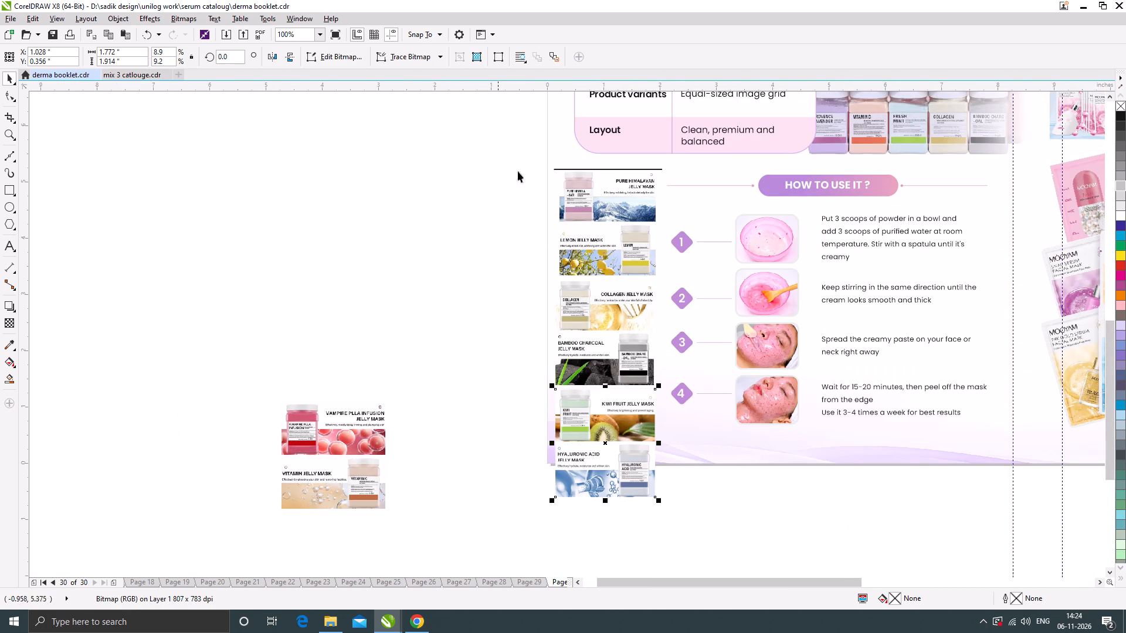
{"action": "left_click_drag", "start_coordinate": [518, 171], "coordinate": [667, 508]}
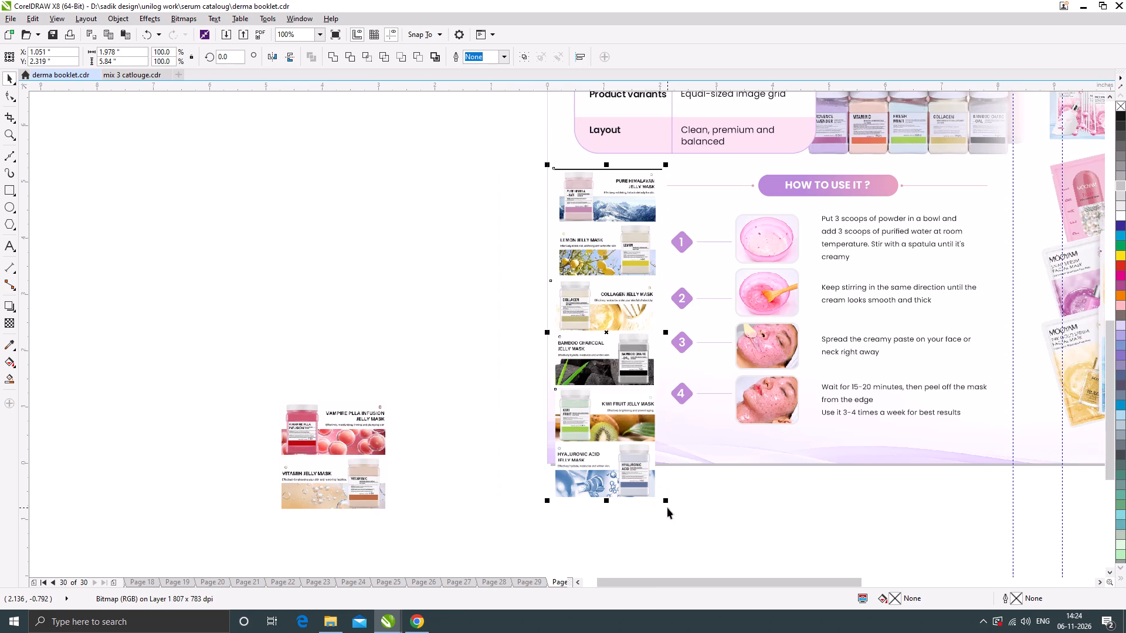
{"action": "scroll", "coordinate": [602, 519], "scroll_direction": "up", "scroll_amount": 1}
{"action": "left_click_drag", "start_coordinate": [728, 477], "coordinate": [717, 397]}
{"action": "scroll", "coordinate": [612, 385], "scroll_direction": "down", "scroll_amount": 1}
{"action": "scroll", "coordinate": [616, 294], "scroll_direction": "down", "scroll_amount": 1}
{"action": "scroll", "coordinate": [623, 205], "scroll_direction": "up", "scroll_amount": 2}
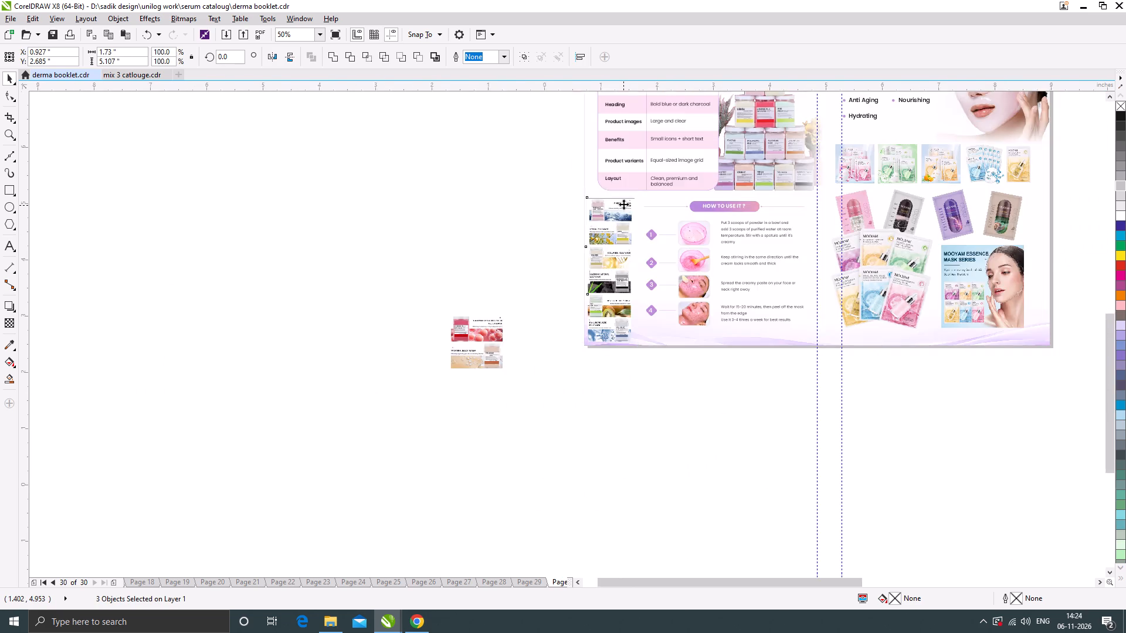
Shift the banner column slightly right to about X 1.03 in and nudge it up between the page edge and the numbered steps.
{"action": "left_click_drag", "start_coordinate": [623, 219], "coordinate": [638, 219]}
{"action": "scroll", "coordinate": [613, 267], "scroll_direction": "down", "scroll_amount": 1}
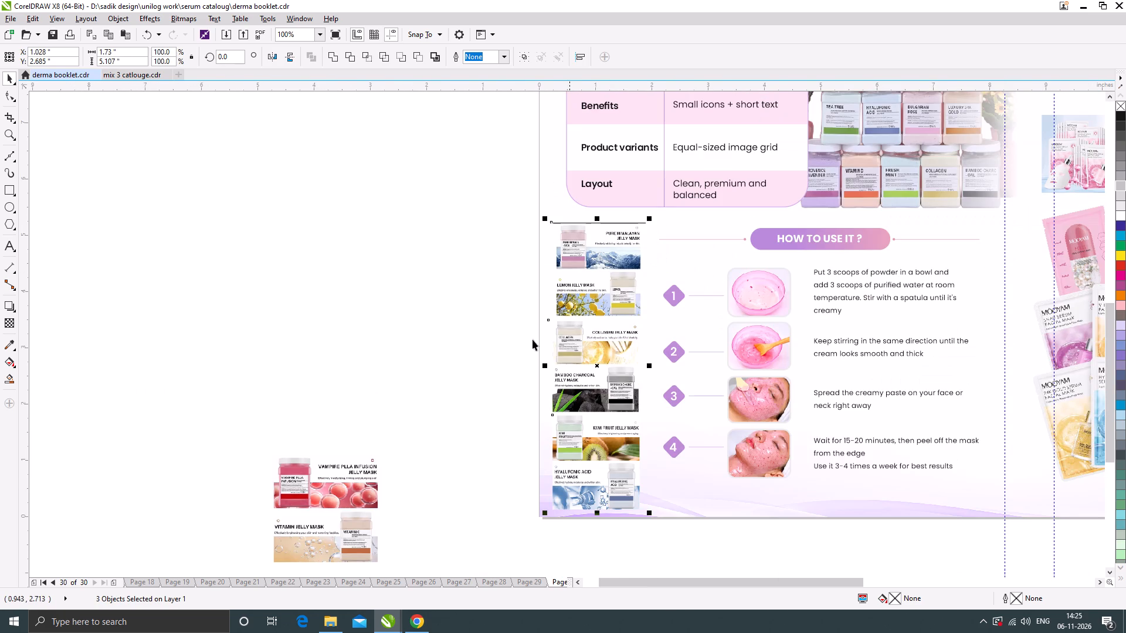
{"action": "scroll", "coordinate": [633, 509], "scroll_direction": "up", "scroll_amount": 1}
{"action": "left_click_drag", "start_coordinate": [614, 474], "coordinate": [617, 467]}
{"action": "scroll", "coordinate": [617, 466], "scroll_direction": "down", "scroll_amount": 2}
{"action": "left_click", "coordinate": [665, 533]}
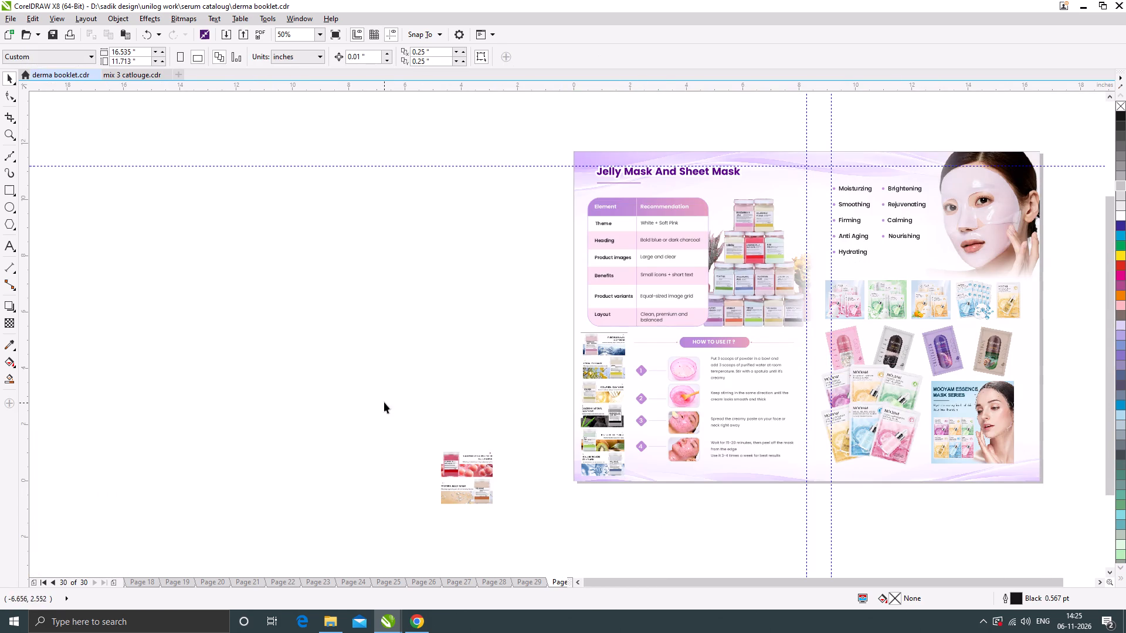
Delete the leftover jelly mask banner image lying on the empty desktop area beside the page.
{"action": "left_click_drag", "start_coordinate": [384, 403], "coordinate": [531, 532]}
{"action": "key", "text": "Delete"}
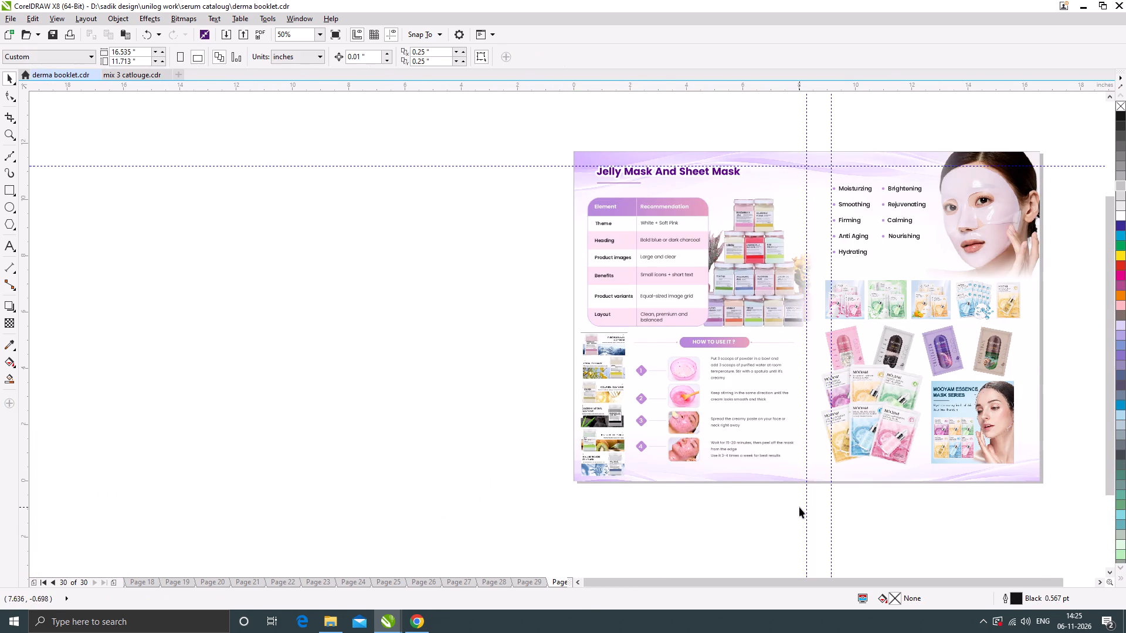
Move the whole How To Use It block with its four steps slightly down and left, to about X 4.92, Y 2.79 in.
{"action": "left_click_drag", "start_coordinate": [801, 502], "coordinate": [622, 322]}
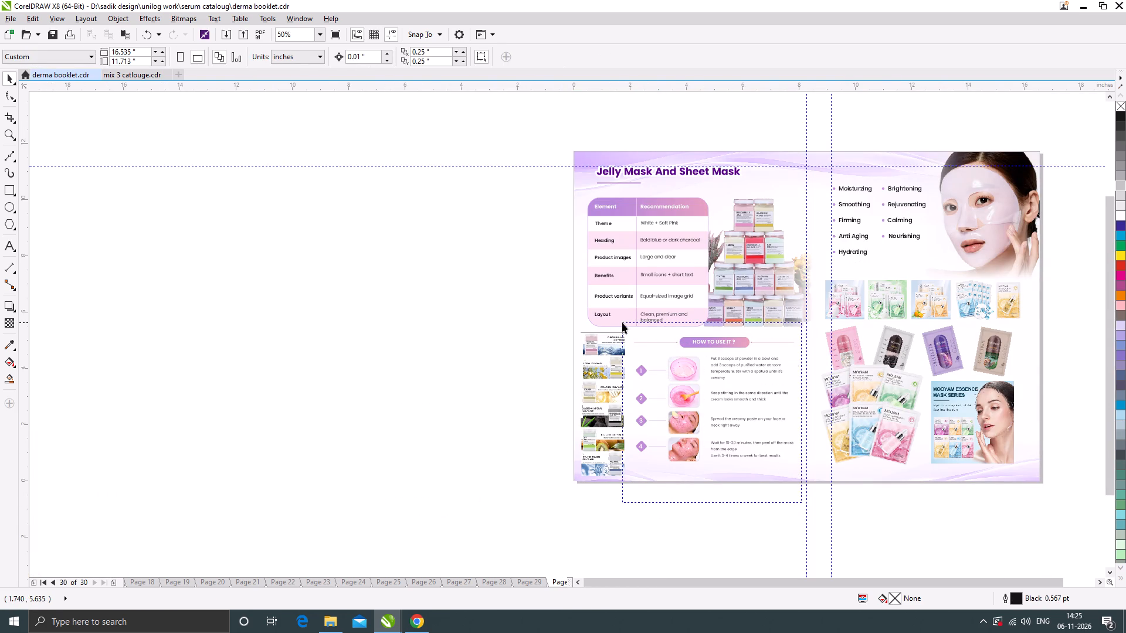
{"action": "left_click_drag", "start_coordinate": [622, 322], "coordinate": [622, 322]}
{"action": "scroll", "coordinate": [718, 417], "scroll_direction": "up", "scroll_amount": 1}
{"action": "scroll", "coordinate": [654, 438], "scroll_direction": "up", "scroll_amount": 1}
{"action": "left_click_drag", "start_coordinate": [661, 426], "coordinate": [661, 437]}
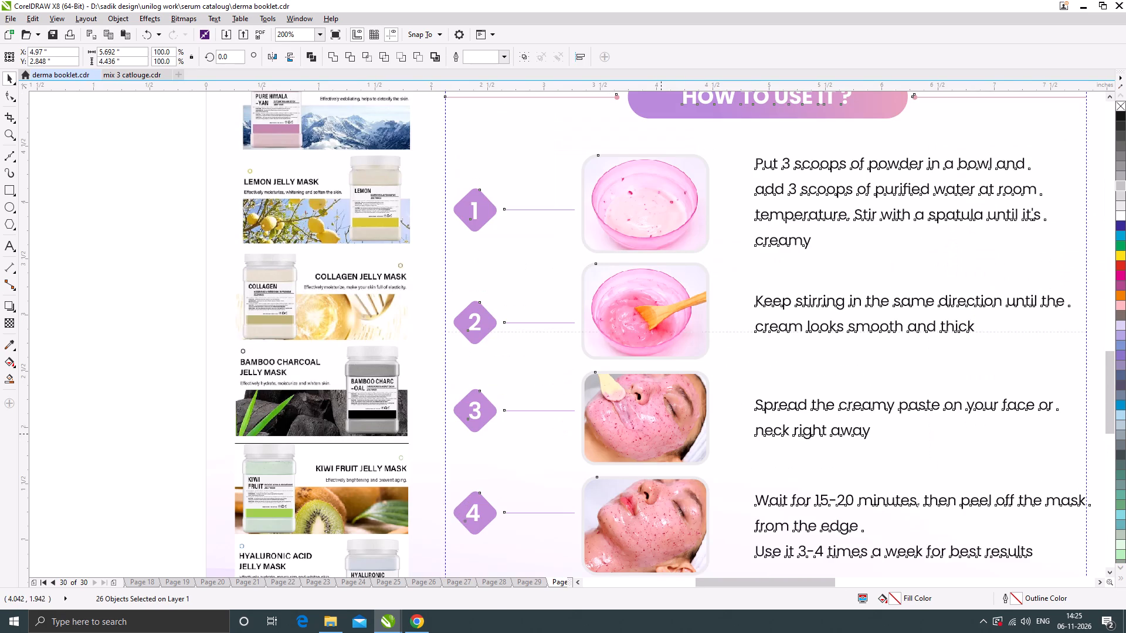
{"action": "left_click_drag", "start_coordinate": [661, 437], "coordinate": [661, 440]}
{"action": "scroll", "coordinate": [589, 353], "scroll_direction": "down", "scroll_amount": 1}
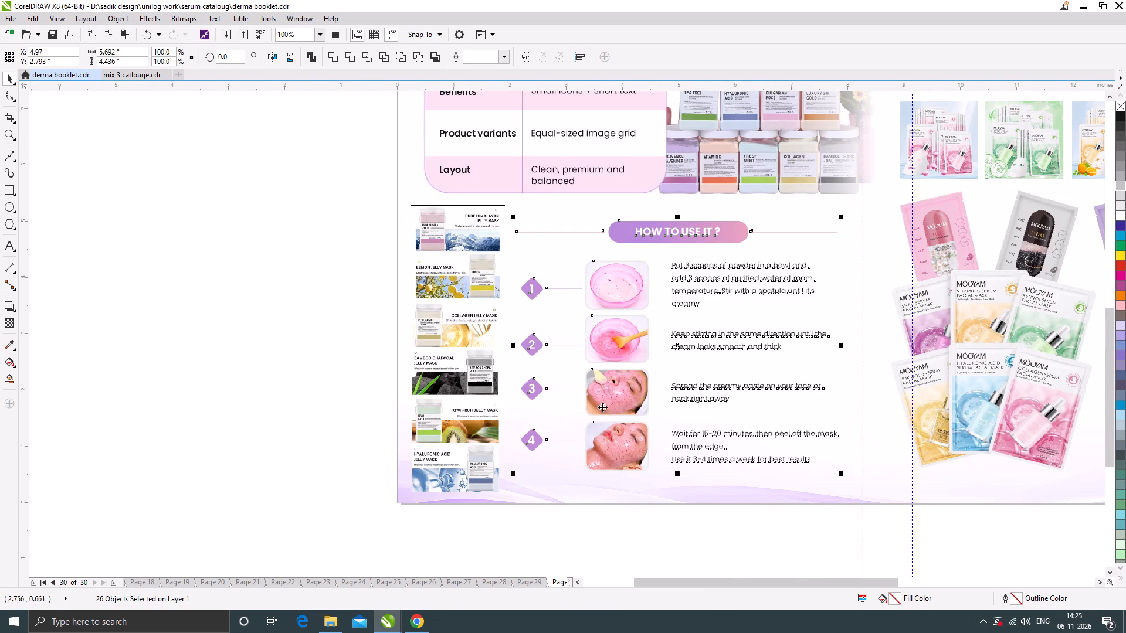
{"action": "scroll", "coordinate": [619, 342], "scroll_direction": "up", "scroll_amount": 1}
{"action": "left_click_drag", "start_coordinate": [620, 331], "coordinate": [613, 331]}
{"action": "scroll", "coordinate": [613, 335], "scroll_direction": "down", "scroll_amount": 1}
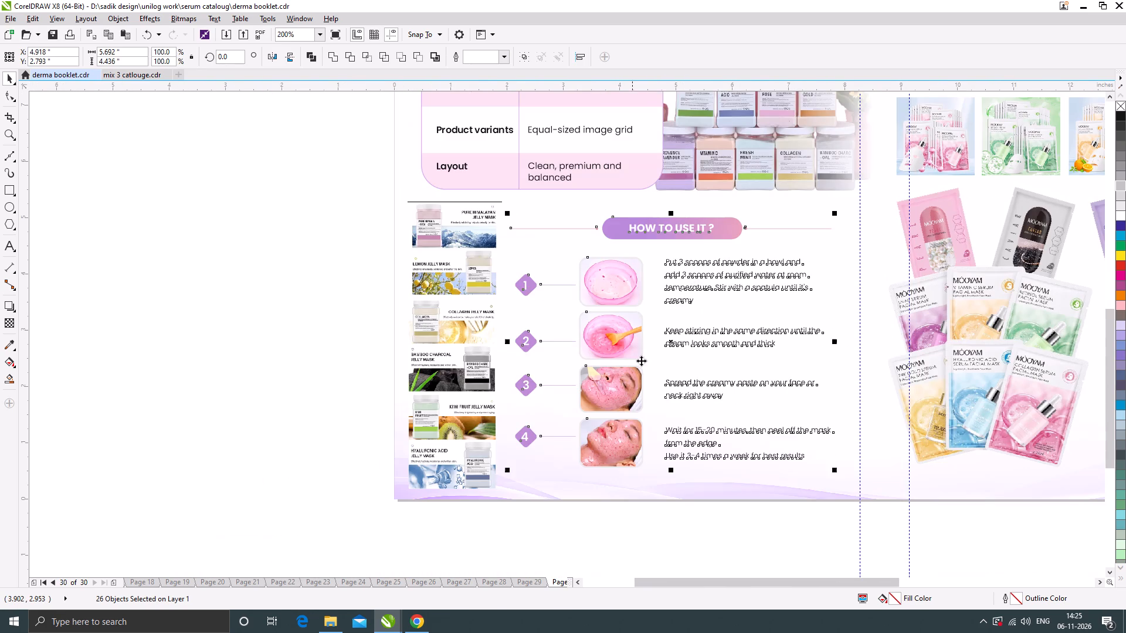
{"action": "left_click", "coordinate": [707, 537]}
Trim the black line off the top of the Pure Himalayan and Lemon banner image by lowering its upper edge with the Shape tool.
{"action": "scroll", "coordinate": [507, 320], "scroll_direction": "down", "scroll_amount": 1}
{"action": "left_click", "coordinate": [398, 286]}
{"action": "scroll", "coordinate": [459, 267], "scroll_direction": "up", "scroll_amount": 2}
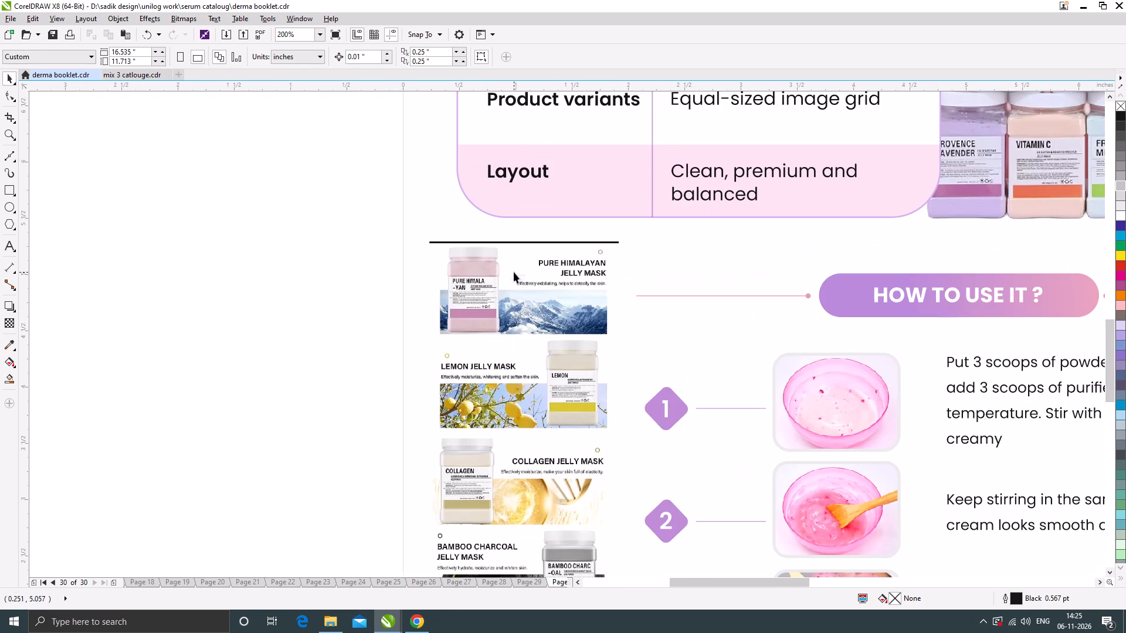
{"action": "left_click", "coordinate": [514, 272]}
{"action": "left_click", "coordinate": [13, 96]}
{"action": "scroll", "coordinate": [531, 240], "scroll_direction": "up", "scroll_amount": 3}
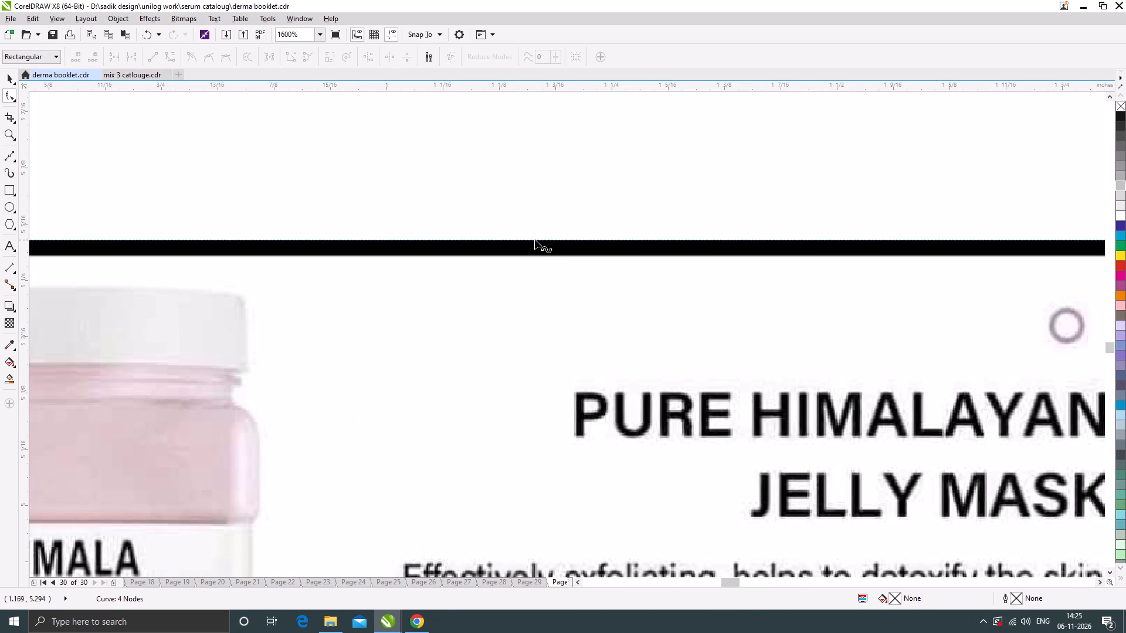
{"action": "left_click_drag", "start_coordinate": [534, 240], "coordinate": [533, 266]}
{"action": "scroll", "coordinate": [538, 241], "scroll_direction": "down", "scroll_amount": 3}
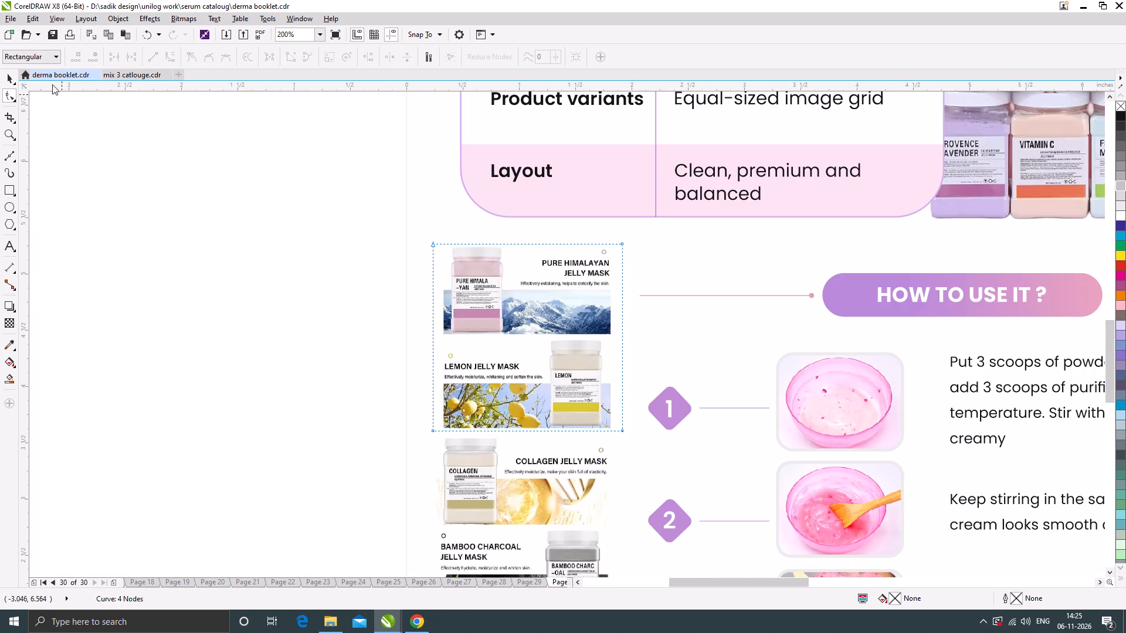
{"action": "left_click", "coordinate": [7, 77]}
{"action": "left_click", "coordinate": [277, 211]}
{"action": "scroll", "coordinate": [462, 250], "scroll_direction": "down", "scroll_amount": 1}
{"action": "left_click", "coordinate": [417, 331]}
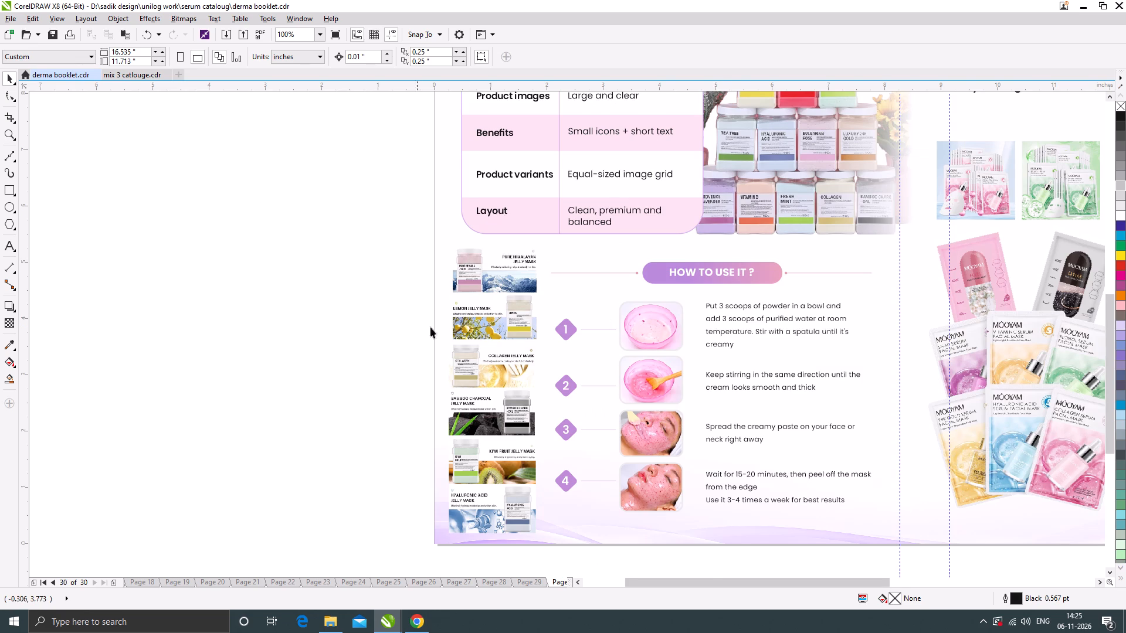
Review the complete Jelly Mask And Sheet Mask spread, including a full-screen preview, to check the layout.
{"action": "scroll", "coordinate": [475, 308], "scroll_direction": "down", "scroll_amount": 1}
{"action": "left_click", "coordinate": [395, 386]}
{"action": "left_click", "coordinate": [570, 478]}
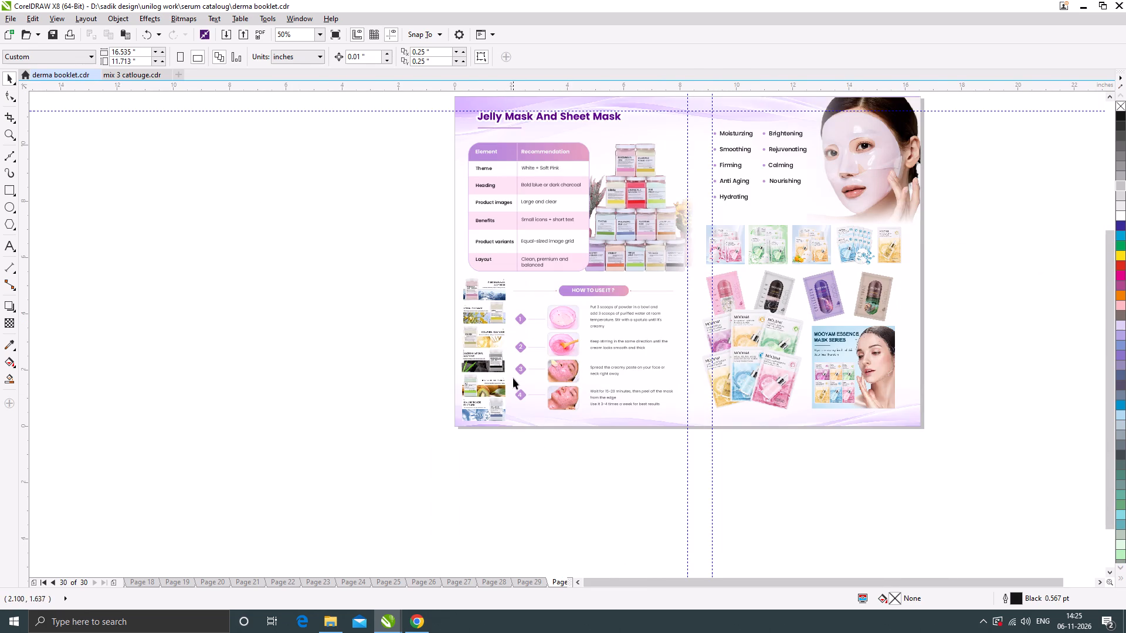
{"action": "left_click", "coordinate": [576, 484]}
{"action": "key", "text": "F4"}
{"action": "key", "text": "F9"}
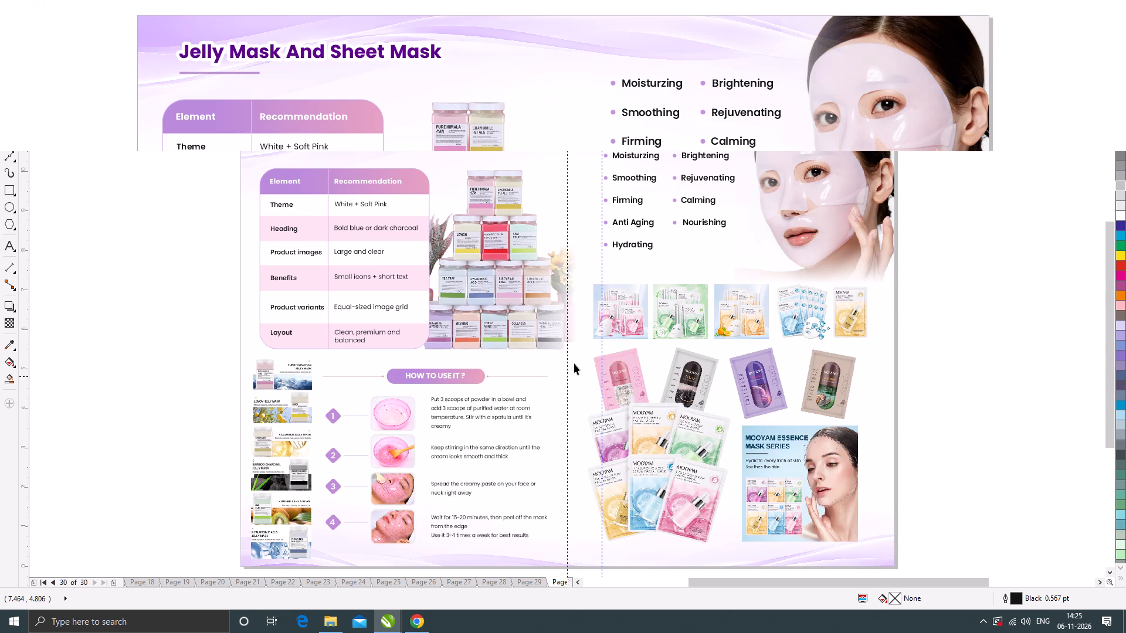
{"action": "scroll", "coordinate": [414, 264], "scroll_direction": "down", "scroll_amount": 1}
{"action": "left_click", "coordinate": [103, 250]}
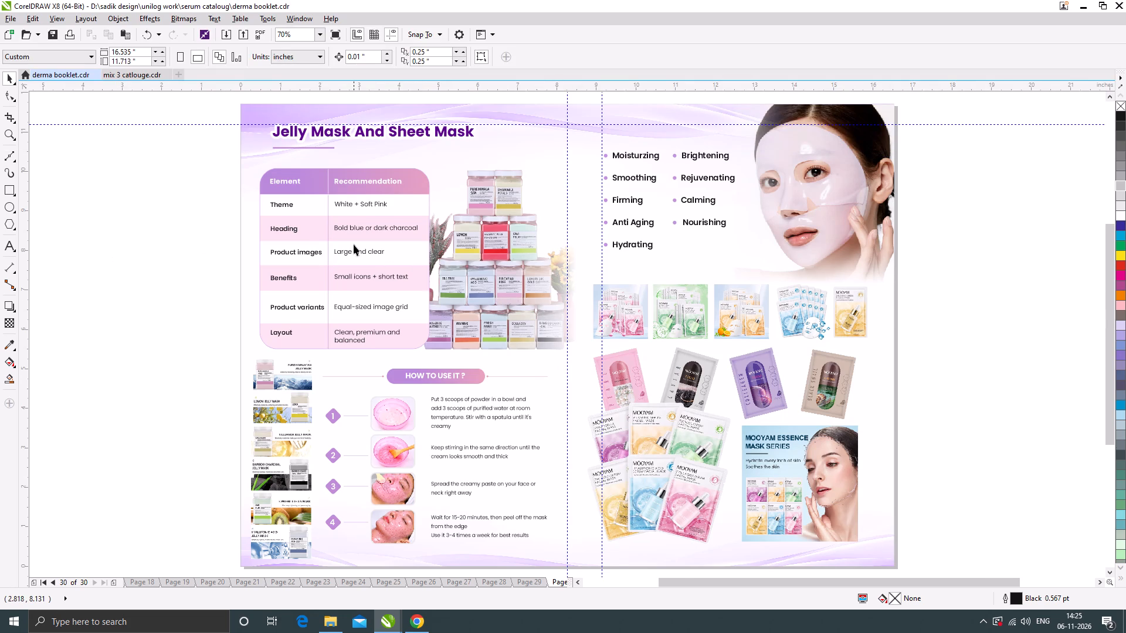
{"action": "scroll", "coordinate": [316, 219], "scroll_direction": "up", "scroll_amount": 1}
{"action": "scroll", "coordinate": [231, 161], "scroll_direction": "down", "scroll_amount": 1}
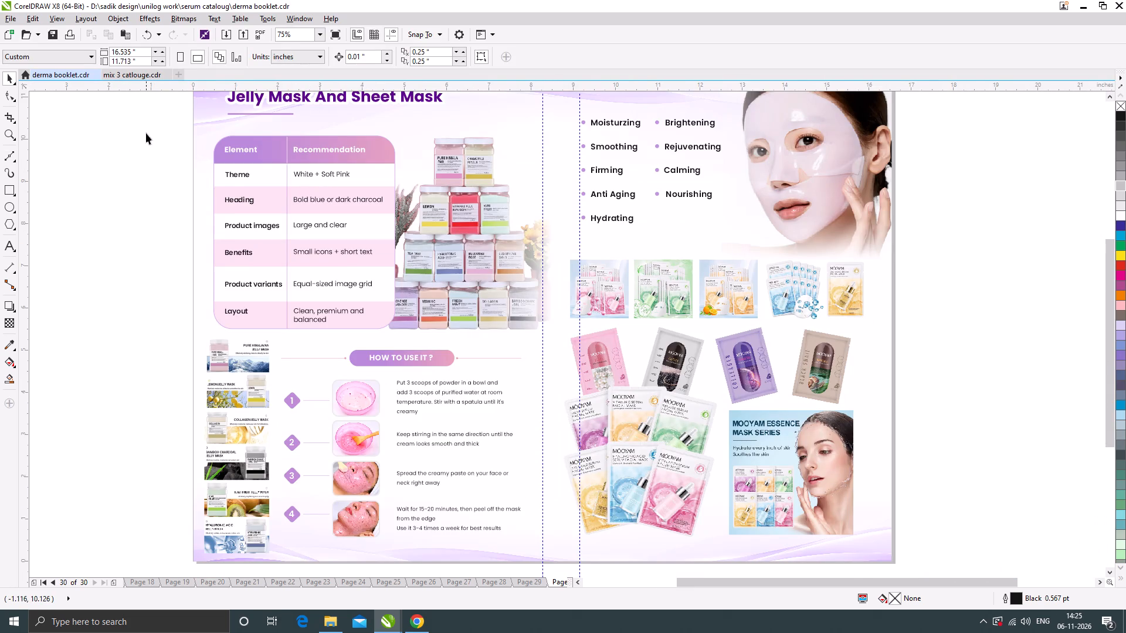
Shift the column of three banner images right to about X 1.21 in, keeping its vertical position.
{"action": "scroll", "coordinate": [277, 254], "scroll_direction": "down", "scroll_amount": 1}
{"action": "scroll", "coordinate": [250, 356], "scroll_direction": "up", "scroll_amount": 1}
{"action": "left_click_drag", "start_coordinate": [186, 233], "coordinate": [296, 385]}
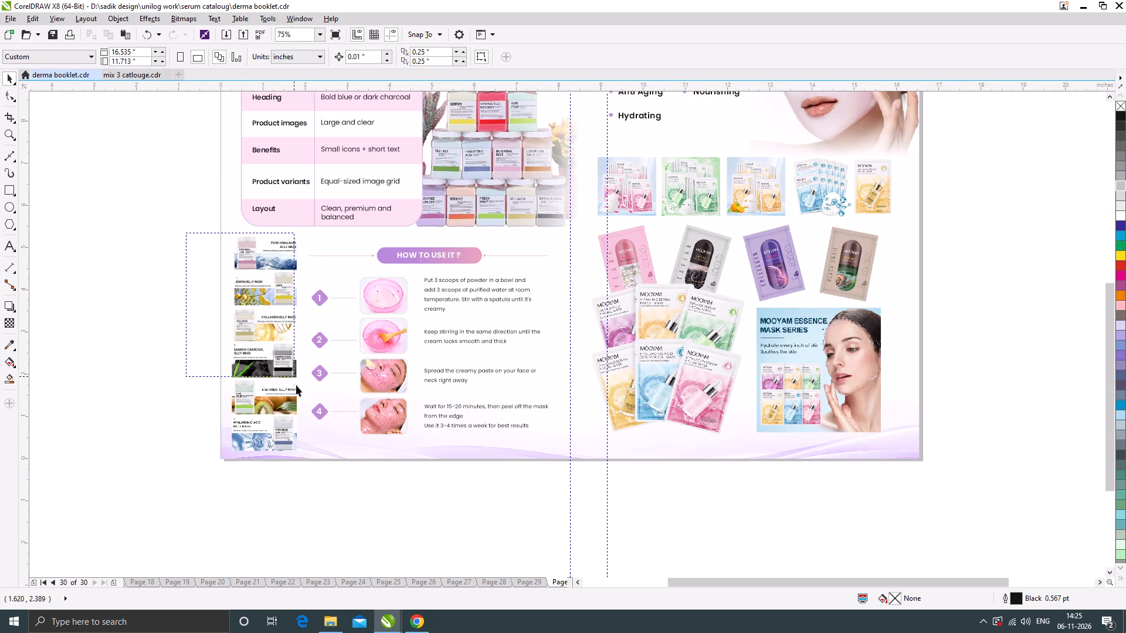
{"action": "left_click_drag", "start_coordinate": [296, 385], "coordinate": [310, 468]}
{"action": "scroll", "coordinate": [271, 253], "scroll_direction": "up", "scroll_amount": 1}
{"action": "left_click_drag", "start_coordinate": [282, 244], "coordinate": [301, 240]}
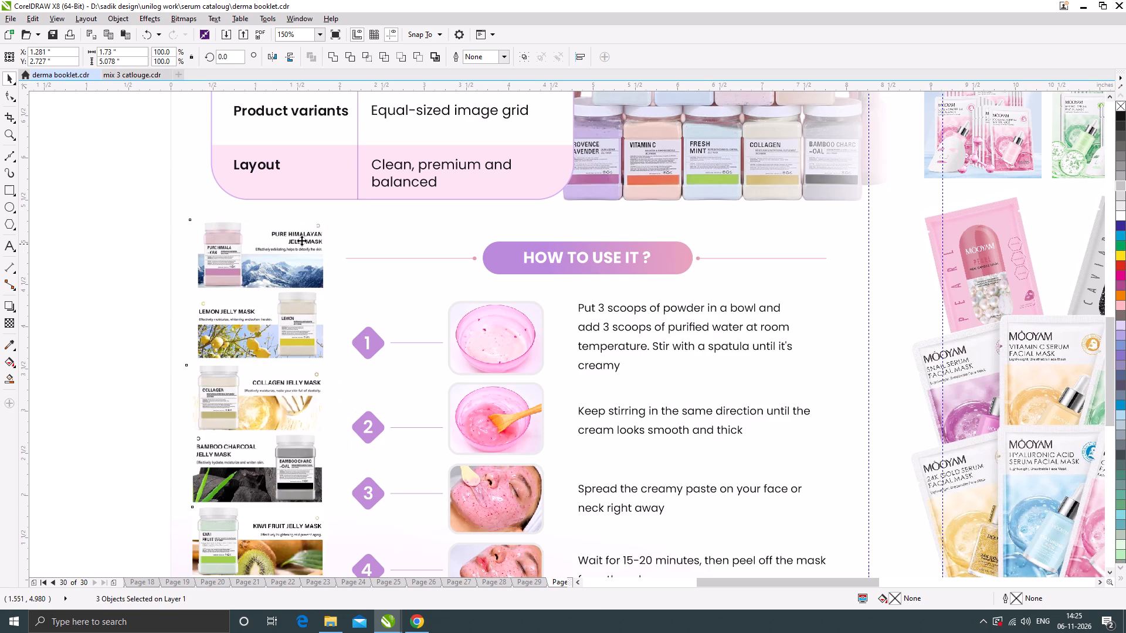
{"action": "left_click_drag", "start_coordinate": [301, 240], "coordinate": [301, 241]}
{"action": "left_click_drag", "start_coordinate": [284, 251], "coordinate": [276, 251]}
{"action": "scroll", "coordinate": [300, 345], "scroll_direction": "down", "scroll_amount": 1}
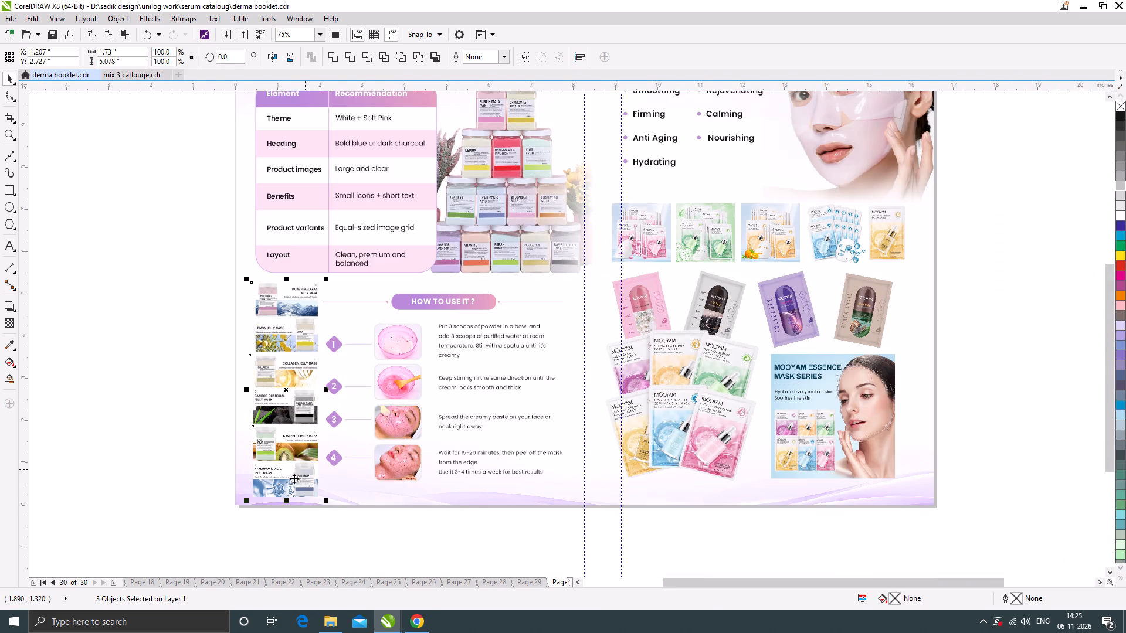
{"action": "left_click", "coordinate": [168, 477]}
Shift the entire Element and Recommendation table slightly left to about X 2.55 in, keeping its vertical position.
{"action": "scroll", "coordinate": [278, 406], "scroll_direction": "down", "scroll_amount": 1}
{"action": "left_click_drag", "start_coordinate": [223, 236], "coordinate": [334, 300]}
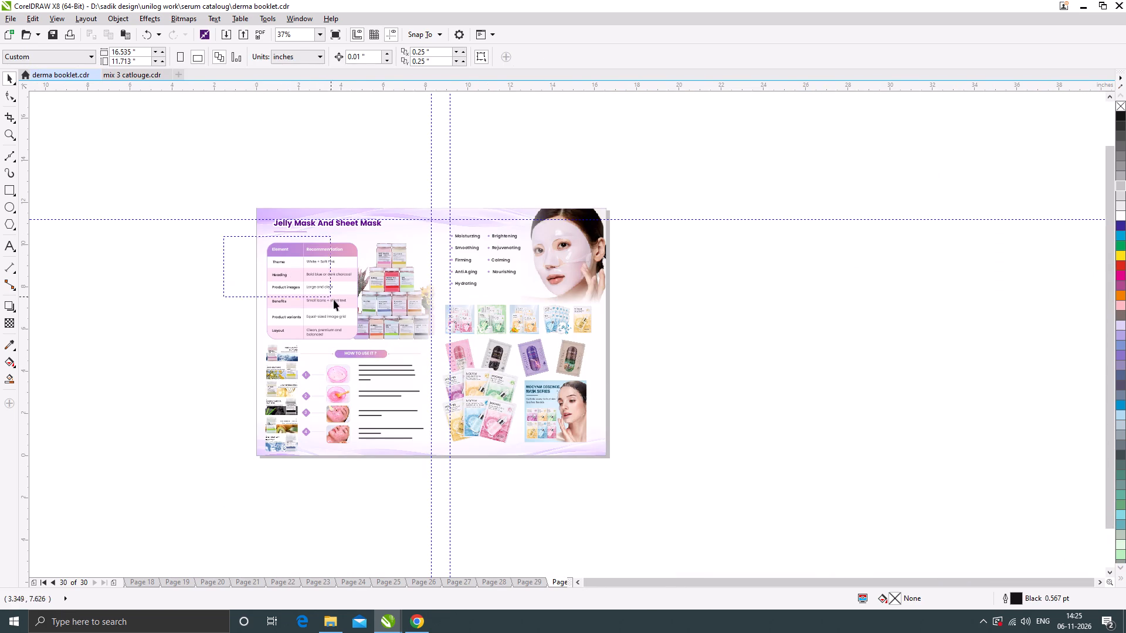
{"action": "left_click_drag", "start_coordinate": [334, 300], "coordinate": [385, 342]}
{"action": "scroll", "coordinate": [317, 280], "scroll_direction": "up", "scroll_amount": 2}
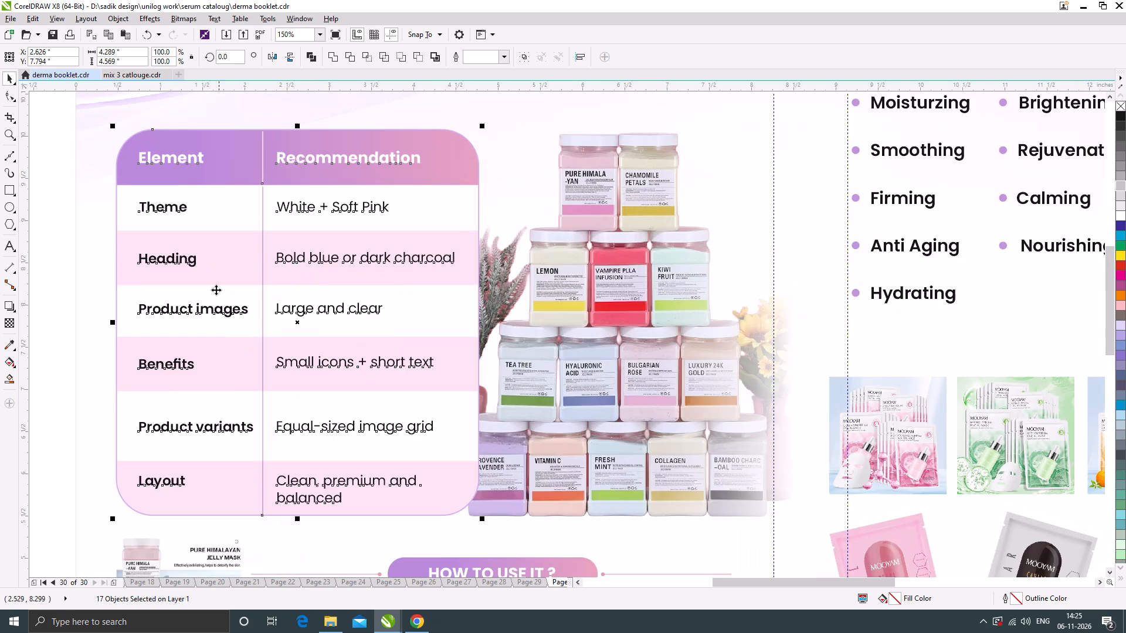
{"action": "scroll", "coordinate": [127, 295], "scroll_direction": "up", "scroll_amount": 1}
{"action": "left_click_drag", "start_coordinate": [138, 285], "coordinate": [126, 288]}
{"action": "scroll", "coordinate": [291, 283], "scroll_direction": "down", "scroll_amount": 3}
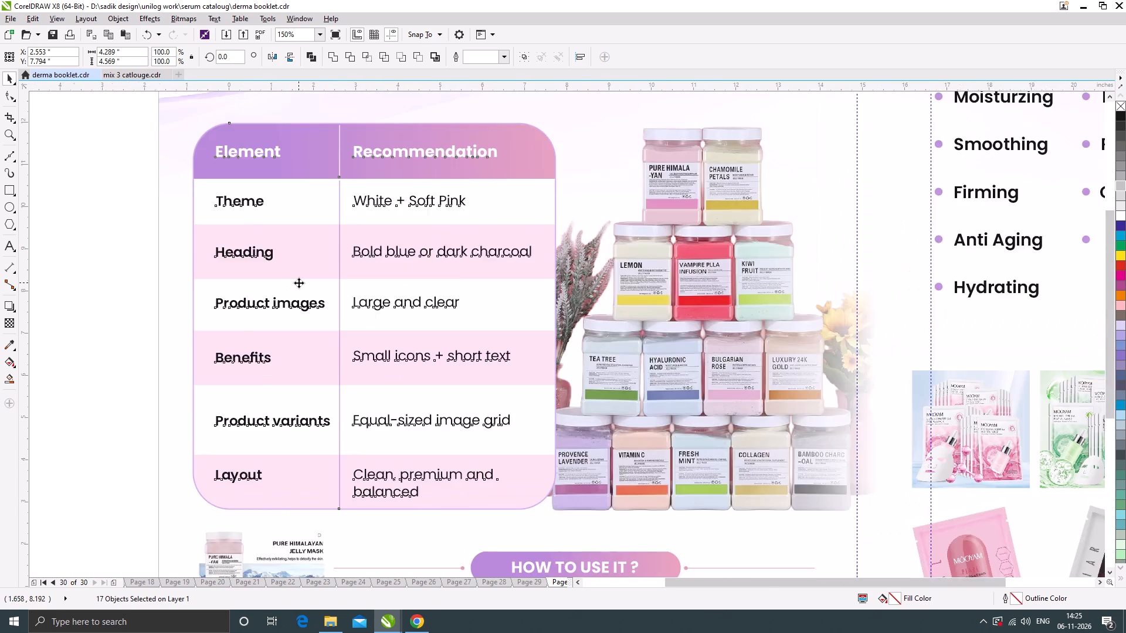
{"action": "left_click", "coordinate": [176, 366]}
Move the four numbered diamonds of the How To Use It steps right to about X 2.48 in, away from the banners.
{"action": "scroll", "coordinate": [288, 304], "scroll_direction": "down", "scroll_amount": 1}
{"action": "scroll", "coordinate": [306, 457], "scroll_direction": "up", "scroll_amount": 1}
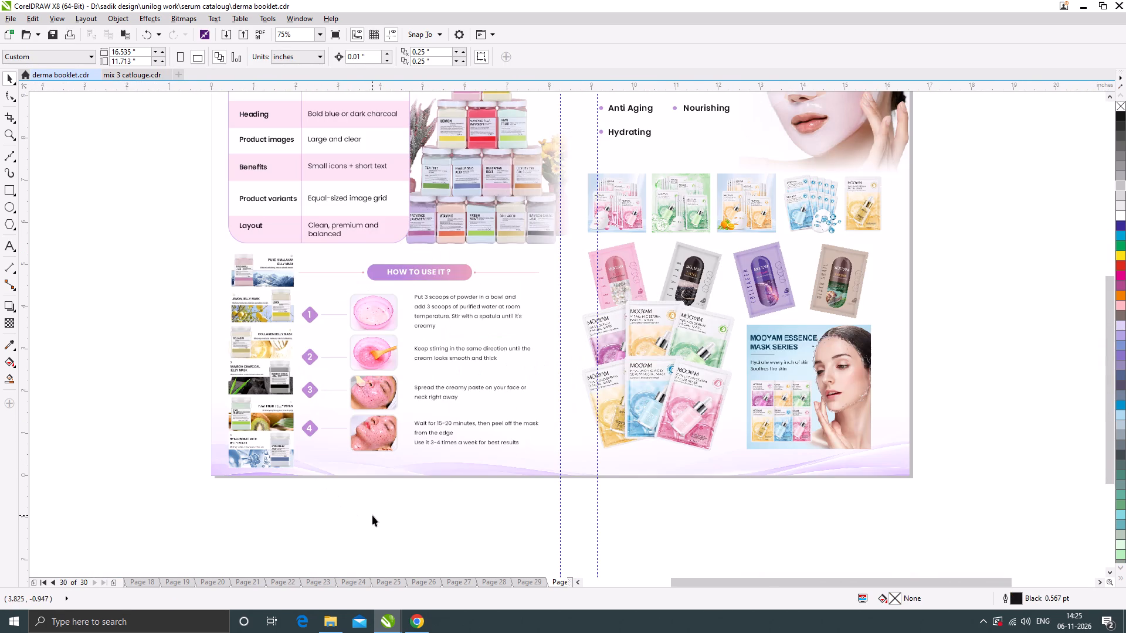
{"action": "left_click", "coordinate": [372, 515]}
{"action": "left_click_drag", "start_coordinate": [345, 502], "coordinate": [278, 297]}
{"action": "scroll", "coordinate": [305, 355], "scroll_direction": "up", "scroll_amount": 2}
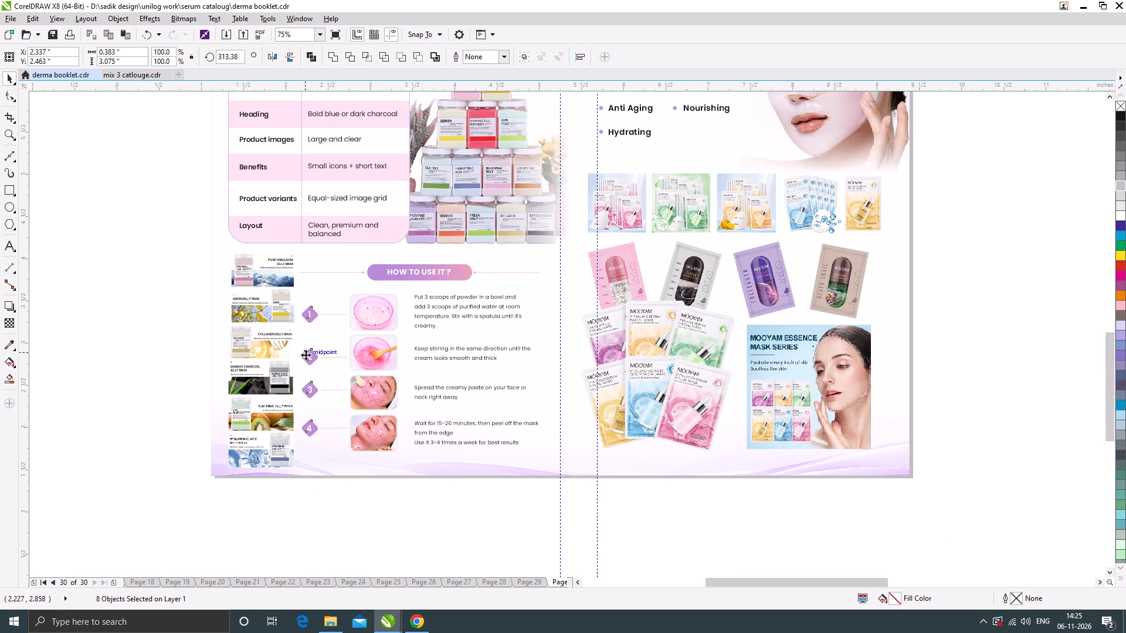
{"action": "scroll", "coordinate": [306, 355], "scroll_direction": "up", "scroll_amount": 2}
{"action": "left_click_drag", "start_coordinate": [321, 360], "coordinate": [345, 359]}
{"action": "scroll", "coordinate": [427, 331], "scroll_direction": "down", "scroll_amount": 2}
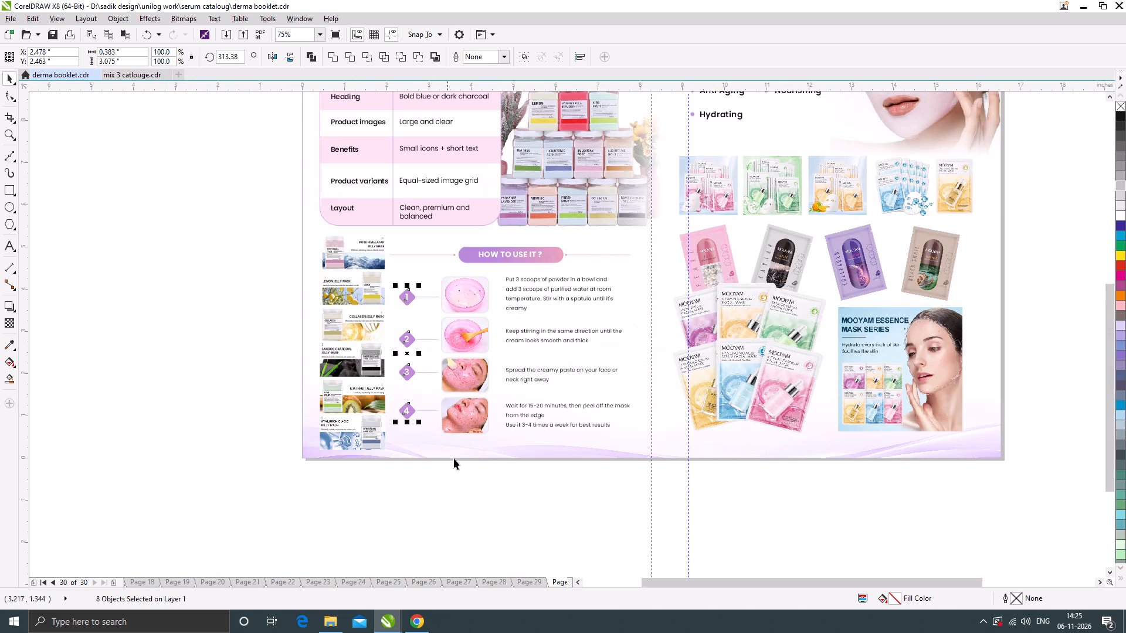
{"action": "left_click", "coordinate": [459, 480]}
Save the booklet document with the adjusted spread.
{"action": "scroll", "coordinate": [409, 414], "scroll_direction": "down", "scroll_amount": 1}
{"action": "left_click", "coordinate": [437, 462]}
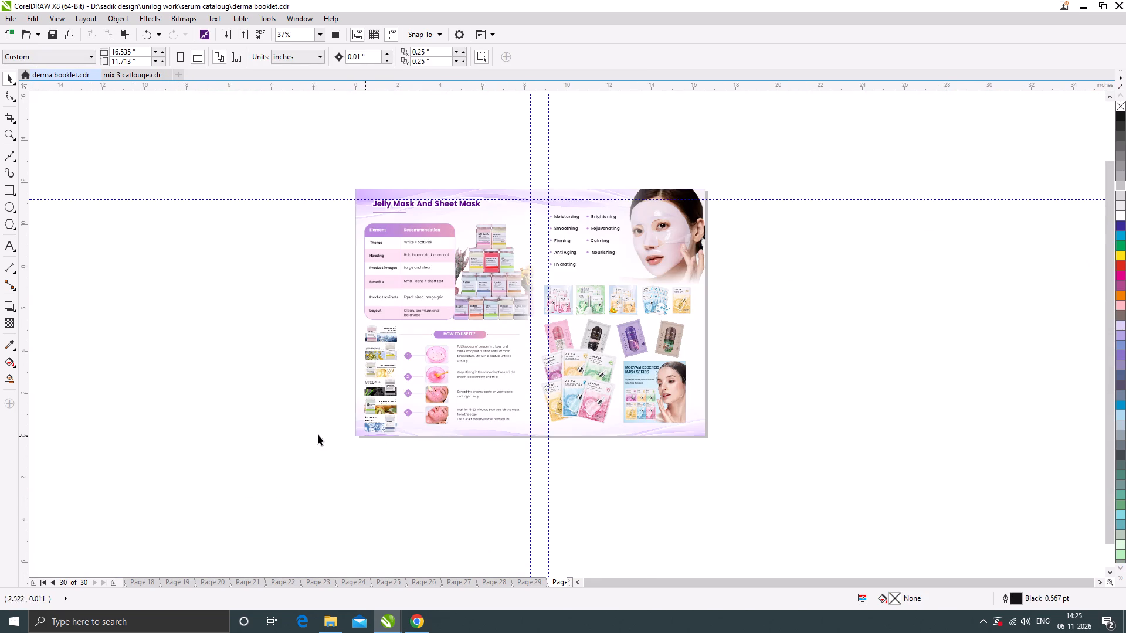
{"action": "left_click", "coordinate": [214, 350]}
{"action": "left_click", "coordinate": [804, 358]}
{"action": "key", "text": "ctrl+s"}
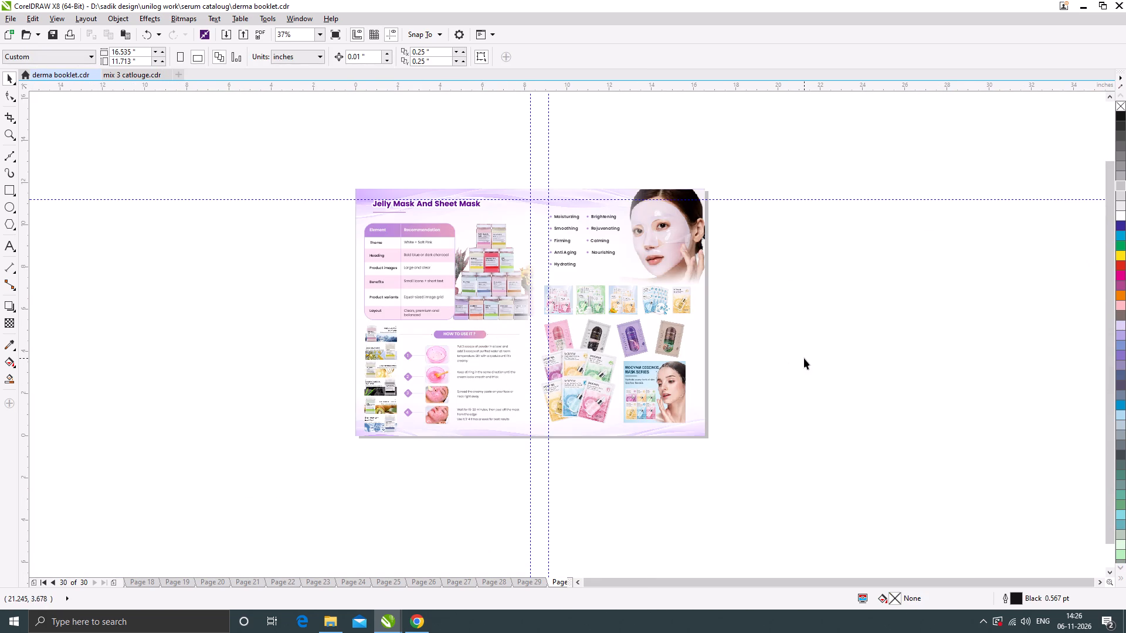
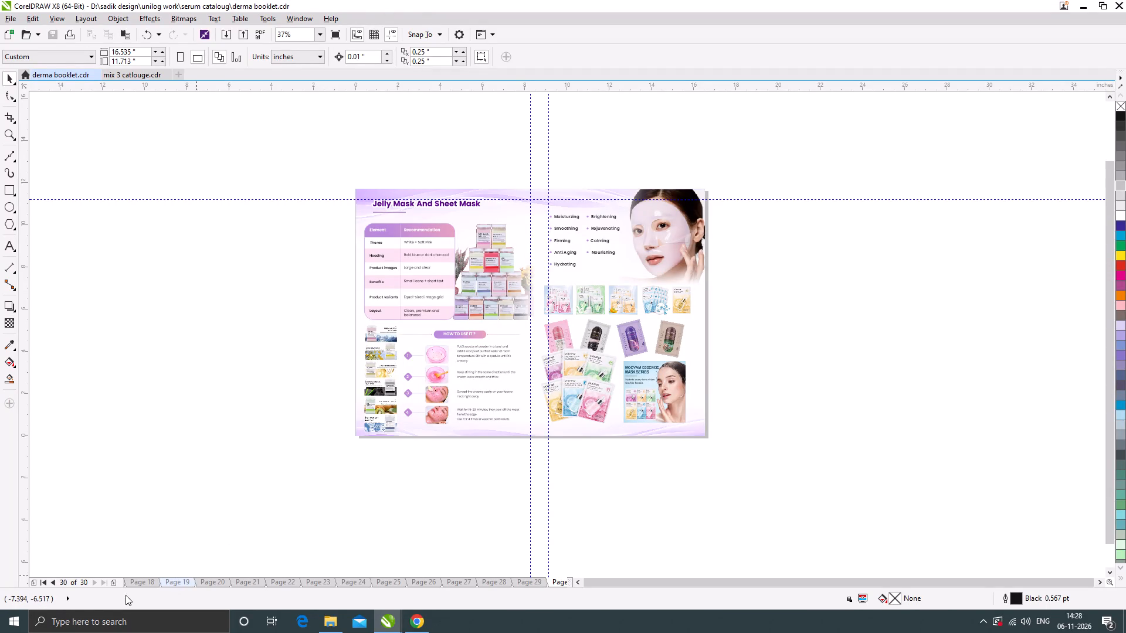
Review the booklet's earlier spreads from the cover through pages 3, 5, 11 and 13, checking the device and furniture layouts.
{"action": "left_click", "coordinate": [44, 583]}
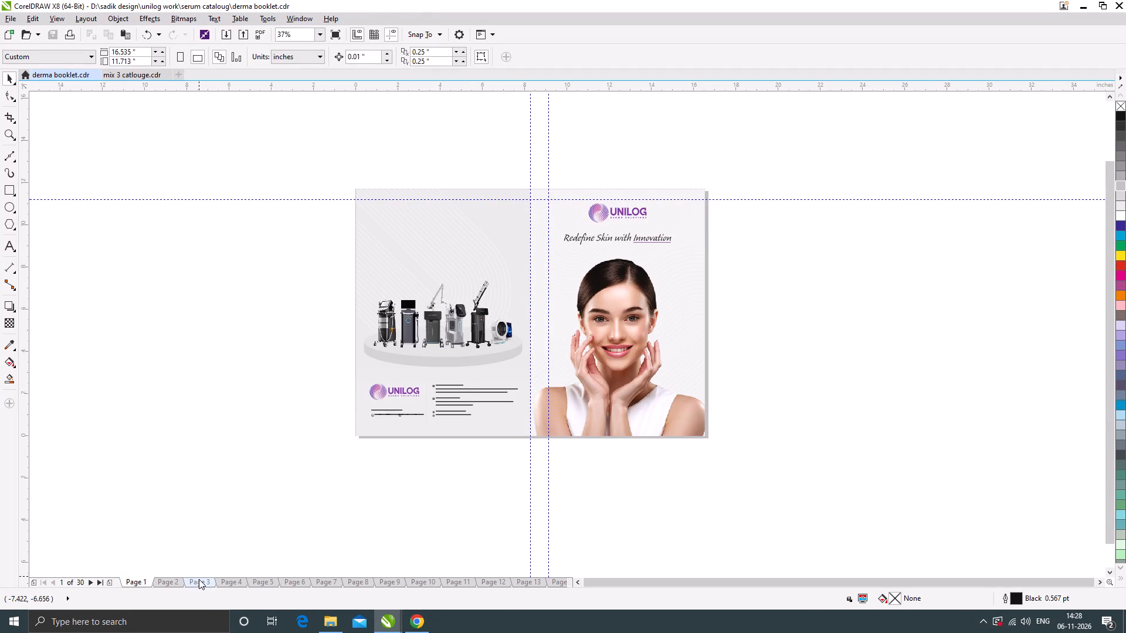
{"action": "left_click", "coordinate": [198, 580]}
{"action": "scroll", "coordinate": [430, 220], "scroll_direction": "up", "scroll_amount": 1}
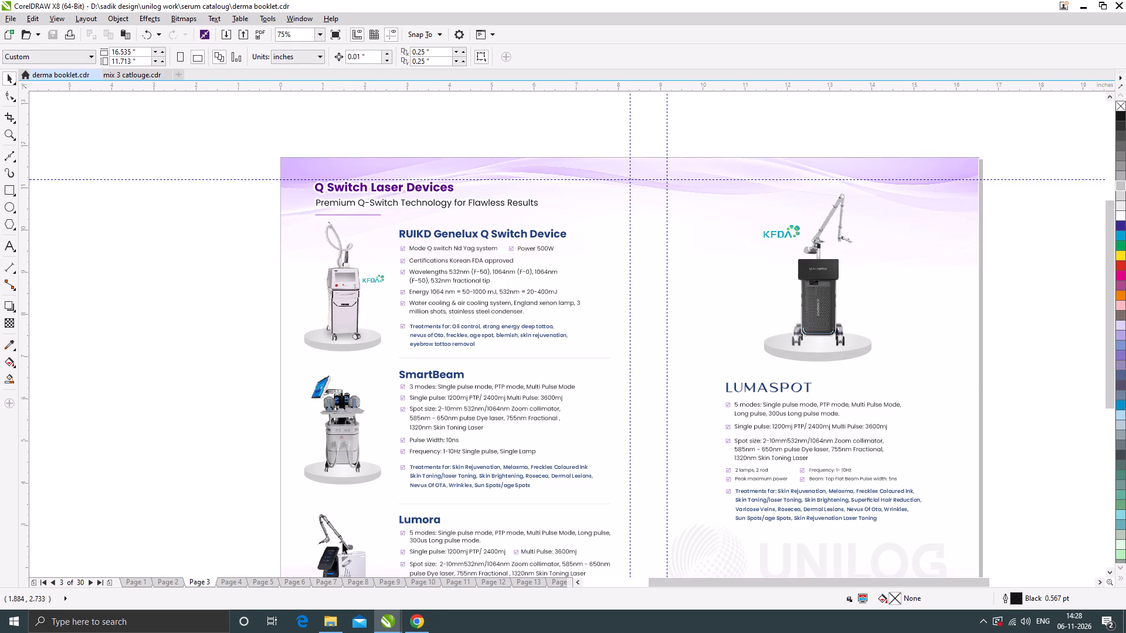
{"action": "left_click", "coordinate": [264, 583]}
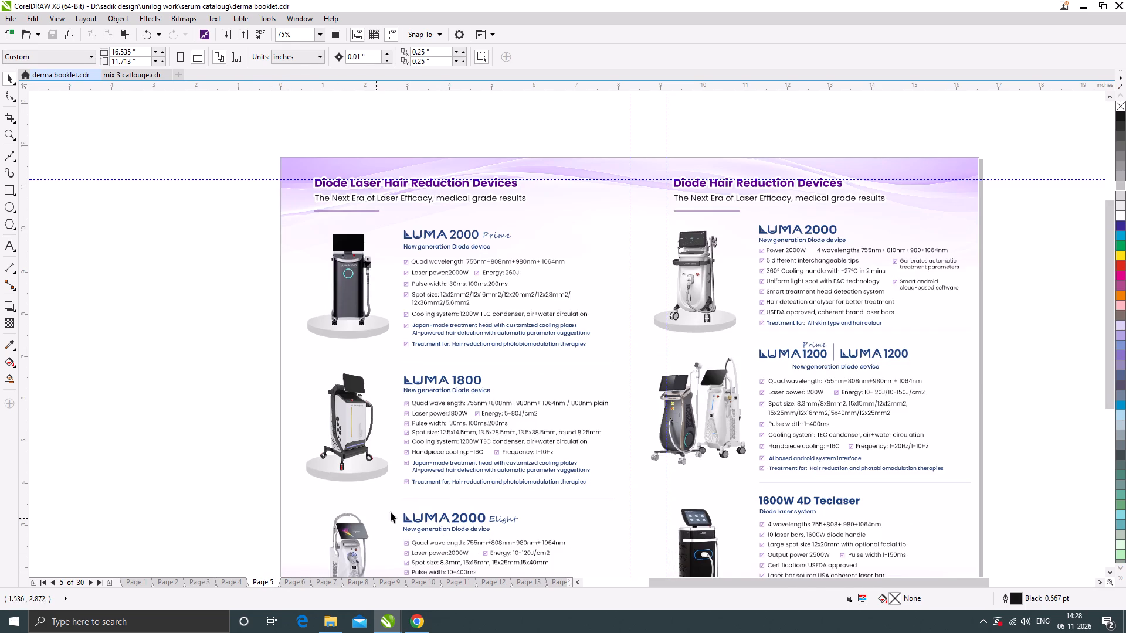
{"action": "left_click", "coordinate": [389, 581]}
{"action": "left_click", "coordinate": [460, 580]}
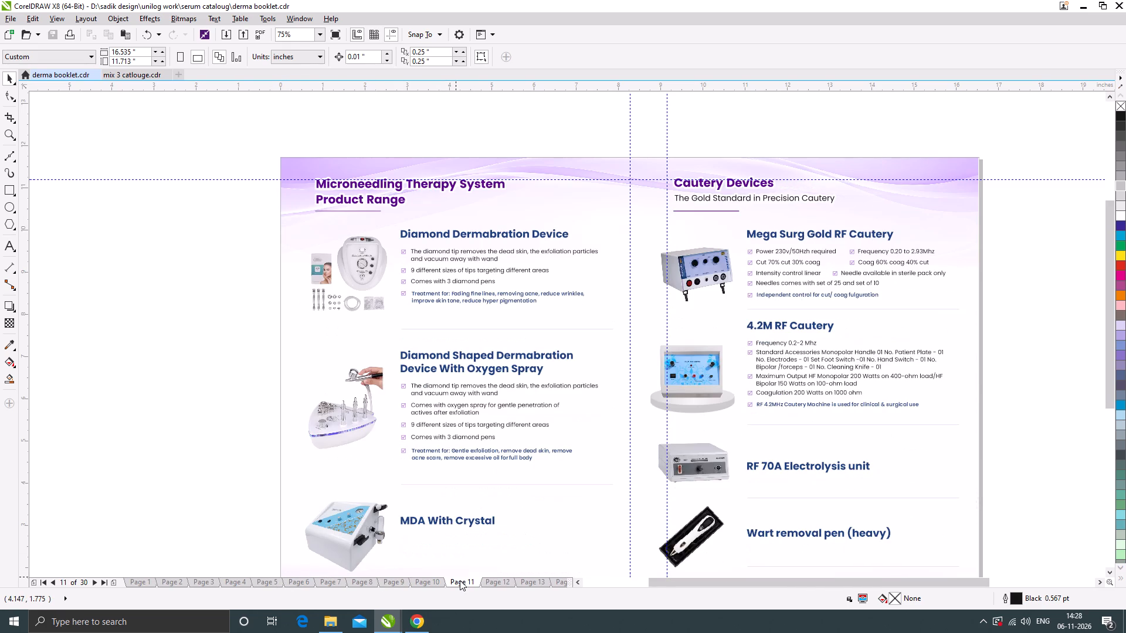
{"action": "left_click", "coordinate": [502, 584]}
{"action": "left_click", "coordinate": [529, 582]}
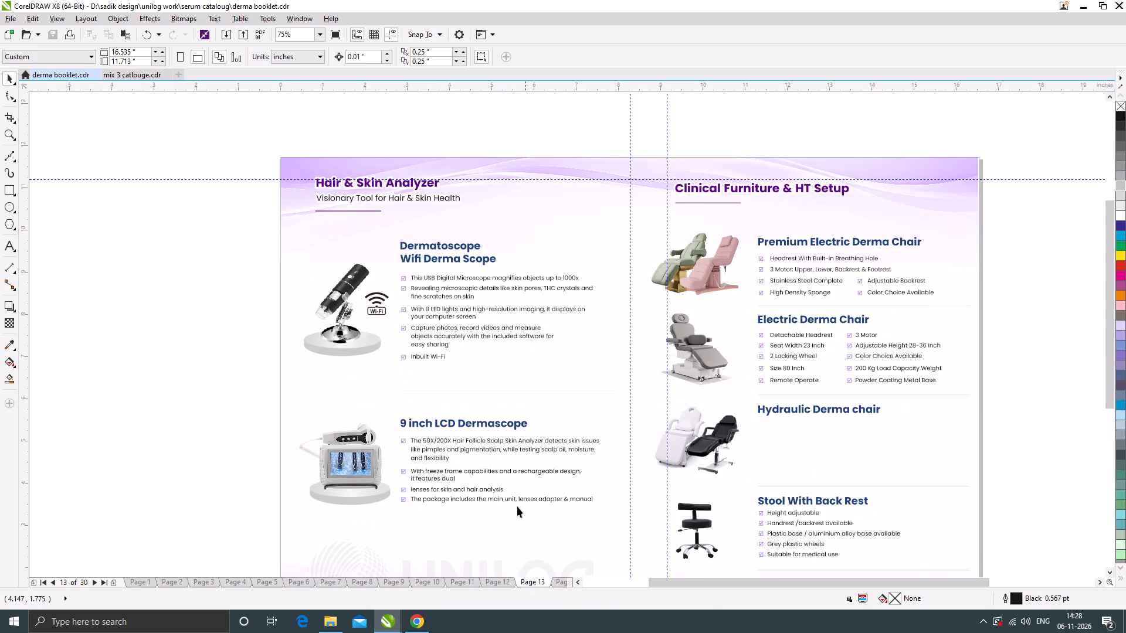
{"action": "scroll", "coordinate": [379, 286], "scroll_direction": "down", "scroll_amount": 1}
Examine the Globe 48 OT light headings and specification list on page 14's Clinical Furniture & HT Setup side.
{"action": "left_click", "coordinate": [555, 581]}
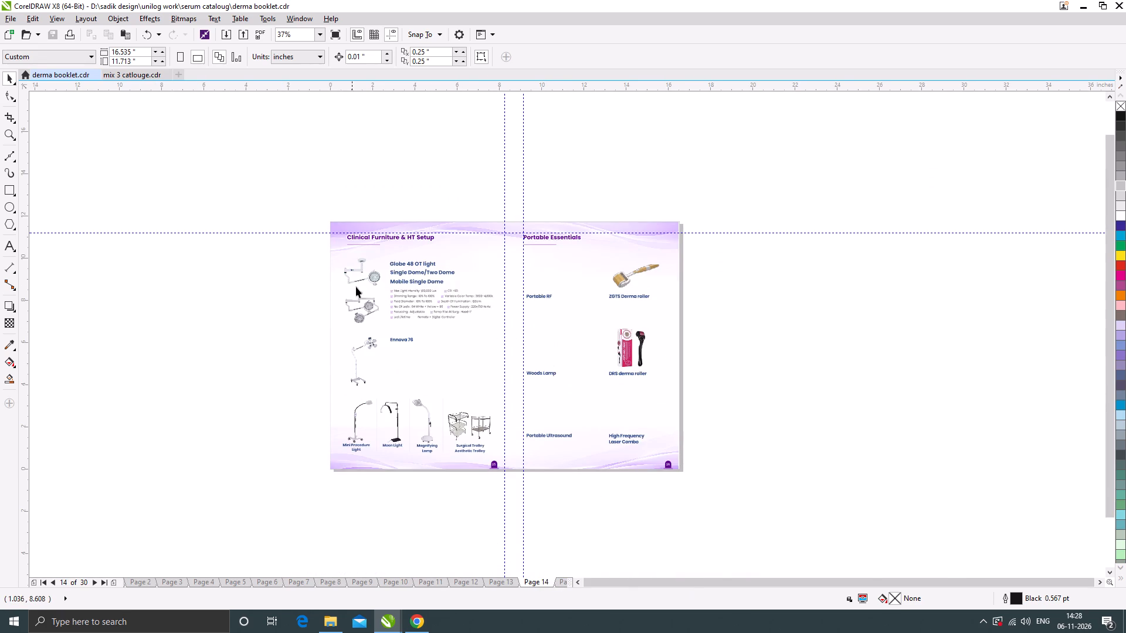
{"action": "scroll", "coordinate": [415, 300], "scroll_direction": "up", "scroll_amount": 2}
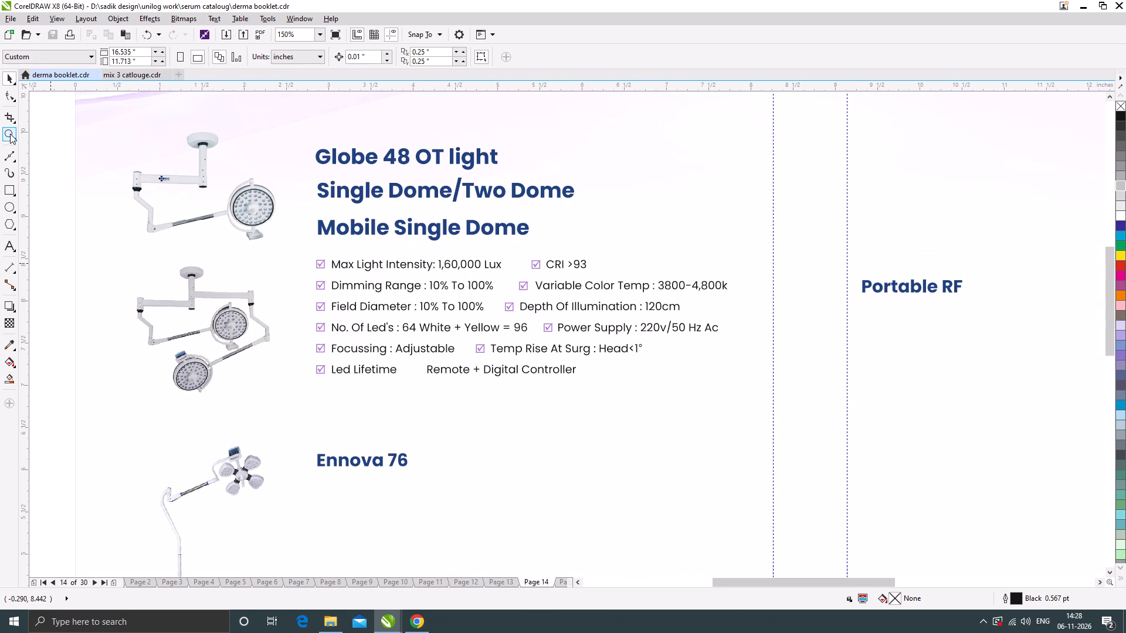
{"action": "left_click", "coordinate": [8, 133]}
{"action": "left_click_drag", "start_coordinate": [268, 122], "coordinate": [755, 402]}
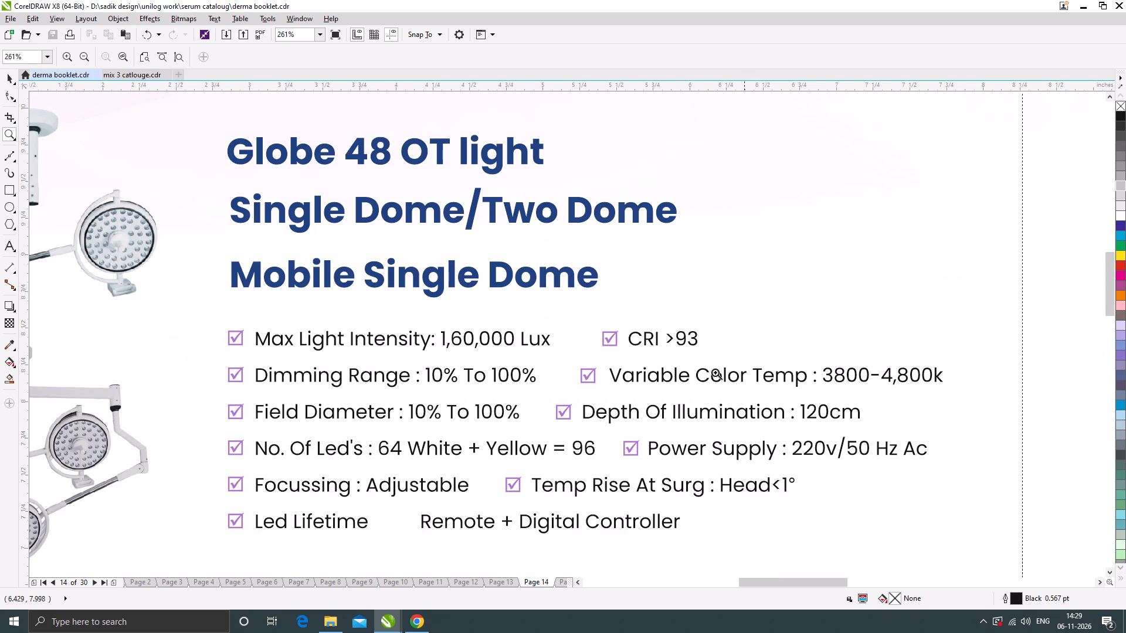
{"action": "scroll", "coordinate": [581, 274], "scroll_direction": "down", "scroll_amount": 3}
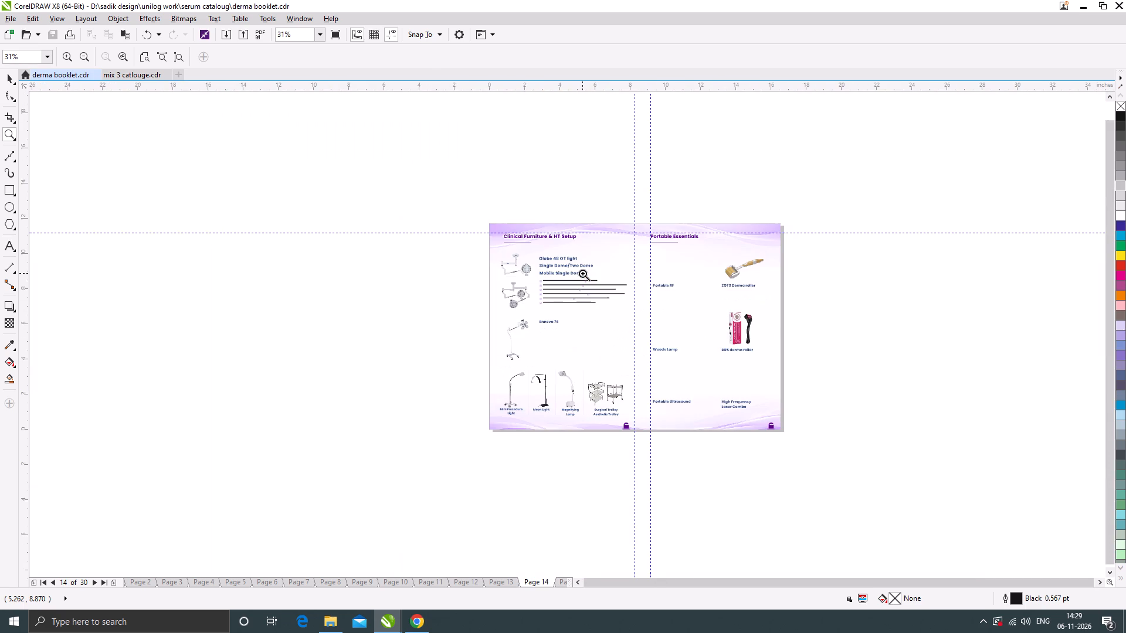
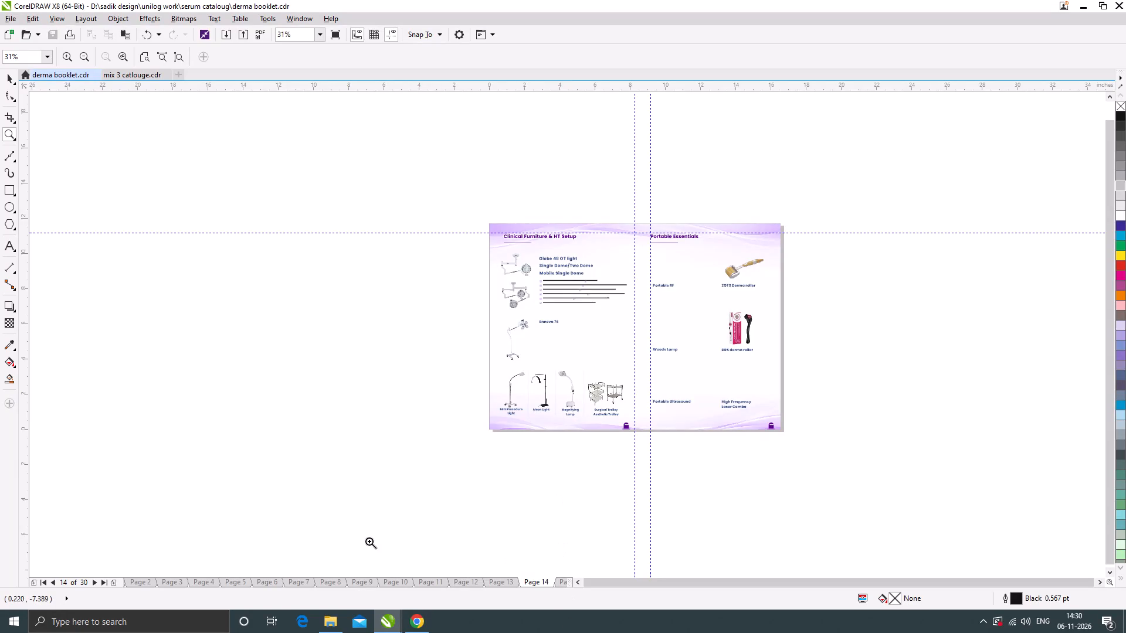
Leave zoom mode and return to the Jelly Mask And Sheet Mask spread on page 30, the booklet's last page.
{"action": "left_click", "coordinate": [9, 78]}
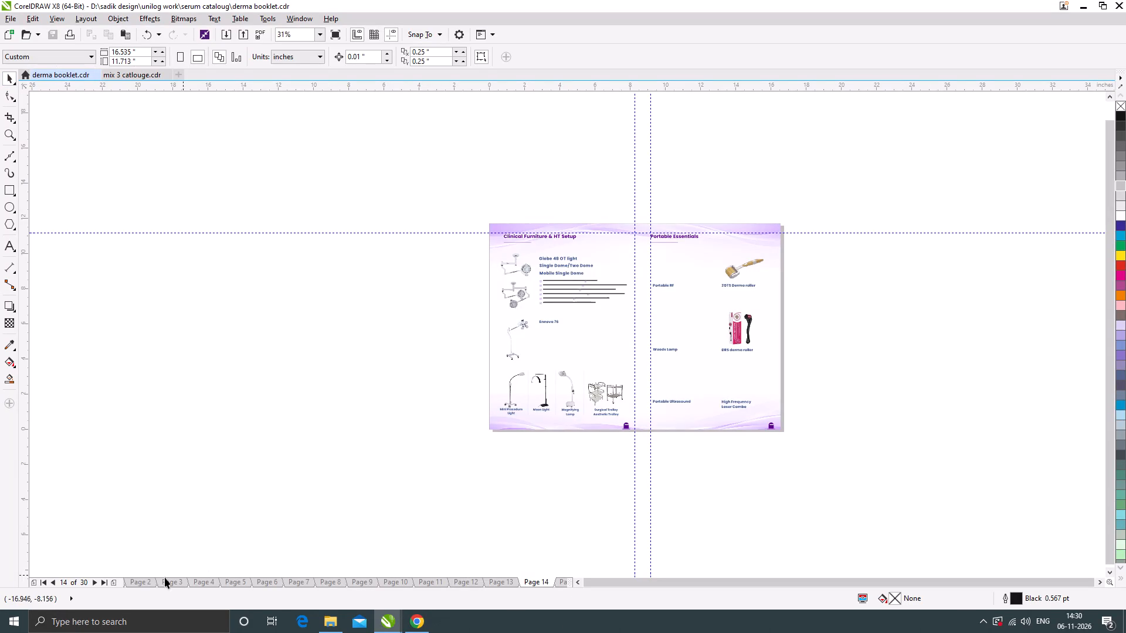
{"action": "left_click", "coordinate": [103, 583]}
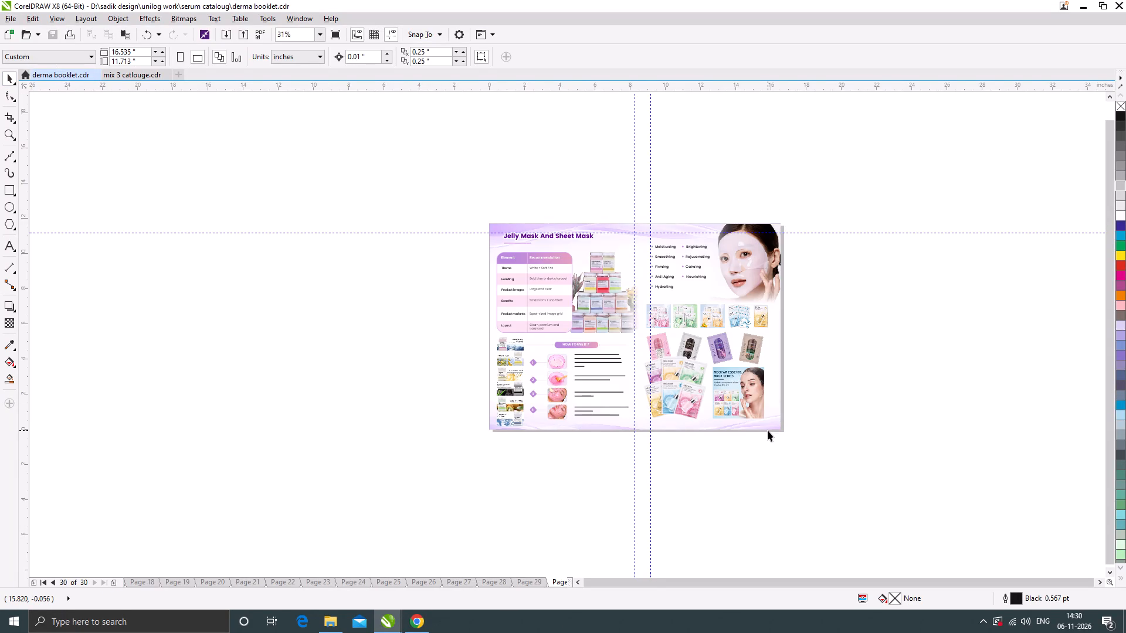
Capture a screenshot of the full-screen preview of the whole Jelly Mask And Sheet Mask spread on page 30.
{"action": "key", "text": "F4"}
{"action": "key", "text": "F9"}
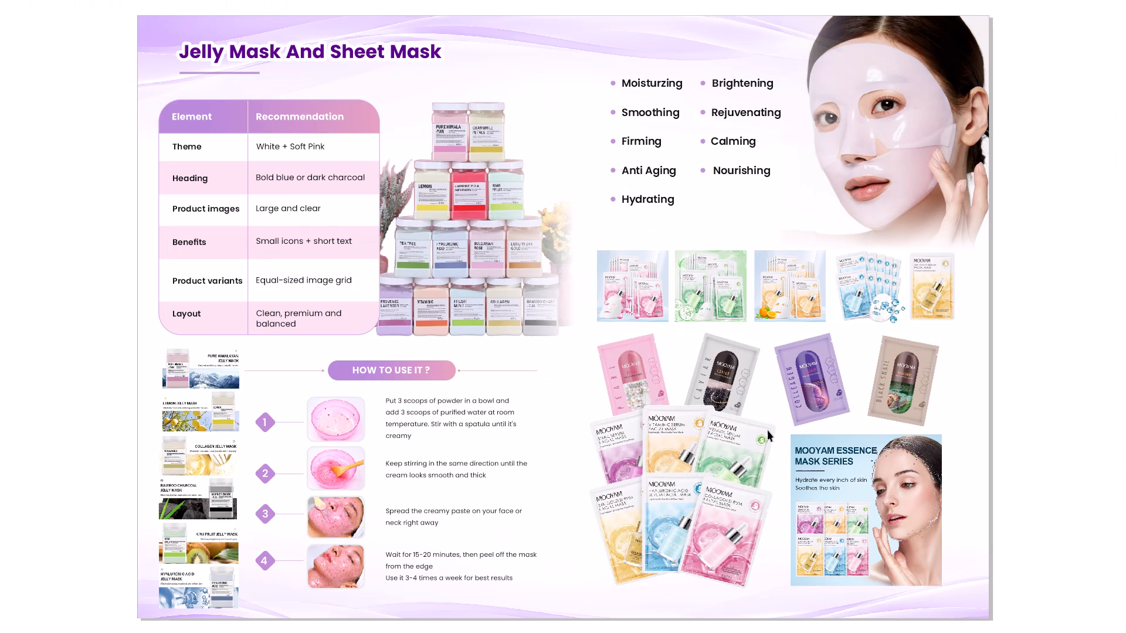
{"action": "key", "text": "Print"}
{"action": "left_click", "coordinate": [476, 333]}
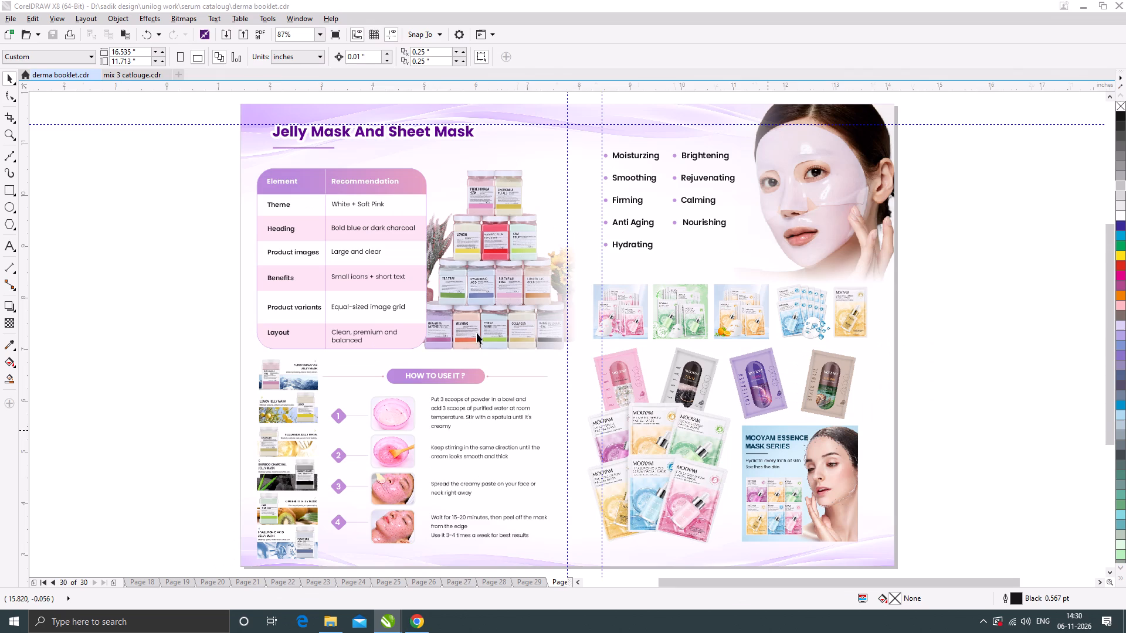
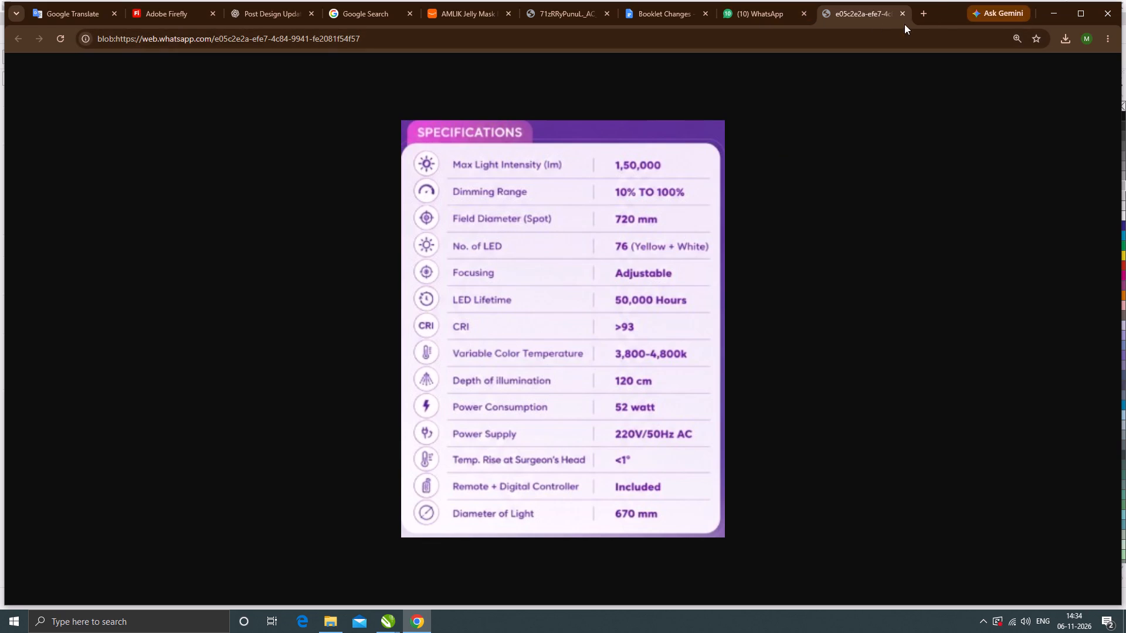
Review the Booklet Changes document in Google Docs, from the jelly and sheet mask design notes through the next-page PRP and GFC tube requirements.
{"action": "left_click", "coordinate": [661, 11]}
{"action": "scroll", "coordinate": [442, 326], "scroll_direction": "up", "scroll_amount": 2}
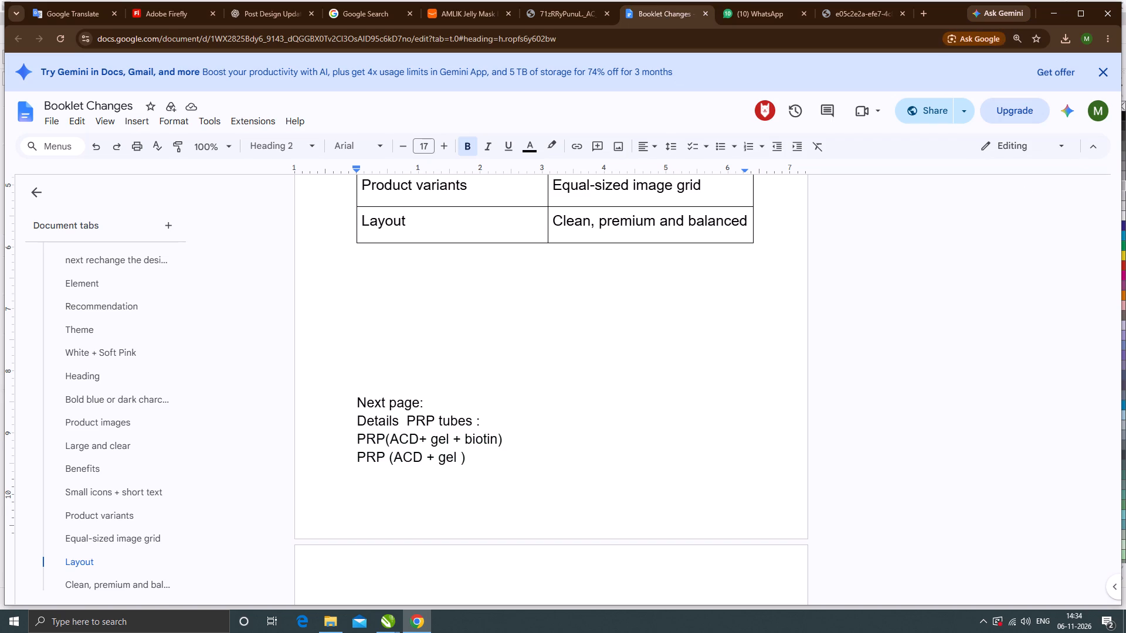
{"action": "scroll", "coordinate": [442, 327], "scroll_direction": "up", "scroll_amount": 4}
{"action": "scroll", "coordinate": [496, 362], "scroll_direction": "up", "scroll_amount": 1}
{"action": "left_click", "coordinate": [667, 343]}
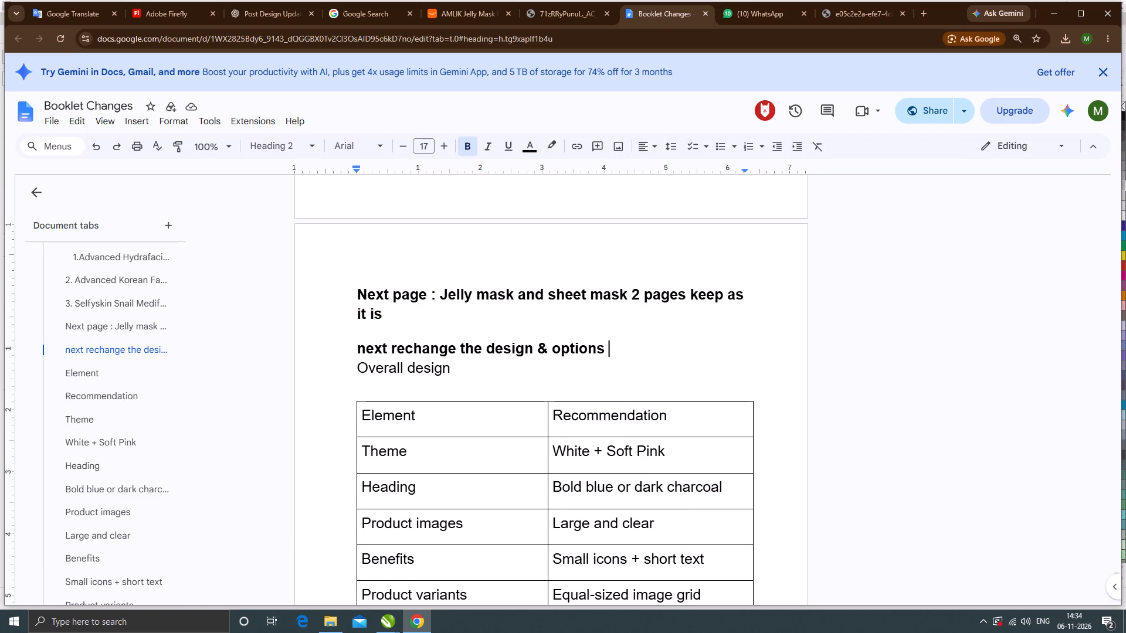
{"action": "scroll", "coordinate": [561, 325], "scroll_direction": "down", "scroll_amount": 3}
{"action": "scroll", "coordinate": [582, 355], "scroll_direction": "up", "scroll_amount": 2}
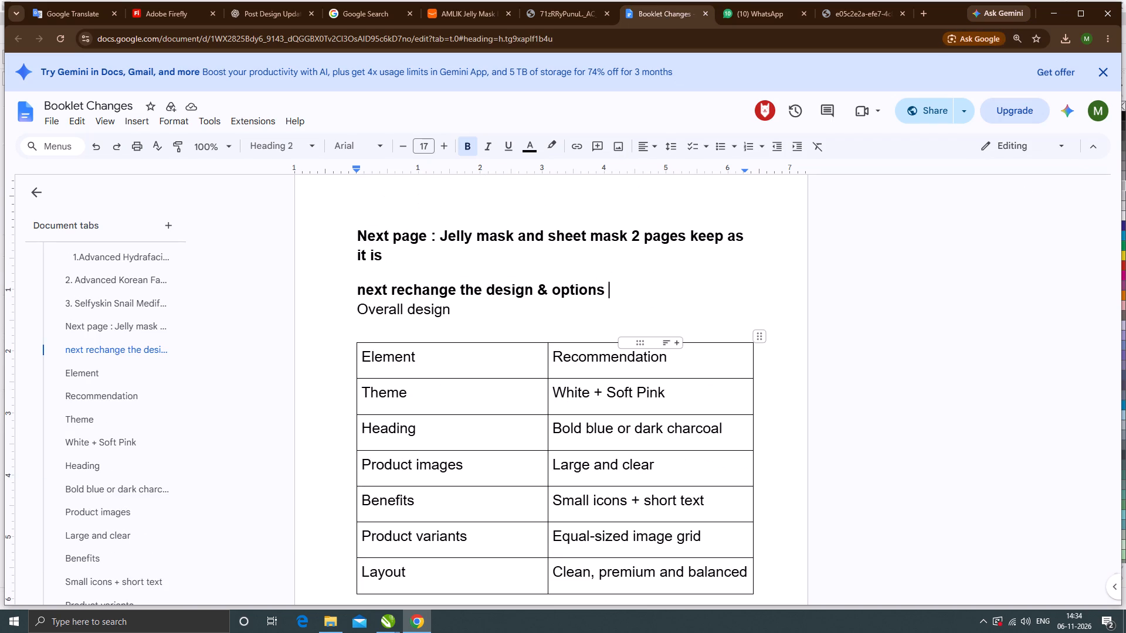
{"action": "scroll", "coordinate": [548, 367], "scroll_direction": "down", "scroll_amount": 9}
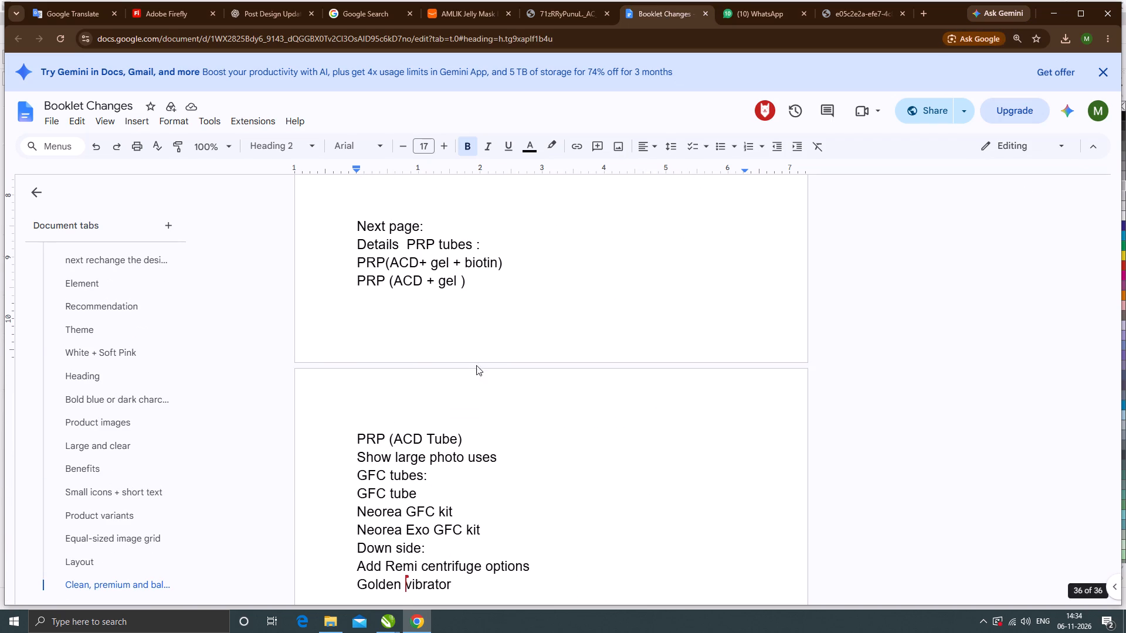
{"action": "scroll", "coordinate": [381, 247], "scroll_direction": "up", "scroll_amount": 1}
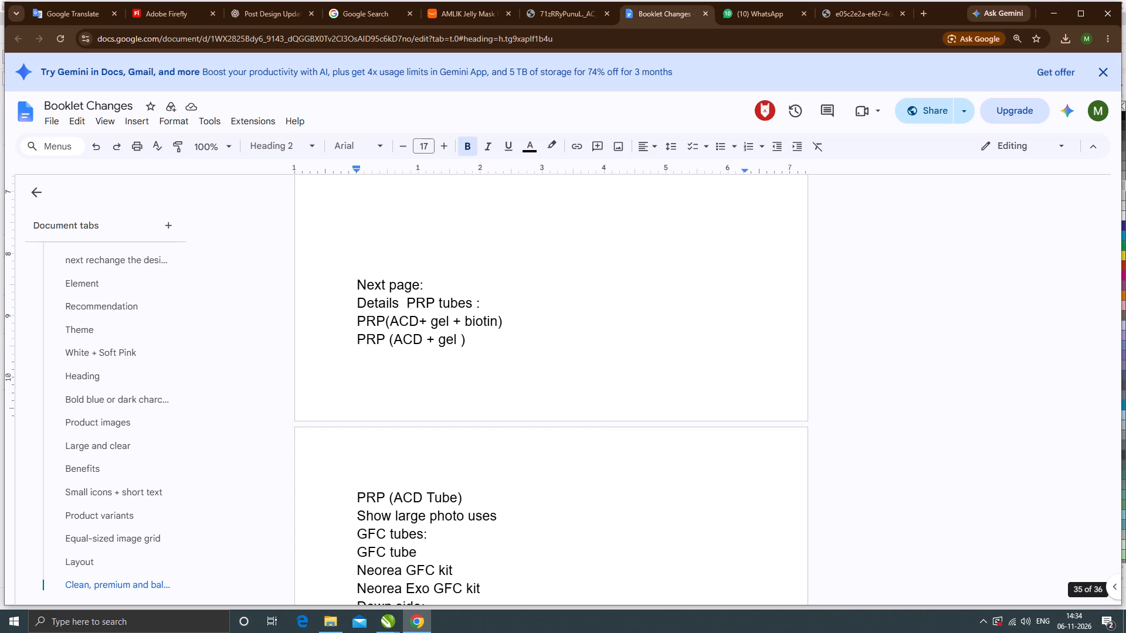
{"action": "left_click_drag", "start_coordinate": [407, 300], "coordinate": [527, 345]}
{"action": "scroll", "coordinate": [490, 342], "scroll_direction": "down", "scroll_amount": 2}
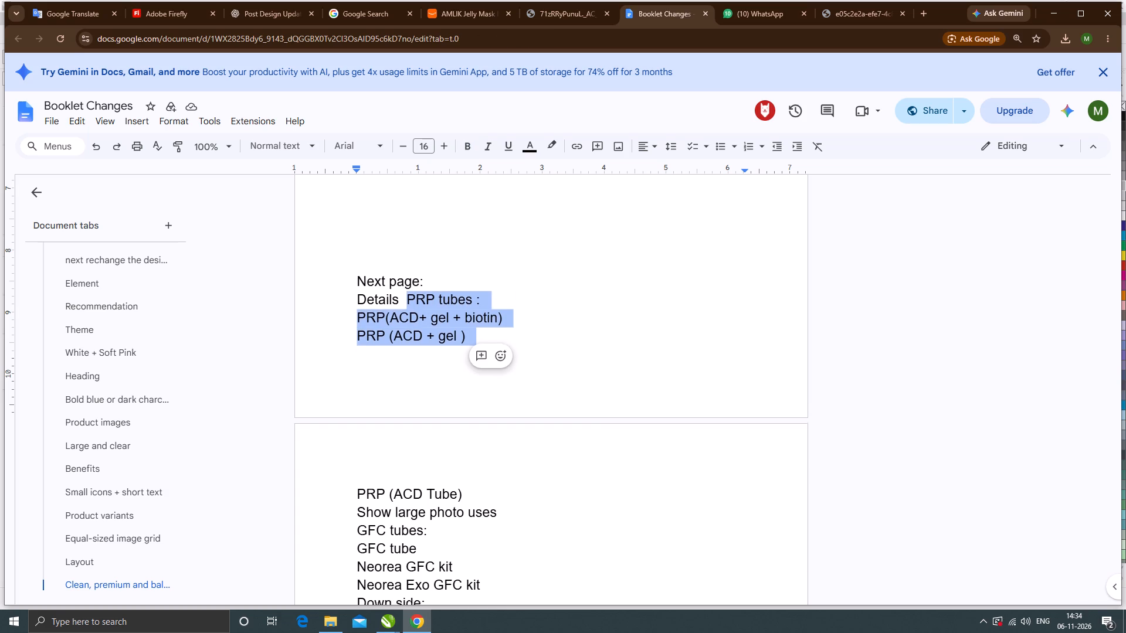
{"action": "scroll", "coordinate": [506, 364], "scroll_direction": "down", "scroll_amount": 1}
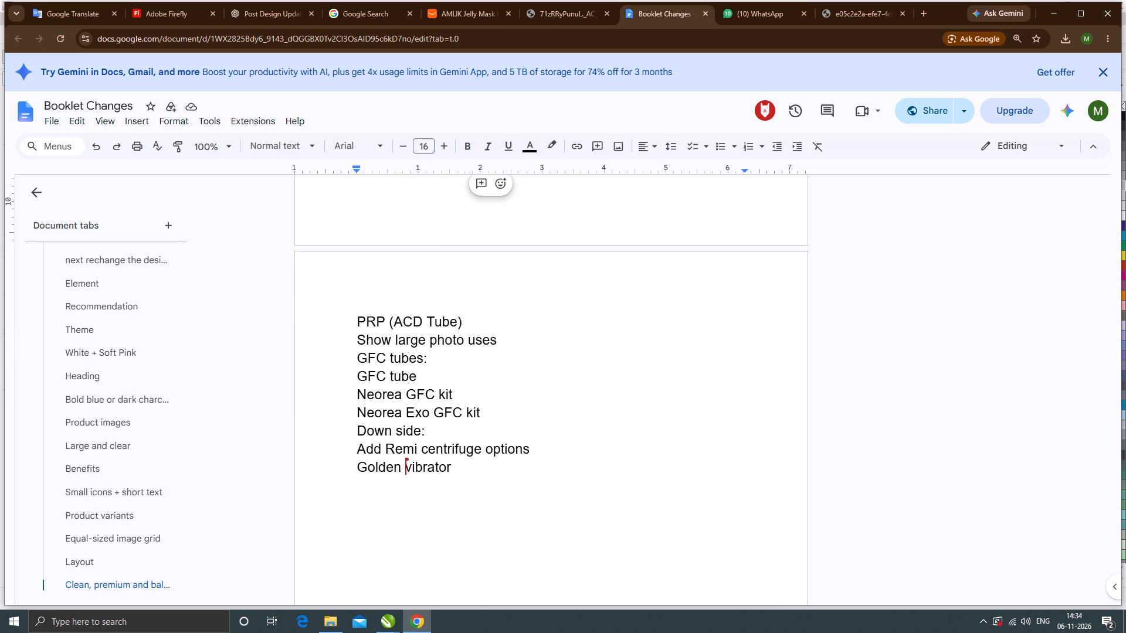
{"action": "scroll", "coordinate": [426, 369], "scroll_direction": "up", "scroll_amount": 3}
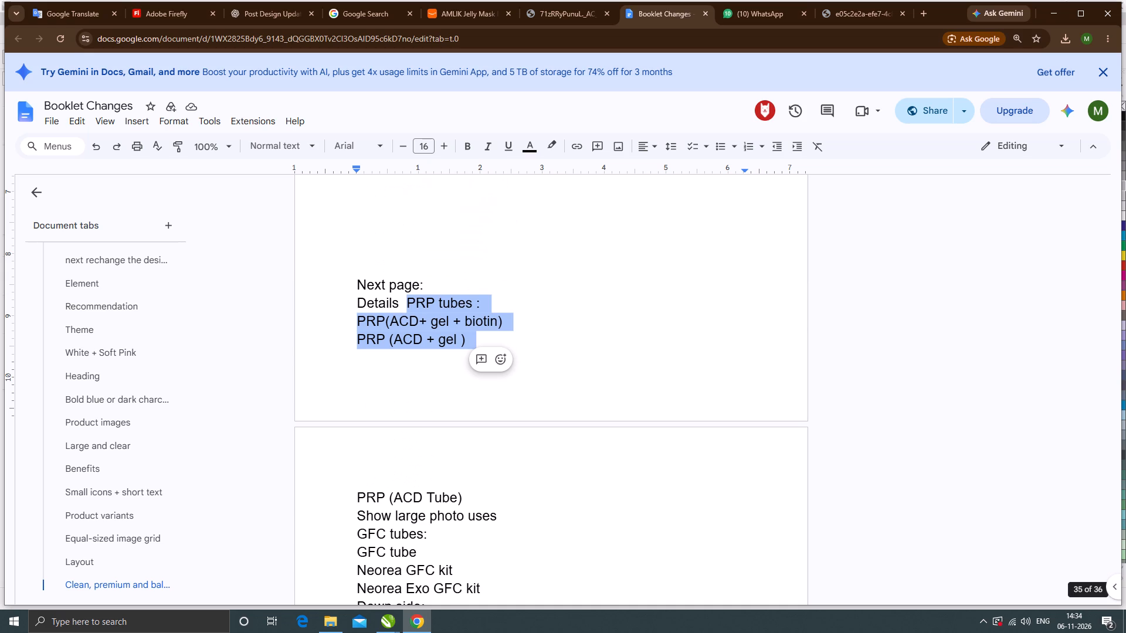
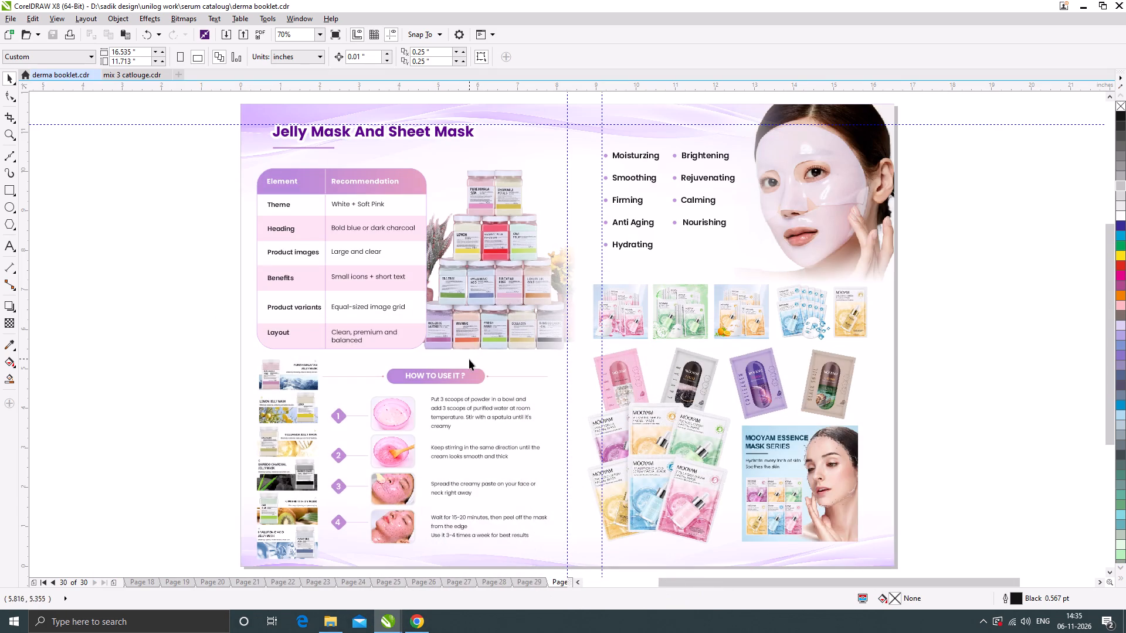
{"action": "scroll", "coordinate": [676, 245], "scroll_direction": "down", "scroll_amount": 1}
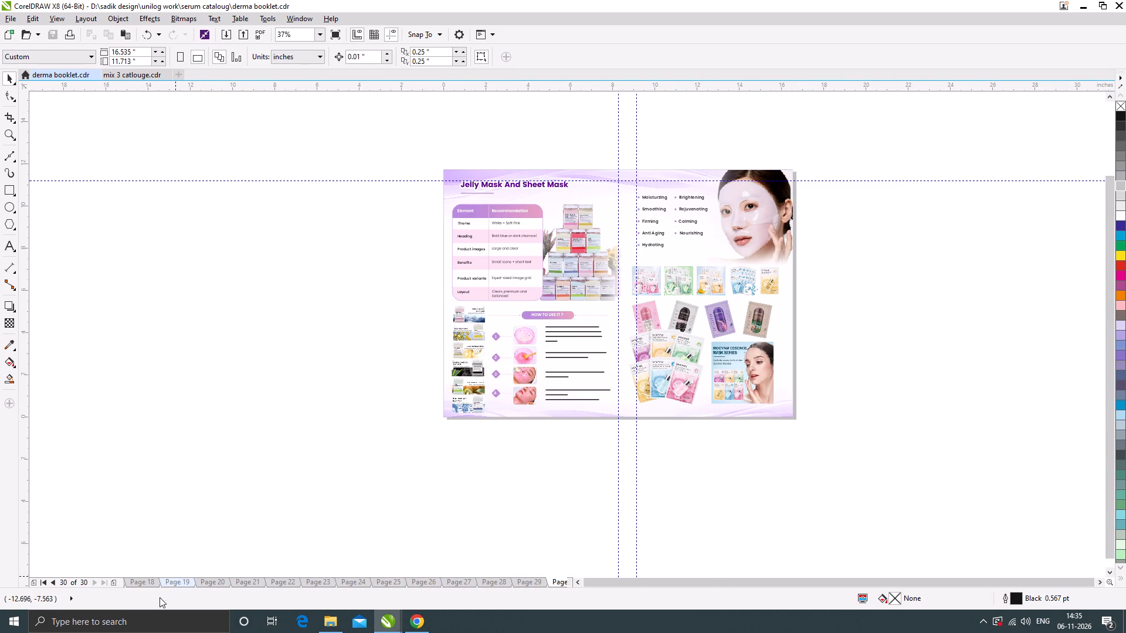
{"action": "left_click", "coordinate": [144, 584]}
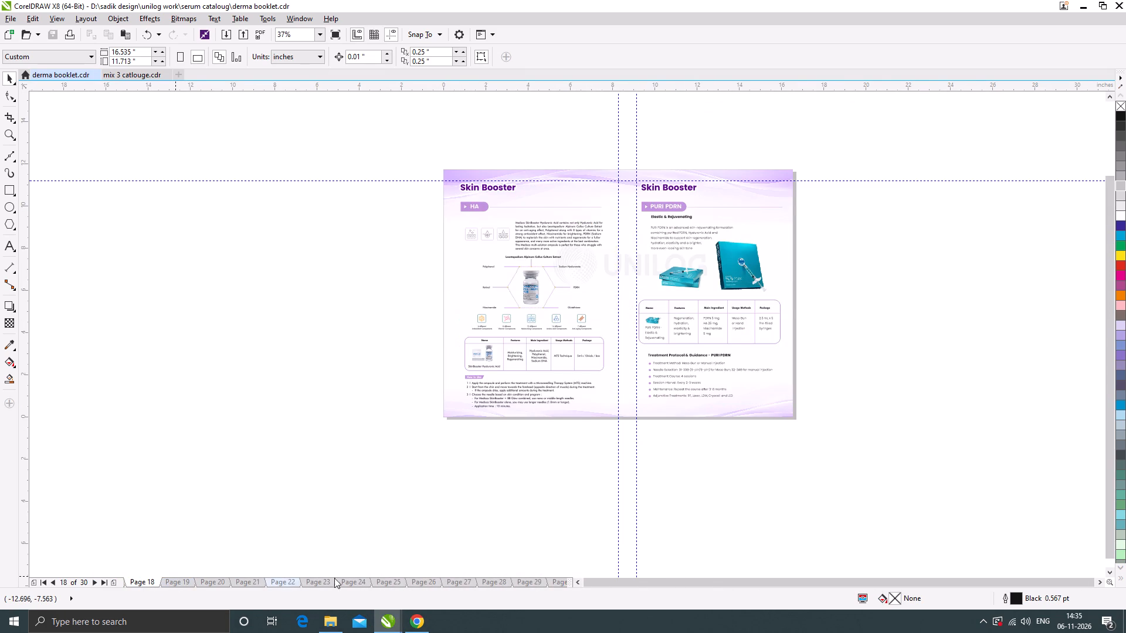
{"action": "key", "text": "Page_Up"}
{"action": "key", "text": "Page_Up"}
{"action": "key", "text": "Page_Up"}
{"action": "key", "text": "Page_Up"}
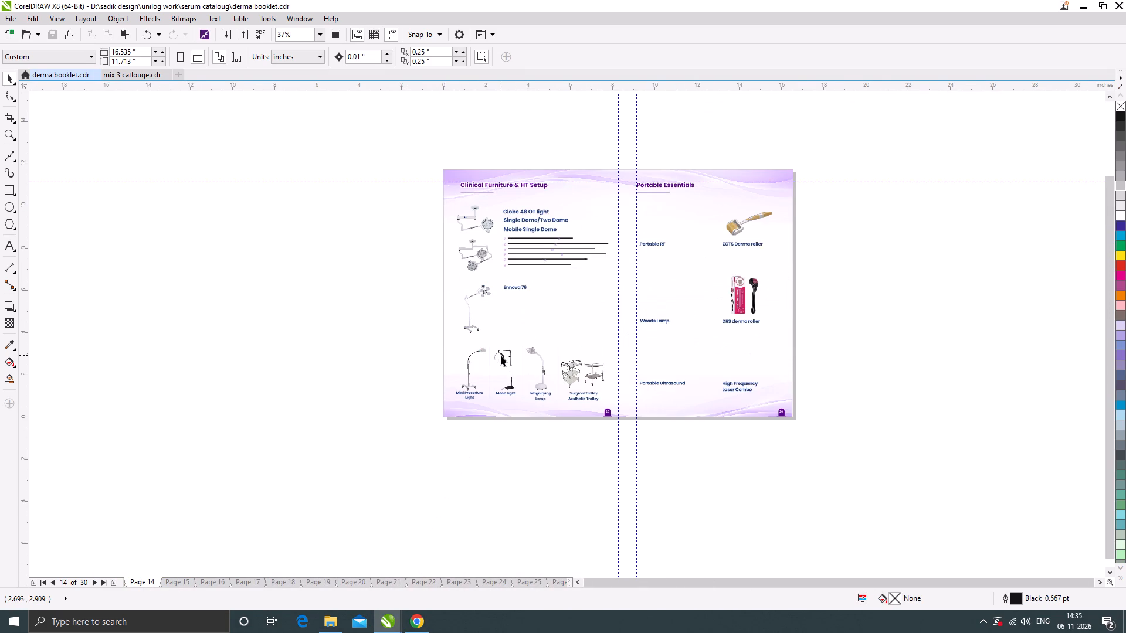
{"action": "key", "text": "Page_Up"}
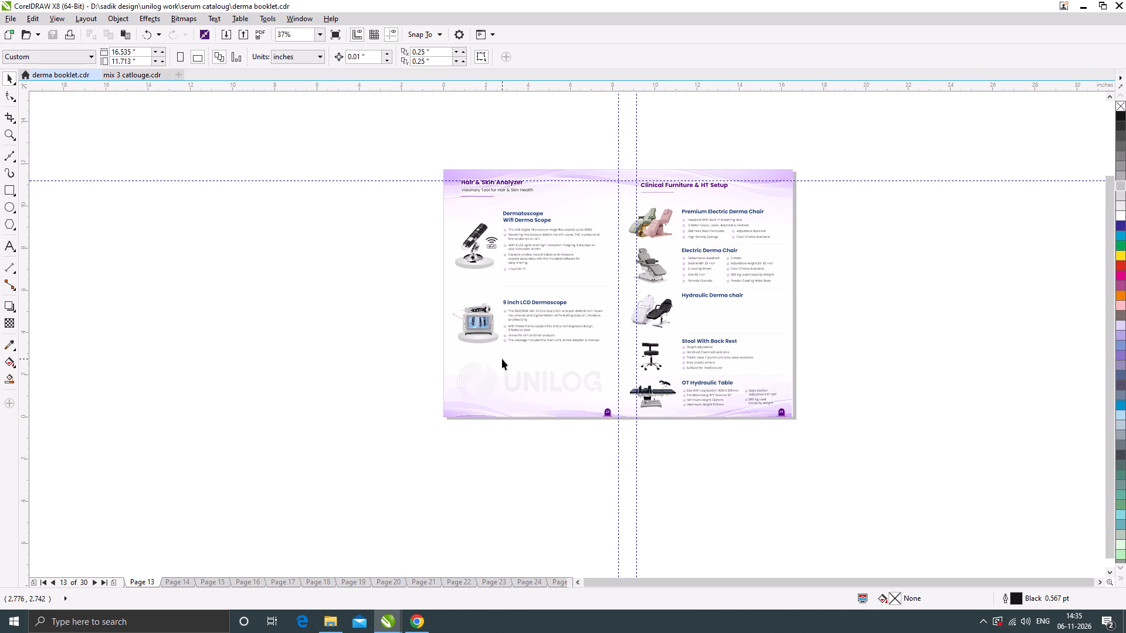
{"action": "key", "text": "Page_Down"}
{"action": "scroll", "coordinate": [497, 319], "scroll_direction": "up", "scroll_amount": 1}
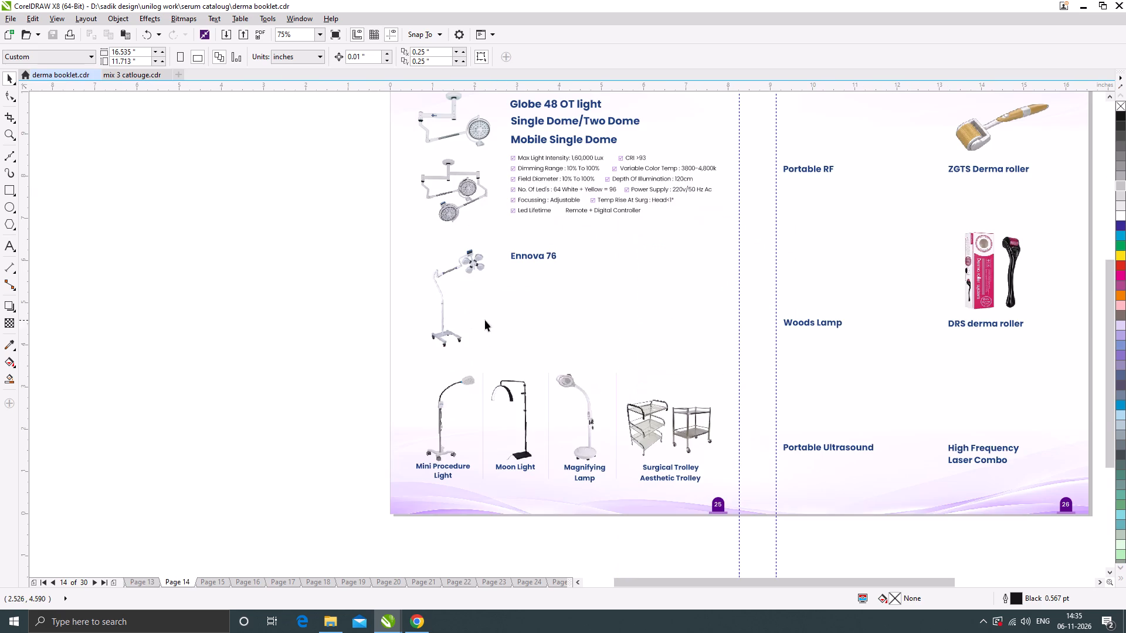
{"action": "left_click", "coordinate": [8, 247]}
{"action": "left_click", "coordinate": [138, 232]}
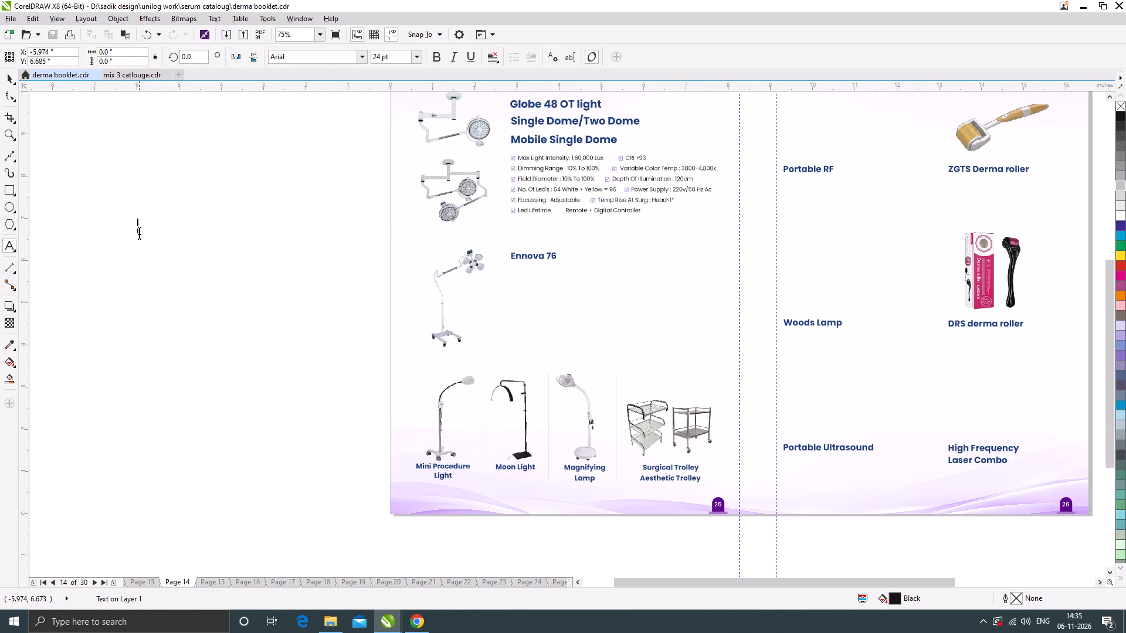
{"action": "key", "text": "ctrl+v"}
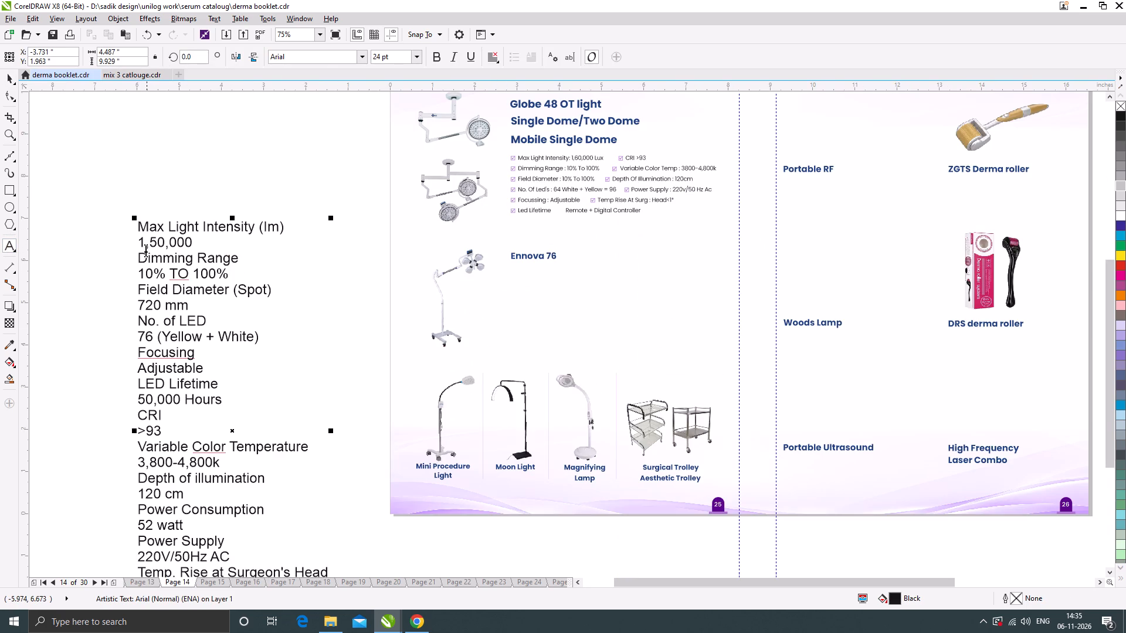
{"action": "left_click", "coordinate": [142, 243]}
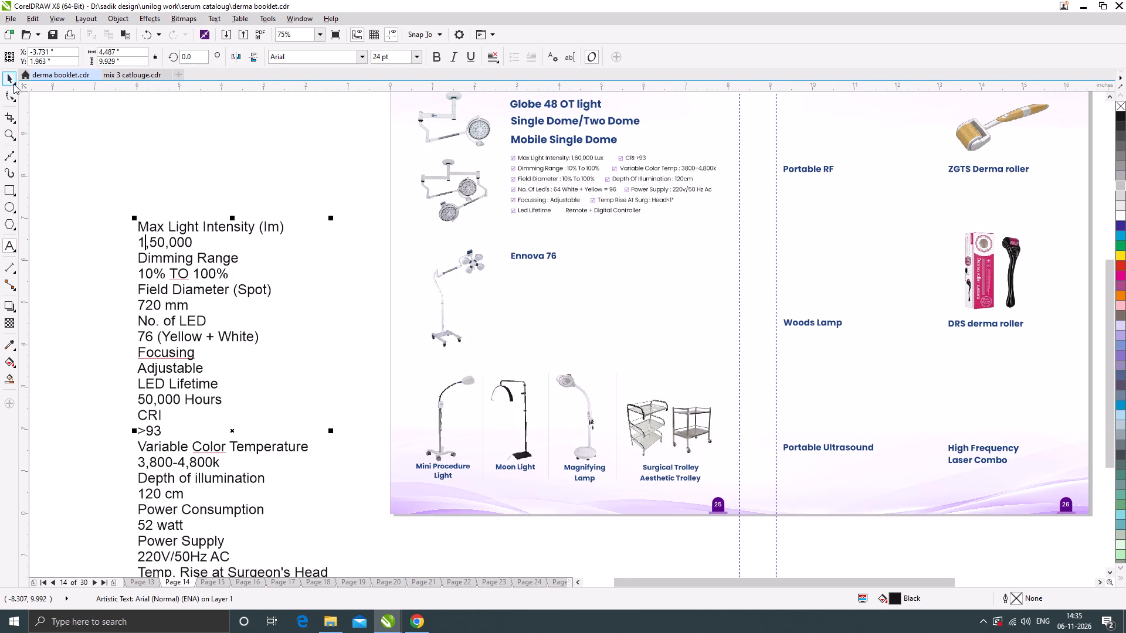
Change the whole pasted specification text to the same font as the booklet's body text and deselect it.
{"action": "left_click", "coordinate": [7, 77]}
{"action": "left_click", "coordinate": [361, 59]}
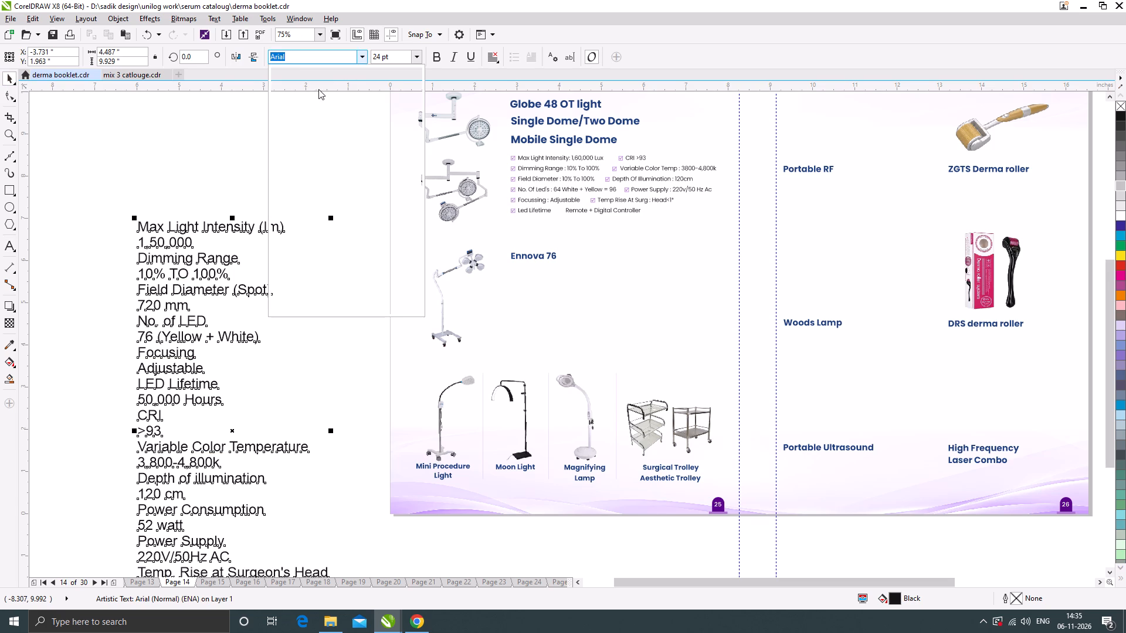
{"action": "left_click", "coordinate": [303, 104]}
{"action": "left_click", "coordinate": [217, 170]}
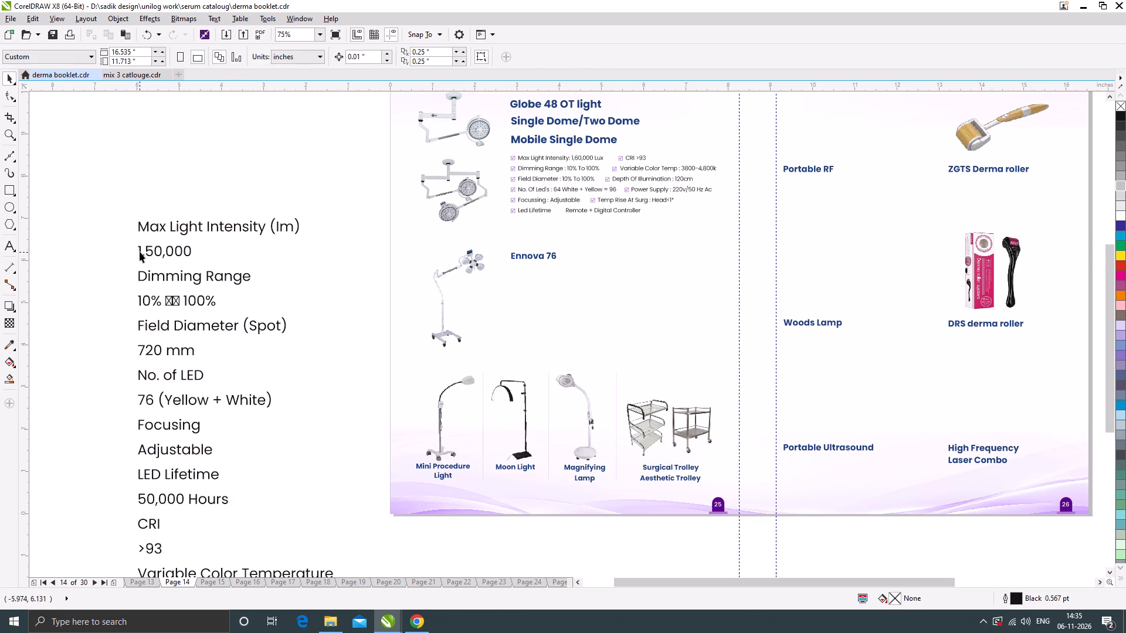
Join the value 1,50,000 onto the Max Light Intensity (lm) line of the specification text, separated by a colon and space.
{"action": "double_click", "coordinate": [140, 251]}
{"action": "key", "text": "BackSpace"}
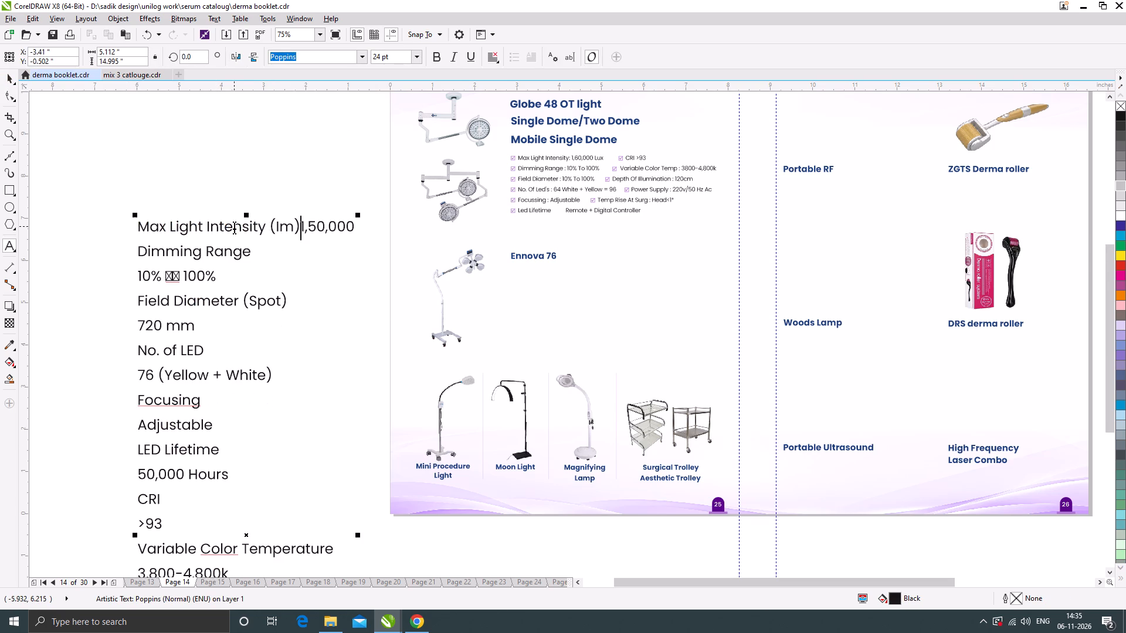
{"action": "key", "text": "shift+l"}
{"action": "key", "text": "BackSpace"}
{"action": "key", "text": "shift+colon"}
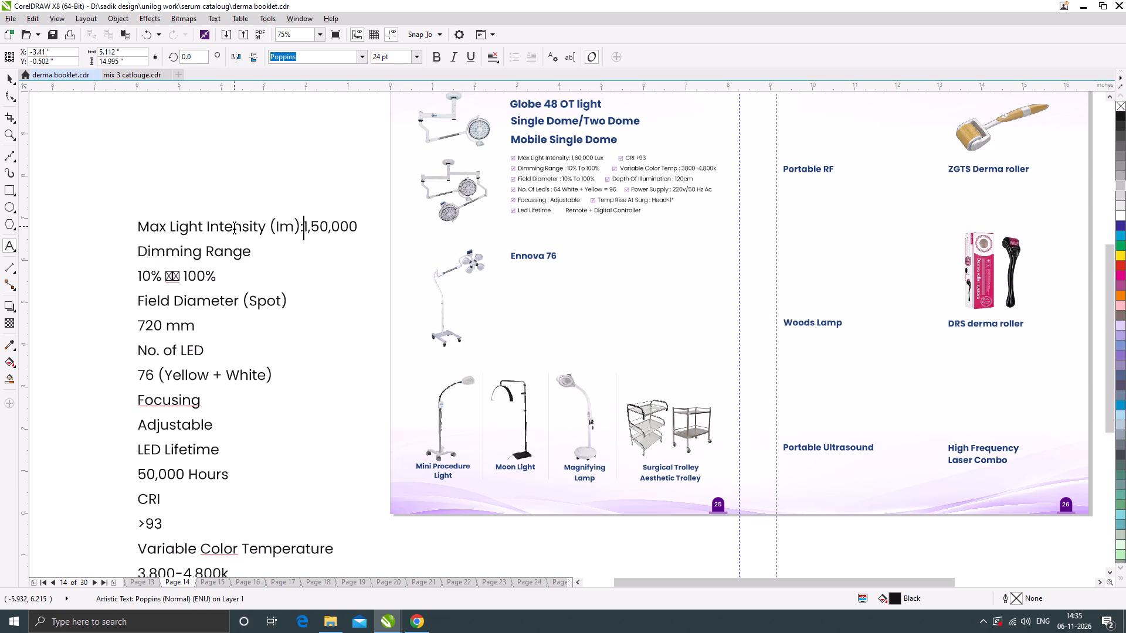
{"action": "key", "text": "space"}
Join the 10% to 100% value line onto the Dimming Range label, separated by a colon and space.
{"action": "key", "text": "Down"}
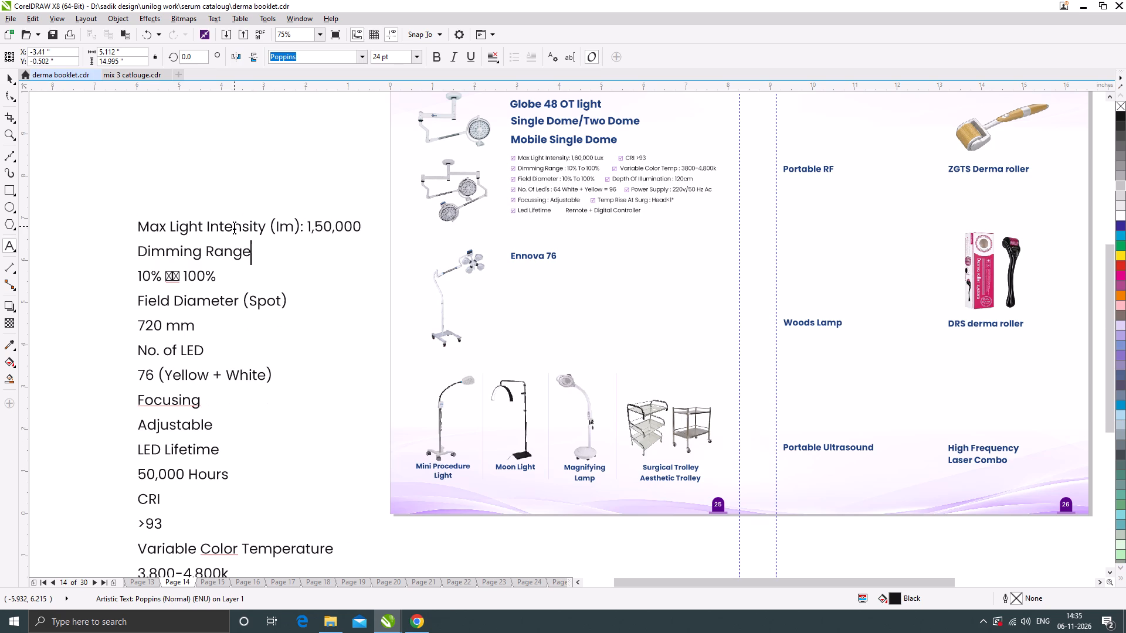
{"action": "key", "text": "Left"}
{"action": "key", "text": "Down"}
{"action": "key", "text": "Left"}
{"action": "key", "text": "Left"}
{"action": "key", "text": "Left"}
{"action": "key", "text": "Left"}
{"action": "key", "text": "Left"}
{"action": "key", "text": "Left"}
{"action": "key", "text": "Left"}
{"action": "key", "text": "Left"}
{"action": "key", "text": "Left"}
{"action": "key", "text": "Left"}
{"action": "key", "text": "Left"}
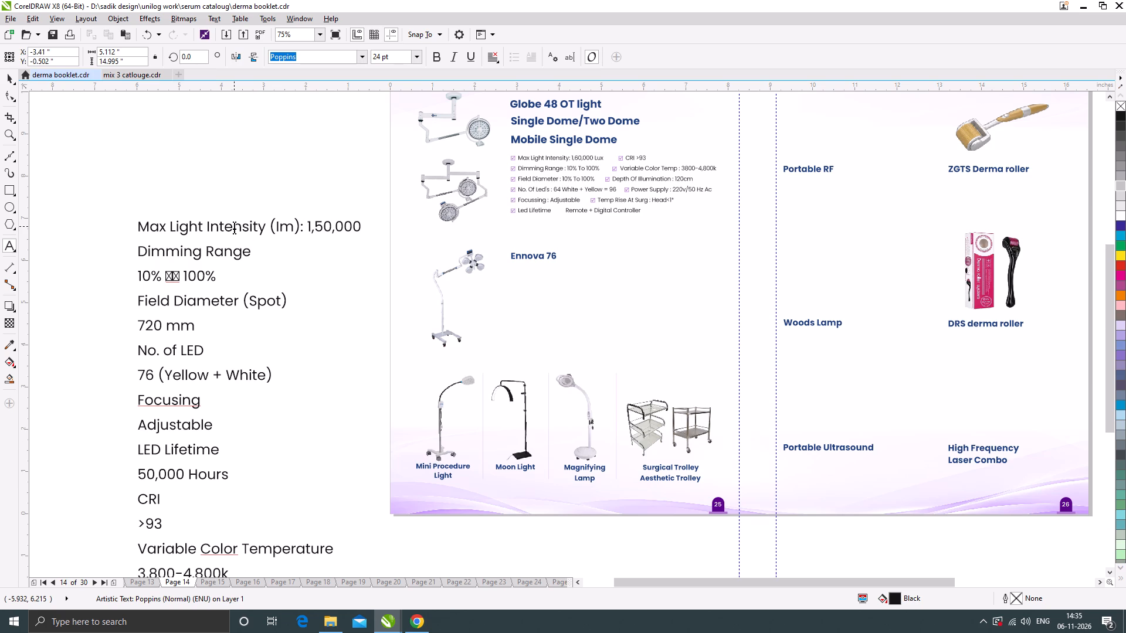
{"action": "key", "text": "BackSpace"}
{"action": "type", "text": ":"}
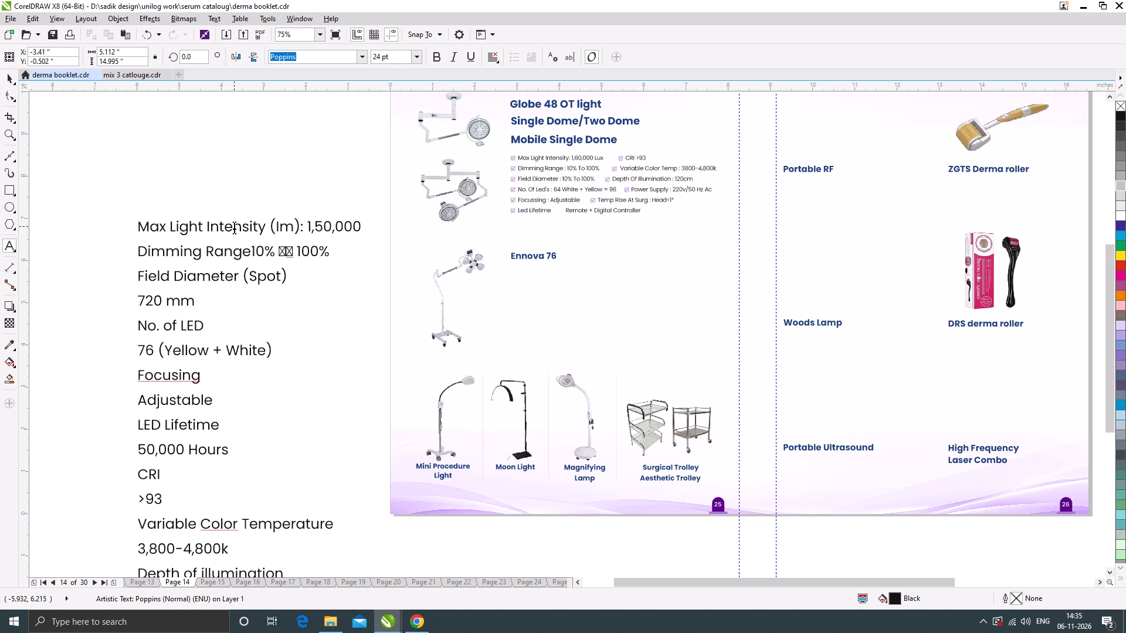
{"action": "key", "text": "space"}
Join the value 720 mm onto the Field Diameter (Spot) line, separated by a colon and space.
{"action": "key", "text": "Down"}
{"action": "key", "text": "Left"}
{"action": "key", "text": "Down"}
{"action": "key", "text": "Left"}
{"action": "key", "text": "Left"}
{"action": "key", "text": "Left"}
{"action": "key", "text": "Left"}
{"action": "key", "text": "Left"}
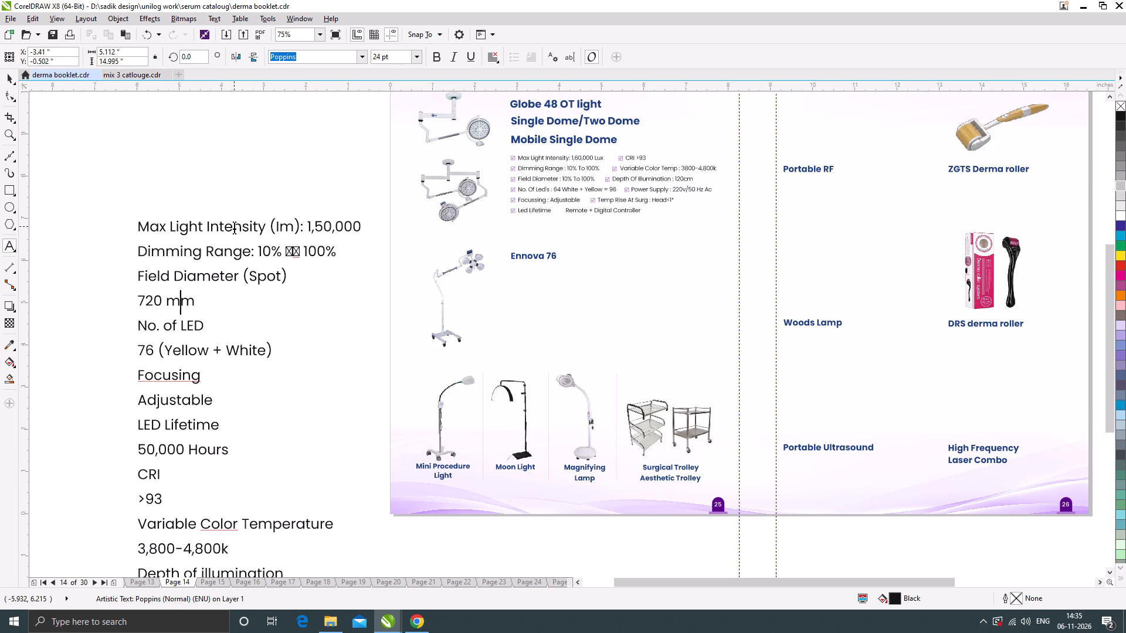
{"action": "key", "text": "Left"}
{"action": "key", "text": "BackSpace"}
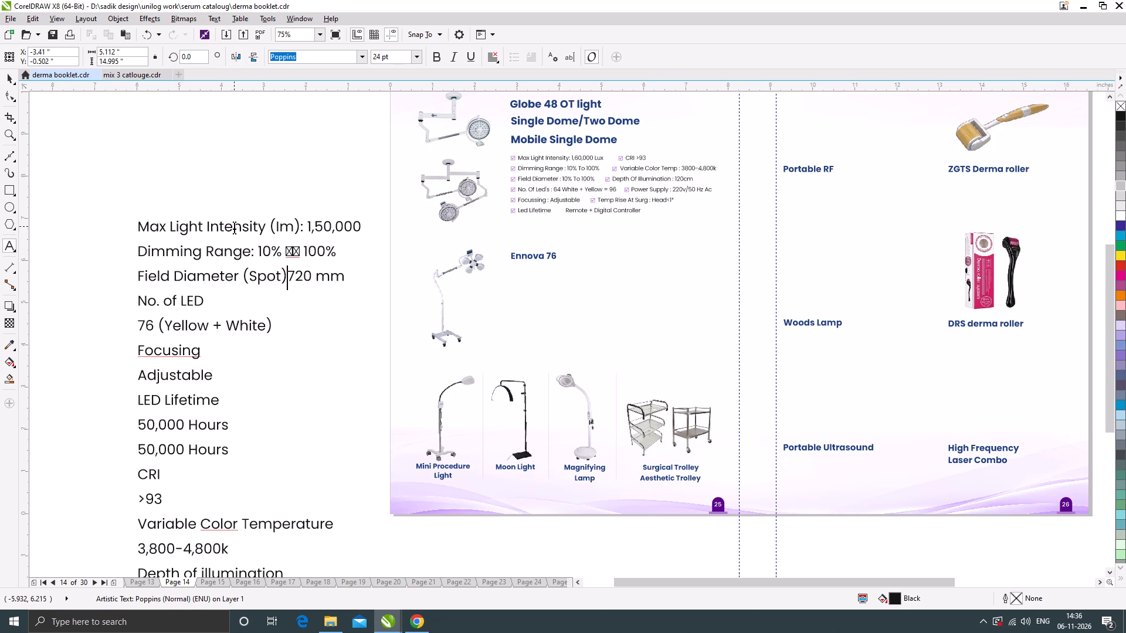
{"action": "type", "text": ":"}
{"action": "key", "text": "space"}
Join the value 76 (Yellow + White) onto the No. of LED line, separated by a colon and space.
{"action": "key", "text": "Down"}
{"action": "key", "text": "Left"}
{"action": "key", "text": "Down"}
{"action": "key", "text": "Left"}
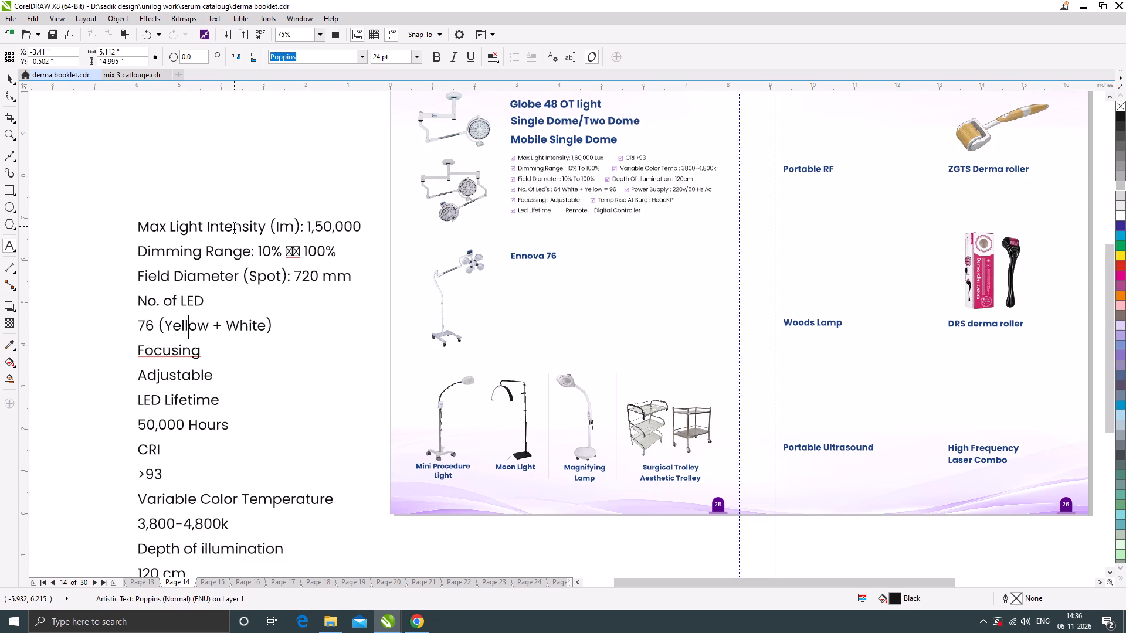
{"action": "key", "text": "Up"}
{"action": "key", "text": "Right"}
{"action": "key", "text": "Right"}
{"action": "key", "text": "shift+colon"}
{"action": "key", "text": "Down"}
{"action": "key", "text": "Left"}
{"action": "key", "text": "Left"}
{"action": "key", "text": "Left"}
{"action": "key", "text": "Left"}
{"action": "key", "text": "Left"}
{"action": "key", "text": "Left"}
{"action": "key", "text": "Left"}
{"action": "key", "text": "Left"}
{"action": "key", "text": "Left"}
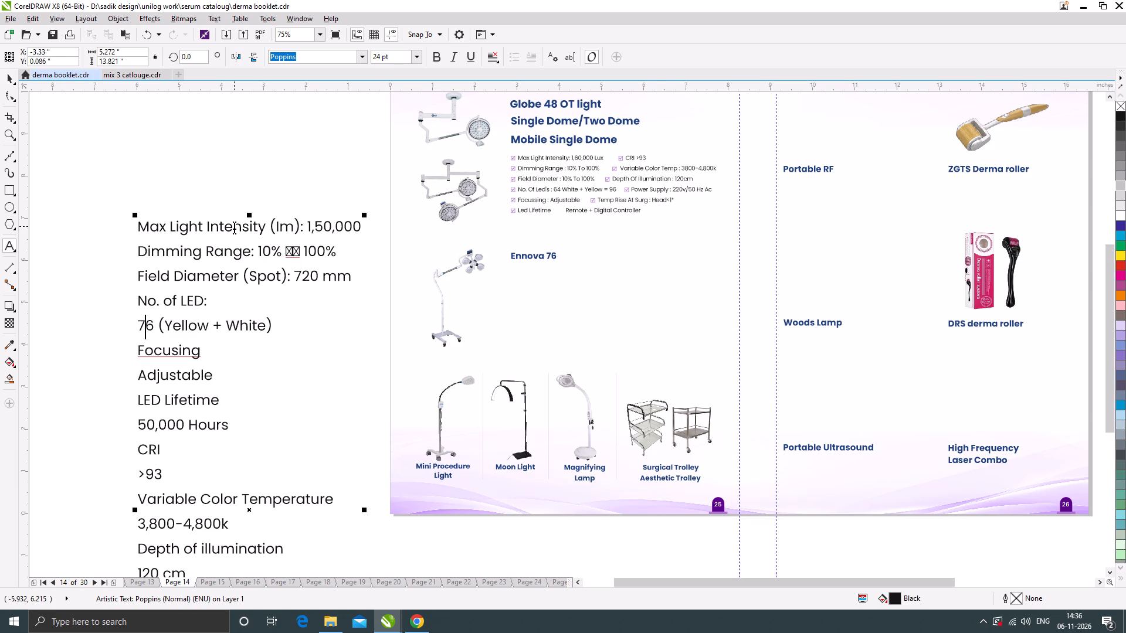
{"action": "key", "text": "Left"}
{"action": "key", "text": "BackSpace"}
{"action": "key", "text": "space"}
Join the value Adjustable onto the Focusing line, separated by a colon and space.
{"action": "key", "text": "Down"}
{"action": "key", "text": "Left"}
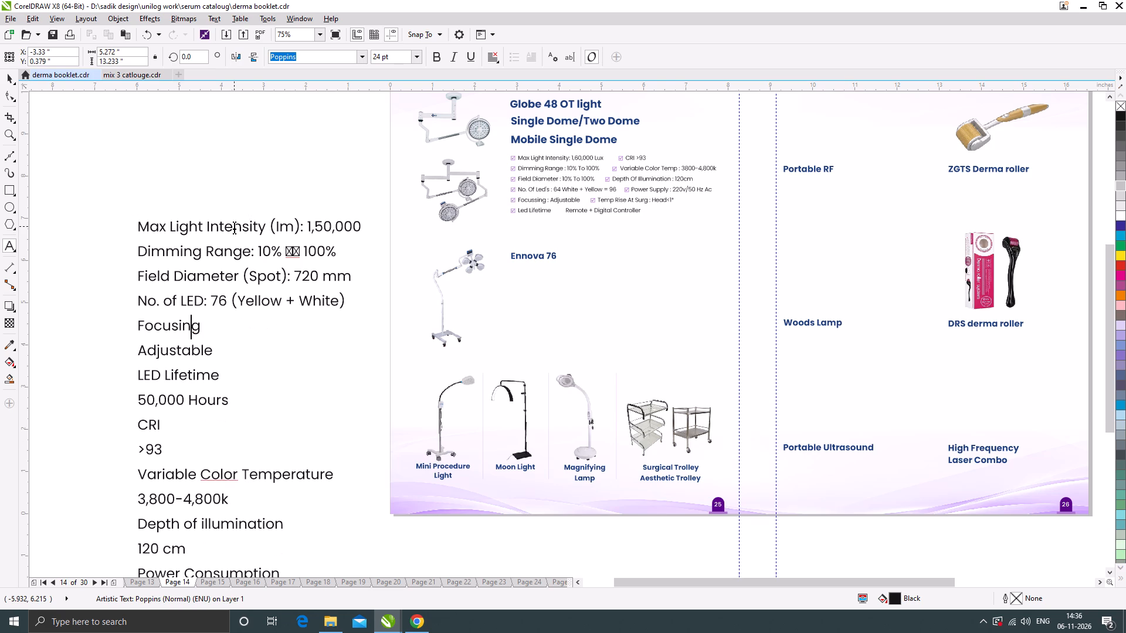
{"action": "key", "text": "Down"}
{"action": "key", "text": "Right"}
{"action": "key", "text": "Up"}
{"action": "key", "text": "shift+colon"}
{"action": "key", "text": "Down"}
{"action": "key", "text": "Left"}
{"action": "key", "text": "Left"}
{"action": "key", "text": "Left"}
{"action": "key", "text": "Left"}
{"action": "key", "text": "Left"}
{"action": "key", "text": "Left"}
{"action": "key", "text": "Left"}
{"action": "key", "text": "Left"}
{"action": "key", "text": "Left"}
{"action": "key", "text": "Left"}
{"action": "key", "text": "Right"}
{"action": "key", "text": "BackSpace"}
{"action": "key", "text": "space"}
Join the value 50,000 Hours onto the LED Lifetime line, separated by a colon and space.
{"action": "key", "text": "Down"}
{"action": "key", "text": "Left"}
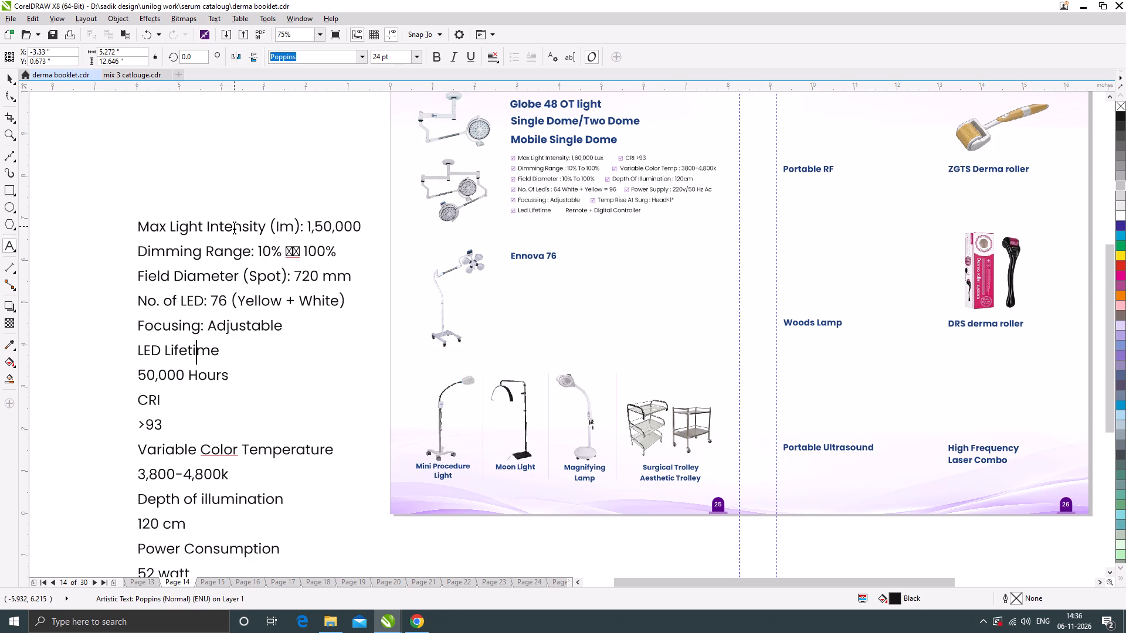
{"action": "key", "text": "Right"}
{"action": "key", "text": "Right"}
{"action": "key", "text": "shift+colon"}
{"action": "key", "text": "Down"}
{"action": "key", "text": "Left"}
{"action": "key", "text": "Left"}
{"action": "key", "text": "Left"}
{"action": "key", "text": "Left"}
{"action": "key", "text": "Left"}
{"action": "key", "text": "Left"}
{"action": "key", "text": "Left"}
{"action": "key", "text": "Left"}
{"action": "key", "text": "Left"}
{"action": "key", "text": "Left"}
{"action": "key", "text": "Left"}
{"action": "key", "text": "BackSpace"}
{"action": "key", "text": "space"}
Join the value >93 onto the CRI line with a colon and space, and leave text editing.
{"action": "key", "text": "Down"}
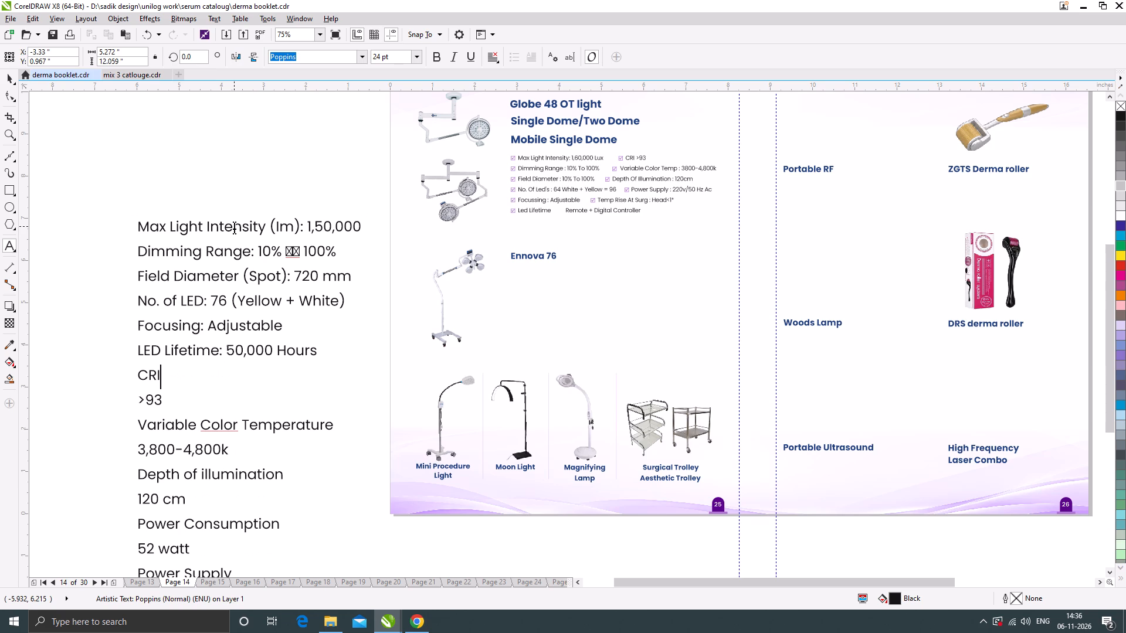
{"action": "key", "text": "Left"}
{"action": "key", "text": "Down"}
{"action": "key", "text": "Left"}
{"action": "key", "text": "Left"}
{"action": "key", "text": "BackSpace"}
{"action": "type", "text": ":"}
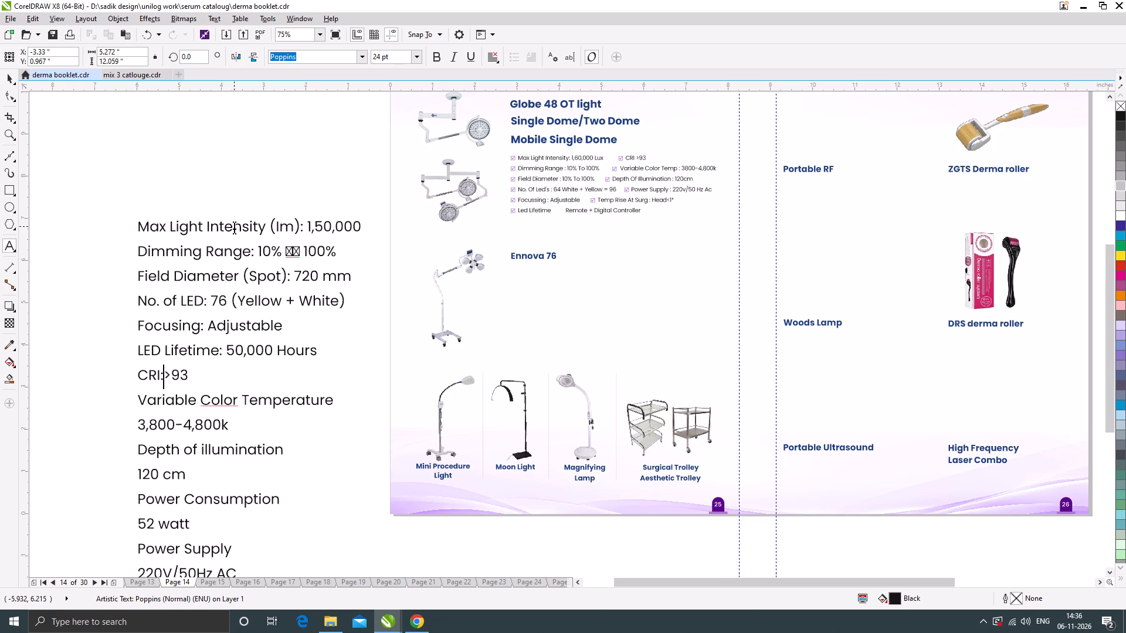
{"action": "key", "text": "space"}
{"action": "key", "text": "Down"}
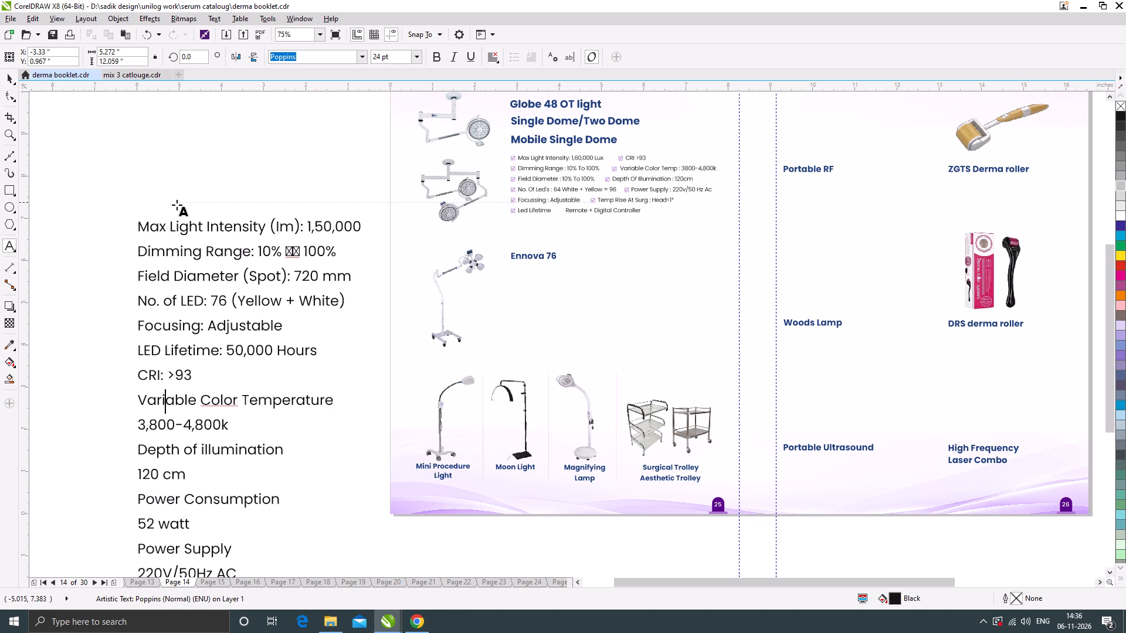
{"action": "left_click", "coordinate": [9, 77]}
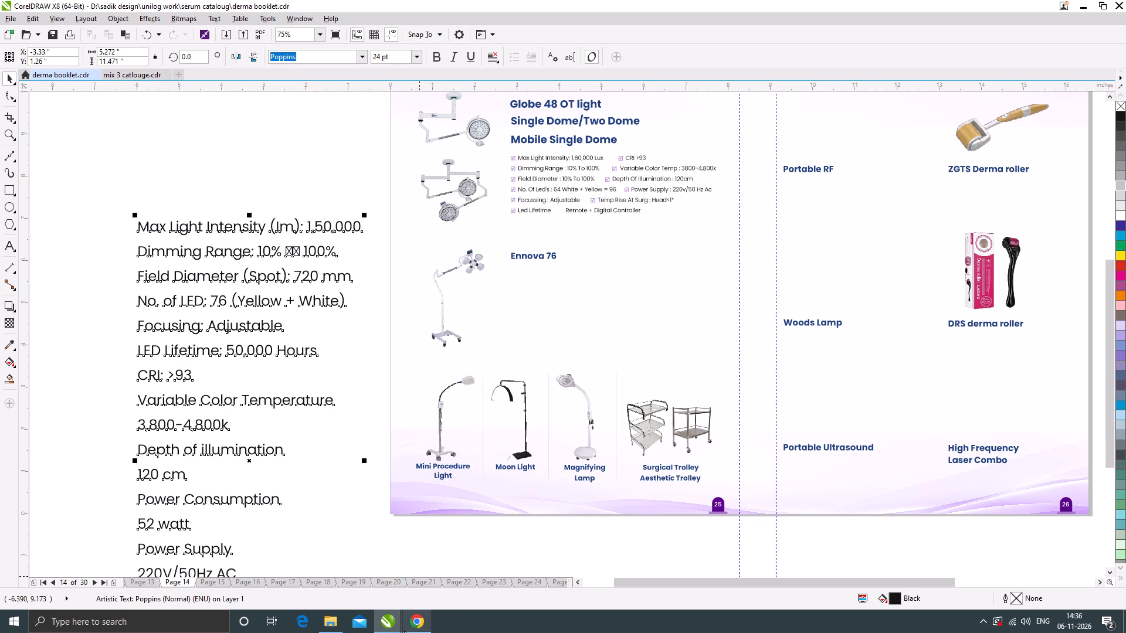
Copy the Specifications table image from Chrome and paste it into page 14 of the derma booklet in CorelDRAW.
{"action": "left_click", "coordinate": [408, 628]}
{"action": "right_click", "coordinate": [656, 297]}
{"action": "left_click", "coordinate": [720, 343]}
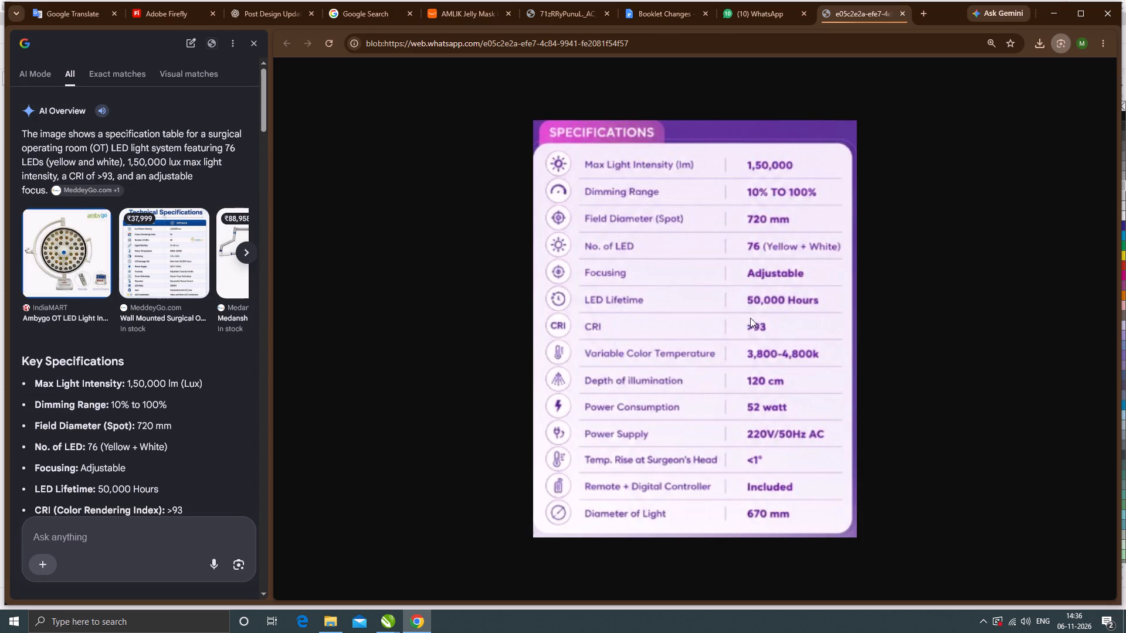
{"action": "left_click", "coordinate": [1058, 9]}
{"action": "scroll", "coordinate": [612, 235], "scroll_direction": "down", "scroll_amount": 1}
{"action": "left_click", "coordinate": [262, 298]}
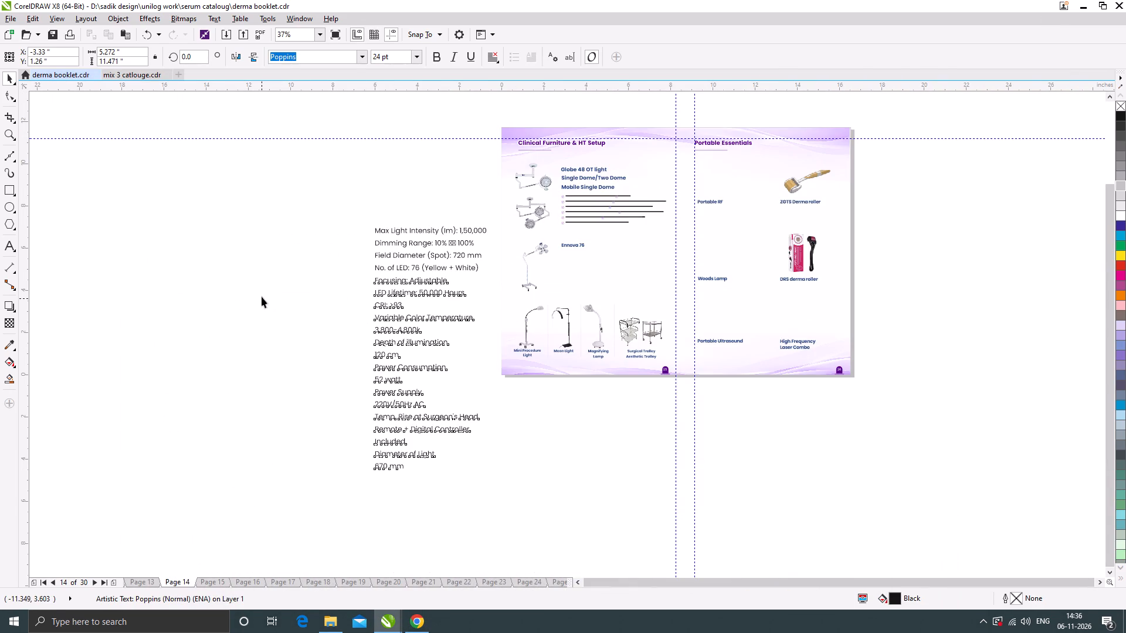
{"action": "key", "text": "ctrl+v"}
Place the Specifications image off the page beside the specification text and enlarge it to about 186% for reference.
{"action": "left_click_drag", "start_coordinate": [647, 242], "coordinate": [265, 292]}
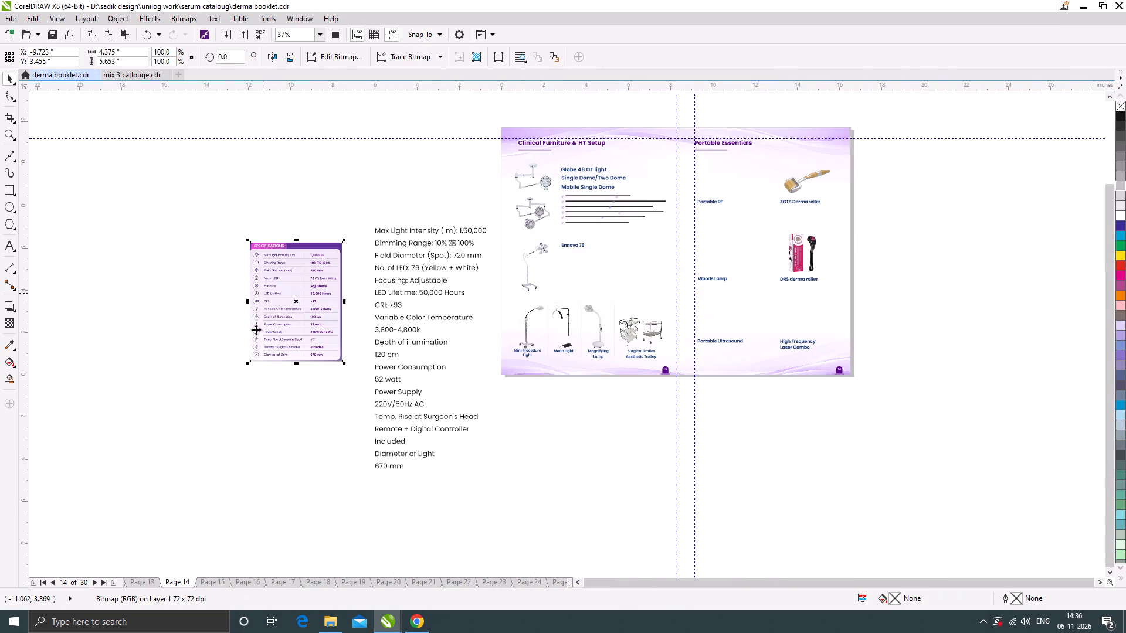
{"action": "left_click_drag", "start_coordinate": [245, 366], "coordinate": [165, 479]}
{"action": "left_click_drag", "start_coordinate": [253, 394], "coordinate": [258, 375]}
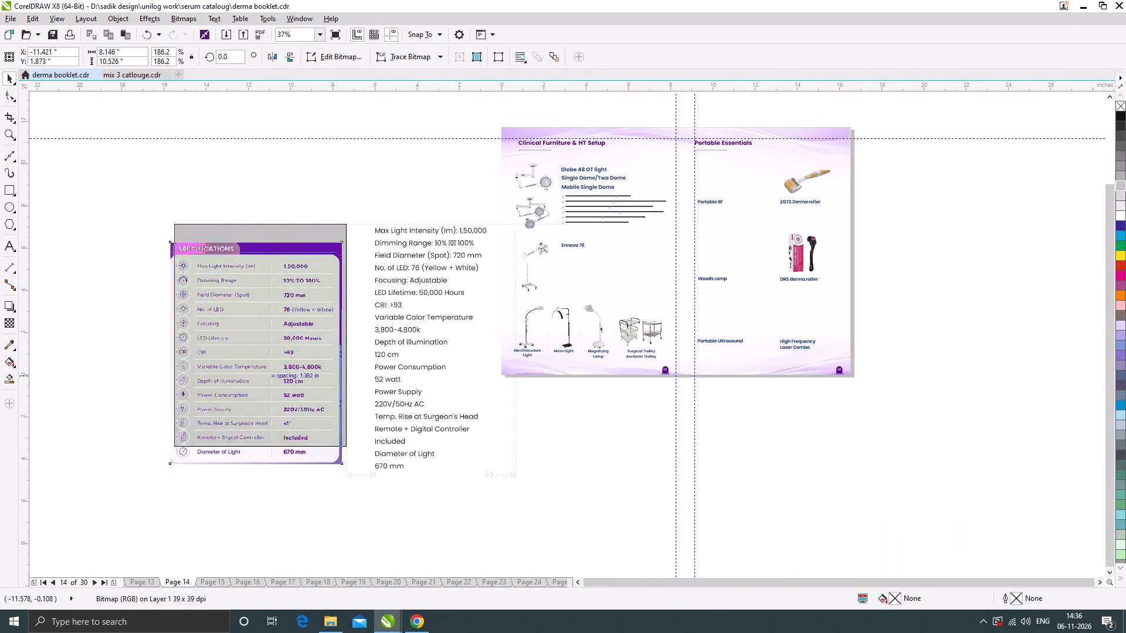
{"action": "left_click_drag", "start_coordinate": [258, 375], "coordinate": [258, 372]}
{"action": "left_click", "coordinate": [290, 185]}
Replace the two missing-glyph characters in the Dimming Range line so it reads 10% to 100%.
{"action": "scroll", "coordinate": [249, 254], "scroll_direction": "up", "scroll_amount": 1}
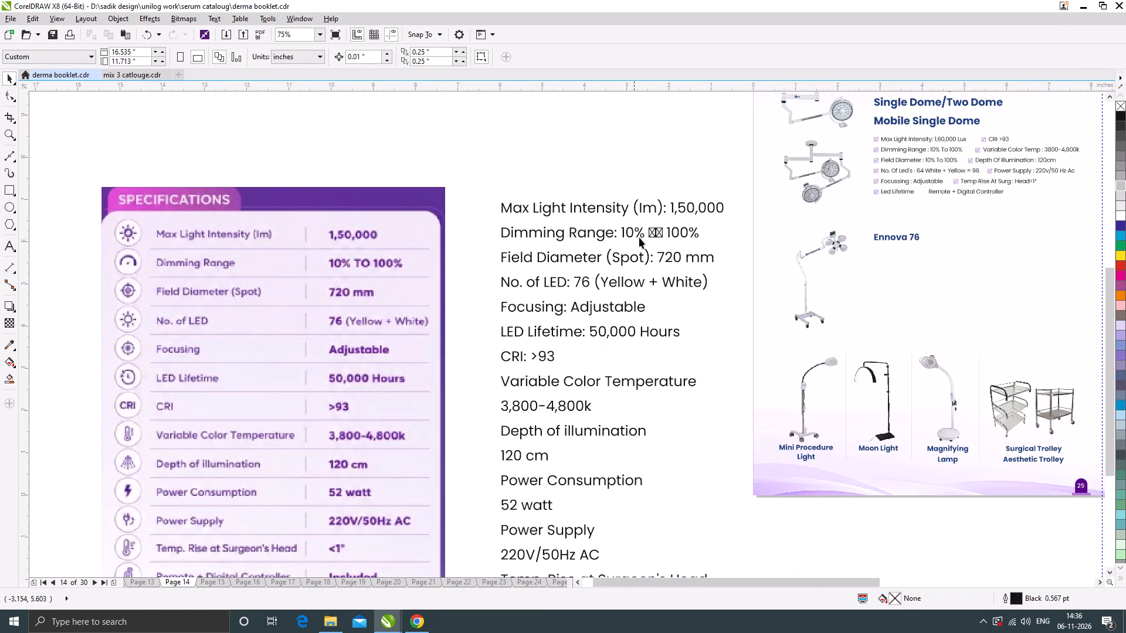
{"action": "left_click_drag", "start_coordinate": [640, 234], "coordinate": [629, 230]}
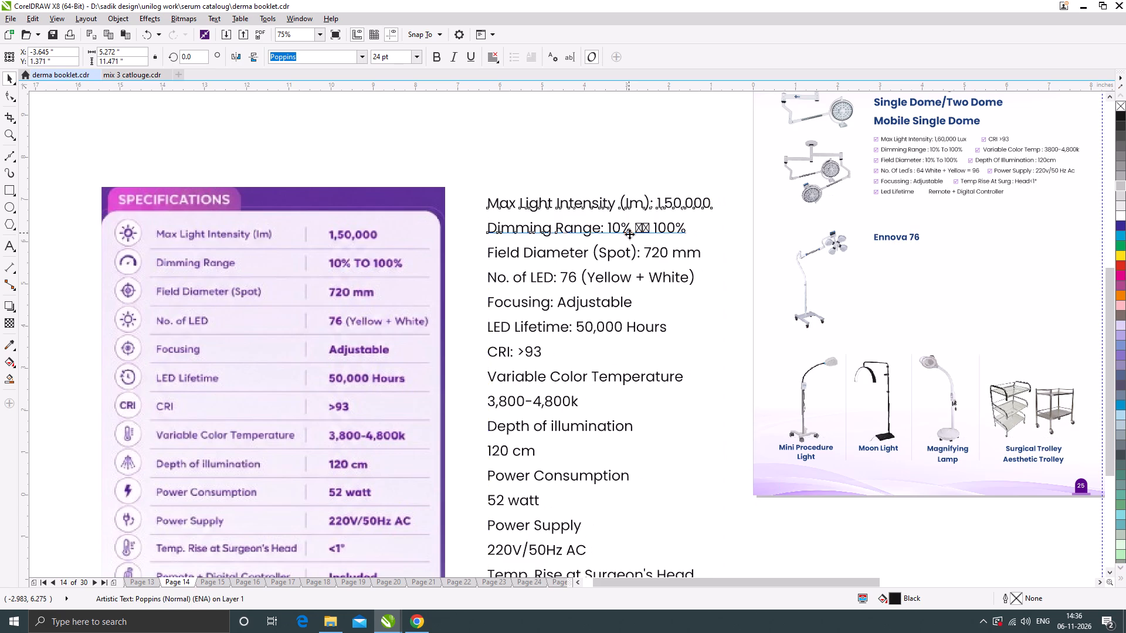
{"action": "double_click", "coordinate": [639, 229]}
{"action": "left_click_drag", "start_coordinate": [650, 224], "coordinate": [639, 229]}
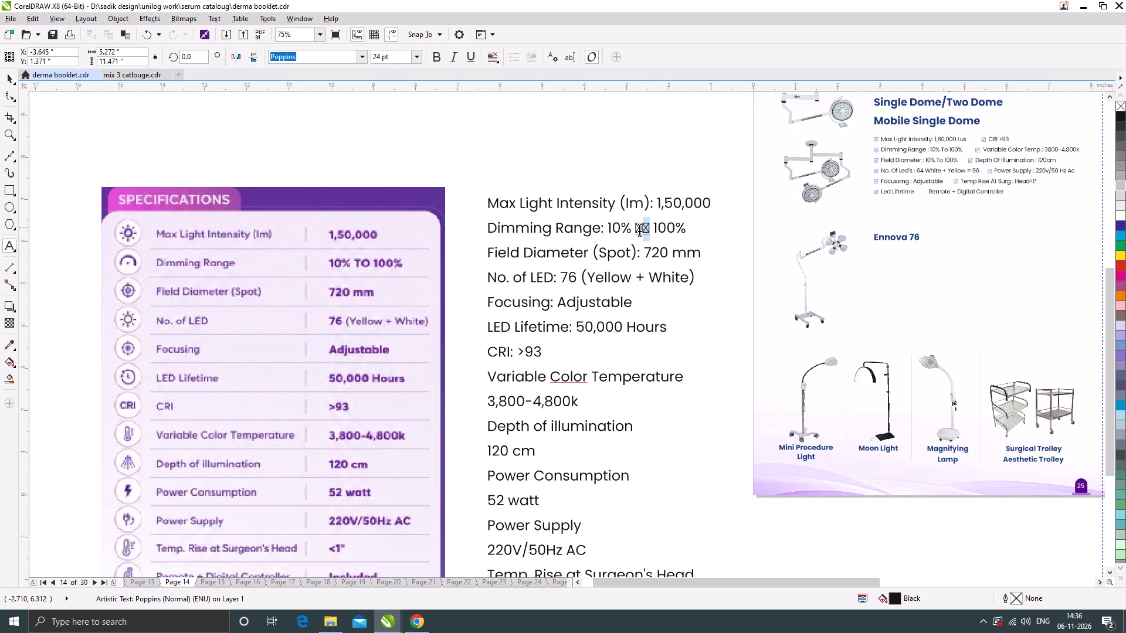
{"action": "left_click_drag", "start_coordinate": [639, 229], "coordinate": [633, 231]}
{"action": "type", "text": "to"}
{"action": "key", "text": "Left"}
{"action": "key", "text": "Left"}
{"action": "key", "text": "space"}
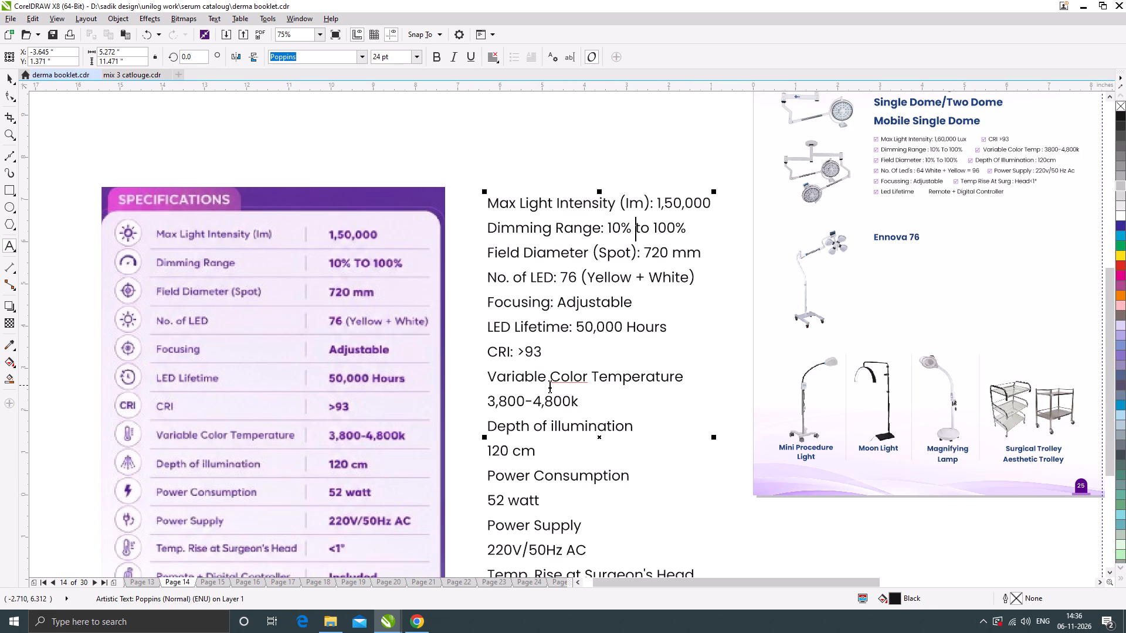
Join the value 3,800-4,800k onto the Variable Color Temperature line, separated by a colon and space.
{"action": "left_click", "coordinate": [491, 404]}
{"action": "key", "text": "BackSpace"}
{"action": "key", "text": "shift+colon"}
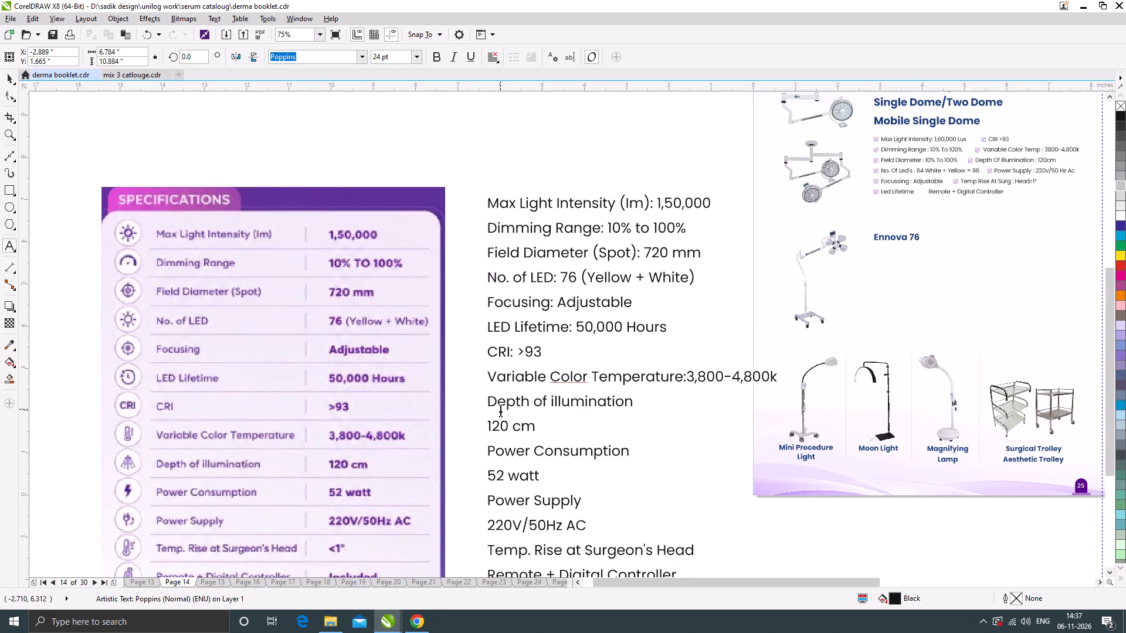
{"action": "key", "text": "space"}
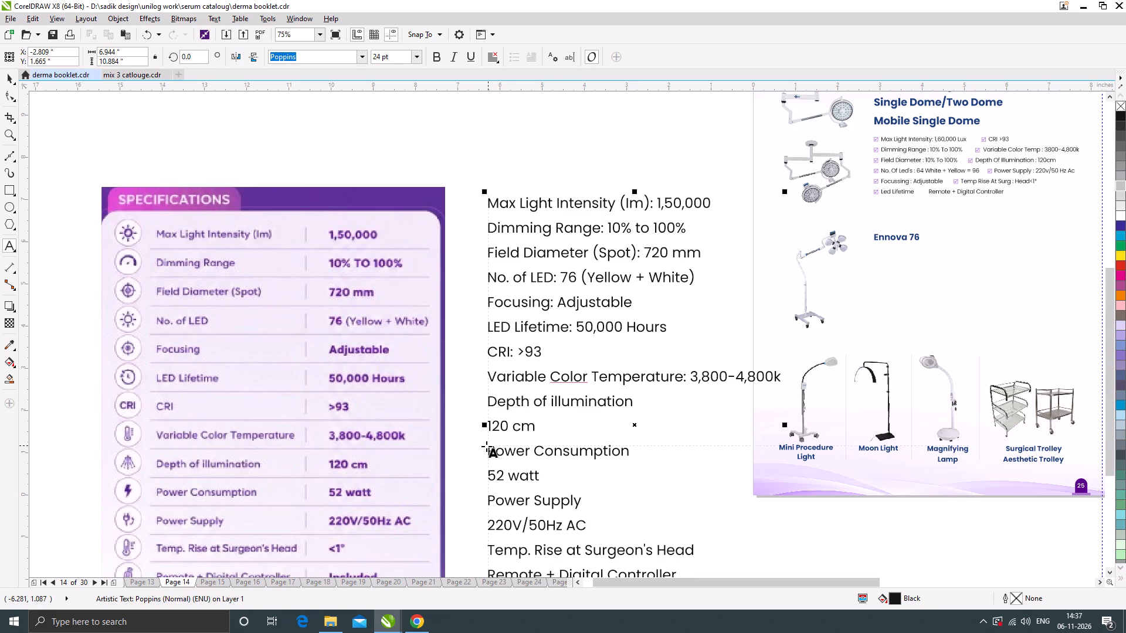
Join 120 cm onto the Depth of illumination line and 52 watt onto the Power Consumption line, each after a colon and space.
{"action": "left_click", "coordinate": [490, 433]}
{"action": "key", "text": "Left"}
{"action": "key", "text": "BackSpace"}
{"action": "type", "text": ":"}
{"action": "key", "text": "space"}
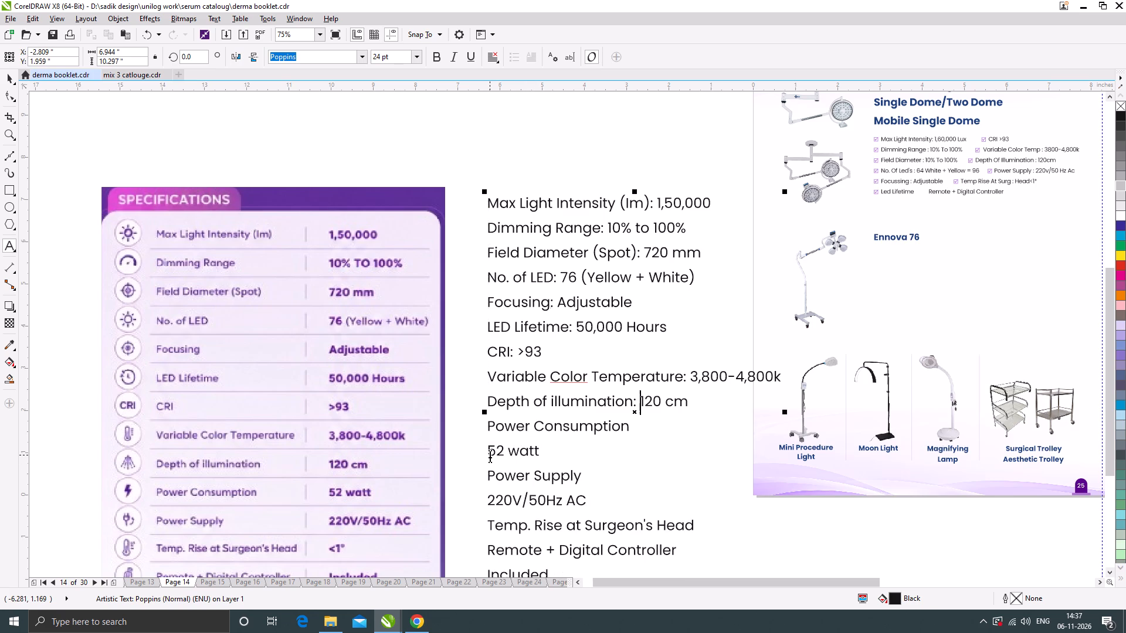
{"action": "left_click", "coordinate": [490, 455]}
{"action": "key", "text": "BackSpace"}
{"action": "type", "text": ":"}
{"action": "key", "text": "space"}
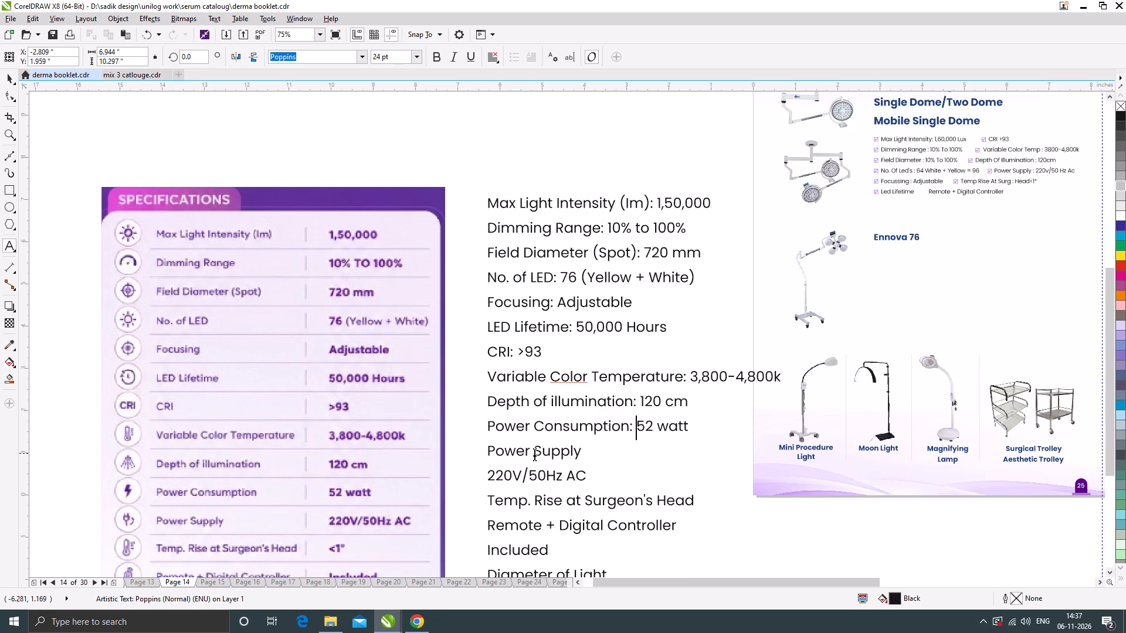
Join the value 220V/50Hz AC onto the Power Supply line, separated by a colon and space.
{"action": "scroll", "coordinate": [501, 358], "scroll_direction": "down", "scroll_amount": 1}
{"action": "scroll", "coordinate": [494, 420], "scroll_direction": "up", "scroll_amount": 1}
{"action": "left_click", "coordinate": [495, 415]}
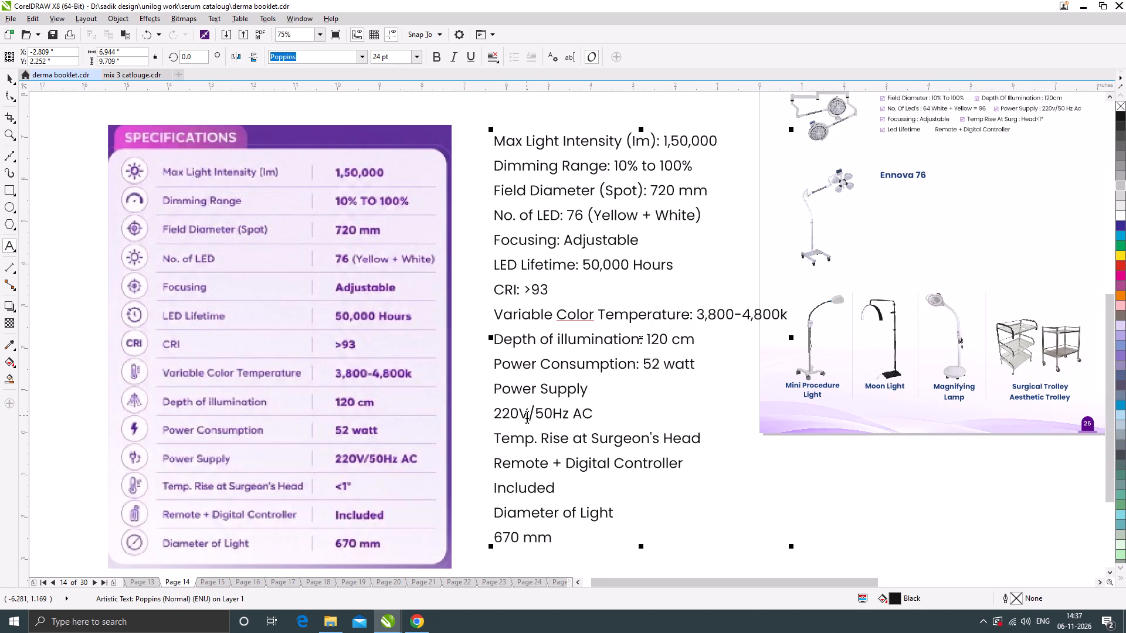
{"action": "key", "text": "BackSpace"}
{"action": "type", "text": ":"}
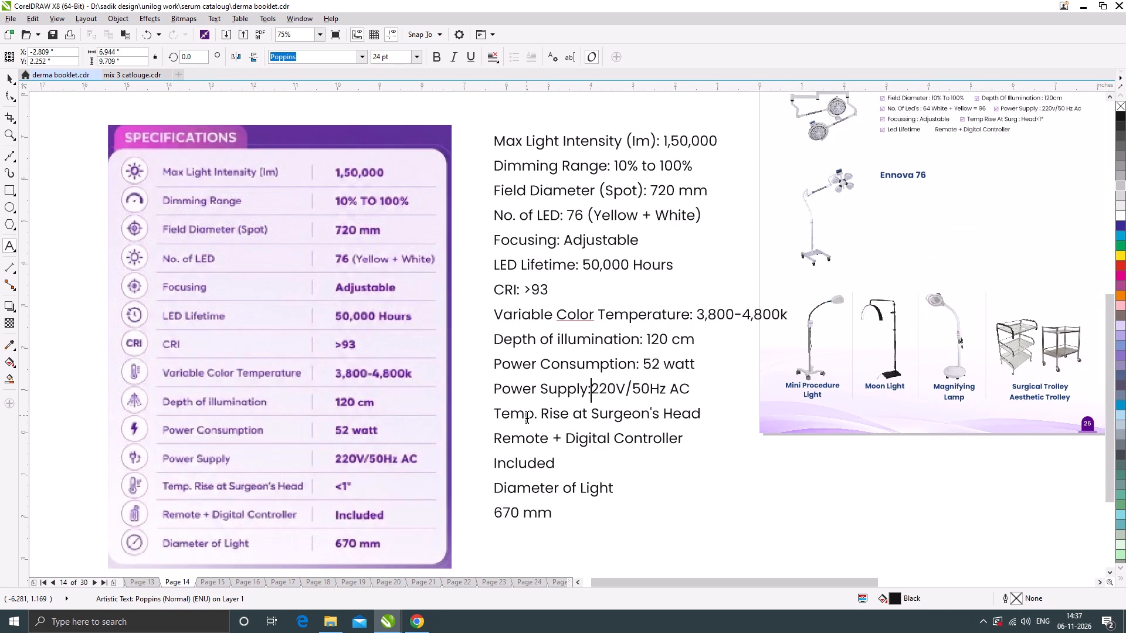
{"action": "key", "text": "space"}
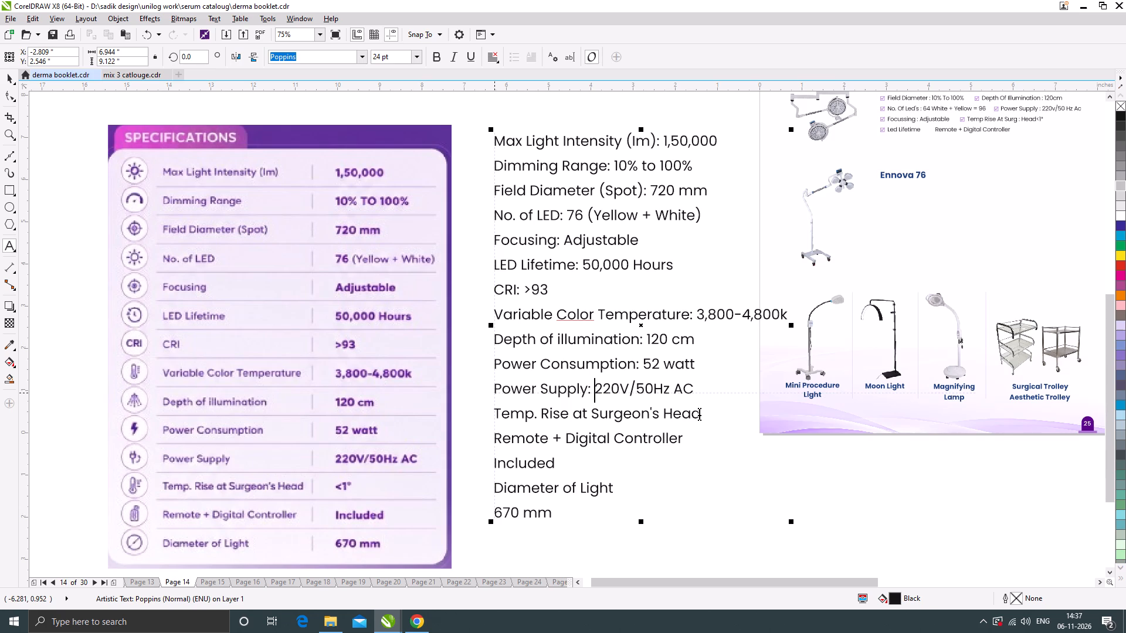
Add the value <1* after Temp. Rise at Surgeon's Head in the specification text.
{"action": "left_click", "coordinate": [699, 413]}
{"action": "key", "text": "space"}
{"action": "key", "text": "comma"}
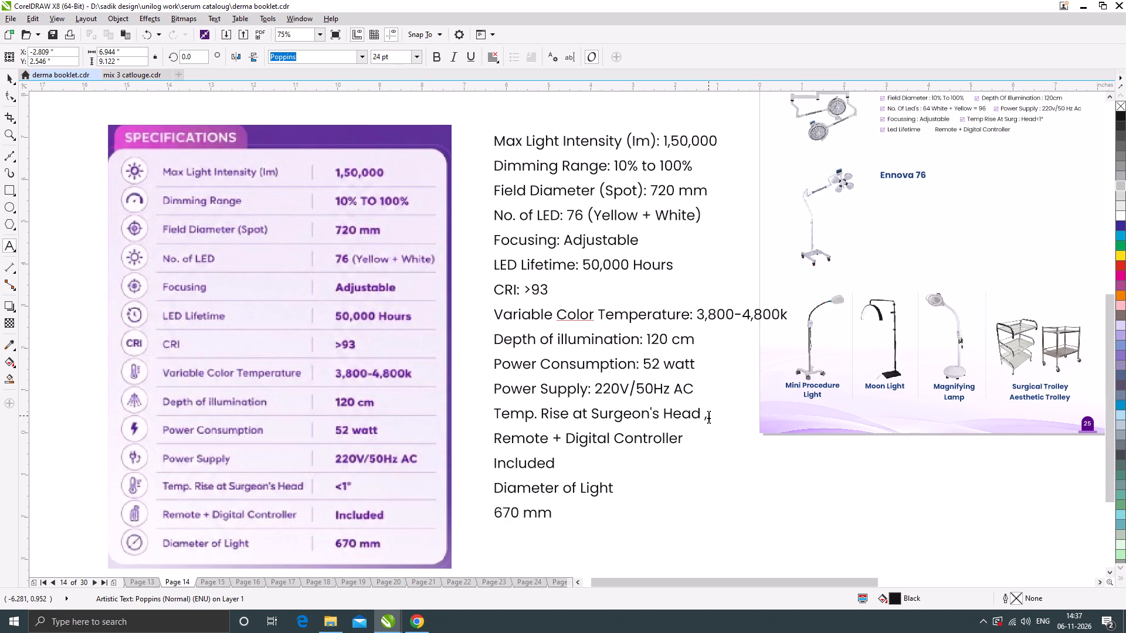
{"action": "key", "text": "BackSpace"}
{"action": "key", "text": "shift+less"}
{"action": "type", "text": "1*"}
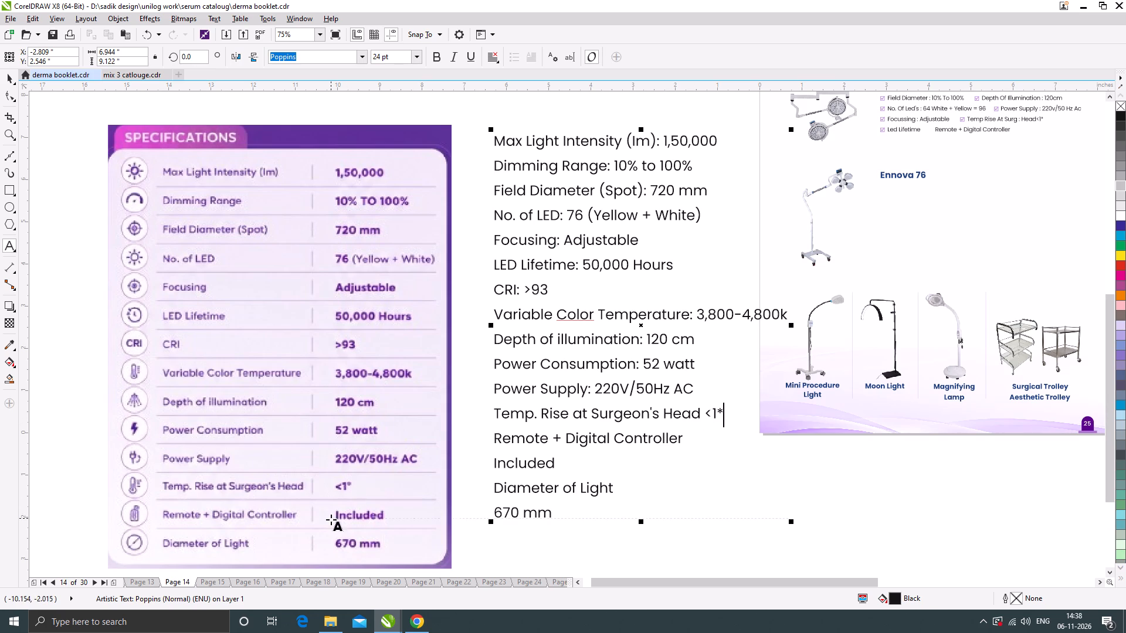
Delete everything after the Power Supply line, from Temp. Rise at Surgeon's Head through 670 mm, including the leftover blank lines.
{"action": "left_click_drag", "start_coordinate": [730, 410], "coordinate": [730, 410]}
{"action": "left_click_drag", "start_coordinate": [730, 410], "coordinate": [484, 422]}
{"action": "key", "text": "BackSpace"}
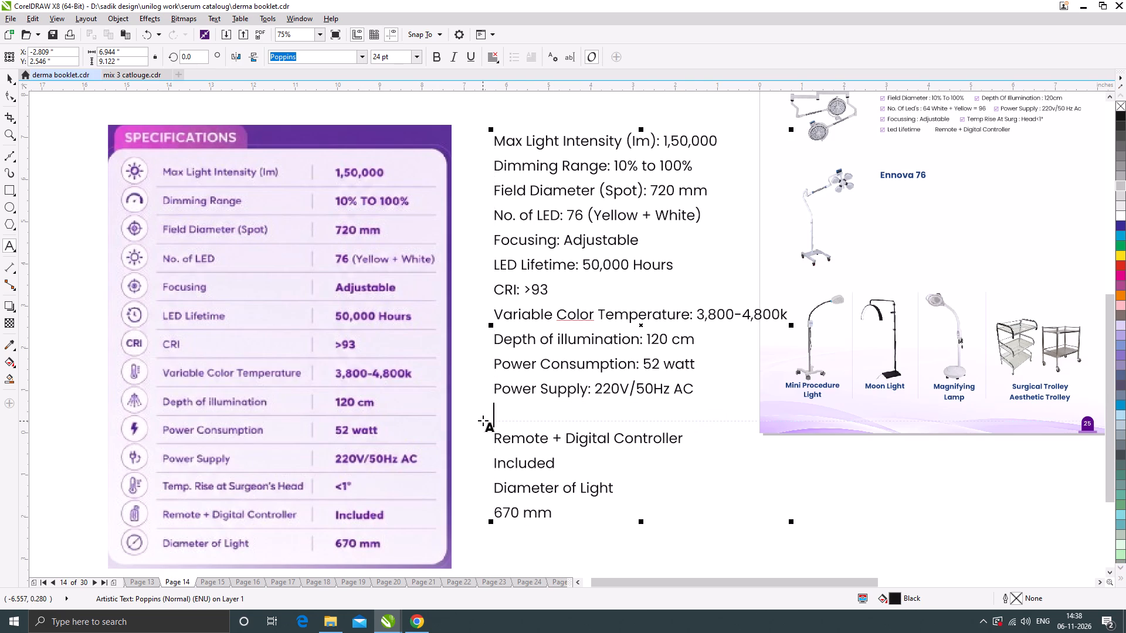
{"action": "left_click_drag", "start_coordinate": [694, 434], "coordinate": [527, 439]}
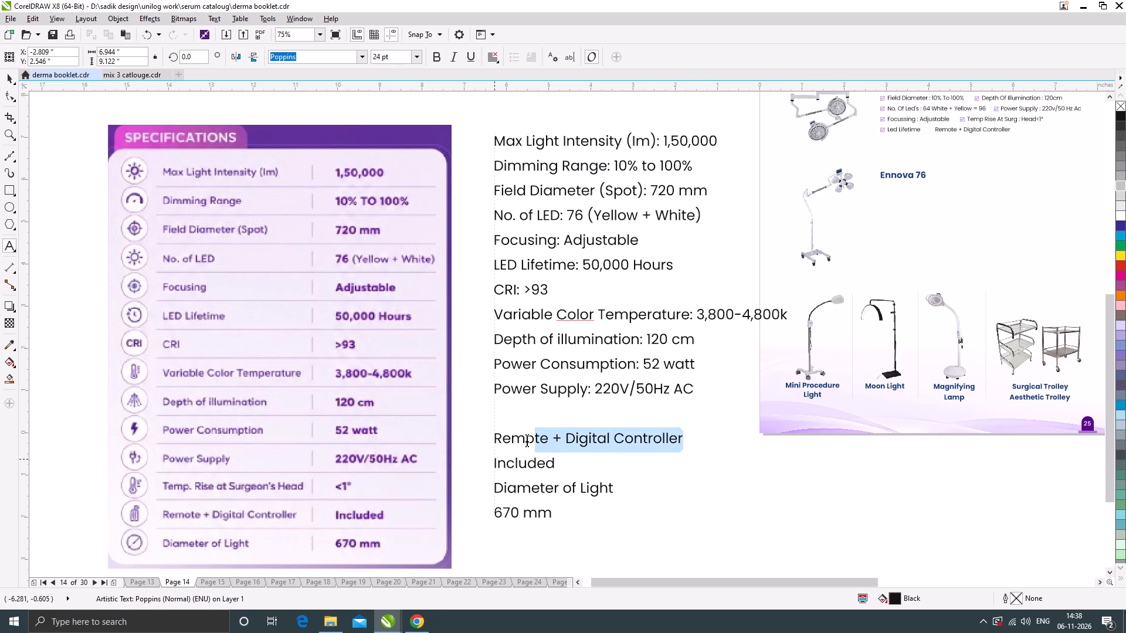
{"action": "left_click_drag", "start_coordinate": [527, 439], "coordinate": [491, 440]}
{"action": "left_click_drag", "start_coordinate": [491, 440], "coordinate": [483, 524]}
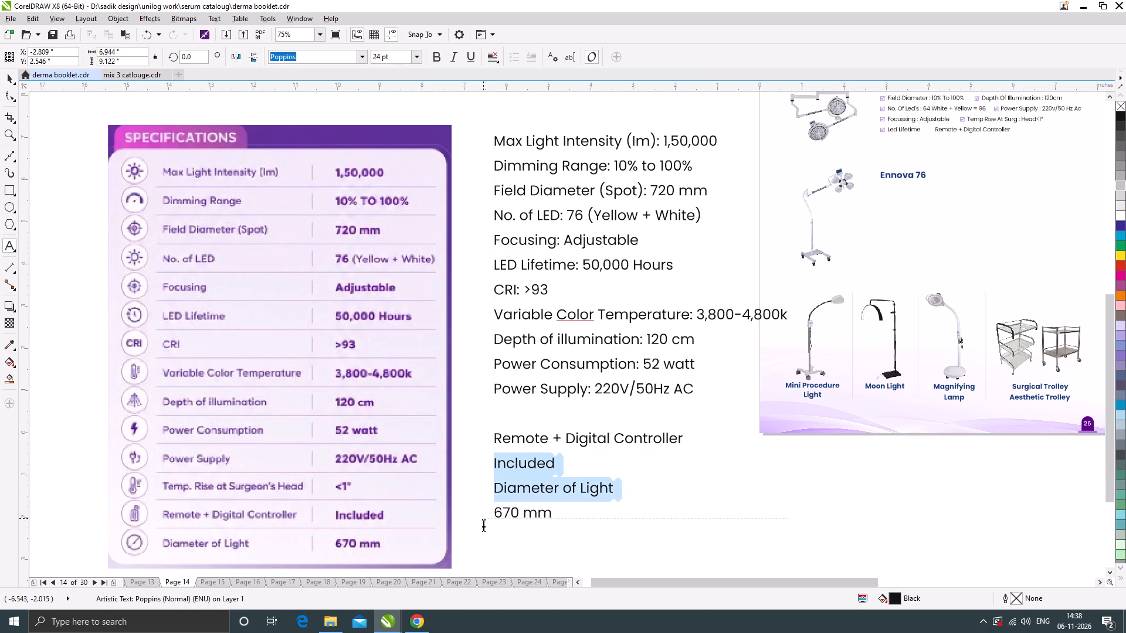
{"action": "left_click_drag", "start_coordinate": [483, 524], "coordinate": [494, 536]}
{"action": "key", "text": "Delete"}
{"action": "scroll", "coordinate": [557, 418], "scroll_direction": "down", "scroll_amount": 1}
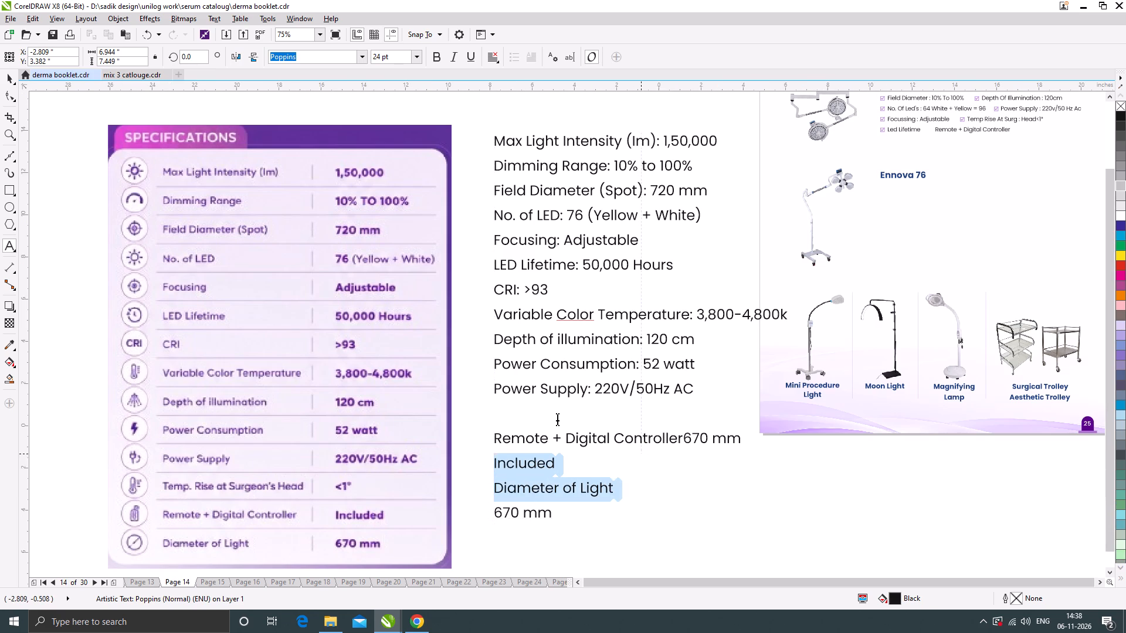
{"action": "scroll", "coordinate": [677, 433], "scroll_direction": "up", "scroll_amount": 1}
{"action": "left_click_drag", "start_coordinate": [625, 423], "coordinate": [369, 423]}
{"action": "key", "text": "Delete"}
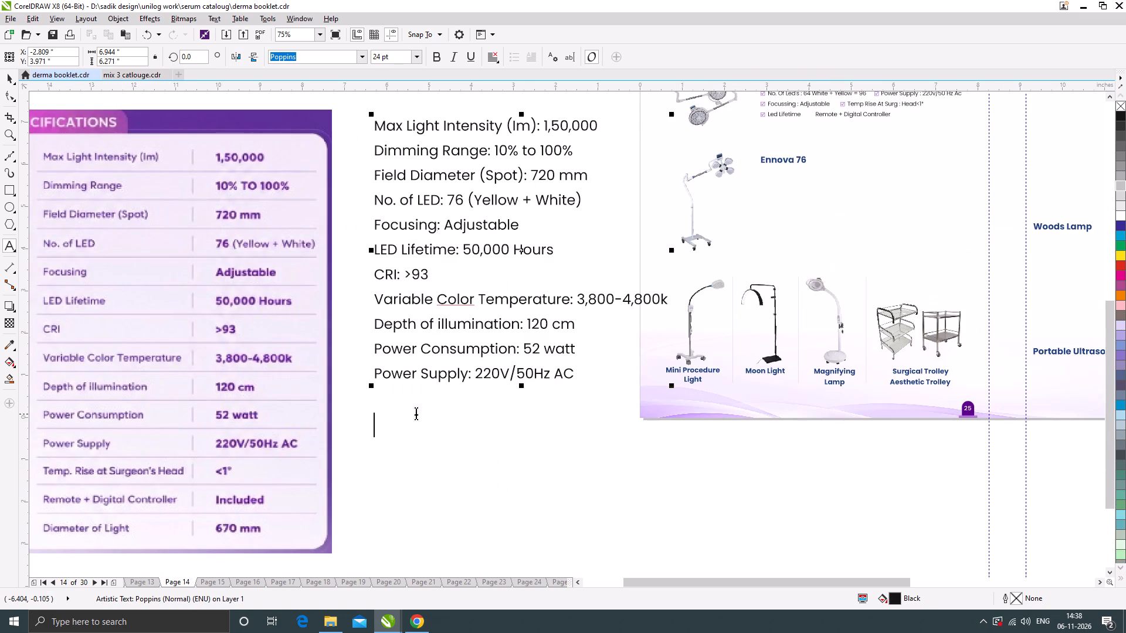
{"action": "key", "text": "Delete"}
{"action": "key", "text": "BackSpace"}
{"action": "key", "text": "BackSpace"}
Move the specification text block to the empty area below the page and set its font size to 10 pt.
{"action": "left_click", "coordinate": [8, 75]}
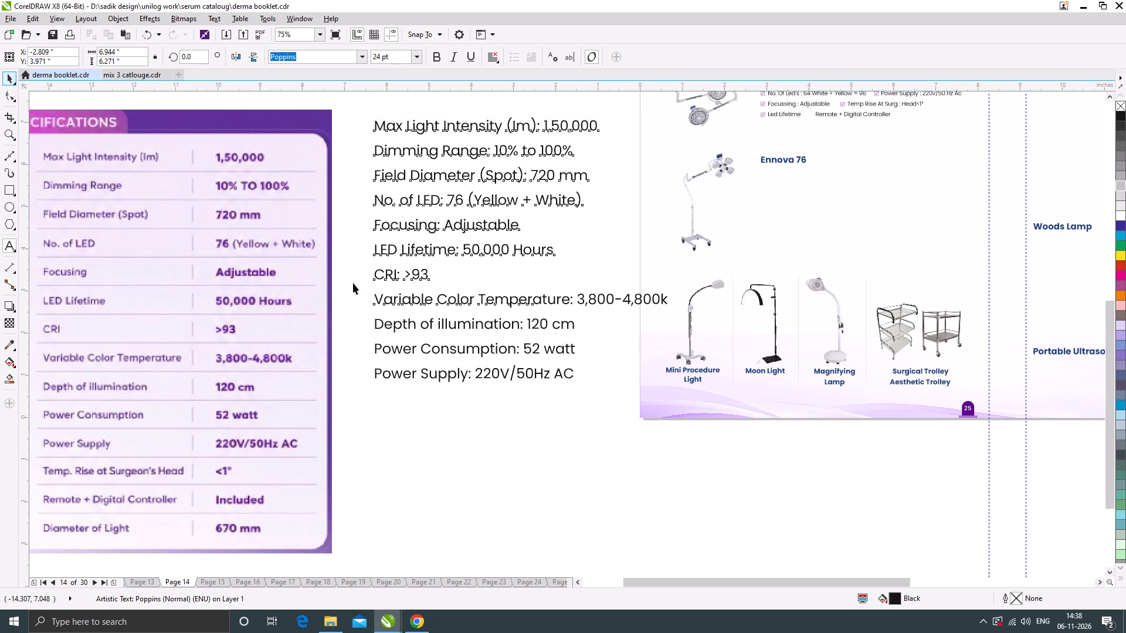
{"action": "scroll", "coordinate": [352, 283], "scroll_direction": "down", "scroll_amount": 1}
{"action": "left_click_drag", "start_coordinate": [401, 242], "coordinate": [456, 421]}
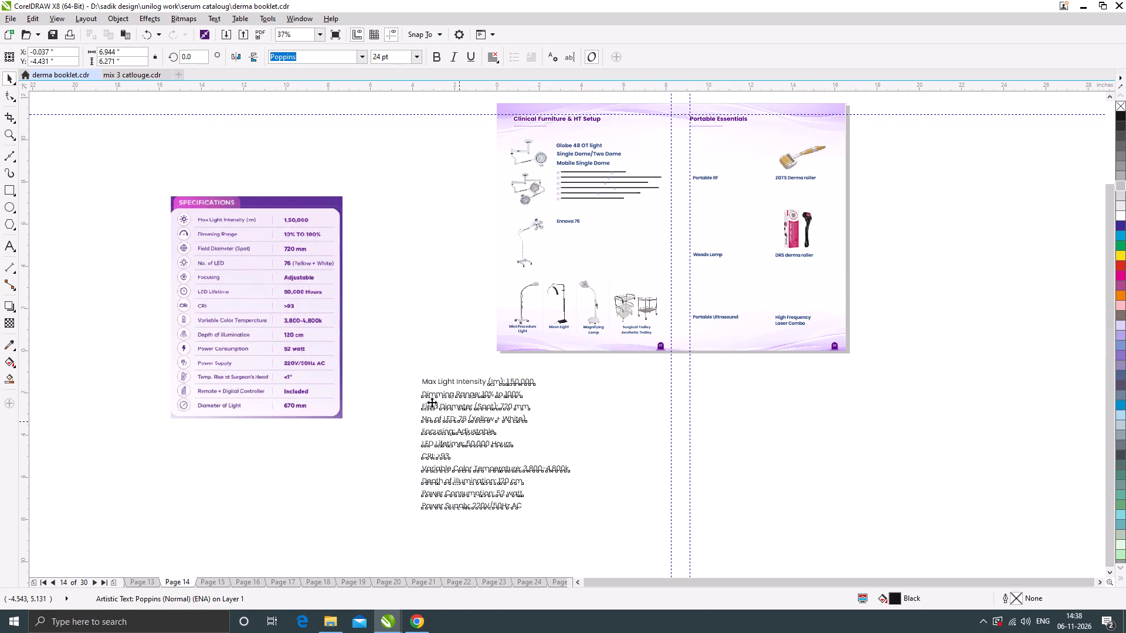
{"action": "scroll", "coordinate": [432, 402], "scroll_direction": "up", "scroll_amount": 1}
{"action": "left_click_drag", "start_coordinate": [400, 53], "coordinate": [365, 67]}
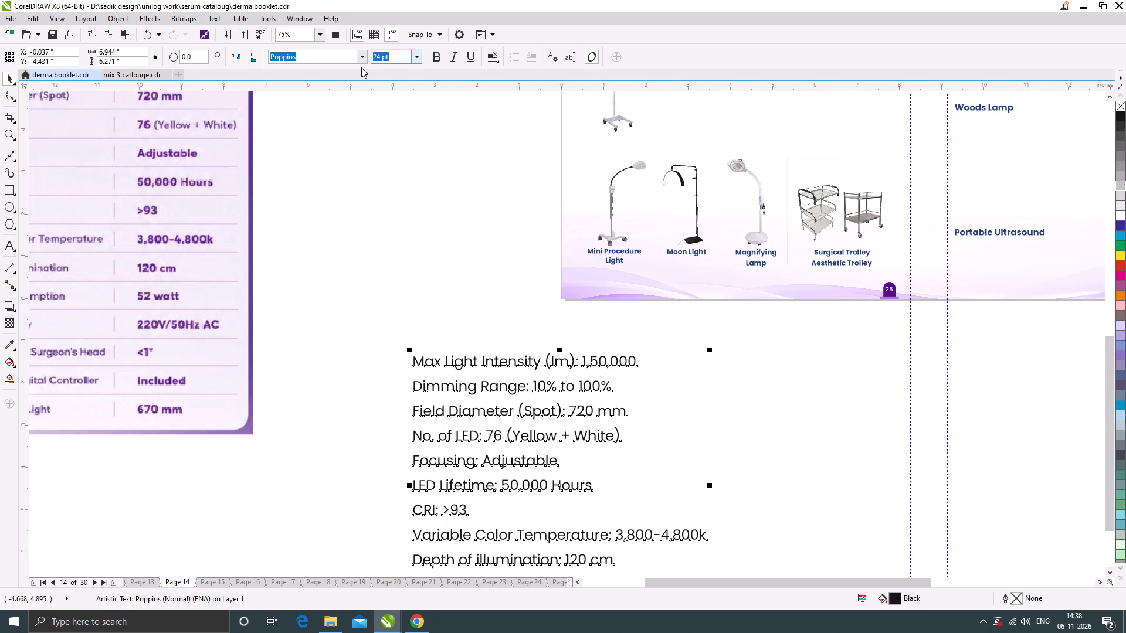
{"action": "type", "text": "10"}
{"action": "key", "text": "Return"}
{"action": "scroll", "coordinate": [418, 383], "scroll_direction": "up", "scroll_amount": 1}
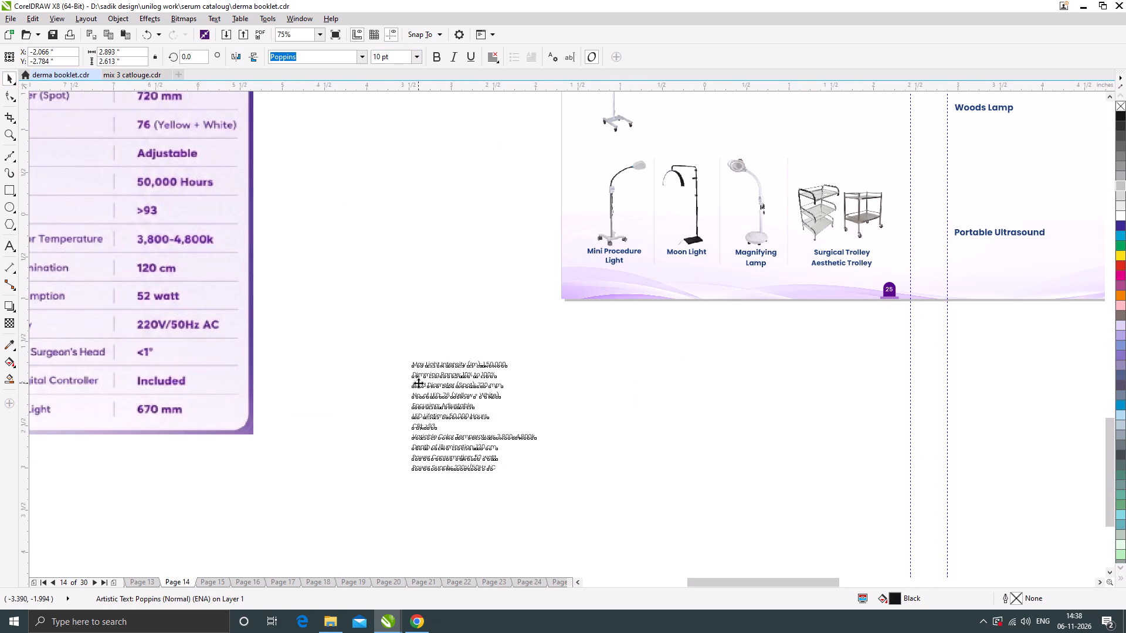
Place the specification text block directly under the Ennova 76 heading, aligned with the heading's left edge.
{"action": "double_click", "coordinate": [409, 371]}
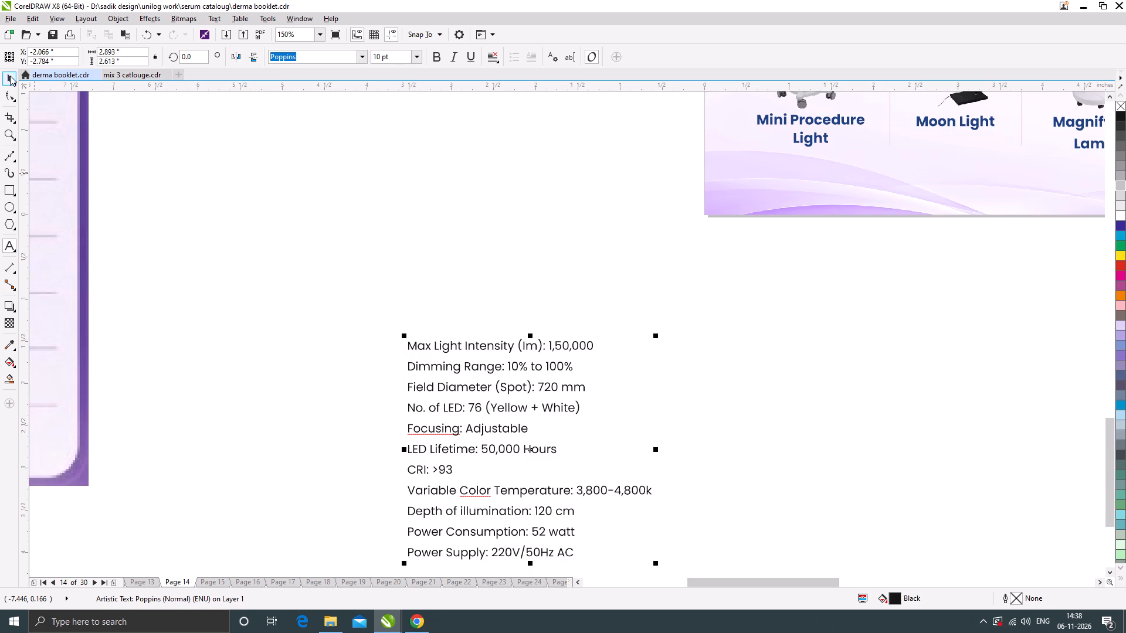
{"action": "left_click", "coordinate": [10, 76]}
{"action": "scroll", "coordinate": [405, 369], "scroll_direction": "down", "scroll_amount": 1}
{"action": "scroll", "coordinate": [463, 363], "scroll_direction": "down", "scroll_amount": 1}
{"action": "left_click_drag", "start_coordinate": [465, 362], "coordinate": [609, 210]}
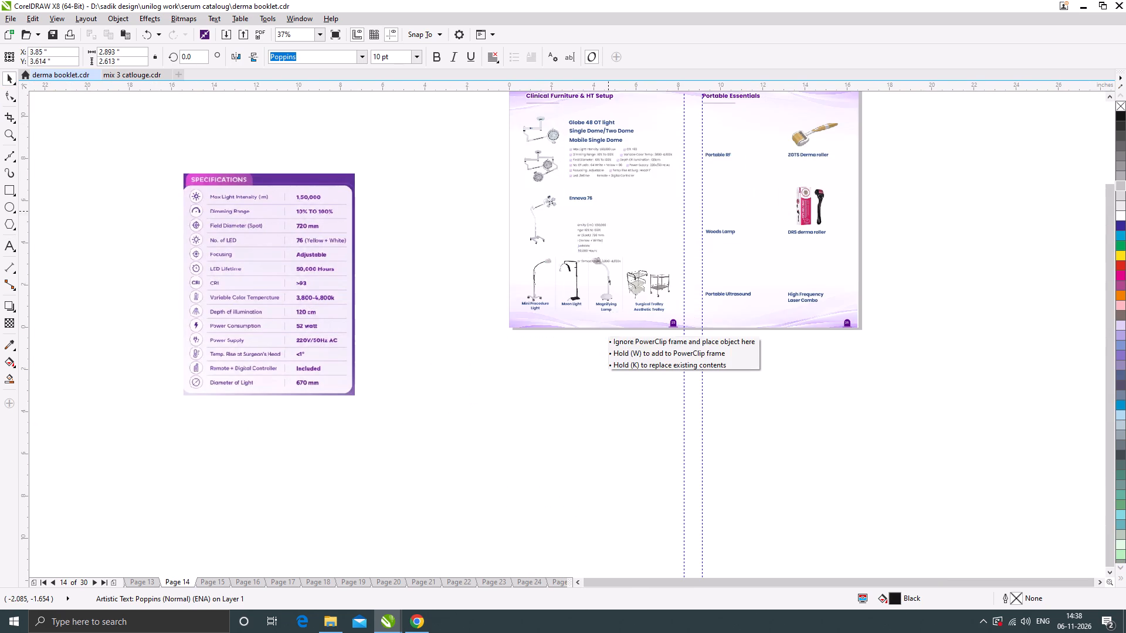
{"action": "left_click_drag", "start_coordinate": [609, 210], "coordinate": [594, 212]}
{"action": "scroll", "coordinate": [593, 212], "scroll_direction": "up", "scroll_amount": 3}
{"action": "left_click_drag", "start_coordinate": [597, 212], "coordinate": [609, 199]}
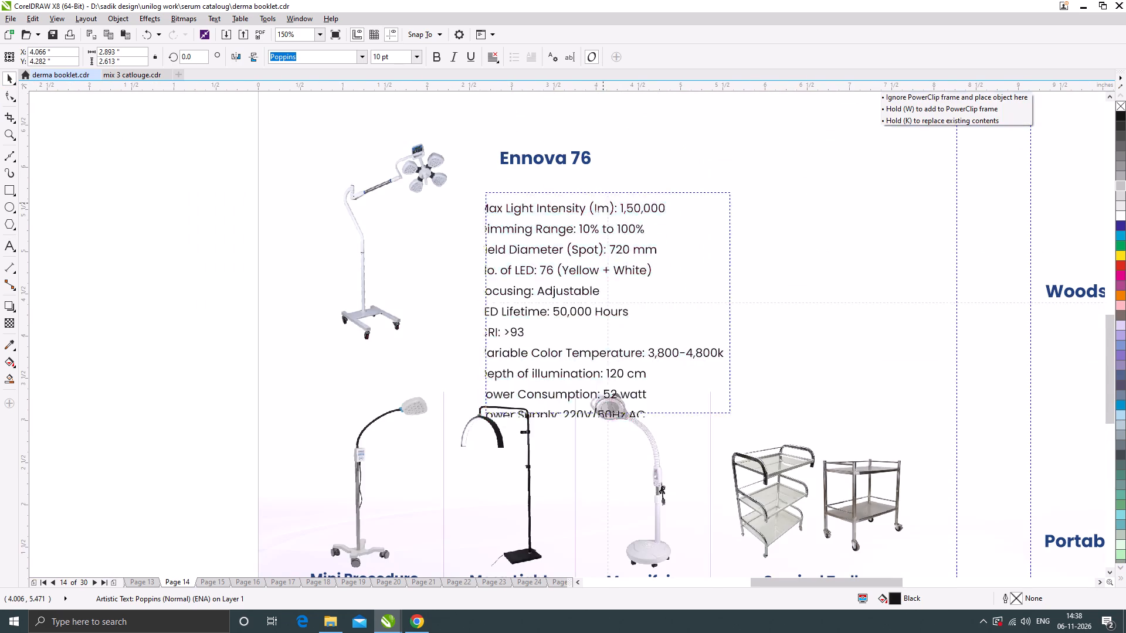
{"action": "left_click_drag", "start_coordinate": [609, 199], "coordinate": [619, 192]}
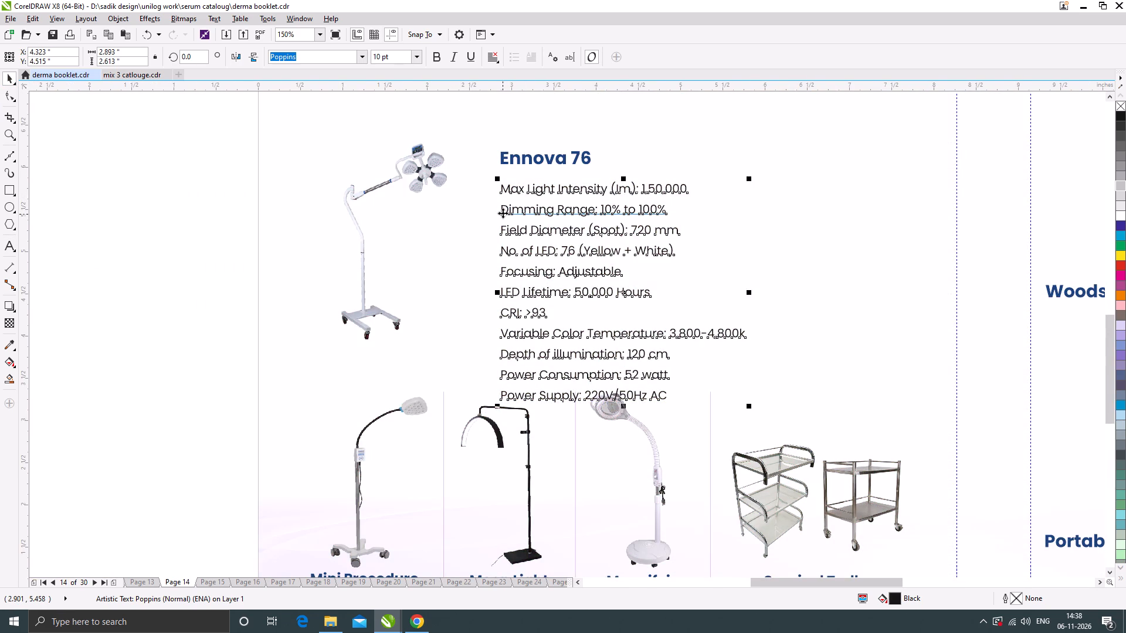
Join the Dimming Range entry onto the Max Light Intensity line, separated by a wide gap of spaces as a second column.
{"action": "double_click", "coordinate": [503, 213]}
{"action": "key", "text": "BackSpace"}
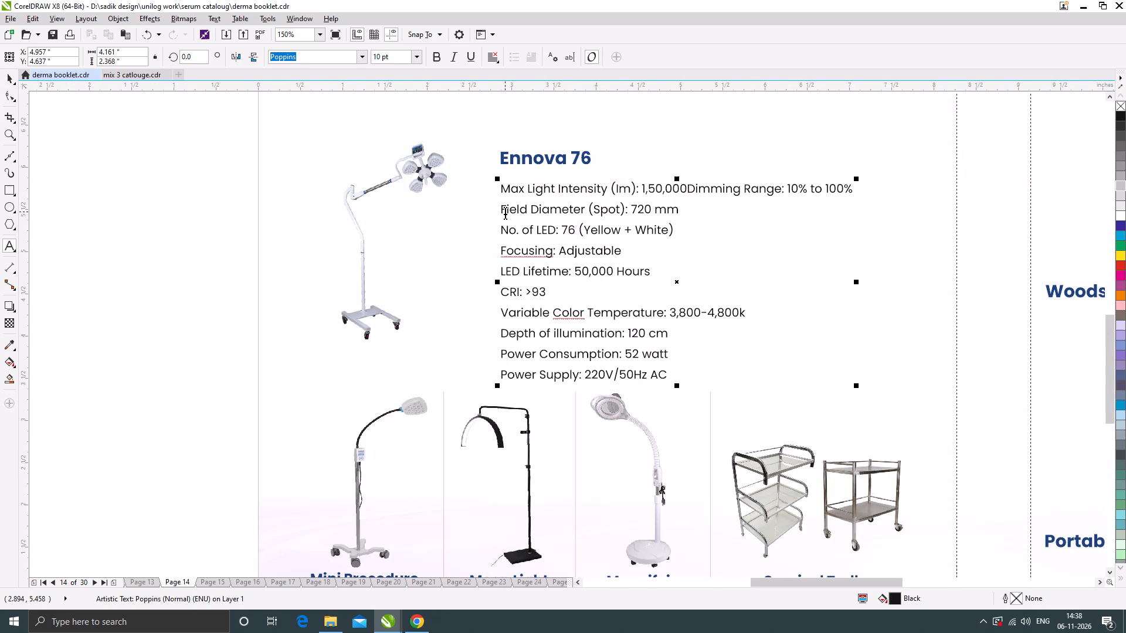
{"action": "key", "text": "comma"}
{"action": "scroll", "coordinate": [405, 225], "scroll_direction": "down", "scroll_amount": 1}
{"action": "scroll", "coordinate": [530, 206], "scroll_direction": "up", "scroll_amount": 1}
{"action": "key", "text": "BackSpace"}
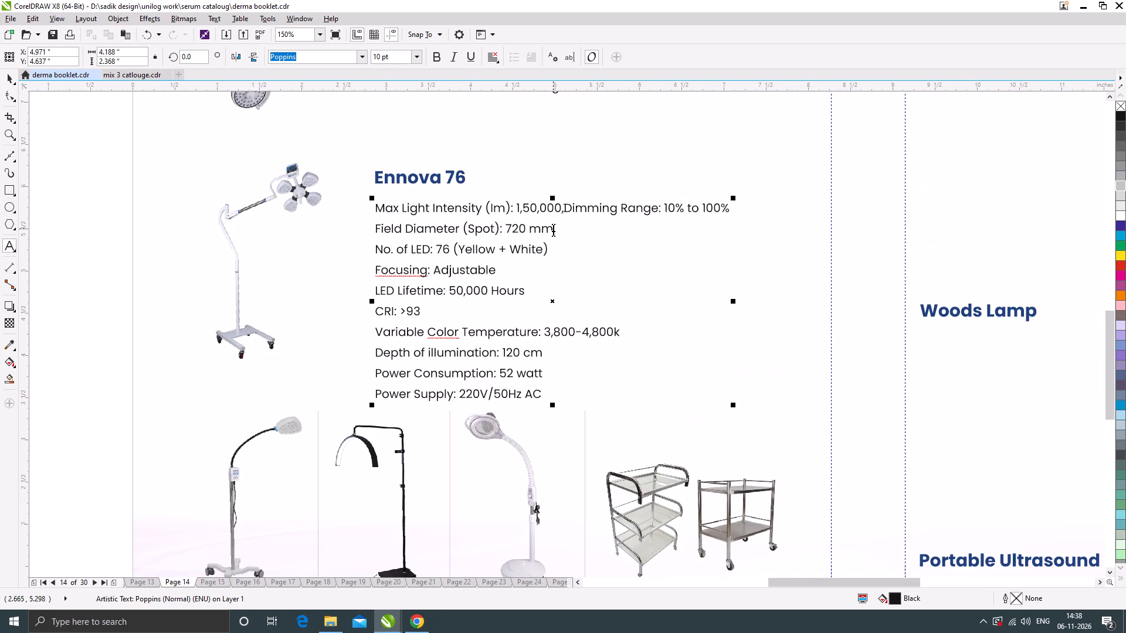
{"action": "key", "text": "space"}
{"action": "key", "text": "space"}
{"action": "key", "text": "space"}
{"action": "key", "text": "space"}
{"action": "key", "text": "space"}
{"action": "key", "text": "space"}
{"action": "key", "text": "space"}
{"action": "key", "text": "space"}
{"action": "key", "text": "space"}
{"action": "key", "text": "space"}
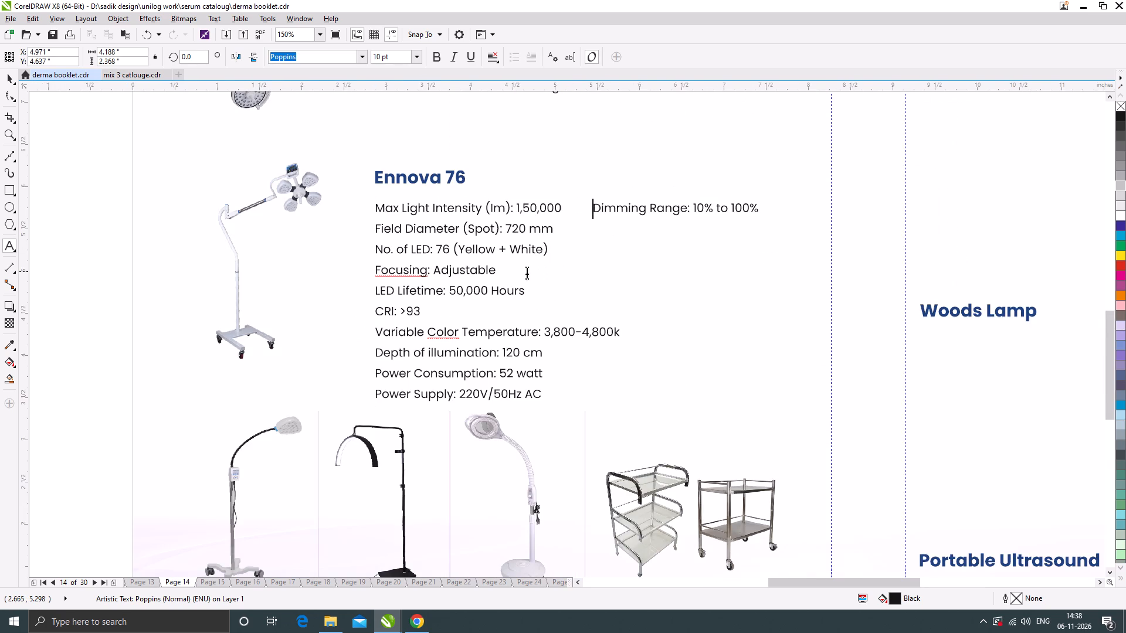
{"action": "key", "text": "space"}
Join the No. of LED entry onto the Field Diameter line, spaced so it lines up under Dimming Range.
{"action": "left_click", "coordinate": [377, 253]}
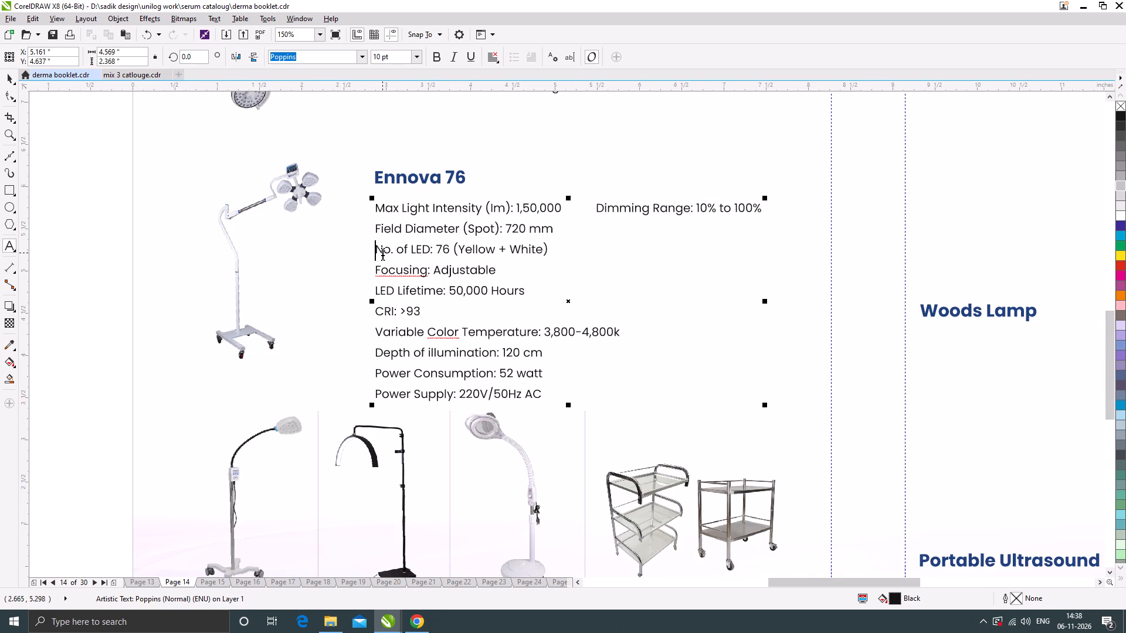
{"action": "key", "text": "BackSpace"}
{"action": "key", "text": "space"}
{"action": "key", "text": "space"}
{"action": "key", "text": "space"}
{"action": "key", "text": "space"}
{"action": "key", "text": "space"}
{"action": "key", "text": "space"}
{"action": "key", "text": "space"}
{"action": "key", "text": "space"}
{"action": "key", "text": "space"}
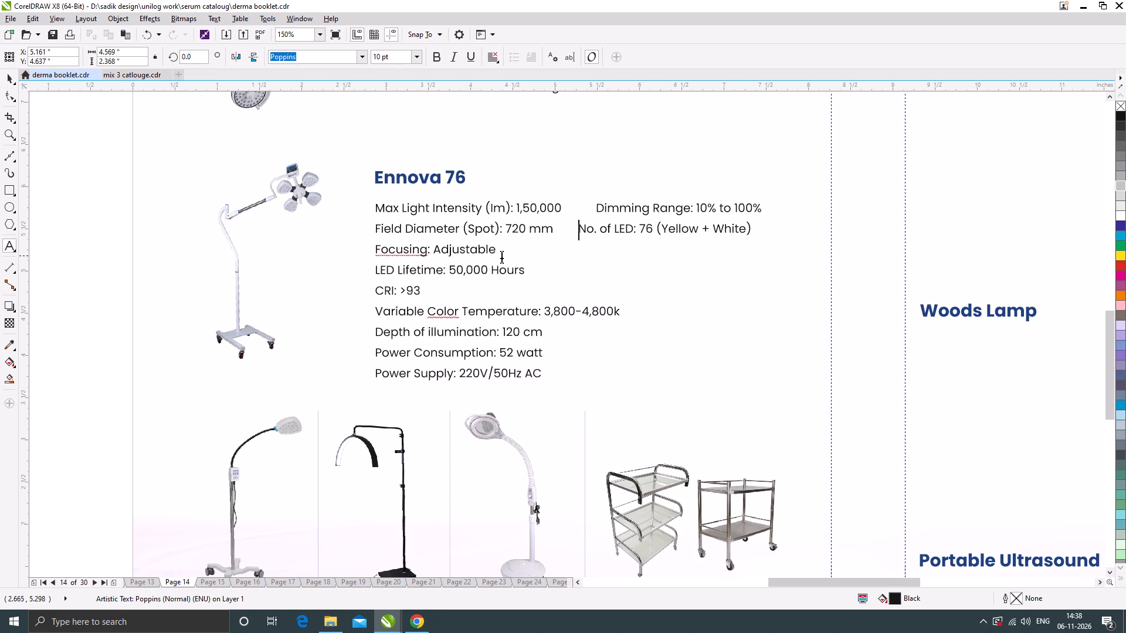
{"action": "key", "text": "space"}
{"action": "key", "text": "space"}
{"action": "key", "text": "space"}
{"action": "key", "text": "space"}
{"action": "key", "text": "space"}
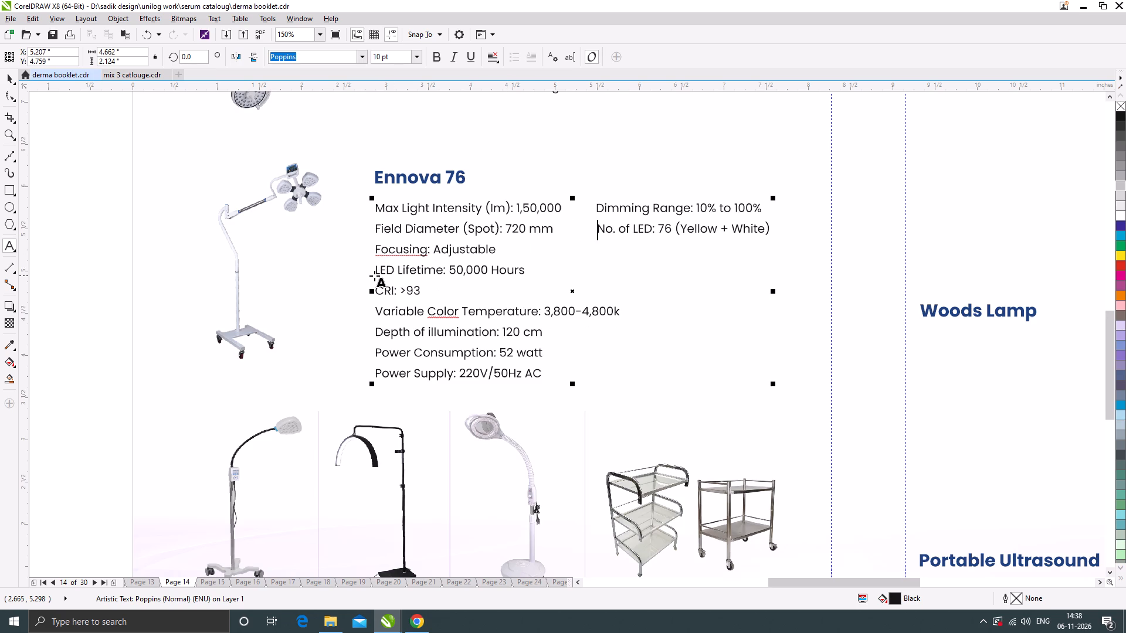
Join the LED Lifetime entry onto the Focusing line, spaced so it lines up under No. of LED in the second column.
{"action": "left_click", "coordinate": [374, 275]}
{"action": "left_click", "coordinate": [385, 271]}
{"action": "scroll", "coordinate": [402, 271], "scroll_direction": "up", "scroll_amount": 1}
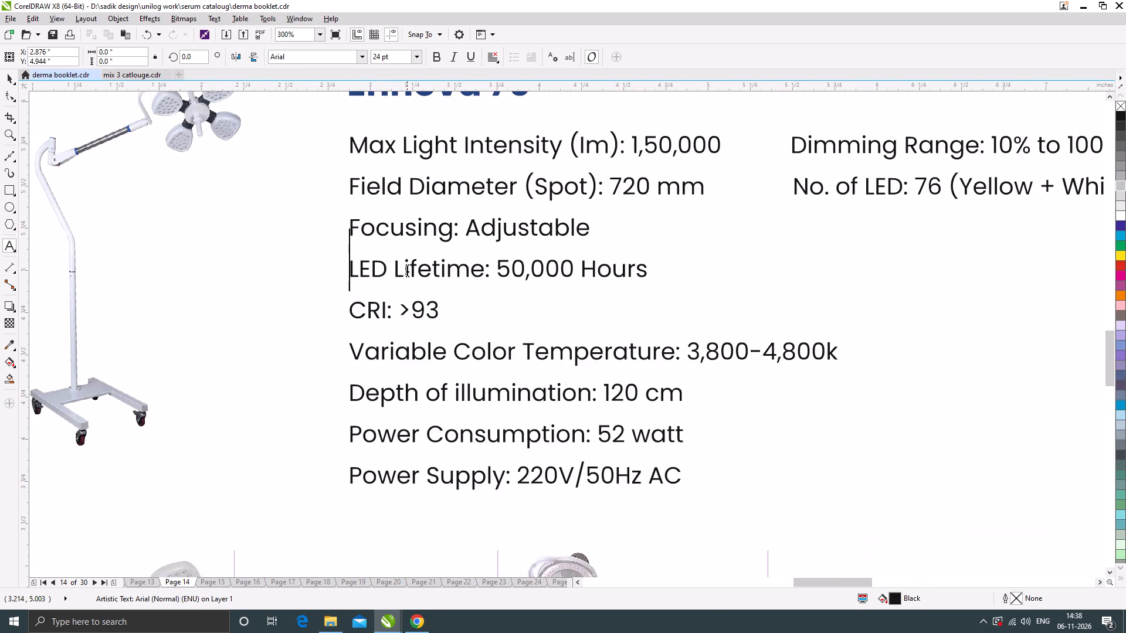
{"action": "left_click", "coordinate": [407, 269]}
{"action": "left_click", "coordinate": [351, 272]}
{"action": "key", "text": "BackSpace"}
{"action": "key", "text": "space"}
{"action": "key", "text": "space"}
{"action": "key", "text": "space"}
{"action": "key", "text": "space"}
{"action": "key", "text": "space"}
{"action": "key", "text": "space"}
{"action": "key", "text": "space"}
{"action": "key", "text": "space"}
{"action": "key", "text": "space"}
{"action": "key", "text": "space"}
{"action": "key", "text": "space"}
{"action": "key", "text": "space"}
{"action": "key", "text": "space"}
{"action": "key", "text": "space"}
{"action": "key", "text": "space"}
{"action": "key", "text": "space"}
{"action": "key", "text": "space"}
{"action": "key", "text": "space"}
{"action": "key", "text": "space"}
{"action": "key", "text": "space"}
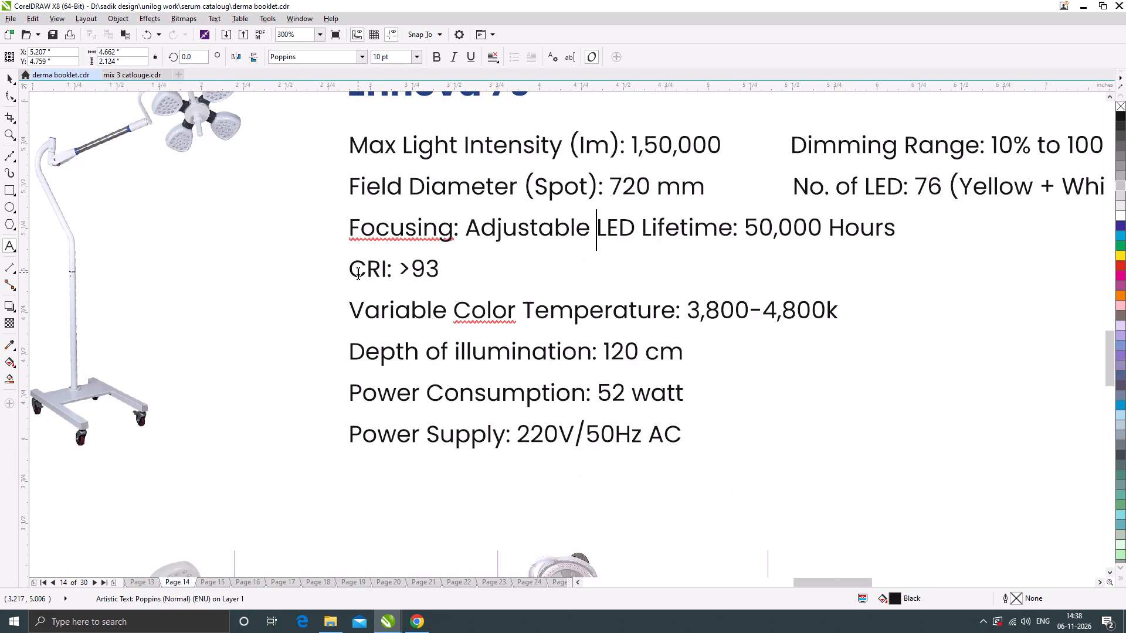
{"action": "key", "text": "space"}
{"action": "key", "text": "space"}
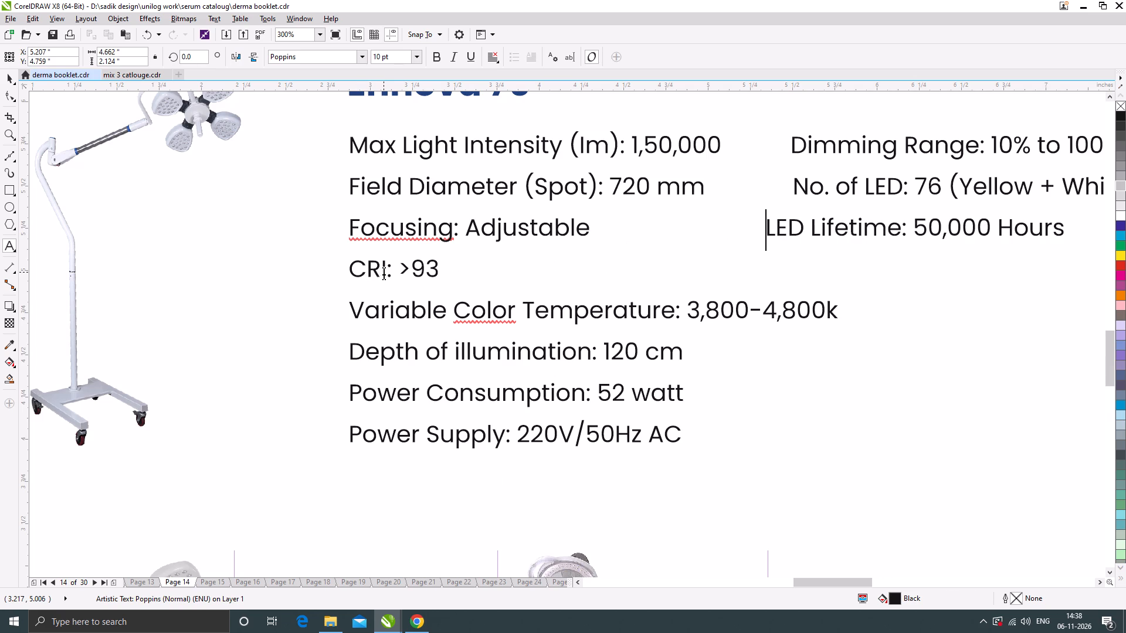
{"action": "key", "text": "space"}
{"action": "key", "text": "space"}
{"action": "key", "text": "space"}
{"action": "key", "text": "space"}
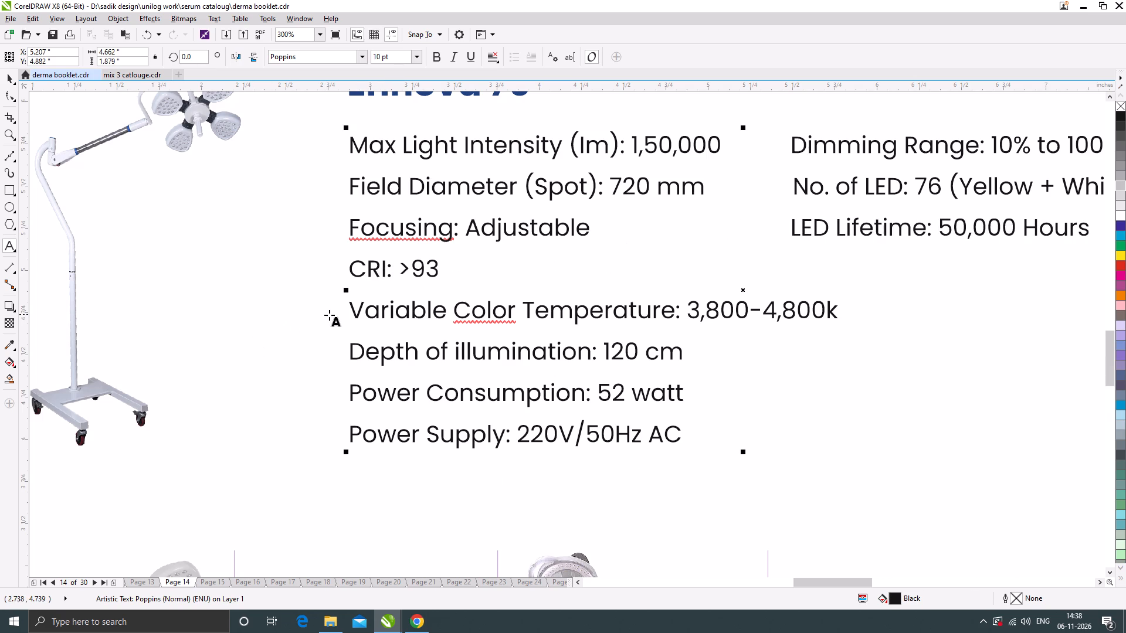
Join the Power Consumption entry onto the Depth of illumination line, spaced so it lines up with the second column.
{"action": "left_click", "coordinate": [351, 311]}
{"action": "scroll", "coordinate": [391, 283], "scroll_direction": "down", "scroll_amount": 1}
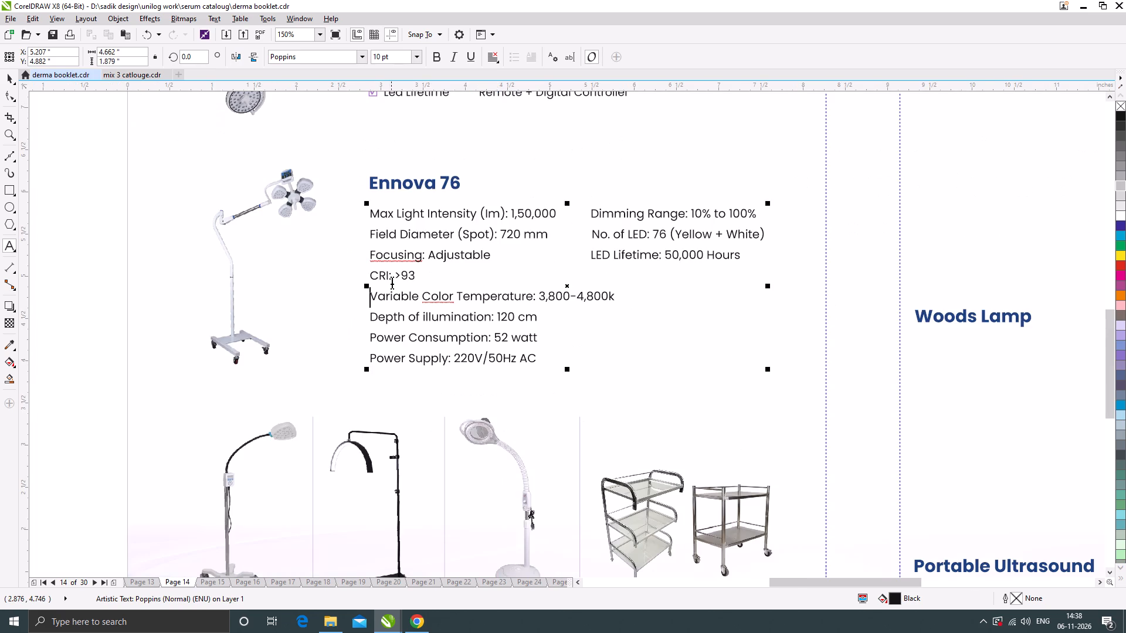
{"action": "left_click", "coordinate": [369, 341]}
{"action": "key", "text": "BackSpace"}
{"action": "key", "text": "space"}
{"action": "key", "text": "space"}
{"action": "key", "text": "space"}
{"action": "key", "text": "space"}
{"action": "key", "text": "space"}
{"action": "key", "text": "space"}
{"action": "key", "text": "space"}
{"action": "key", "text": "space"}
{"action": "key", "text": "space"}
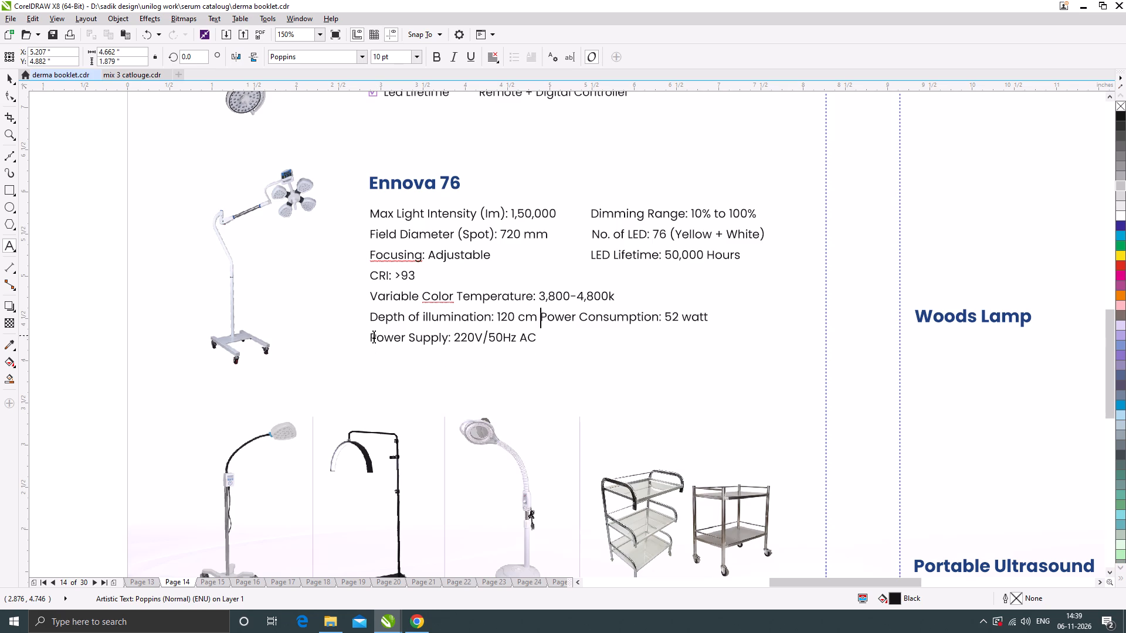
{"action": "key", "text": "space"}
{"action": "key", "text": "space"}
{"action": "key", "text": "space"}
{"action": "key", "text": "space"}
{"action": "key", "text": "space"}
{"action": "key", "text": "space"}
{"action": "key", "text": "space"}
{"action": "key", "text": "space"}
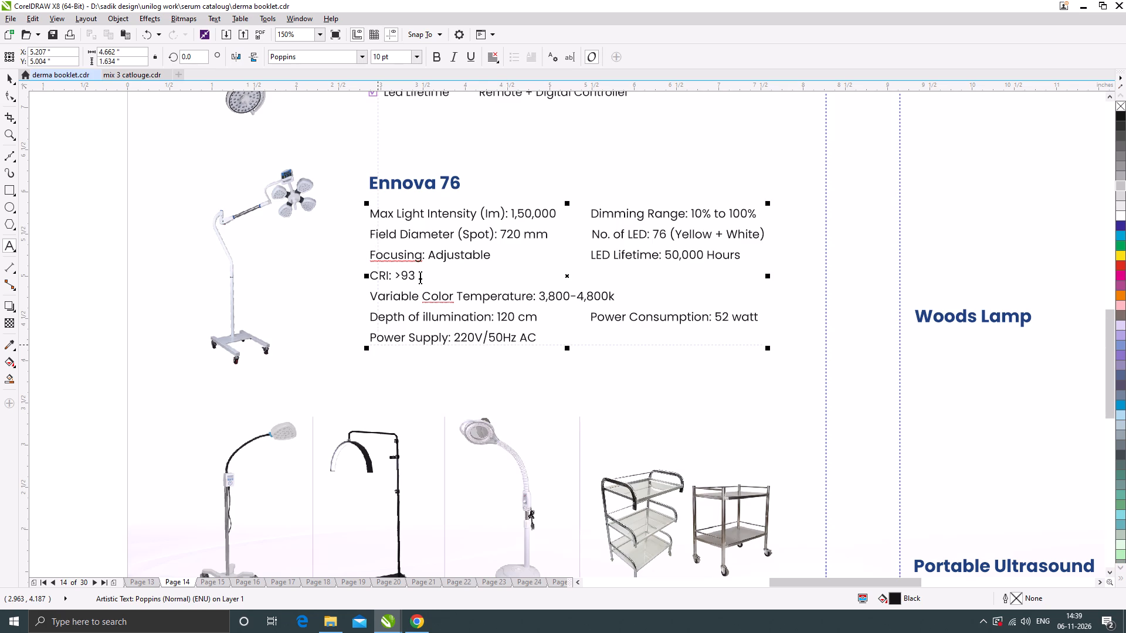
Move the Variable Color Temperature entry to a new line below Power Supply and remove the blank line it leaves.
{"action": "left_click_drag", "start_coordinate": [629, 297], "coordinate": [366, 298]}
{"action": "key", "text": "ctrl+x"}
{"action": "left_click", "coordinate": [536, 338]}
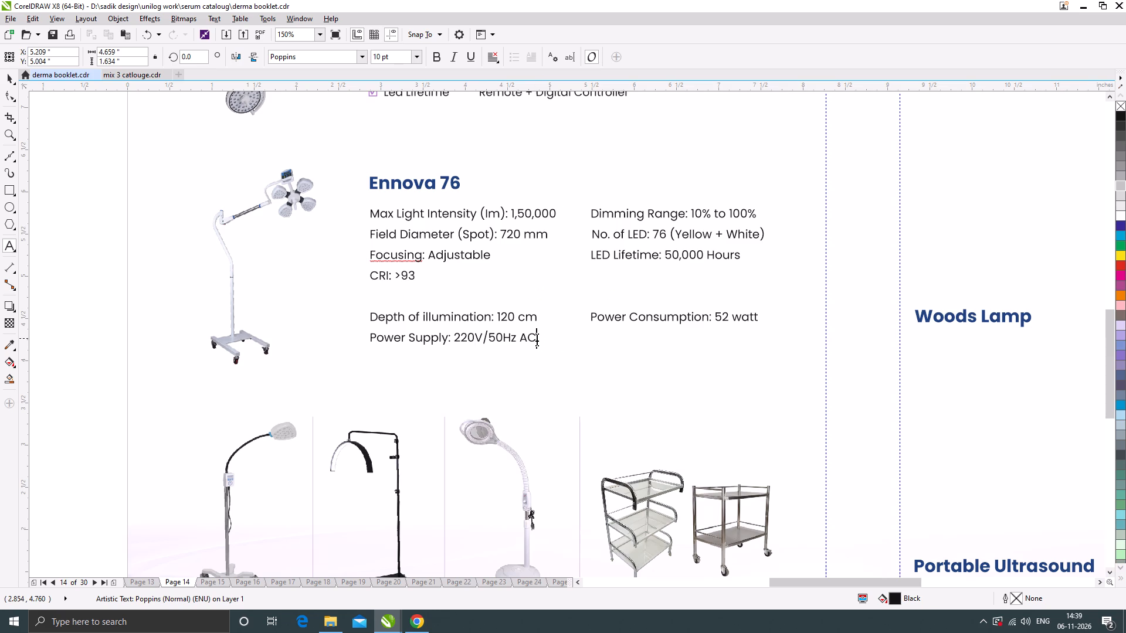
{"action": "key", "text": "Return"}
{"action": "key", "text": "ctrl+v"}
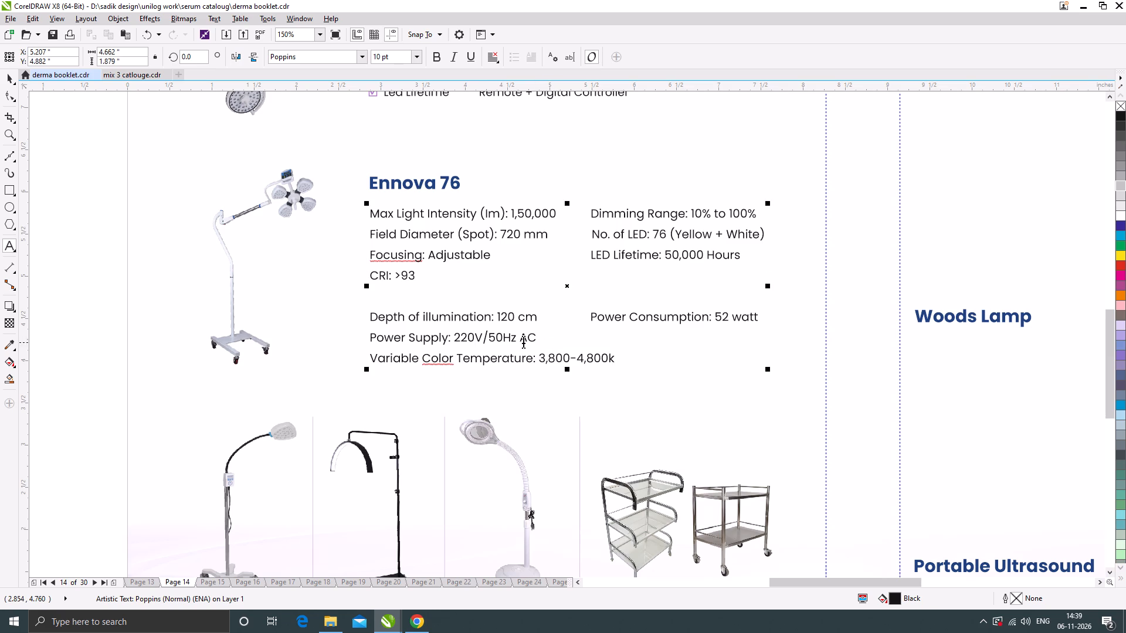
{"action": "left_click", "coordinate": [371, 317]}
{"action": "key", "text": "BackSpace"}
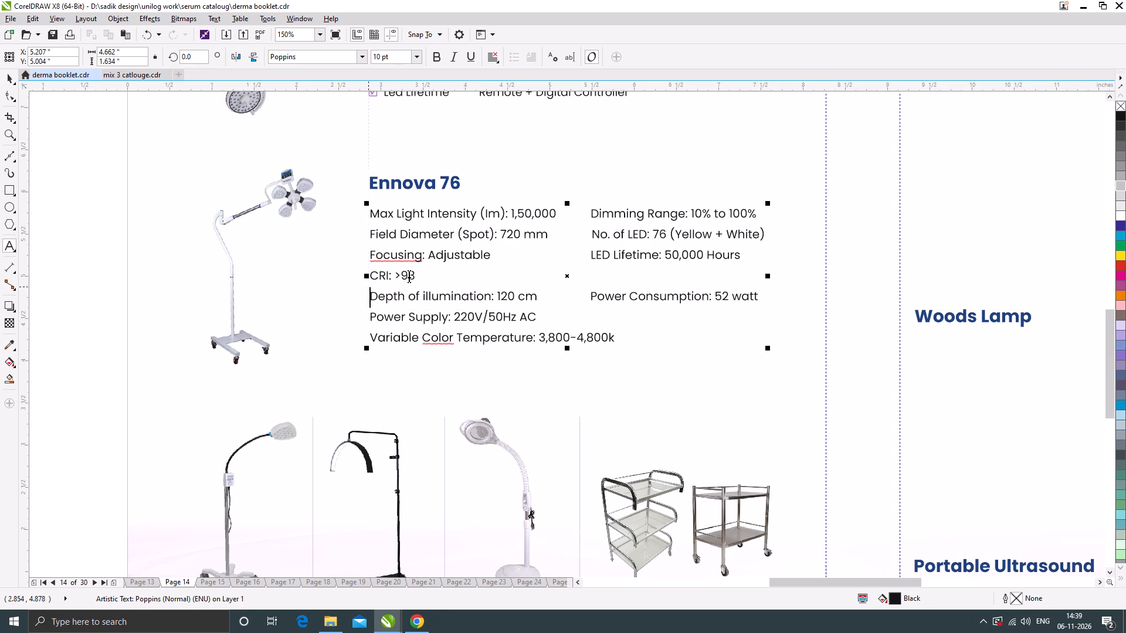
Move the CRI: >93 entry to the end of the Variable Color Temperature line after a gap of spaces, closing its emptied line.
{"action": "left_click_drag", "start_coordinate": [423, 275], "coordinate": [369, 276]}
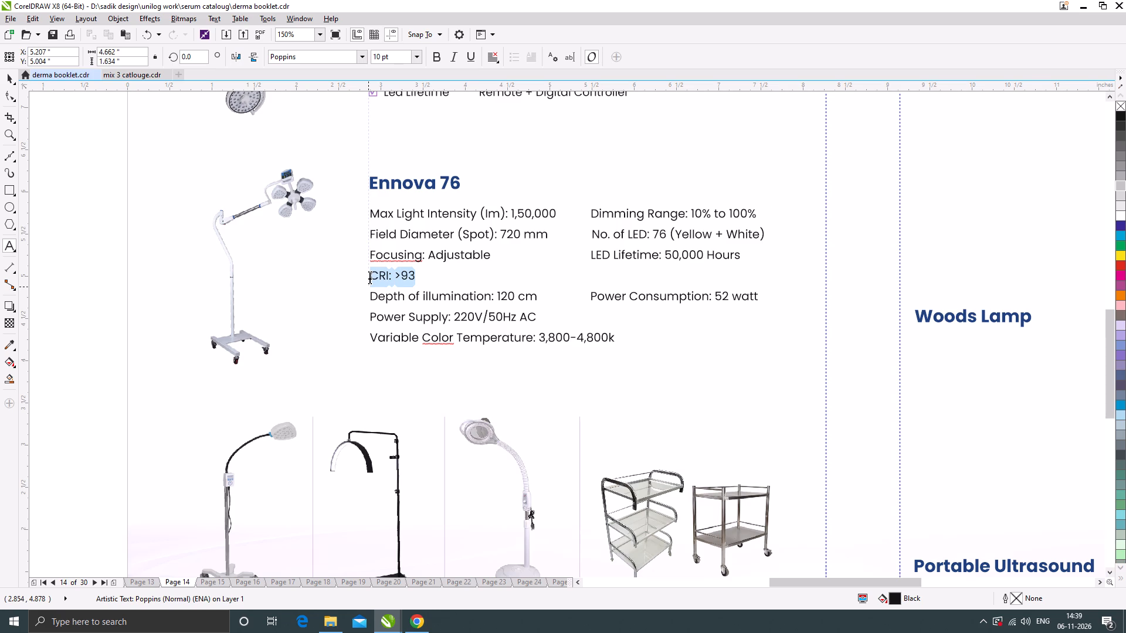
{"action": "key", "text": "ctrl+x"}
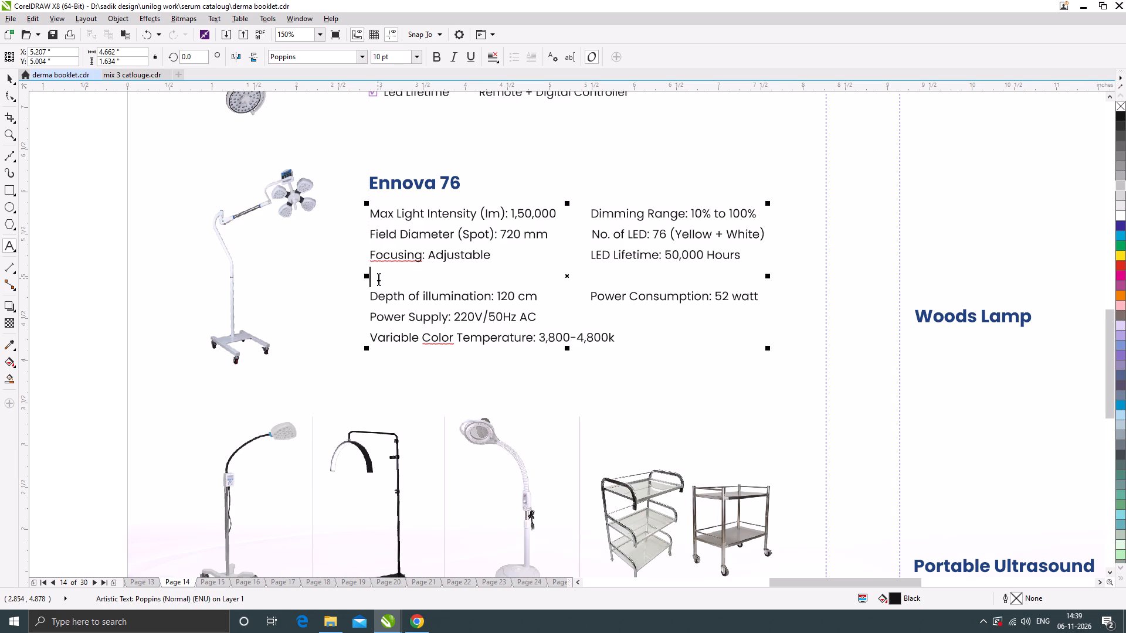
{"action": "key", "text": "BackSpace"}
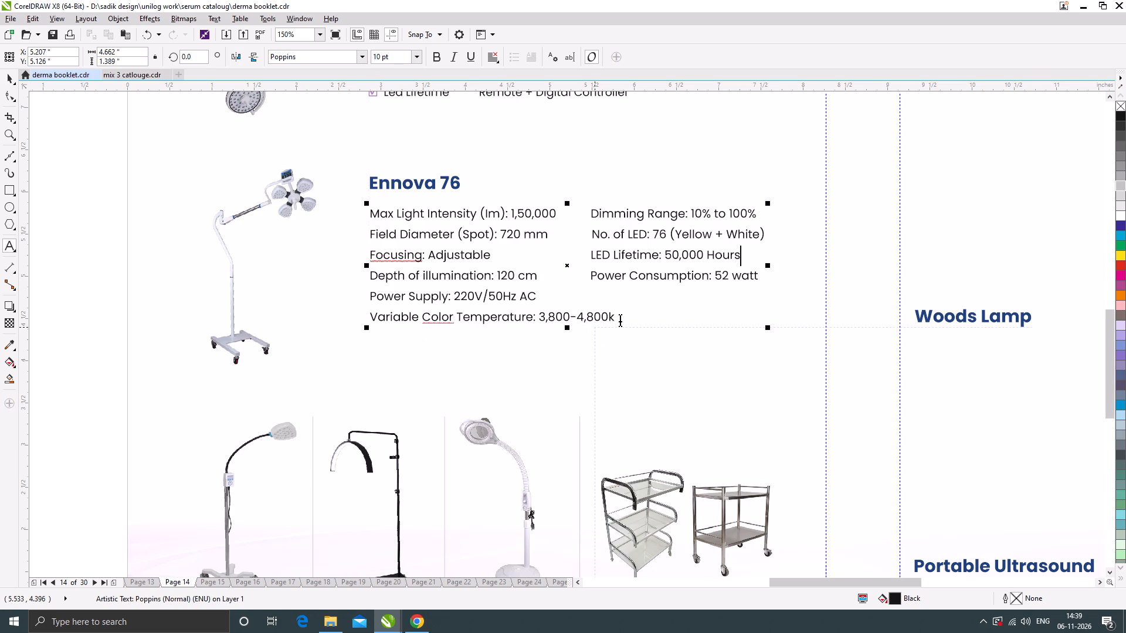
{"action": "left_click", "coordinate": [620, 319]}
{"action": "key", "text": "space"}
{"action": "key", "text": "space"}
{"action": "key", "text": "space"}
{"action": "key", "text": "space"}
{"action": "key", "text": "space"}
{"action": "key", "text": "space"}
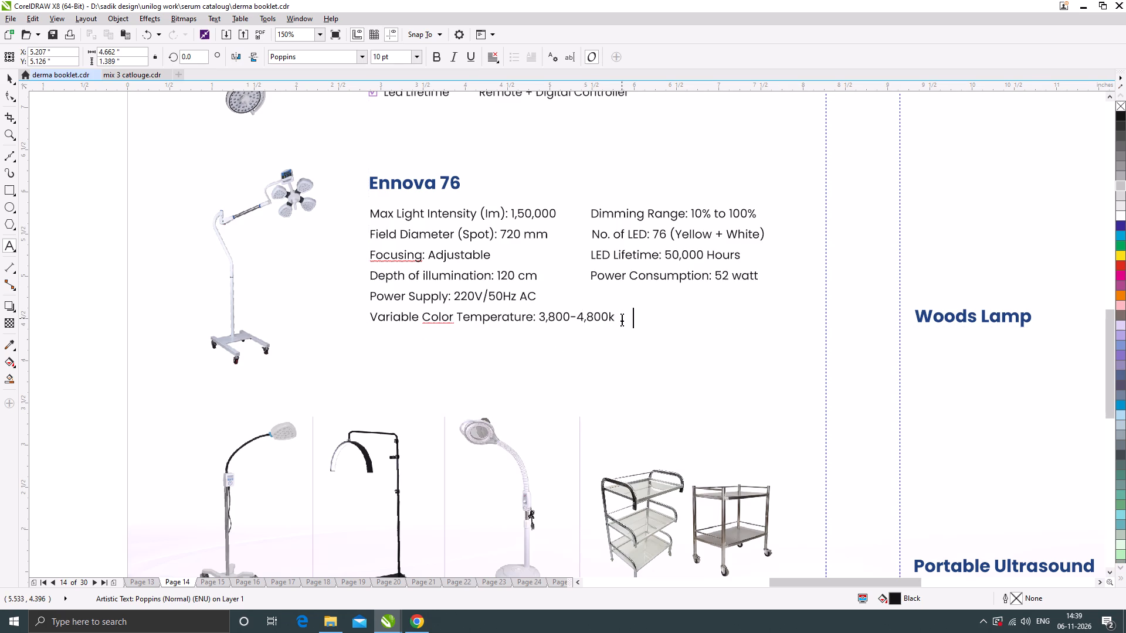
{"action": "key", "text": "space"}
{"action": "key", "text": "space"}
{"action": "key", "text": "ctrl+v"}
{"action": "left_click", "coordinate": [6, 74]}
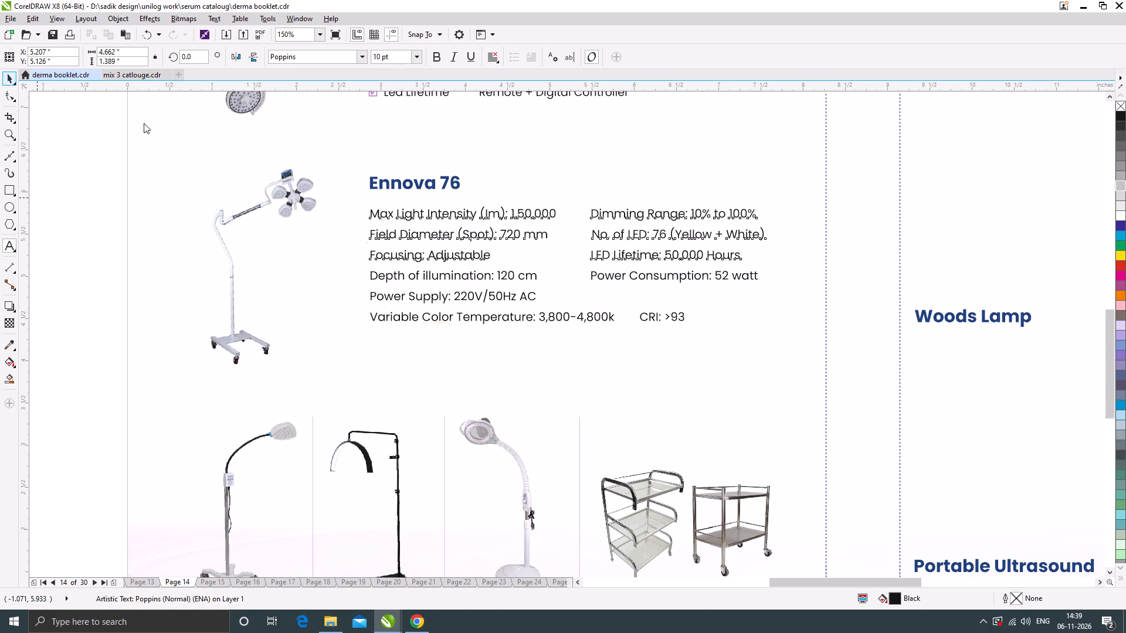
Increase the line spacing of the Ennova 76 specification text slightly with the Shape tool.
{"action": "scroll", "coordinate": [468, 321], "scroll_direction": "down", "scroll_amount": 1}
{"action": "left_click", "coordinate": [8, 93]}
{"action": "scroll", "coordinate": [425, 321], "scroll_direction": "up", "scroll_amount": 2}
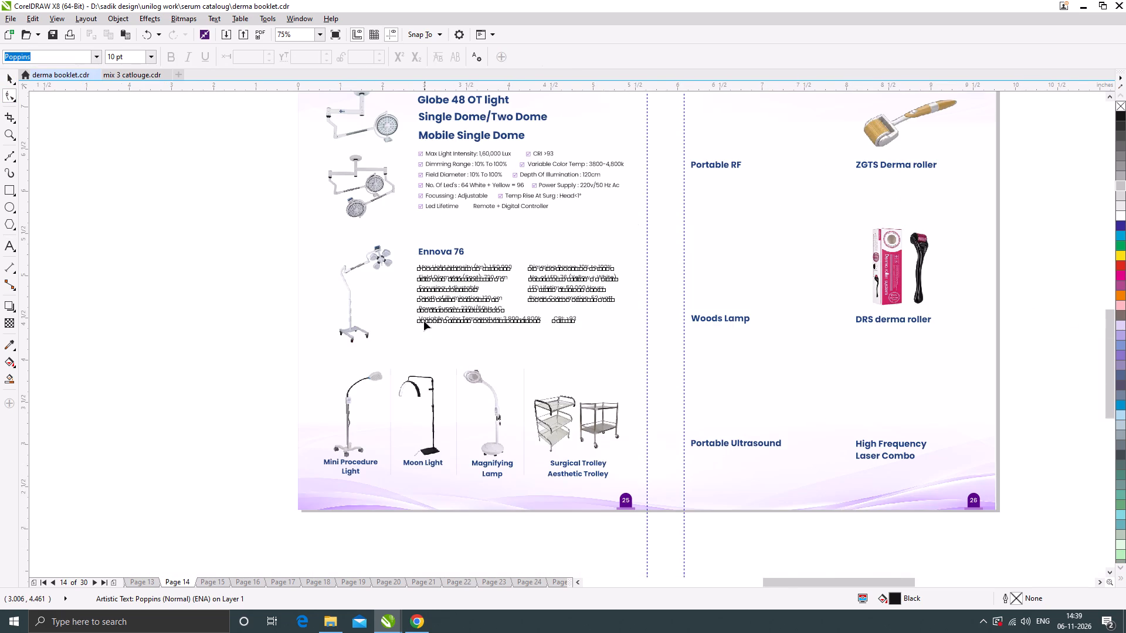
{"action": "left_click_drag", "start_coordinate": [400, 331], "coordinate": [407, 369]}
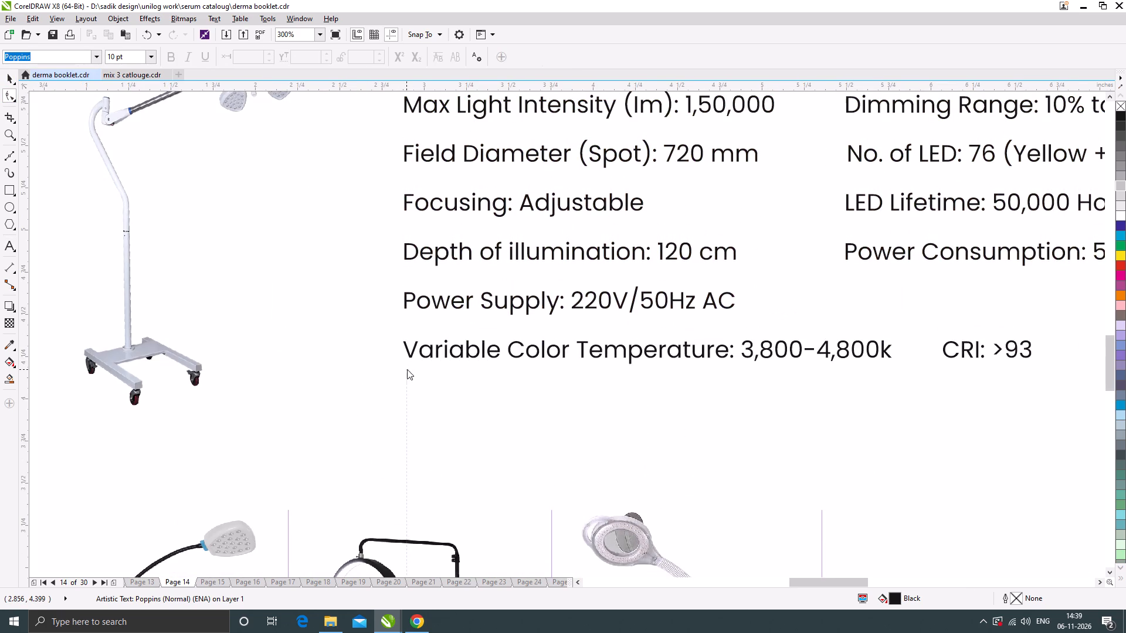
{"action": "scroll", "coordinate": [432, 335], "scroll_direction": "down", "scroll_amount": 3}
{"action": "left_click", "coordinate": [8, 75]}
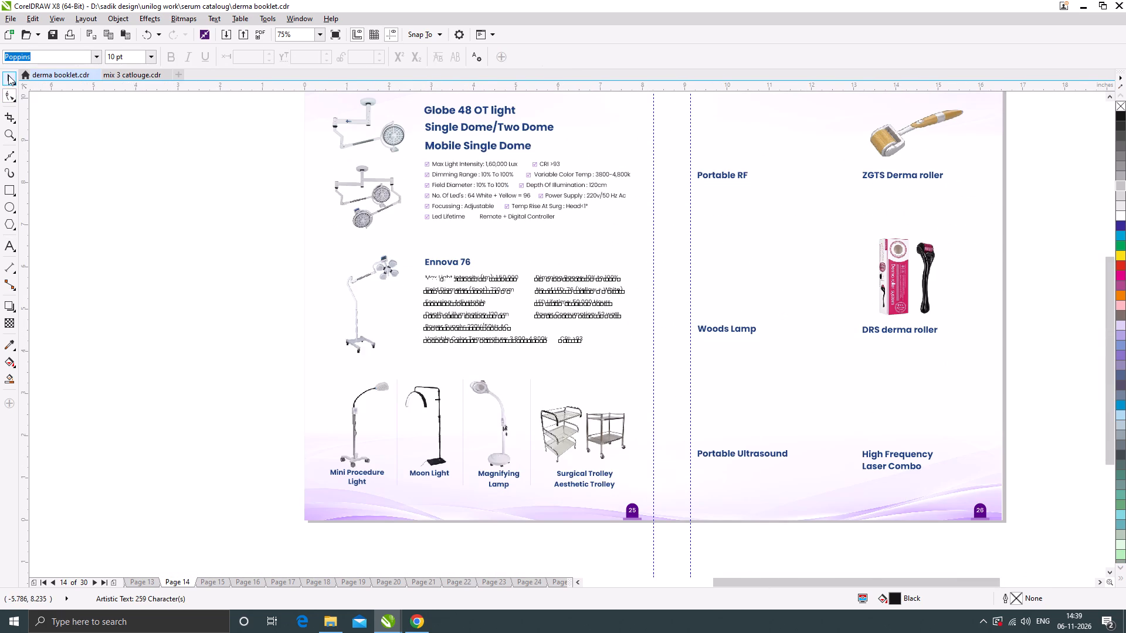
{"action": "left_click", "coordinate": [114, 254]}
Shift the Ennova 76 specification text about 0.2 inch right, leaving room for checkbox bullets before each line.
{"action": "scroll", "coordinate": [406, 219], "scroll_direction": "up", "scroll_amount": 1}
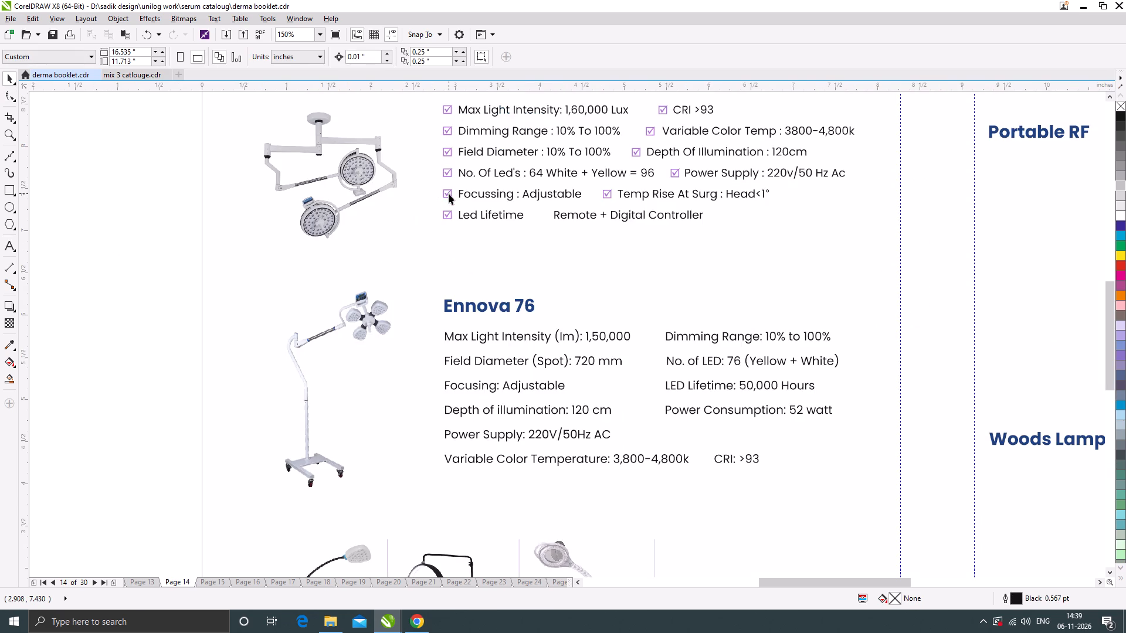
{"action": "left_click", "coordinate": [484, 336]}
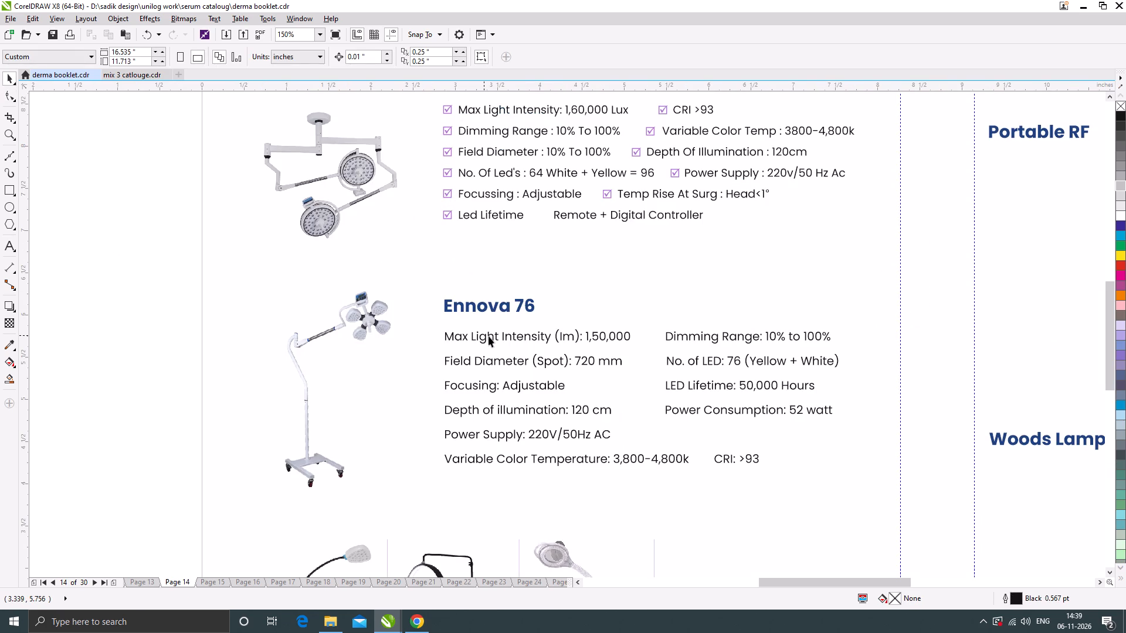
{"action": "left_click", "coordinate": [489, 336]}
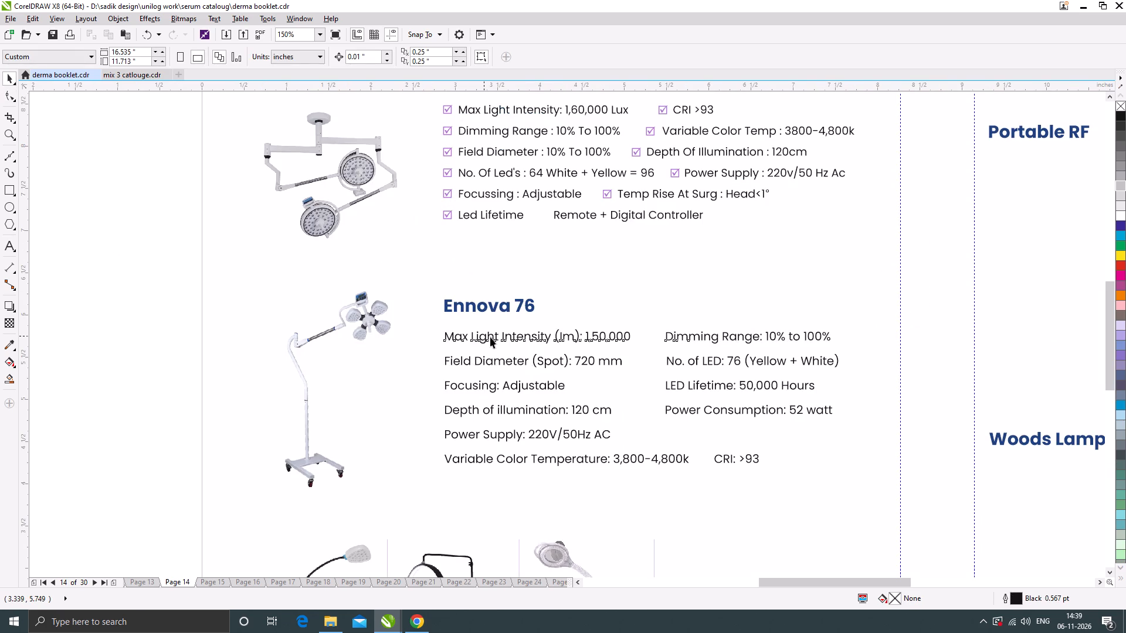
{"action": "left_click", "coordinate": [490, 336]}
{"action": "left_click_drag", "start_coordinate": [489, 338], "coordinate": [497, 338]}
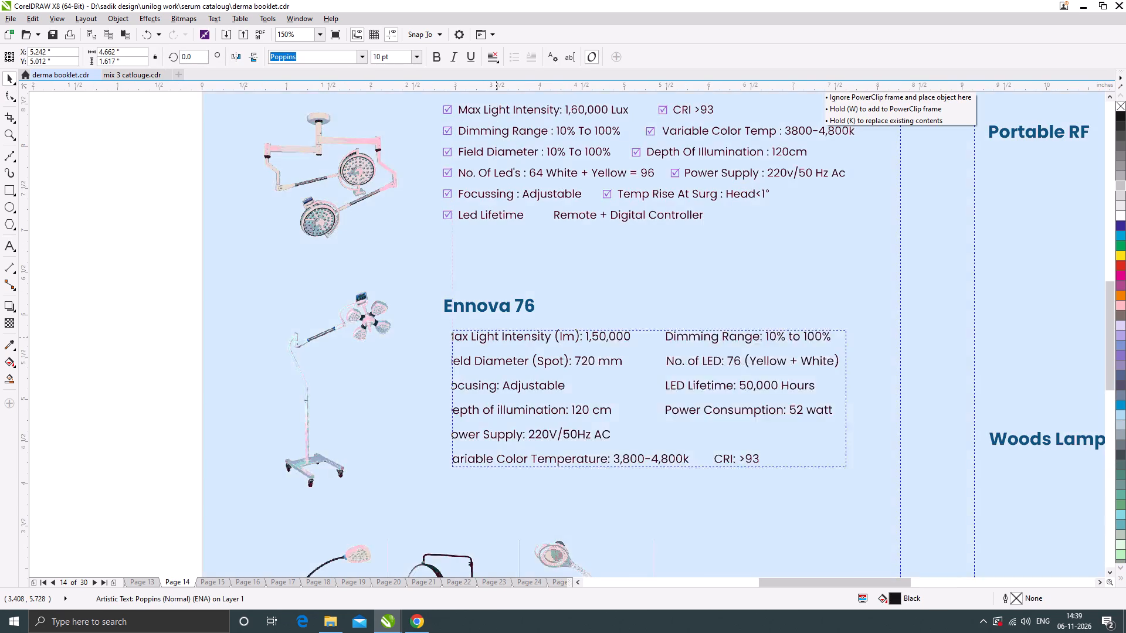
{"action": "left_click_drag", "start_coordinate": [497, 338], "coordinate": [507, 338]}
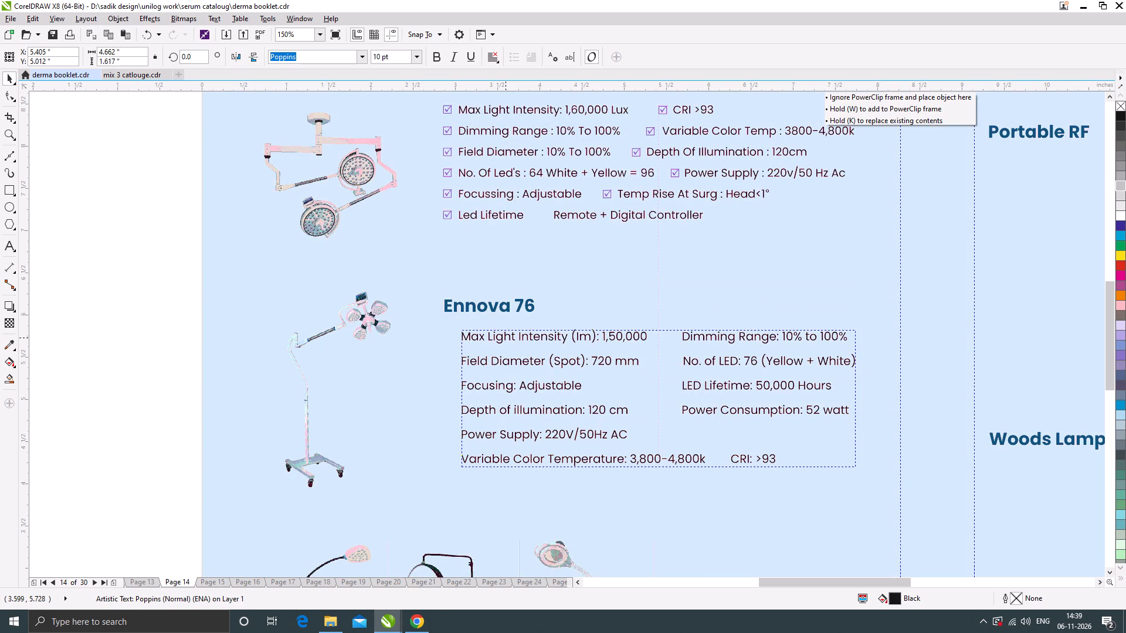
{"action": "left_click_drag", "start_coordinate": [507, 338], "coordinate": [506, 338]}
Copy the purple checkbox from the Led Lifetime line above to the Max Light Intensity line and align it with that text.
{"action": "left_click", "coordinate": [449, 217]}
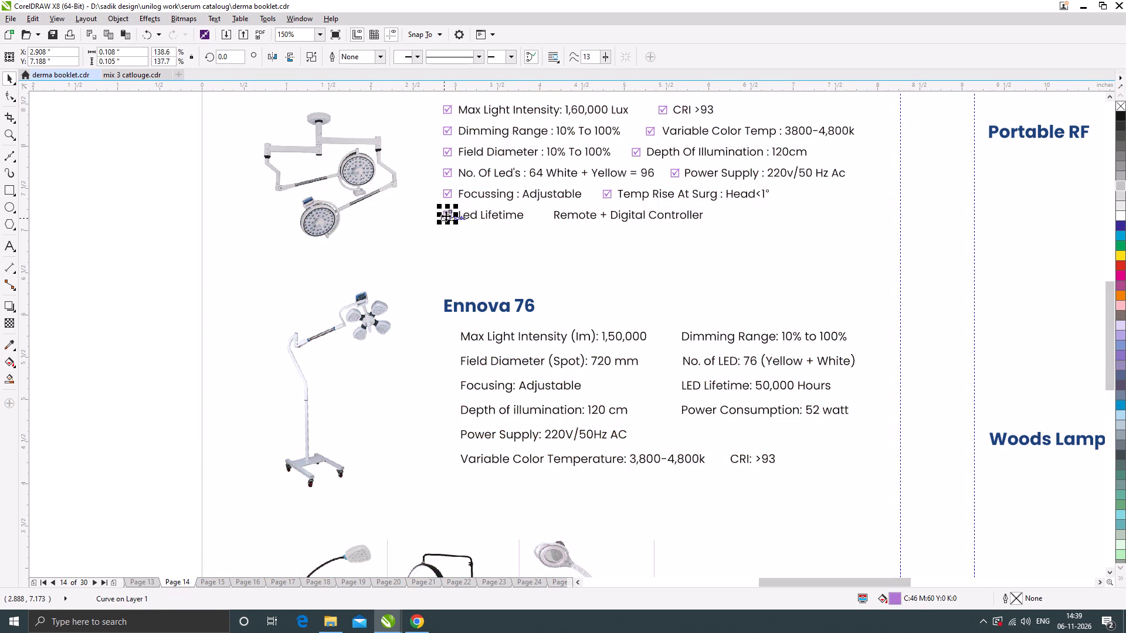
{"action": "left_click_drag", "start_coordinate": [446, 216], "coordinate": [445, 336]}
{"action": "right_click", "coordinate": [445, 336], "text": "shift"}
{"action": "scroll", "coordinate": [451, 342], "scroll_direction": "up", "scroll_amount": 1}
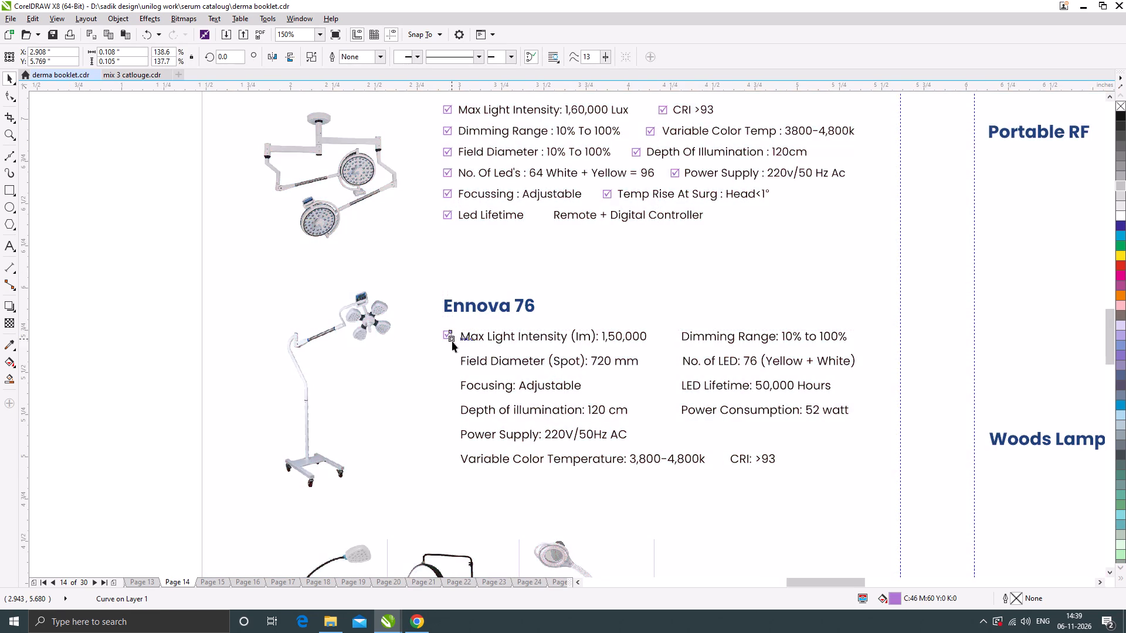
{"action": "scroll", "coordinate": [452, 341], "scroll_direction": "up", "scroll_amount": 3}
{"action": "left_click_drag", "start_coordinate": [429, 307], "coordinate": [430, 335]}
Copy the checkbox straight down beside the Field Diameter, Focusing and Depth of illumination lines.
{"action": "scroll", "coordinate": [413, 253], "scroll_direction": "down", "scroll_amount": 2}
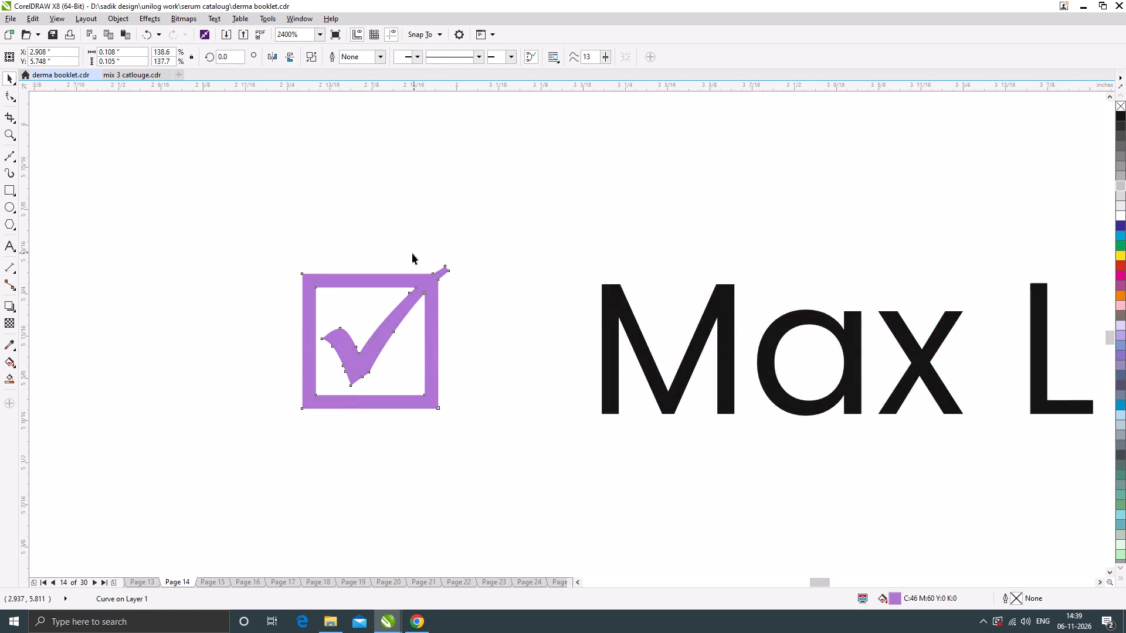
{"action": "scroll", "coordinate": [412, 253], "scroll_direction": "down", "scroll_amount": 1}
{"action": "left_click_drag", "start_coordinate": [404, 280], "coordinate": [413, 379]}
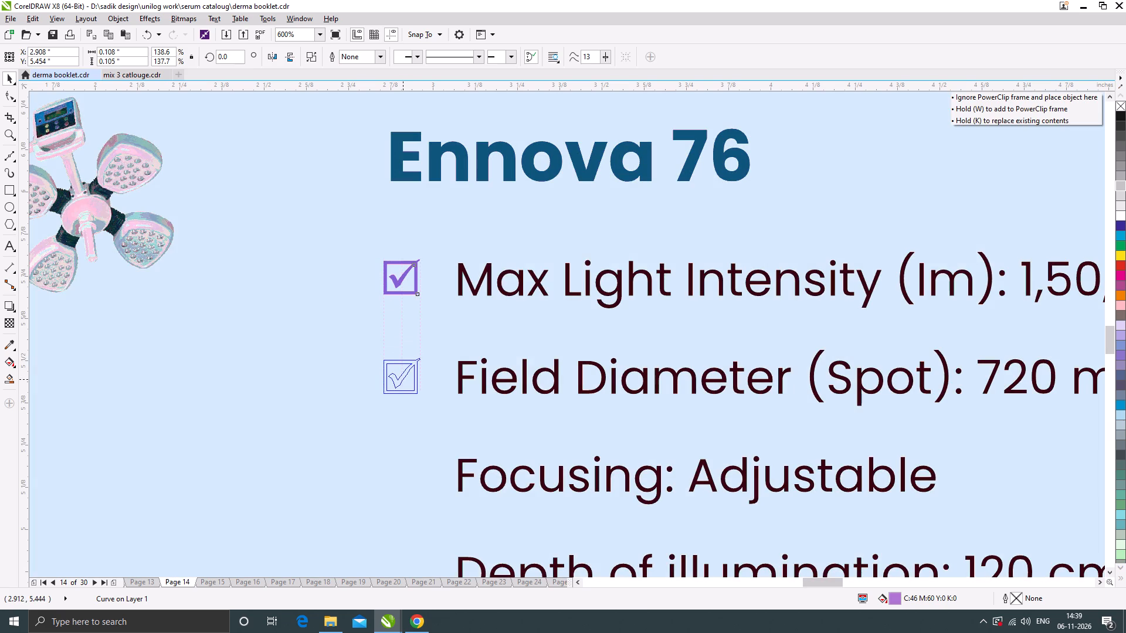
{"action": "left_click_drag", "start_coordinate": [413, 379], "coordinate": [413, 379]}
{"action": "right_click", "coordinate": [413, 379], "text": "shift"}
{"action": "scroll", "coordinate": [416, 266], "scroll_direction": "down", "scroll_amount": 1}
{"action": "scroll", "coordinate": [419, 389], "scroll_direction": "up", "scroll_amount": 1}
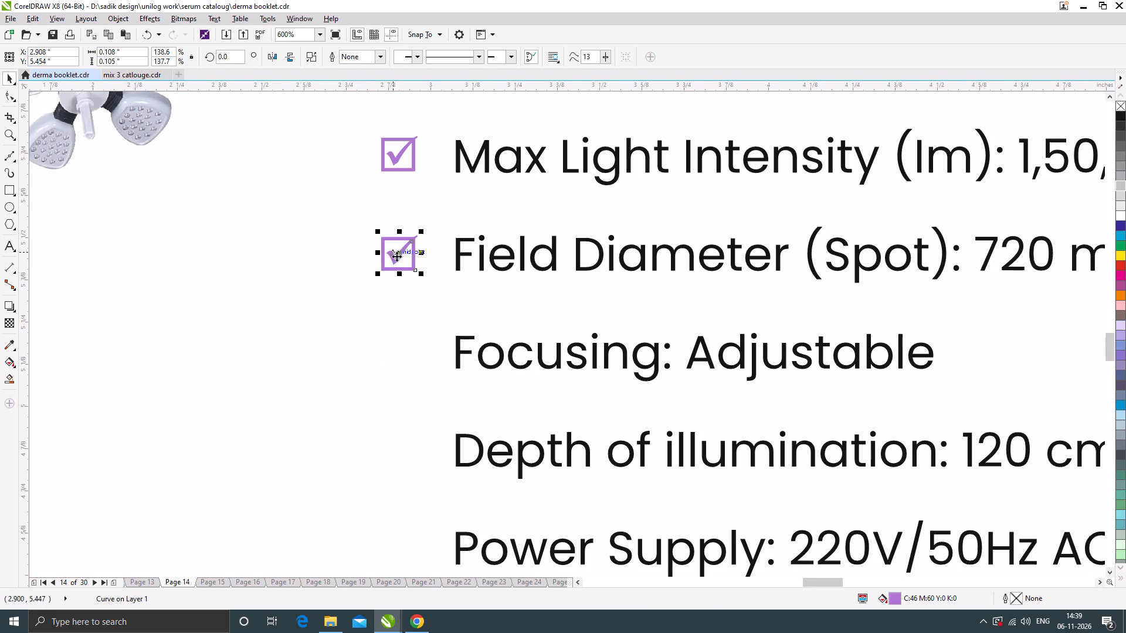
{"action": "left_click_drag", "start_coordinate": [397, 257], "coordinate": [398, 352]}
{"action": "right_click", "coordinate": [398, 352], "text": "shift"}
{"action": "left_click_drag", "start_coordinate": [401, 353], "coordinate": [408, 448]}
{"action": "right_click", "coordinate": [408, 448], "text": "shift"}
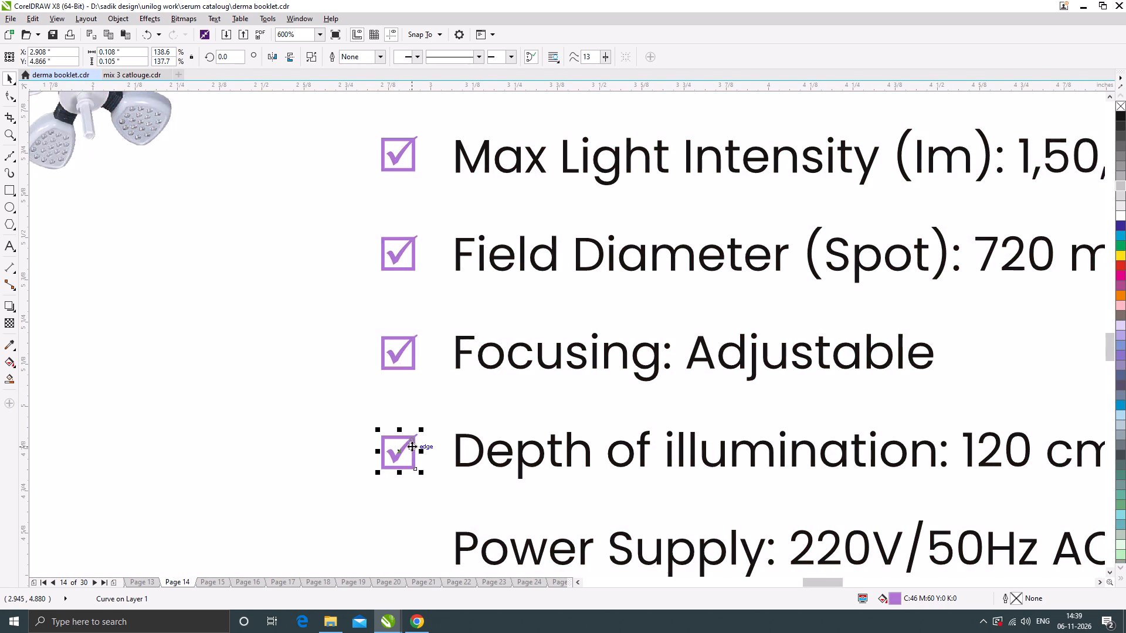
Nudge the Depth of illumination and Focusing checkboxes slightly upward to align them with their text lines.
{"action": "scroll", "coordinate": [412, 447], "scroll_direction": "up", "scroll_amount": 4}
{"action": "left_click_drag", "start_coordinate": [418, 422], "coordinate": [418, 412]}
{"action": "scroll", "coordinate": [426, 396], "scroll_direction": "down", "scroll_amount": 1}
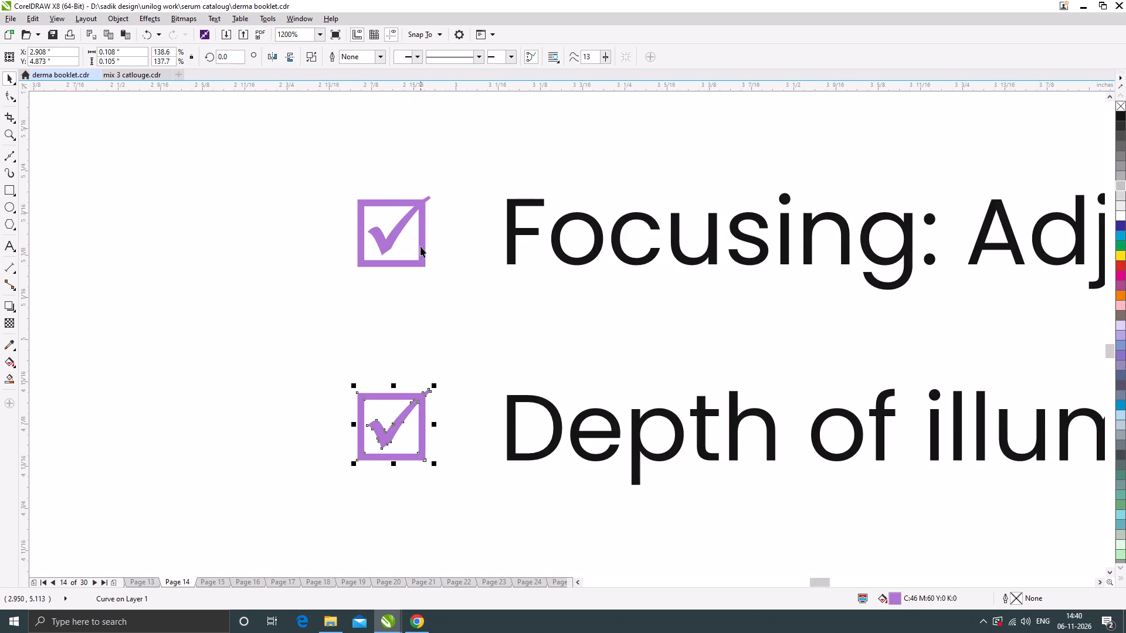
{"action": "scroll", "coordinate": [420, 232], "scroll_direction": "up", "scroll_amount": 1}
{"action": "left_click_drag", "start_coordinate": [428, 217], "coordinate": [428, 210]}
{"action": "scroll", "coordinate": [429, 199], "scroll_direction": "down", "scroll_amount": 3}
Copy the checkbox down beside the Power Supply and Variable Color Temperature lines.
{"action": "scroll", "coordinate": [422, 275], "scroll_direction": "up", "scroll_amount": 1}
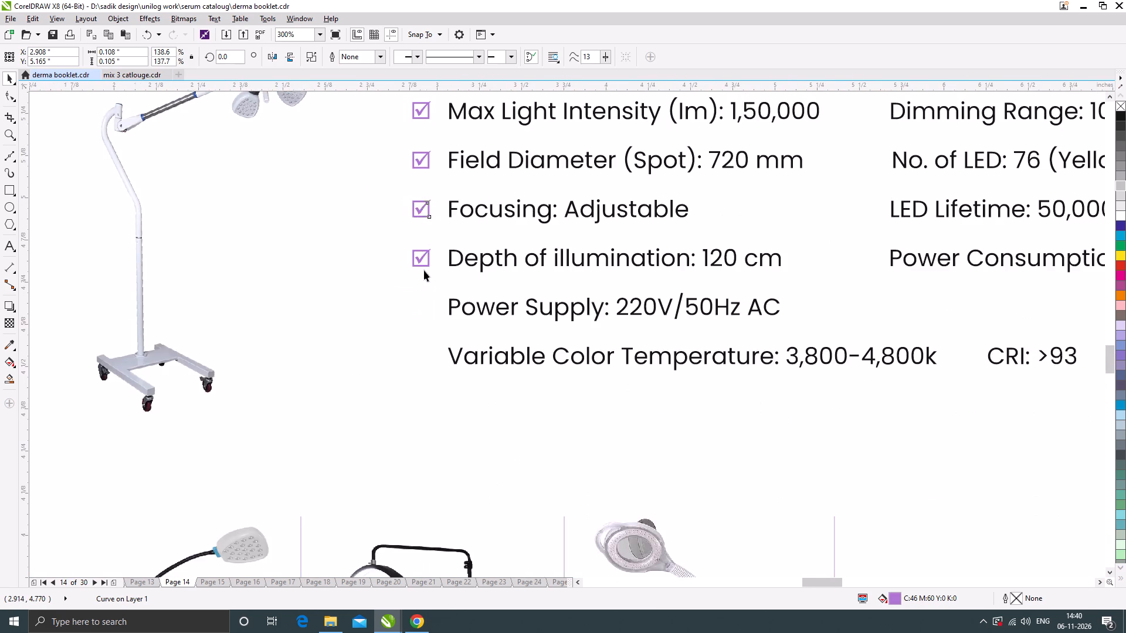
{"action": "left_click_drag", "start_coordinate": [424, 239], "coordinate": [429, 336]}
{"action": "right_click", "coordinate": [429, 336], "text": "shift"}
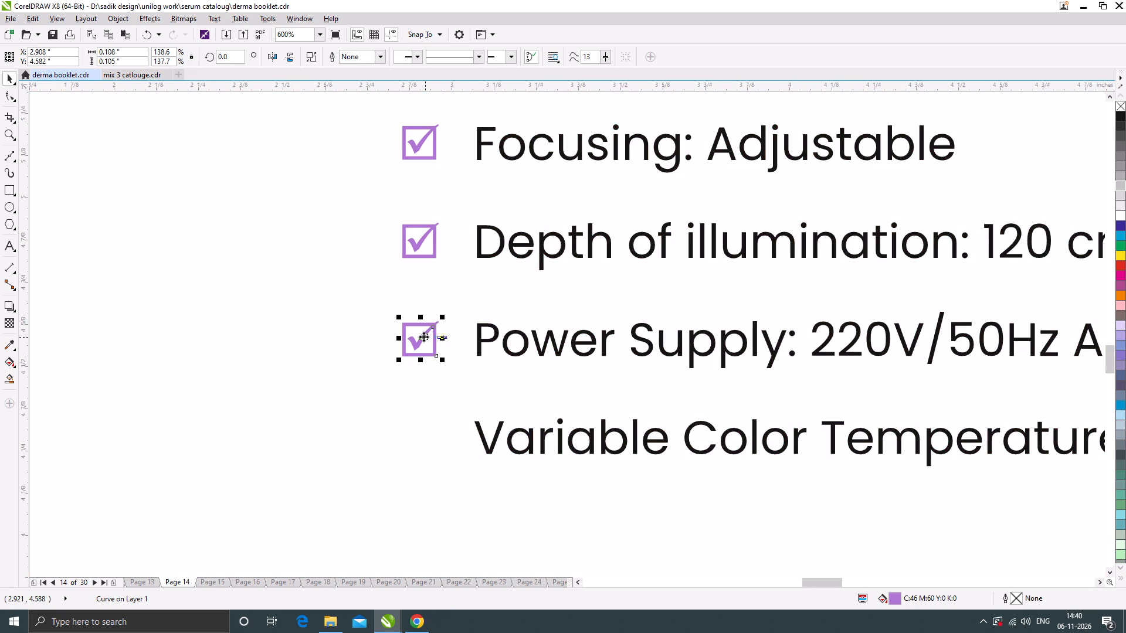
{"action": "left_click_drag", "start_coordinate": [423, 336], "coordinate": [422, 434]}
{"action": "right_click", "coordinate": [422, 434], "text": "shift"}
{"action": "scroll", "coordinate": [365, 402], "scroll_direction": "down", "scroll_amount": 2}
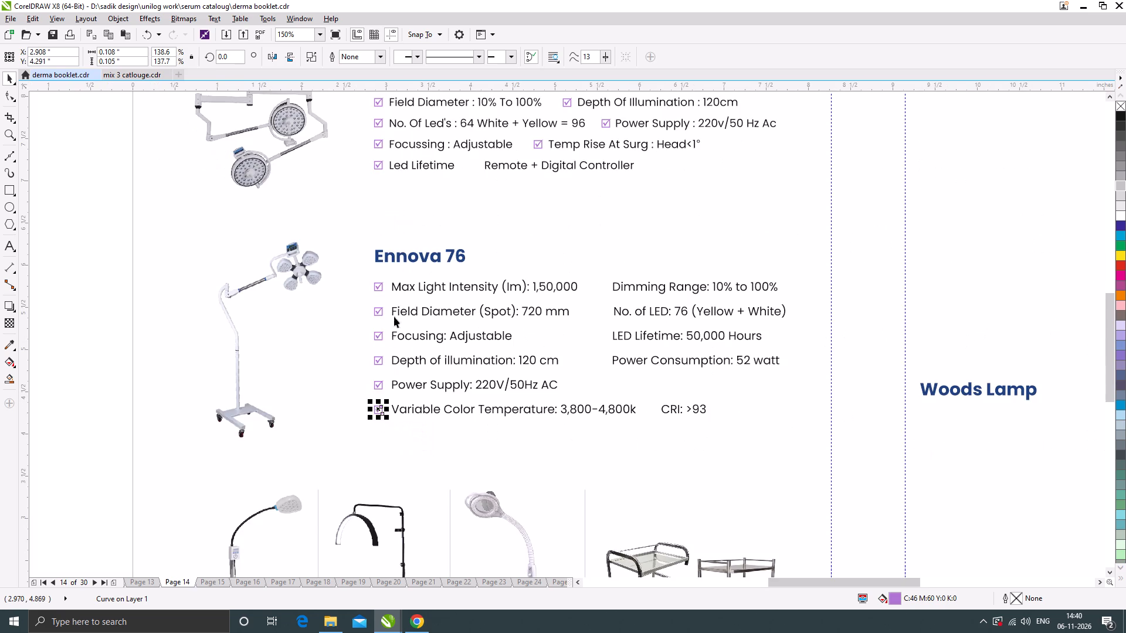
Copy the purple checkbox beside the second-column Ennova 76 lines: Dimming Range, No. of LED, LED Lifetime and Power Consumption.
{"action": "left_click_drag", "start_coordinate": [377, 288], "coordinate": [599, 287]}
{"action": "right_click", "coordinate": [599, 287], "text": "shift"}
{"action": "scroll", "coordinate": [607, 301], "scroll_direction": "up", "scroll_amount": 1}
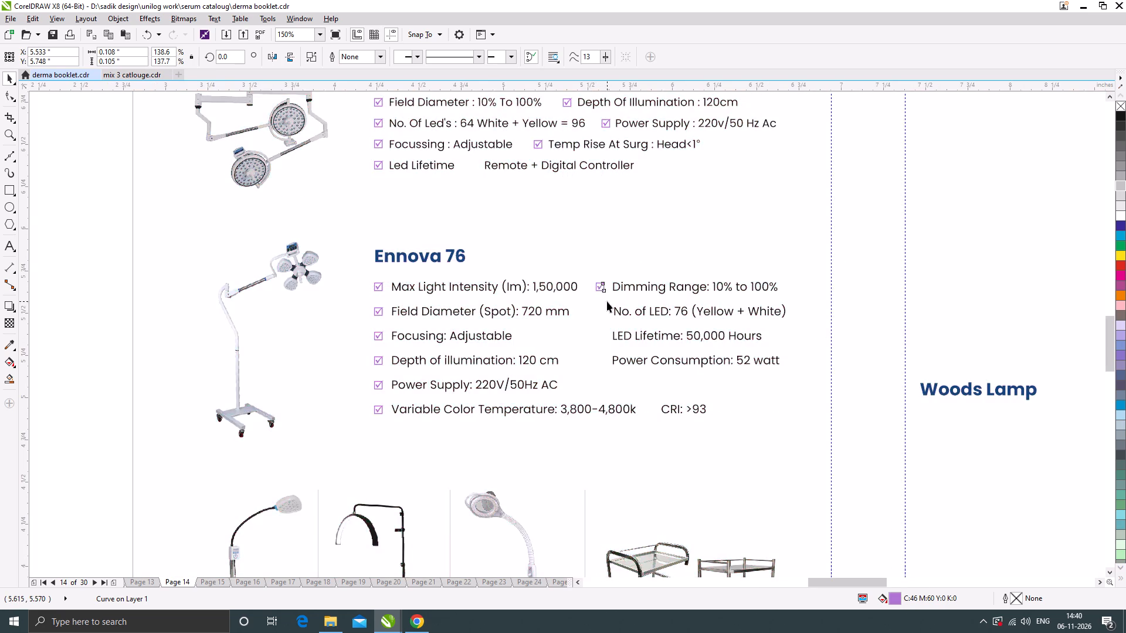
{"action": "left_click_drag", "start_coordinate": [594, 274], "coordinate": [592, 324]}
{"action": "right_click", "coordinate": [592, 324], "text": "shift"}
{"action": "left_click_drag", "start_coordinate": [591, 324], "coordinate": [589, 369]}
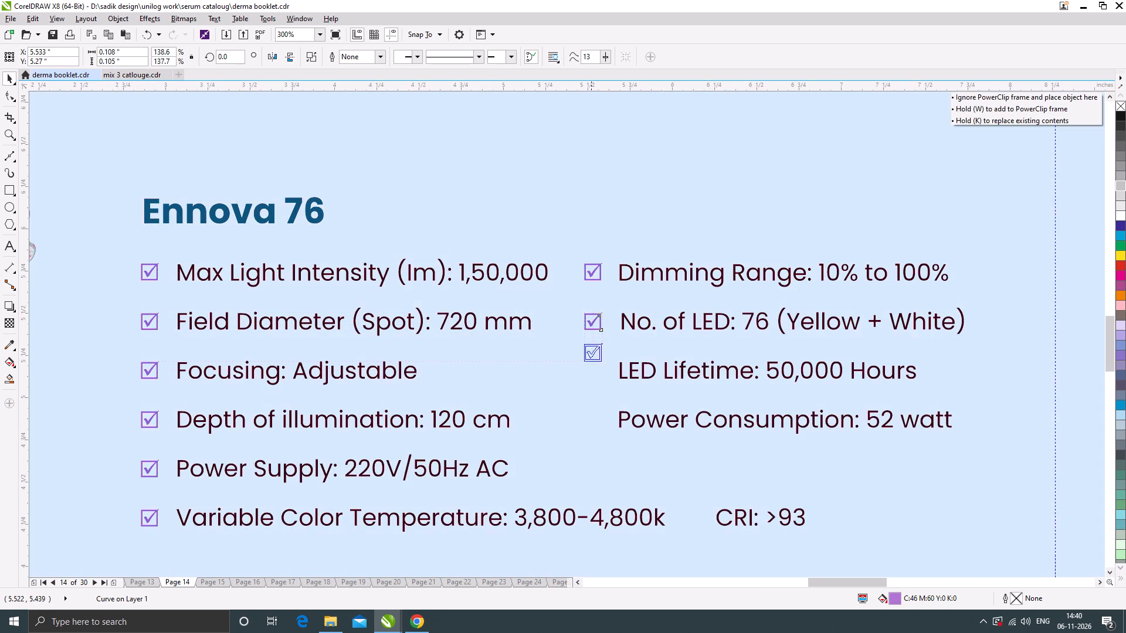
{"action": "left_click_drag", "start_coordinate": [589, 369], "coordinate": [589, 370]}
{"action": "right_click", "coordinate": [589, 370], "text": "shift"}
{"action": "left_click_drag", "start_coordinate": [589, 370], "coordinate": [588, 419]}
{"action": "right_click", "coordinate": [588, 419], "text": "shift"}
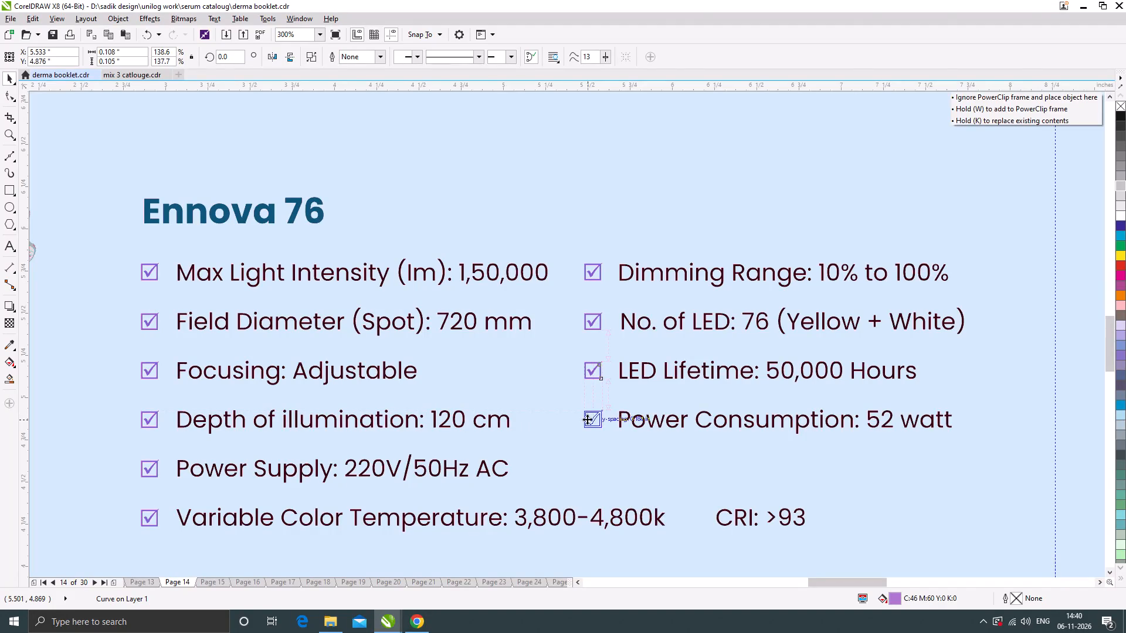
Copy the checkbox from the Variable Color Temperature line to the CRI entry and insert two spaces before CRI to make room.
{"action": "left_click_drag", "start_coordinate": [149, 516], "coordinate": [674, 522]}
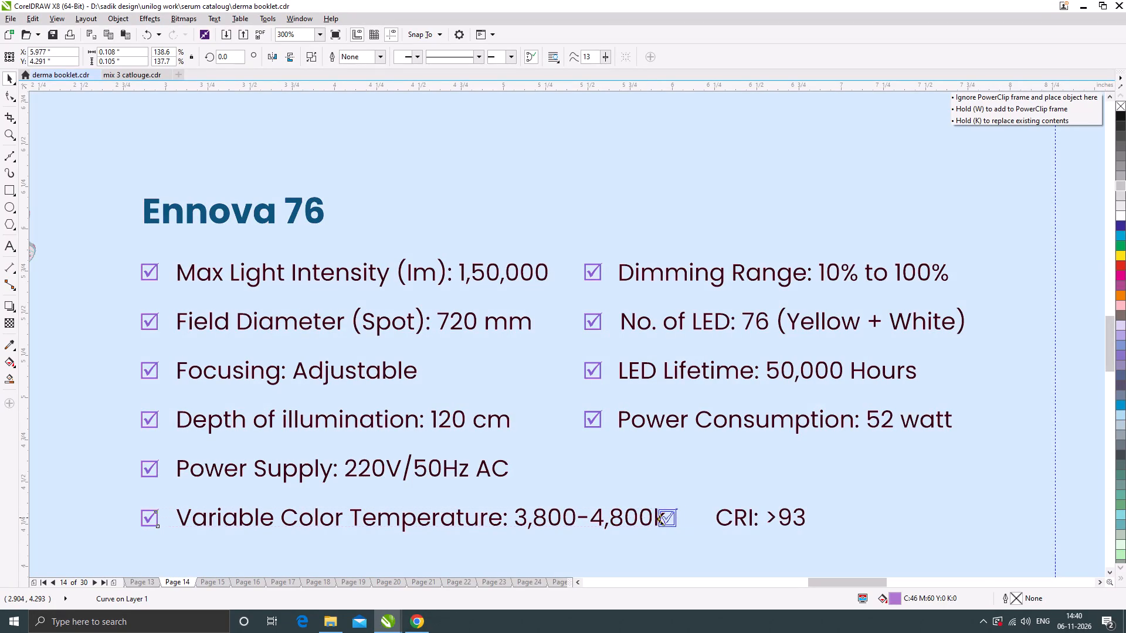
{"action": "left_click_drag", "start_coordinate": [674, 522], "coordinate": [708, 518]}
{"action": "right_click", "coordinate": [708, 518], "text": "shift"}
{"action": "double_click", "coordinate": [738, 518]}
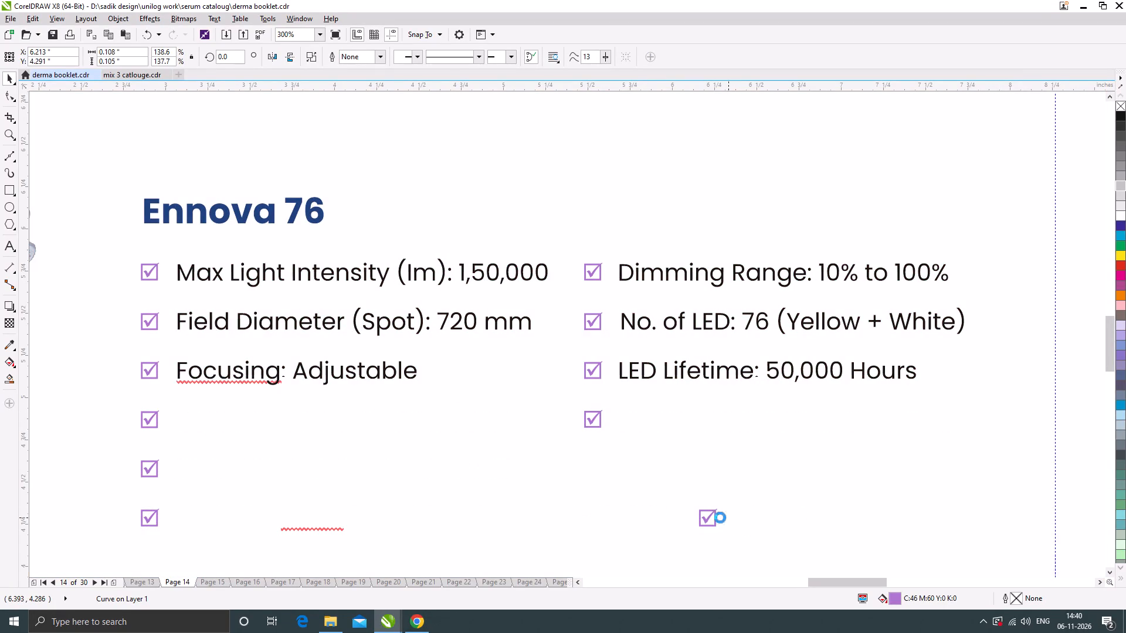
{"action": "left_click", "coordinate": [718, 518]}
{"action": "key", "text": "space"}
{"action": "key", "text": "space"}
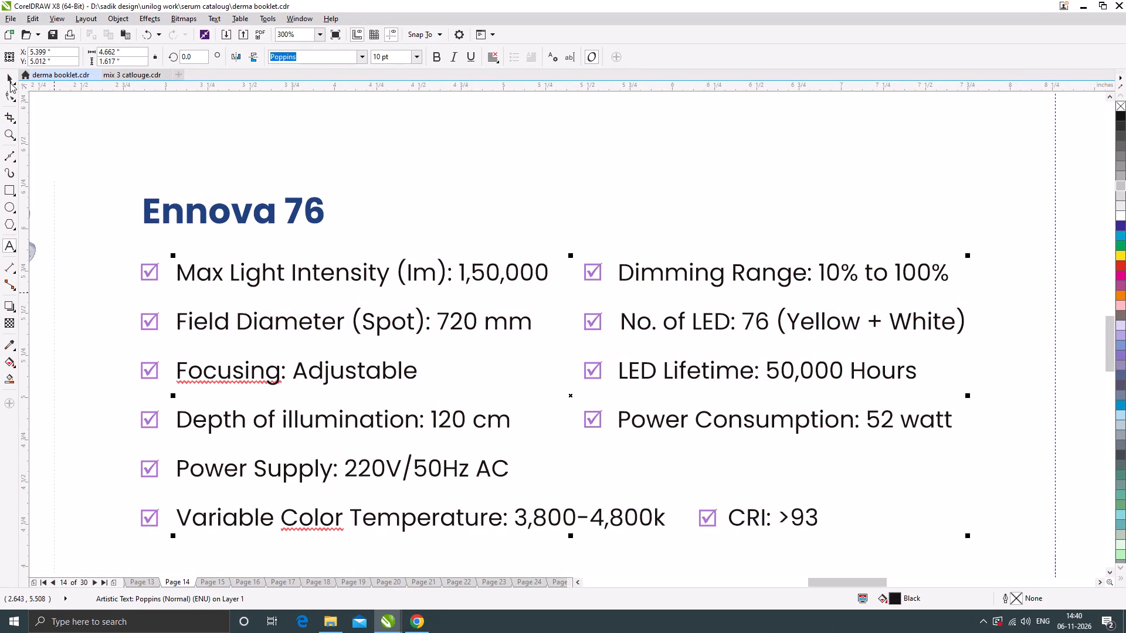
{"action": "left_click", "coordinate": [10, 77]}
{"action": "scroll", "coordinate": [599, 276], "scroll_direction": "down", "scroll_amount": 2}
{"action": "left_click", "coordinate": [287, 305]}
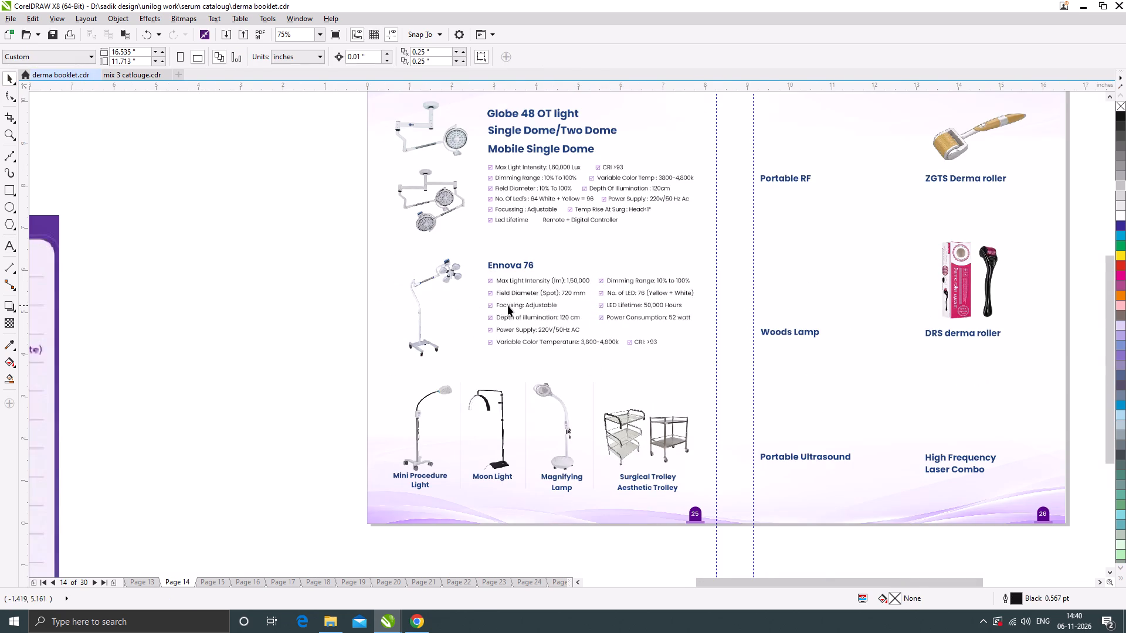
Move the whole Ennova 76 block, with its light image, heading, checkboxes and specification text, slightly down the page.
{"action": "scroll", "coordinate": [508, 305], "scroll_direction": "down", "scroll_amount": 1}
{"action": "scroll", "coordinate": [607, 319], "scroll_direction": "up", "scroll_amount": 1}
{"action": "scroll", "coordinate": [497, 282], "scroll_direction": "down", "scroll_amount": 1}
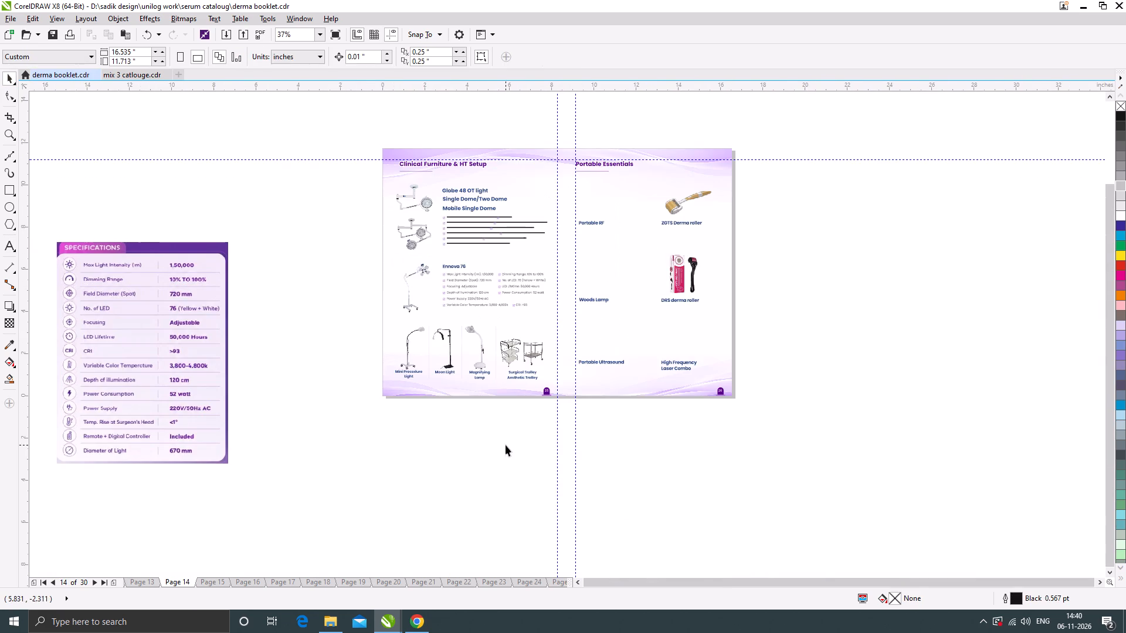
{"action": "left_click", "coordinate": [506, 445]}
{"action": "scroll", "coordinate": [441, 367], "scroll_direction": "up", "scroll_amount": 1}
{"action": "scroll", "coordinate": [420, 348], "scroll_direction": "down", "scroll_amount": 1}
{"action": "left_click", "coordinate": [460, 422]}
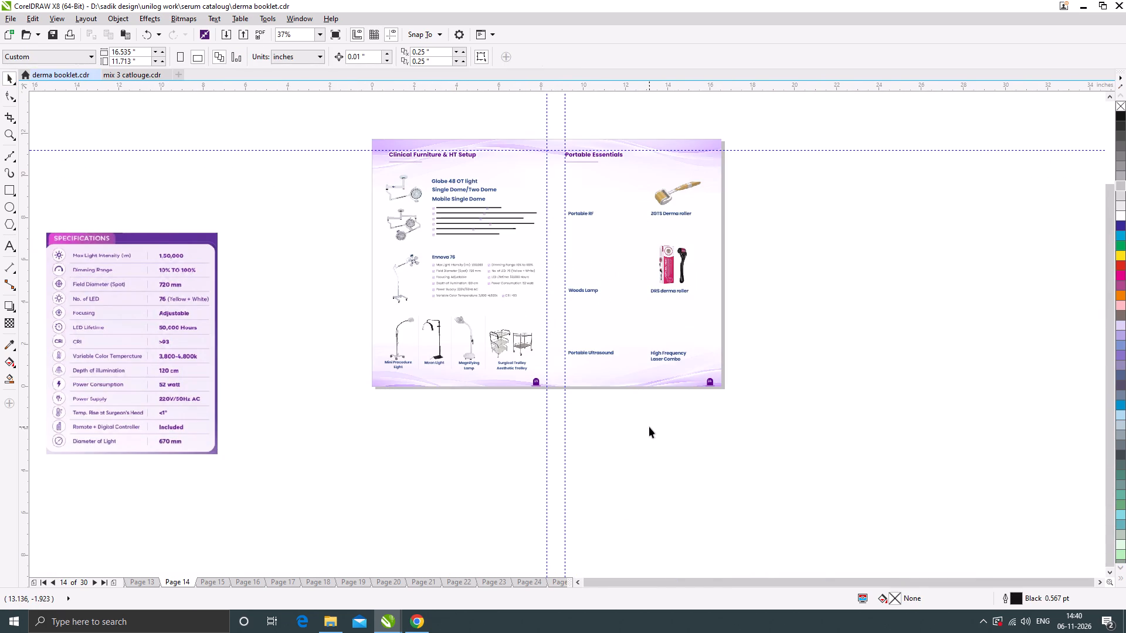
{"action": "scroll", "coordinate": [401, 226], "scroll_direction": "up", "scroll_amount": 1}
{"action": "left_click_drag", "start_coordinate": [301, 267], "coordinate": [659, 360]}
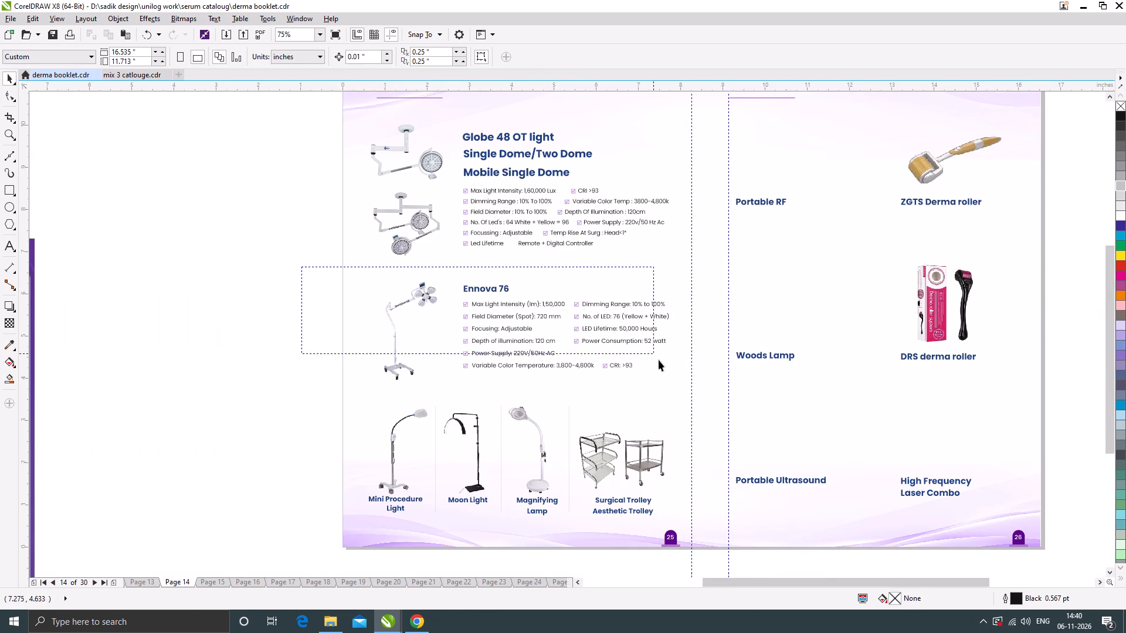
{"action": "left_click_drag", "start_coordinate": [659, 360], "coordinate": [686, 390]}
{"action": "scroll", "coordinate": [508, 362], "scroll_direction": "up", "scroll_amount": 1}
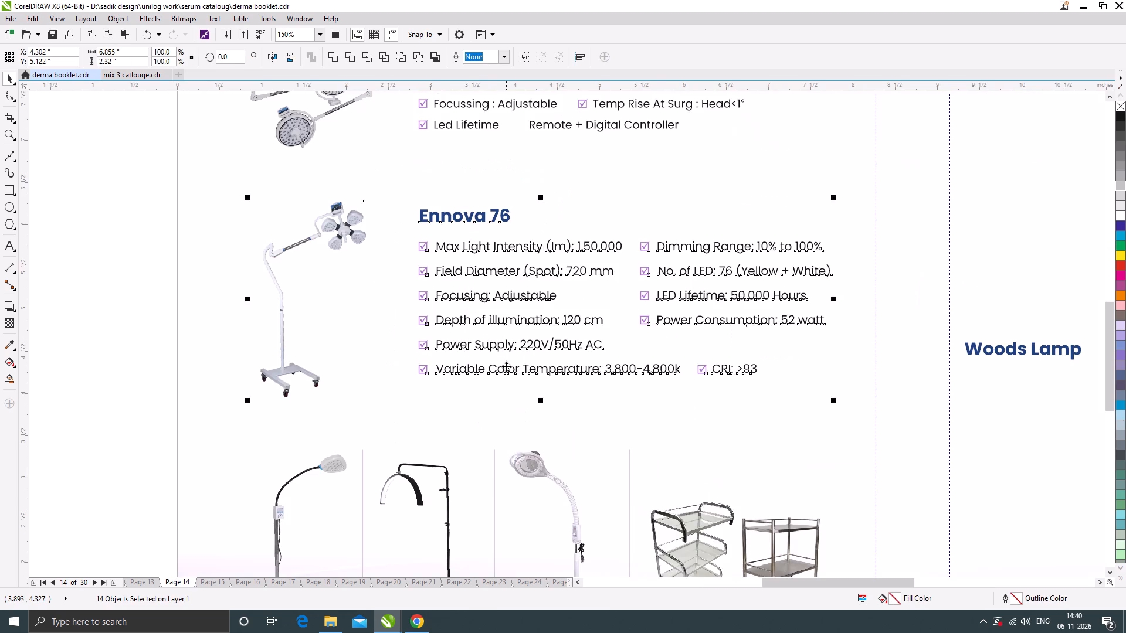
{"action": "left_click_drag", "start_coordinate": [506, 366], "coordinate": [503, 382]}
{"action": "scroll", "coordinate": [462, 343], "scroll_direction": "down", "scroll_amount": 1}
{"action": "left_click", "coordinate": [259, 233]}
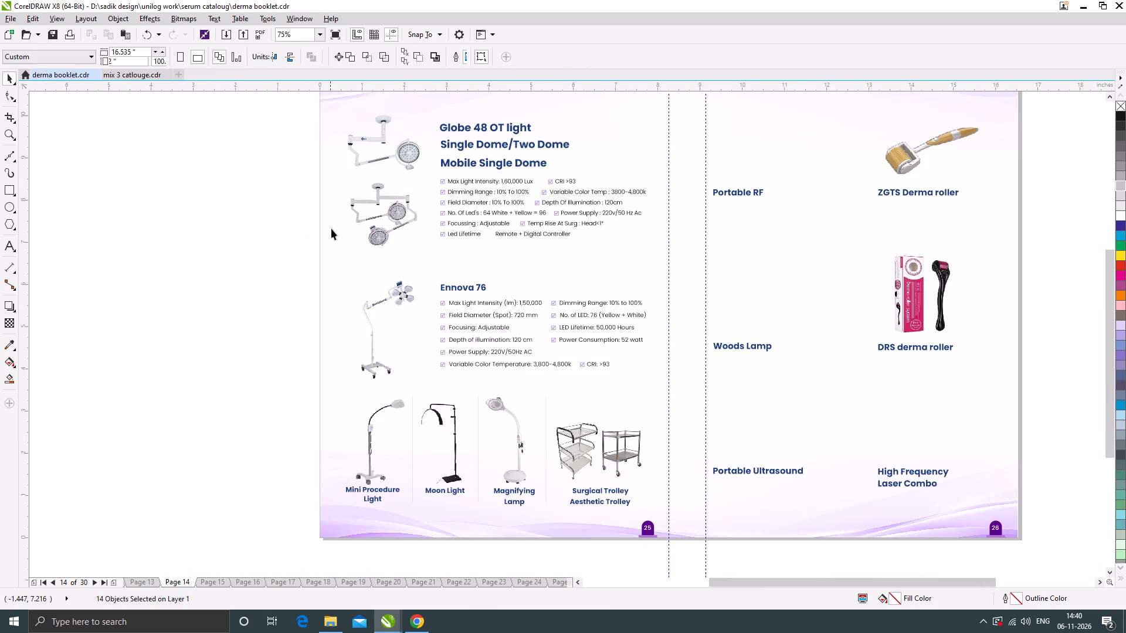
Move the Globe 48 OT light specification list with its checkboxes and the two-dome light image slightly down.
{"action": "scroll", "coordinate": [334, 233], "scroll_direction": "down", "scroll_amount": 1}
{"action": "scroll", "coordinate": [367, 191], "scroll_direction": "up", "scroll_amount": 1}
{"action": "left_click_drag", "start_coordinate": [253, 212], "coordinate": [620, 295]}
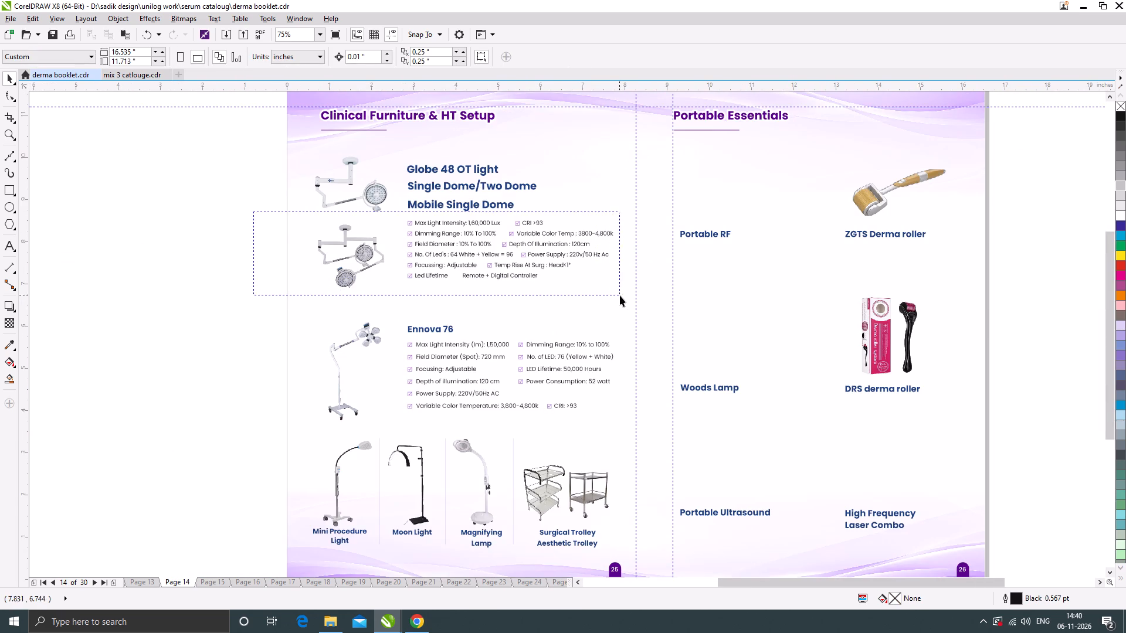
{"action": "left_click_drag", "start_coordinate": [620, 295], "coordinate": [627, 299]}
{"action": "scroll", "coordinate": [420, 225], "scroll_direction": "up", "scroll_amount": 1}
{"action": "left_click_drag", "start_coordinate": [426, 223], "coordinate": [425, 234]}
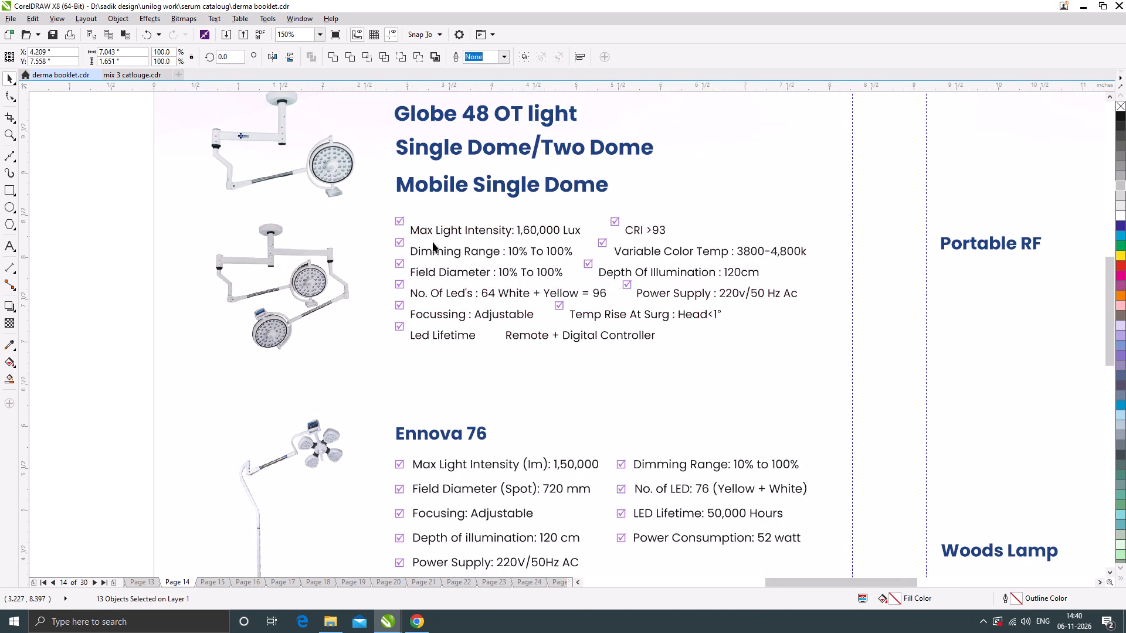
{"action": "scroll", "coordinate": [435, 252], "scroll_direction": "down", "scroll_amount": 1}
{"action": "left_click", "coordinate": [200, 266]}
Copy the thin divider line between the Dermatoscope and 9 inch LCD Dermascope sections on page 13 and paste it onto page 14.
{"action": "scroll", "coordinate": [367, 237], "scroll_direction": "down", "scroll_amount": 1}
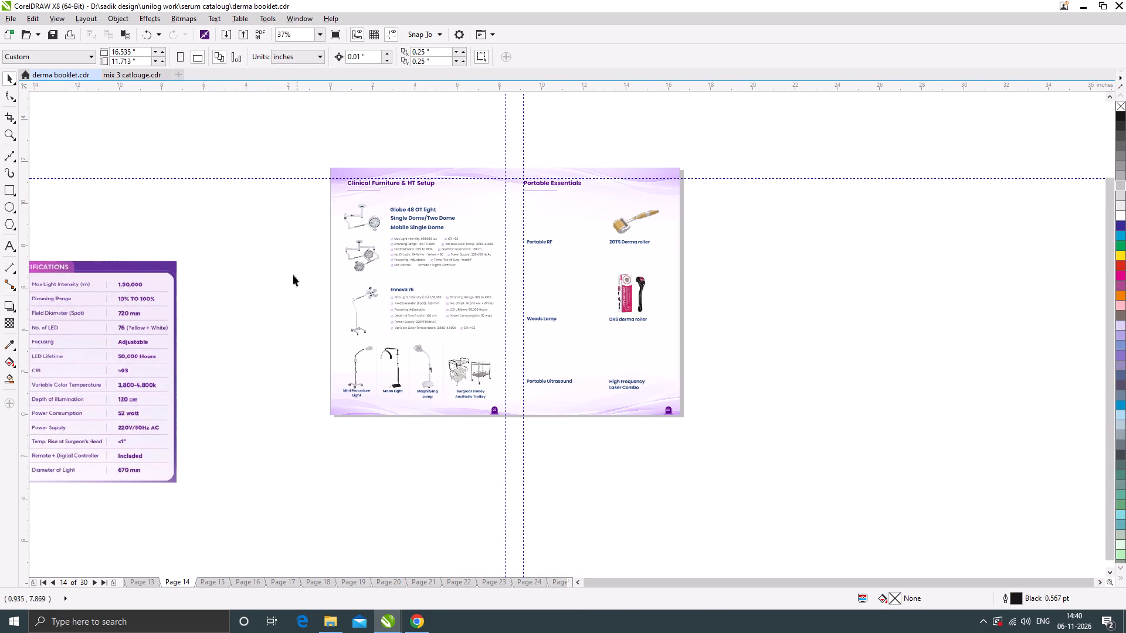
{"action": "left_click", "coordinate": [281, 277]}
{"action": "scroll", "coordinate": [401, 290], "scroll_direction": "up", "scroll_amount": 1}
{"action": "scroll", "coordinate": [543, 289], "scroll_direction": "down", "scroll_amount": 1}
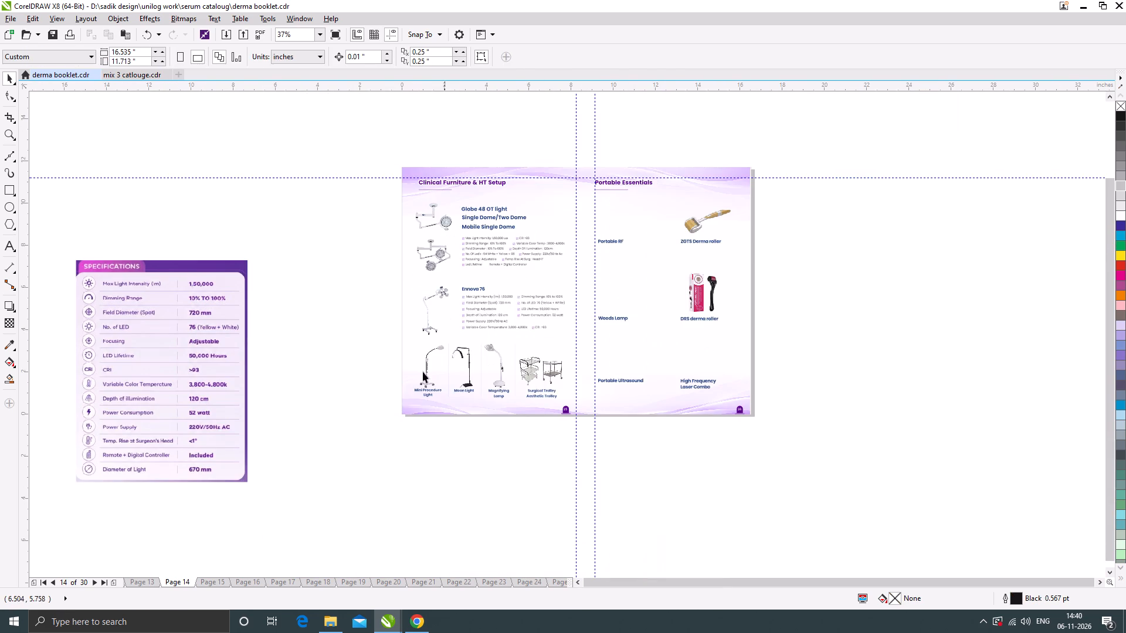
{"action": "left_click", "coordinate": [214, 583]}
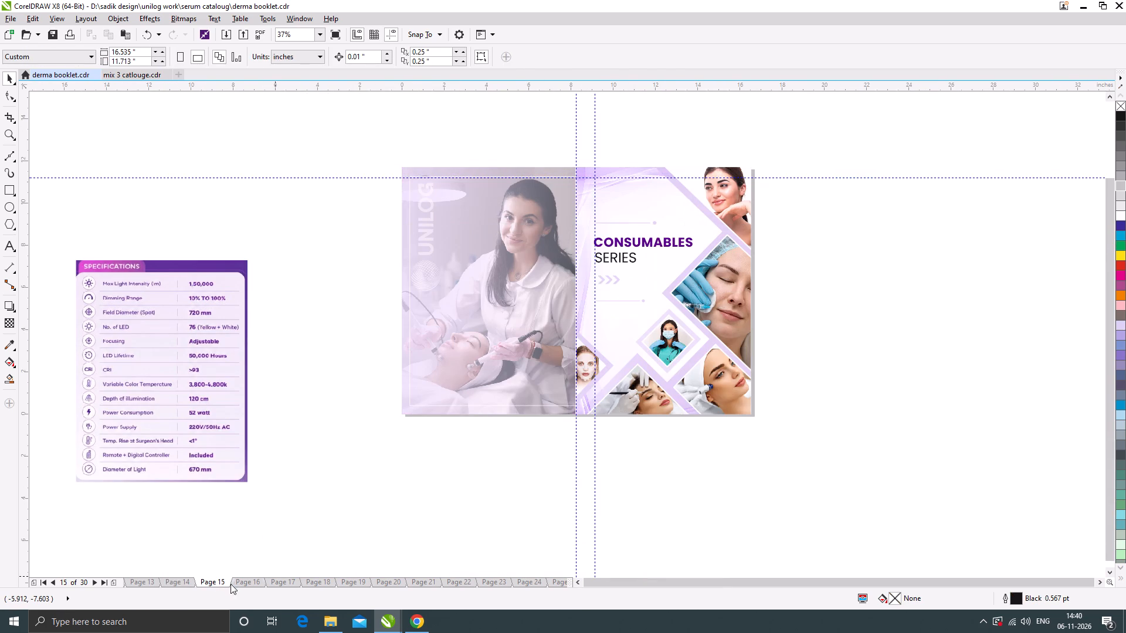
{"action": "left_click", "coordinate": [149, 583]}
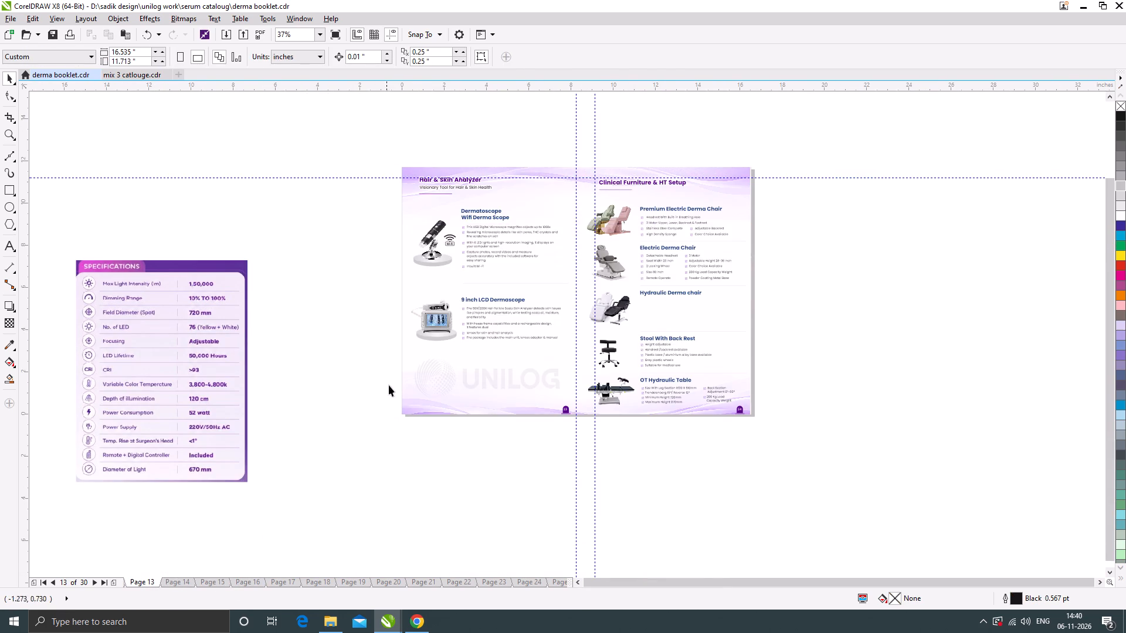
{"action": "scroll", "coordinate": [480, 302], "scroll_direction": "up", "scroll_amount": 1}
{"action": "left_click", "coordinate": [496, 264]}
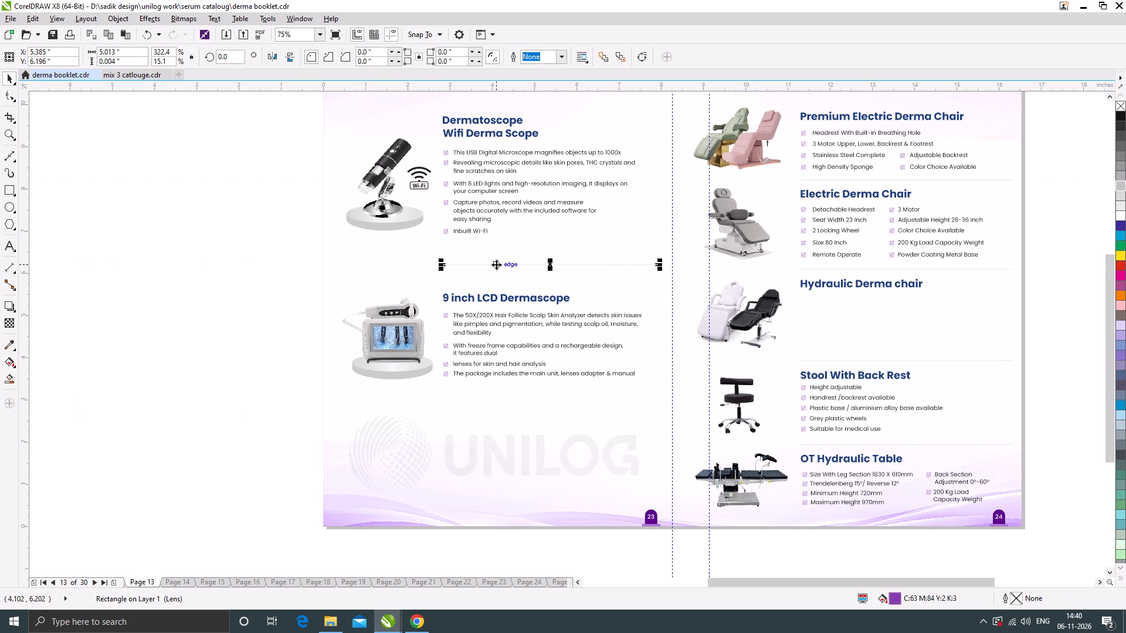
{"action": "key", "text": "ctrl+c"}
{"action": "left_click", "coordinate": [176, 582]}
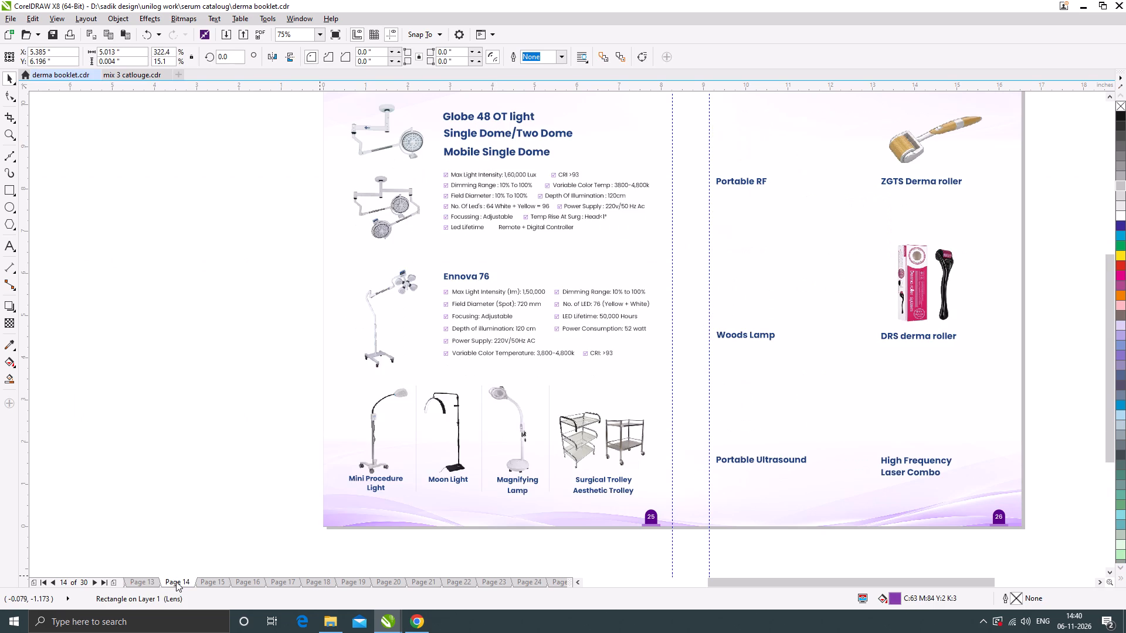
{"action": "key", "text": "ctrl+v"}
Move the pasted divider line up into the gap between the Globe 48 specifications and the Ennova 76 heading.
{"action": "scroll", "coordinate": [531, 263], "scroll_direction": "up", "scroll_amount": 1}
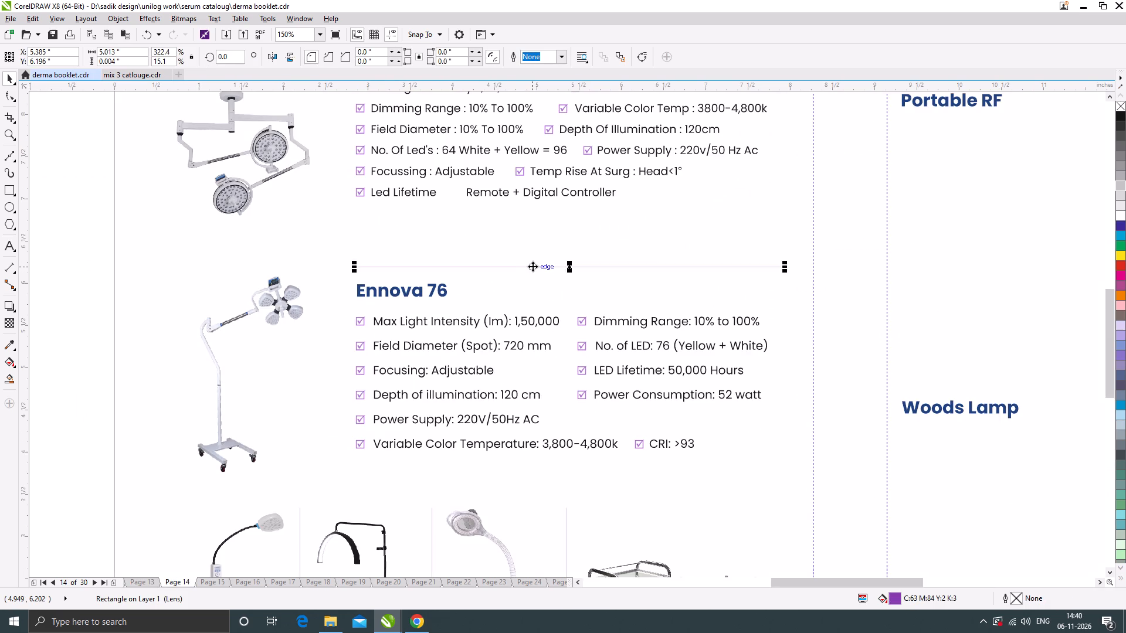
{"action": "left_click_drag", "start_coordinate": [533, 266], "coordinate": [533, 246]}
{"action": "scroll", "coordinate": [533, 245], "scroll_direction": "down", "scroll_amount": 1}
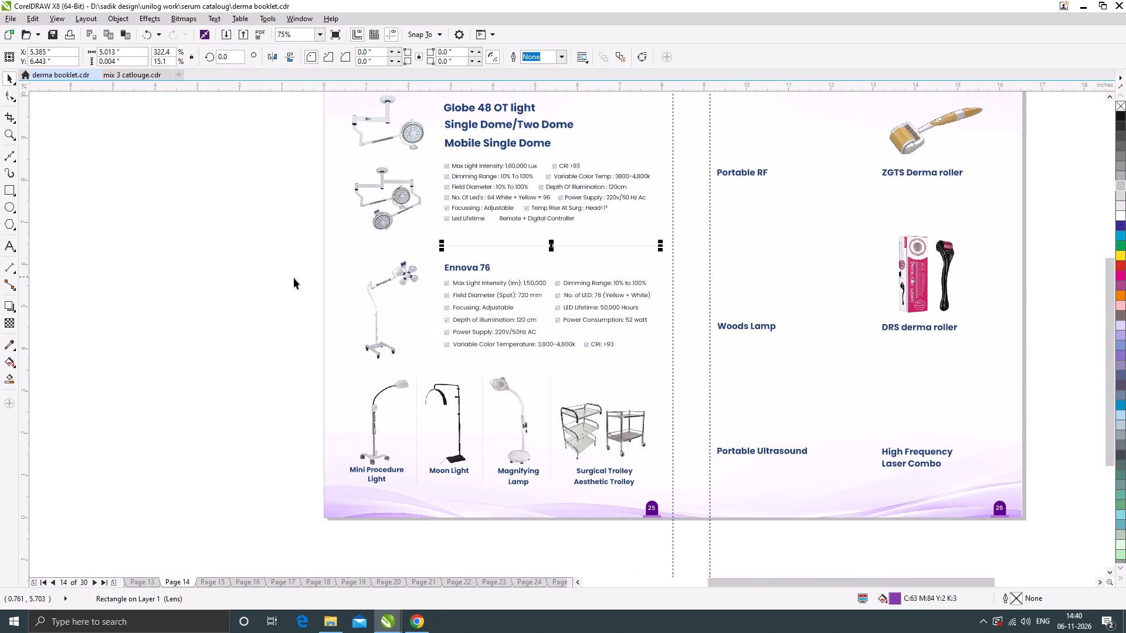
{"action": "left_click", "coordinate": [269, 278]}
Delete the purple Specifications reference image lying outside the page 14 spread.
{"action": "scroll", "coordinate": [303, 271], "scroll_direction": "down", "scroll_amount": 1}
{"action": "left_click", "coordinate": [245, 285]}
{"action": "scroll", "coordinate": [364, 289], "scroll_direction": "down", "scroll_amount": 1}
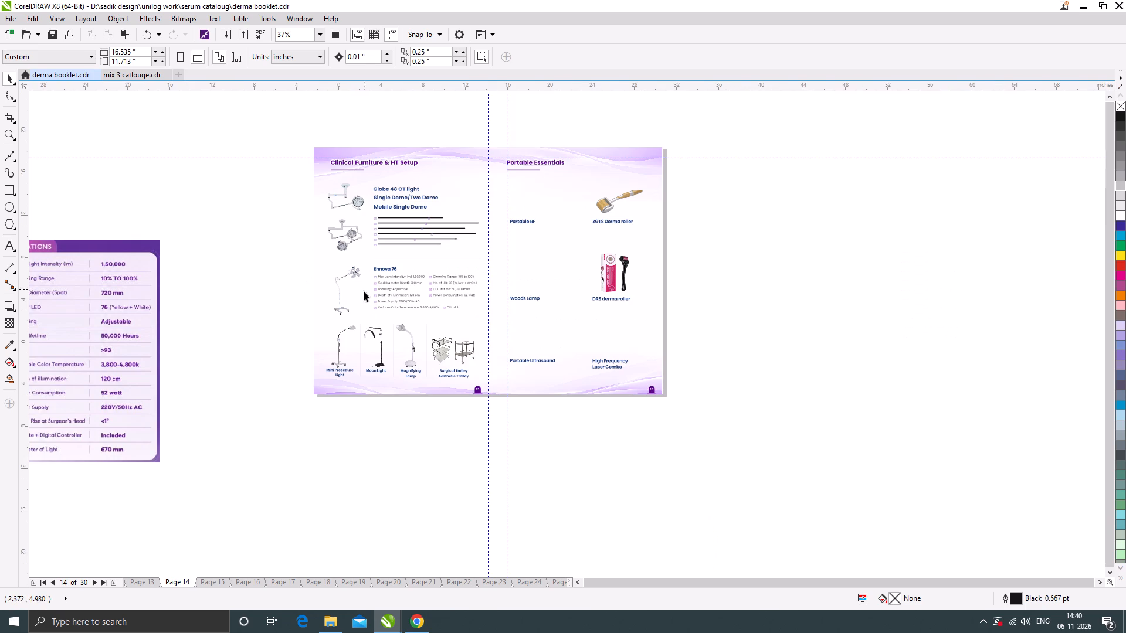
{"action": "left_click", "coordinate": [192, 305]}
{"action": "key", "text": "Delete"}
Save the derma booklet file.
{"action": "key", "text": "ctrl+s"}
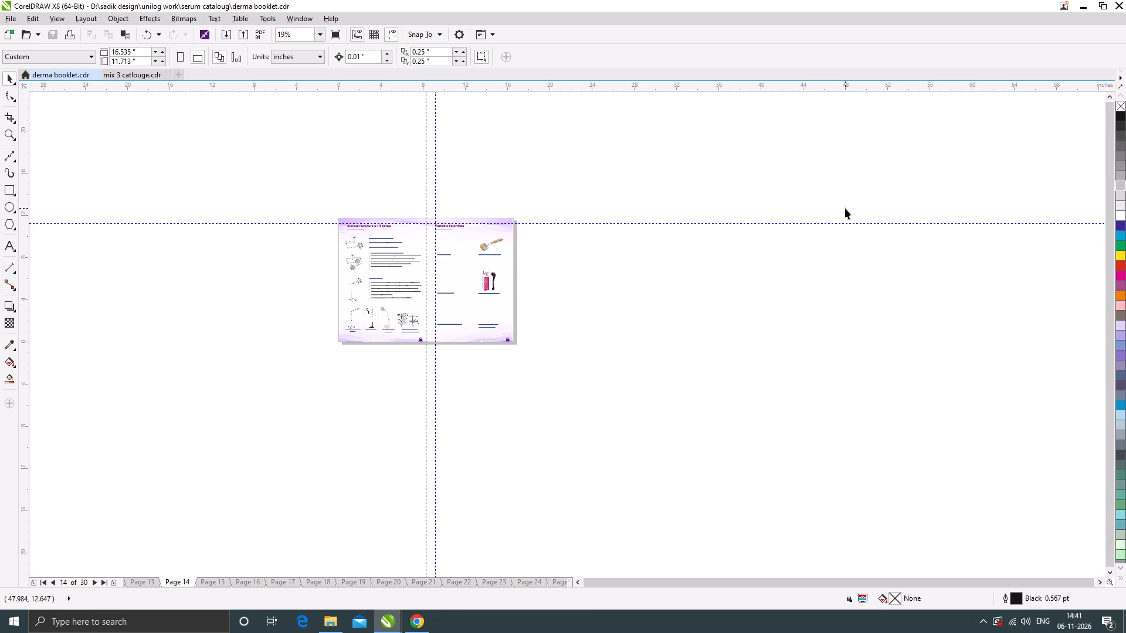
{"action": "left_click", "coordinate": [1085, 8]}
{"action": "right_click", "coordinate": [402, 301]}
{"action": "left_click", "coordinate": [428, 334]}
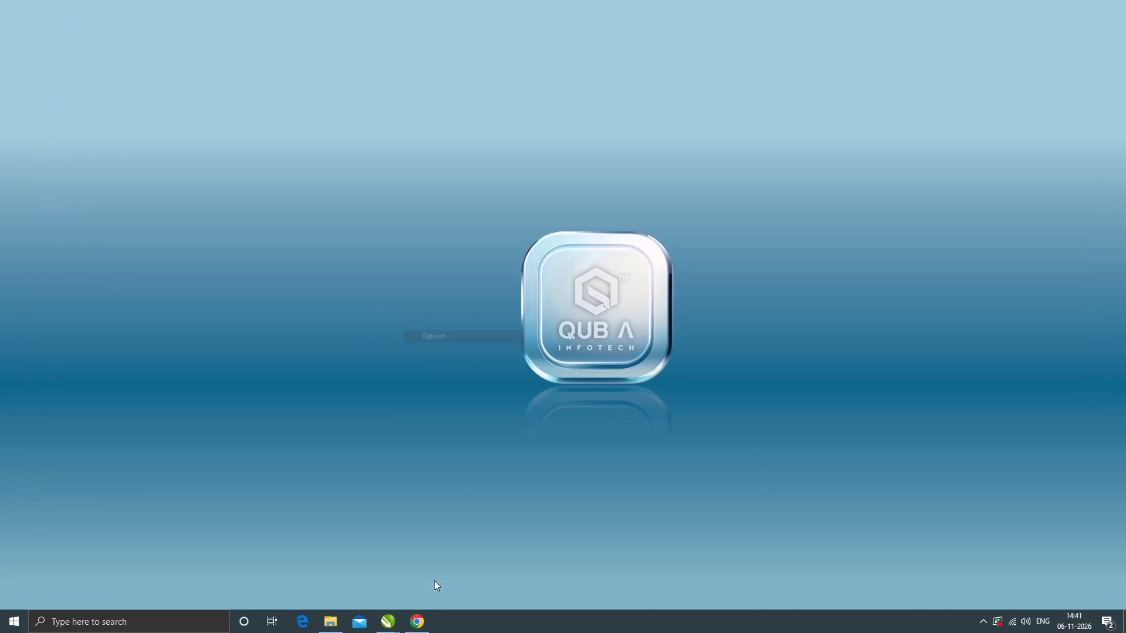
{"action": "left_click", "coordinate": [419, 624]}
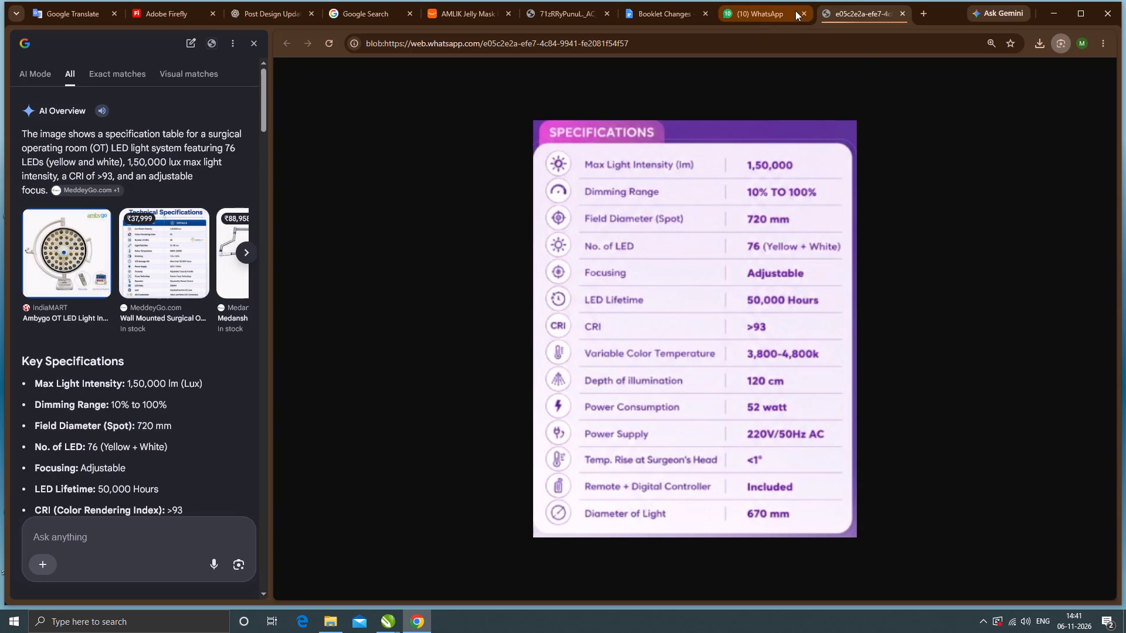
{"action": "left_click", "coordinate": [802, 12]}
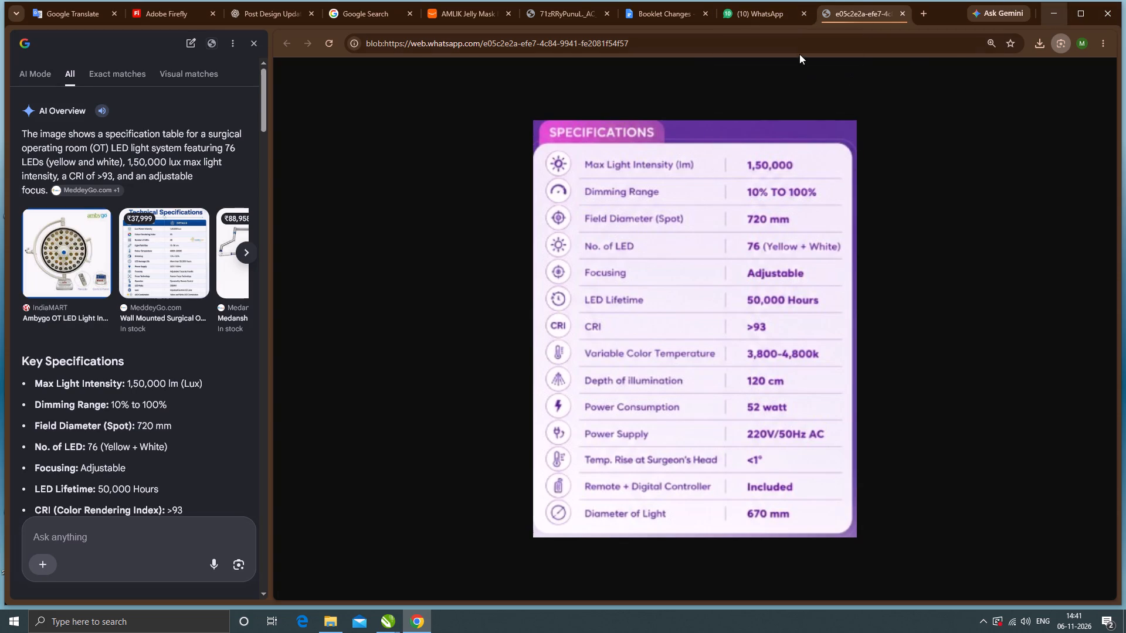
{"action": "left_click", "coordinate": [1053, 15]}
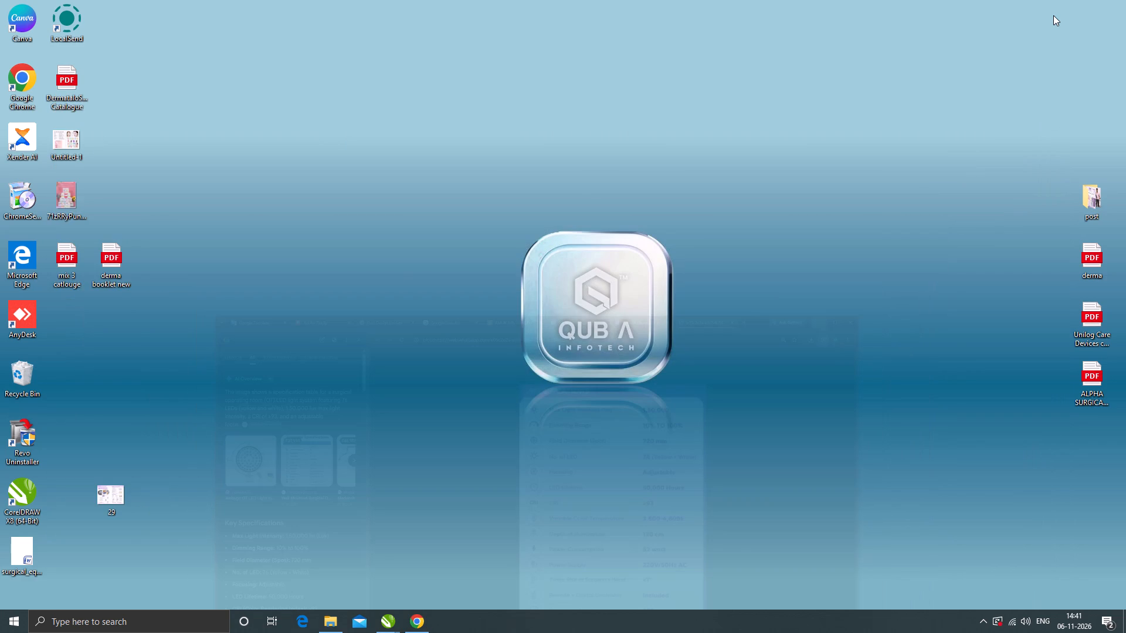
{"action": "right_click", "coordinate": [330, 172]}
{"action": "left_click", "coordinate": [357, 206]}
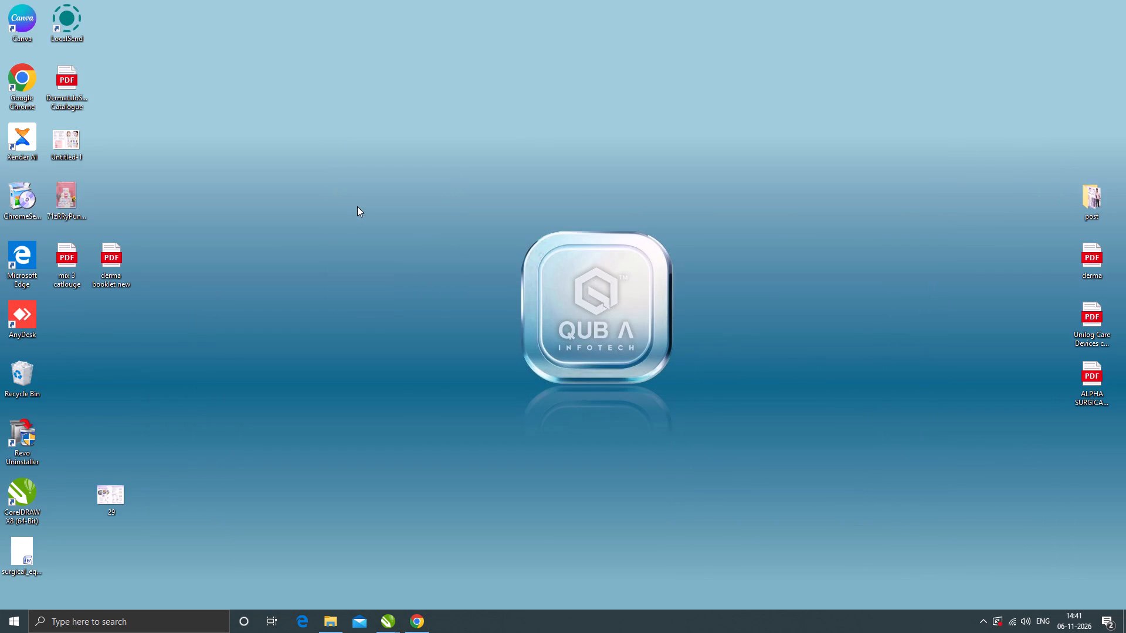